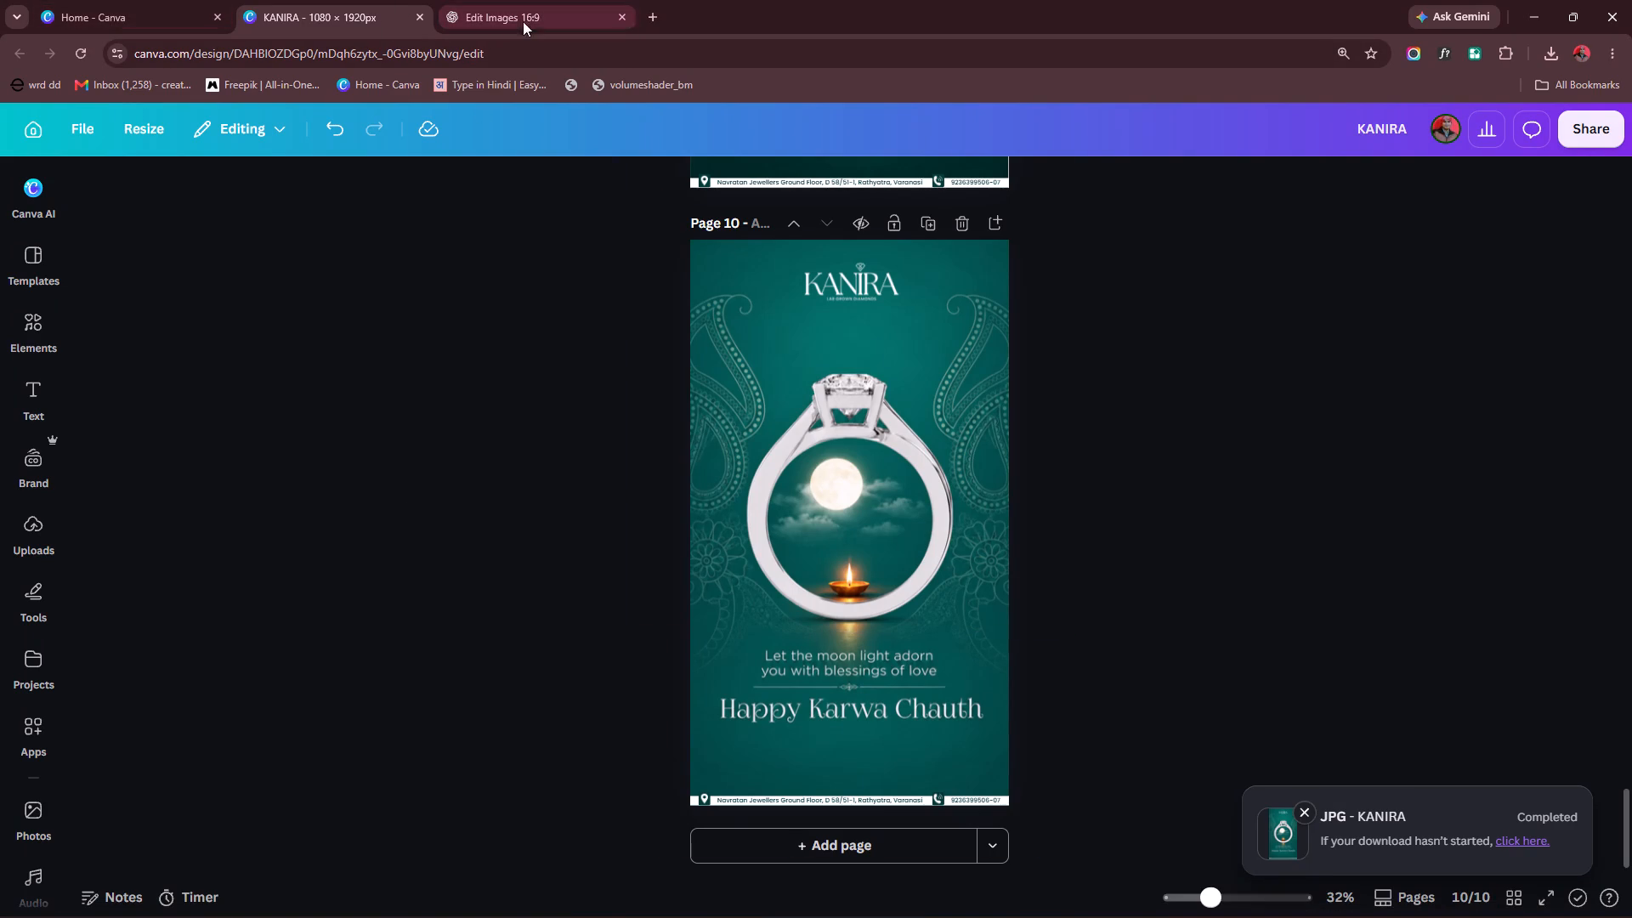
Switch to the Pinterest browser window, leave the open ring pin, and search for "karwa chauth saree".
{"action": "left_click", "coordinate": [924, 898]}
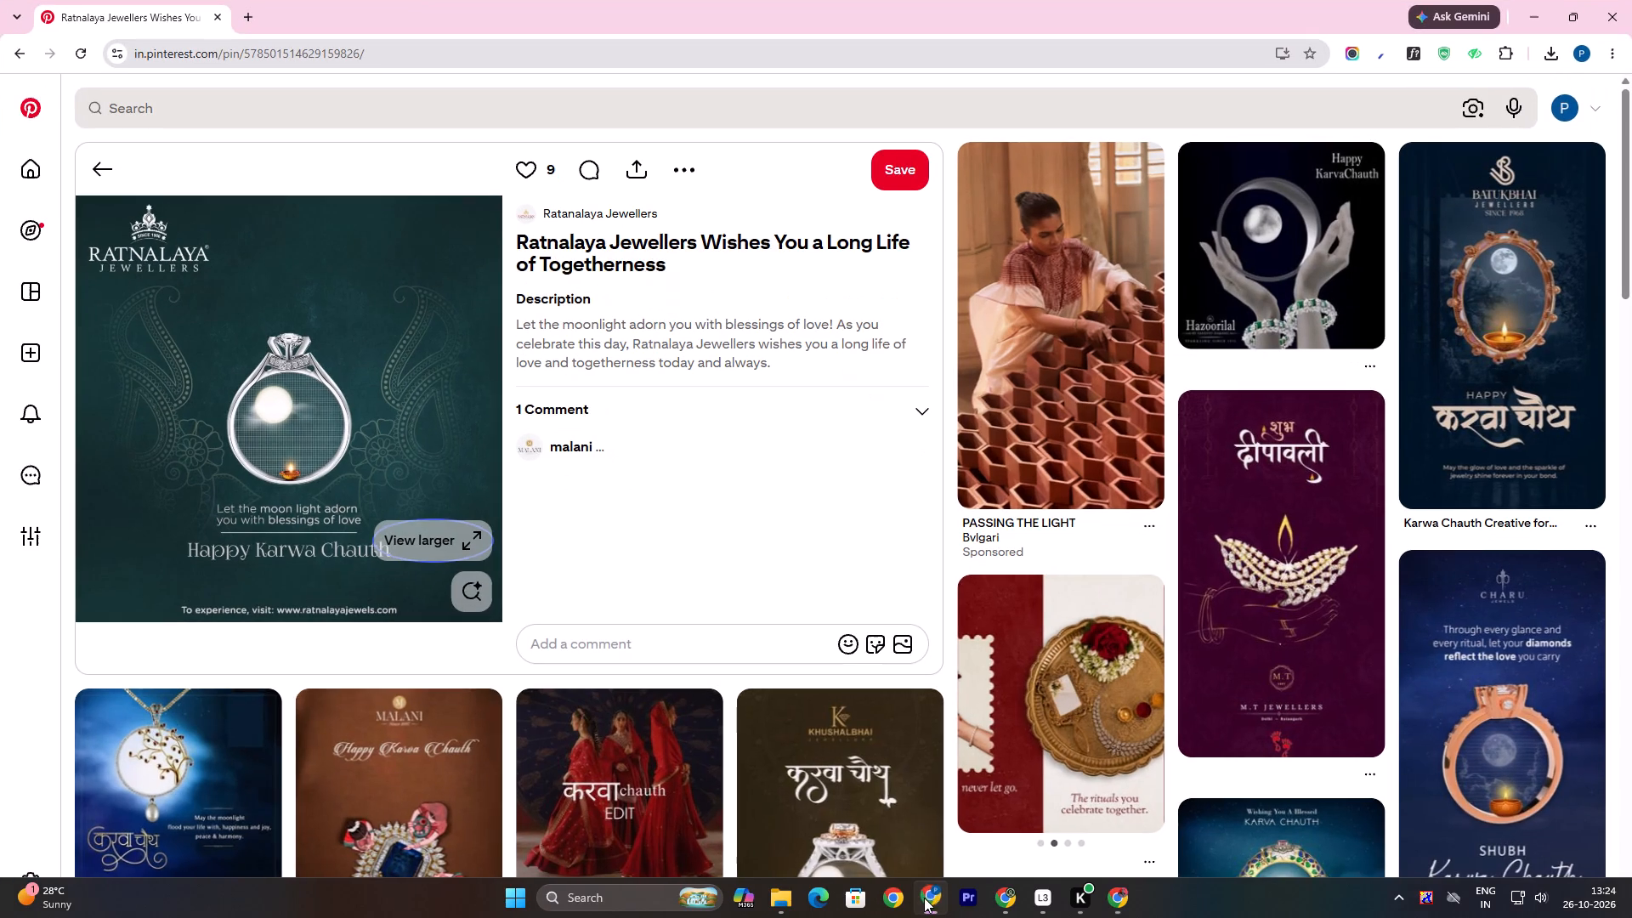
{"action": "left_click", "coordinate": [94, 165]}
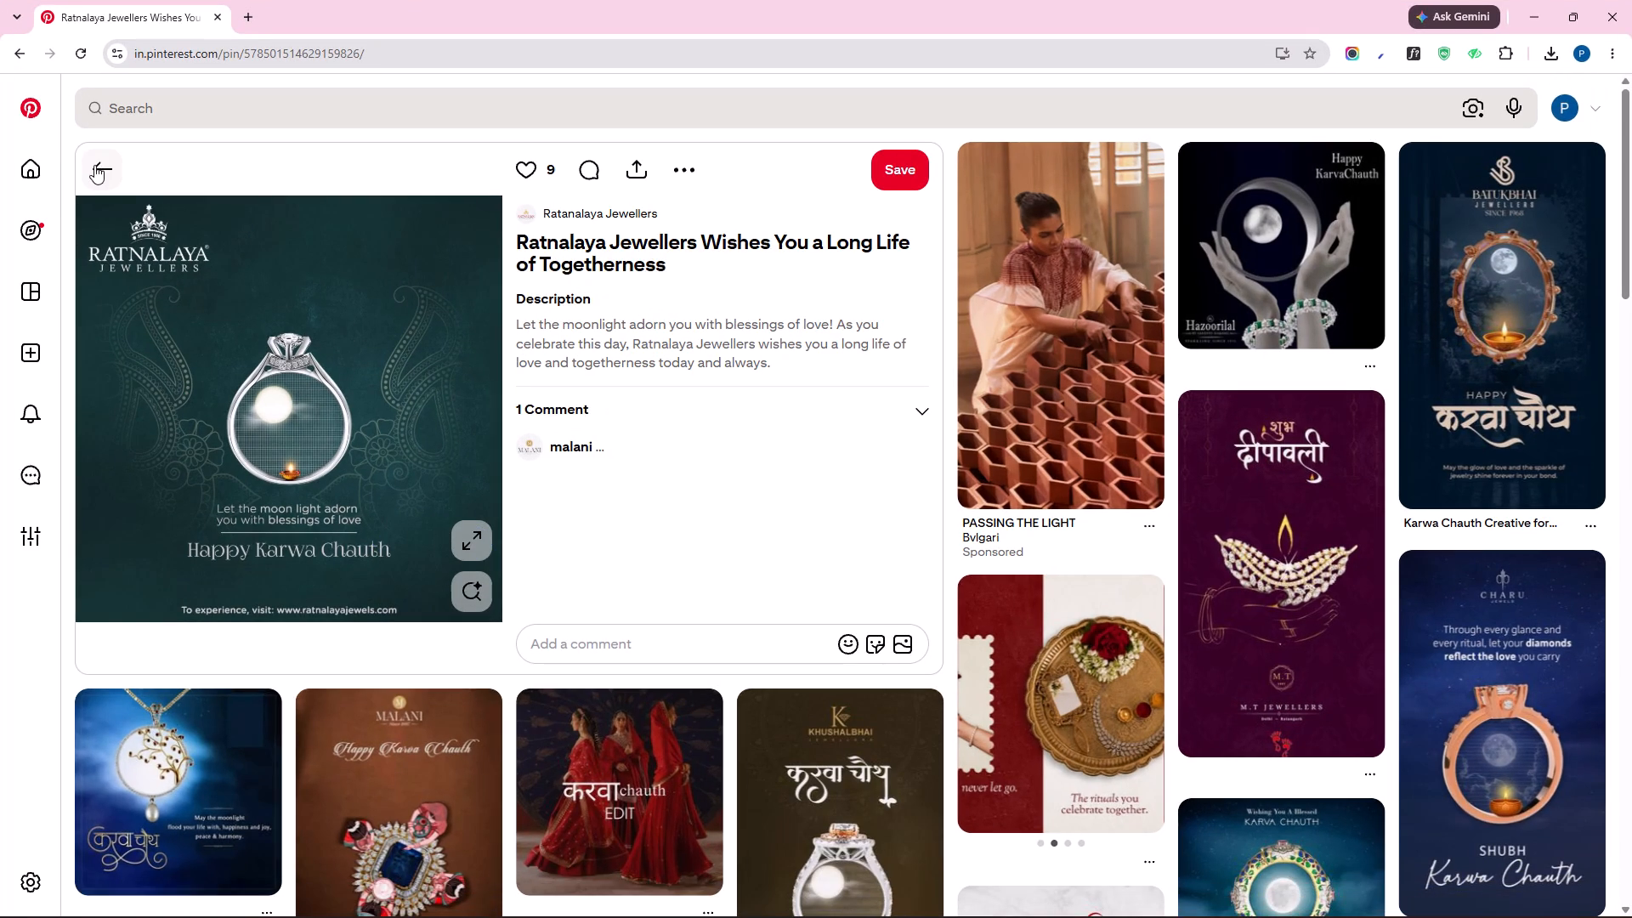
{"action": "left_click_drag", "start_coordinate": [272, 117], "coordinate": [269, 106]}
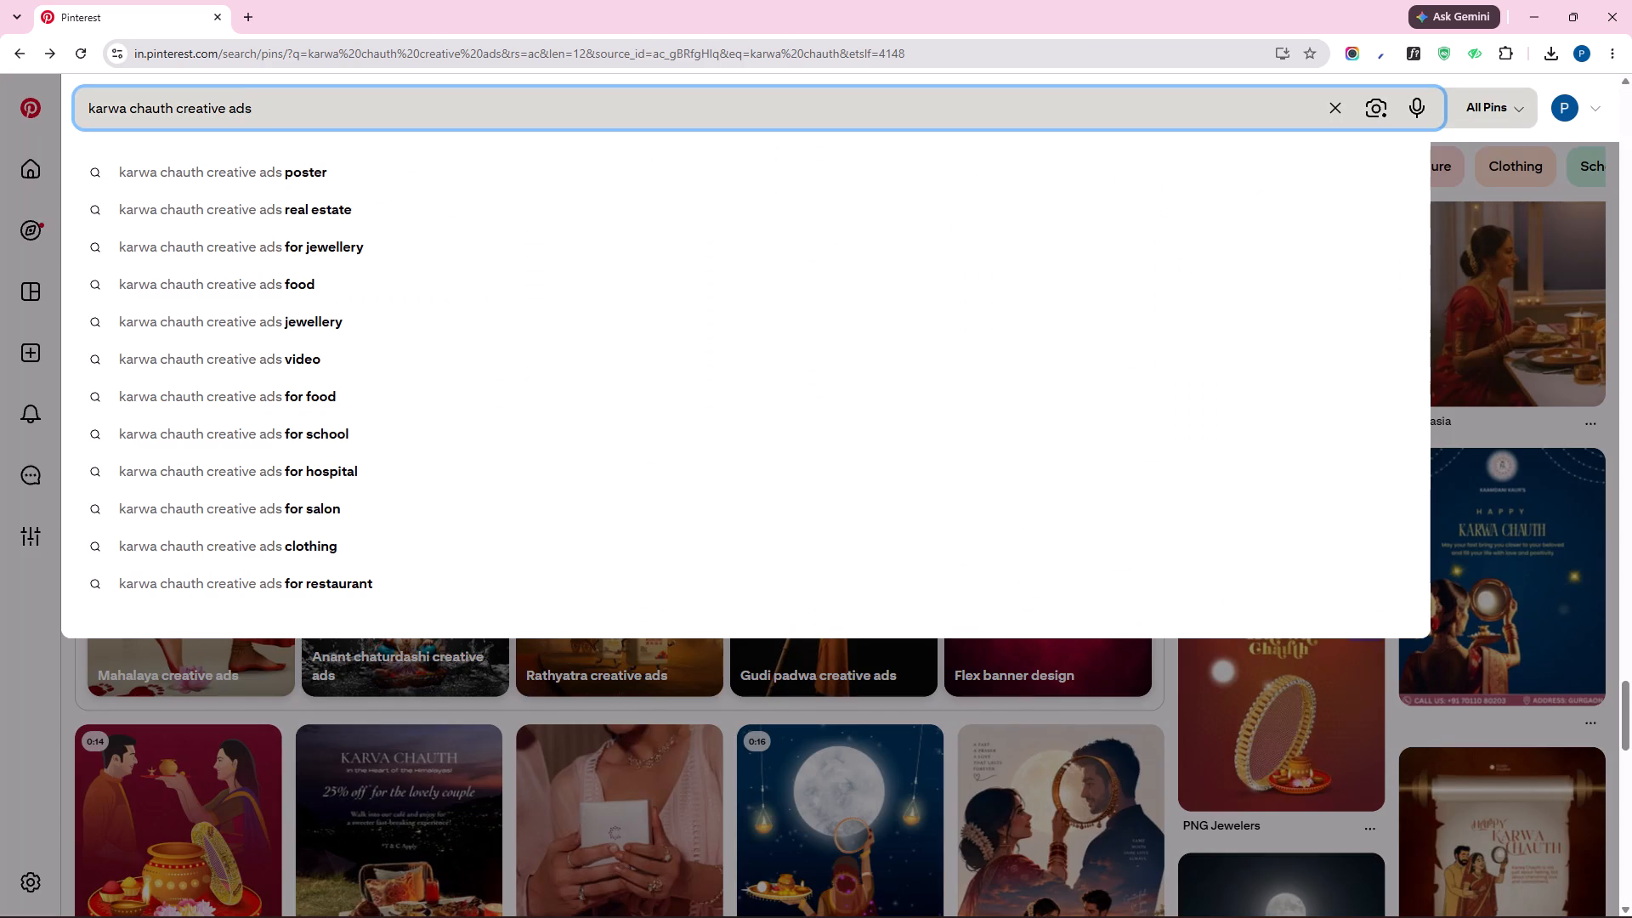
{"action": "left_click", "coordinate": [173, 110]}
{"action": "key", "text": "space"}
{"action": "type", "text": "sare"}
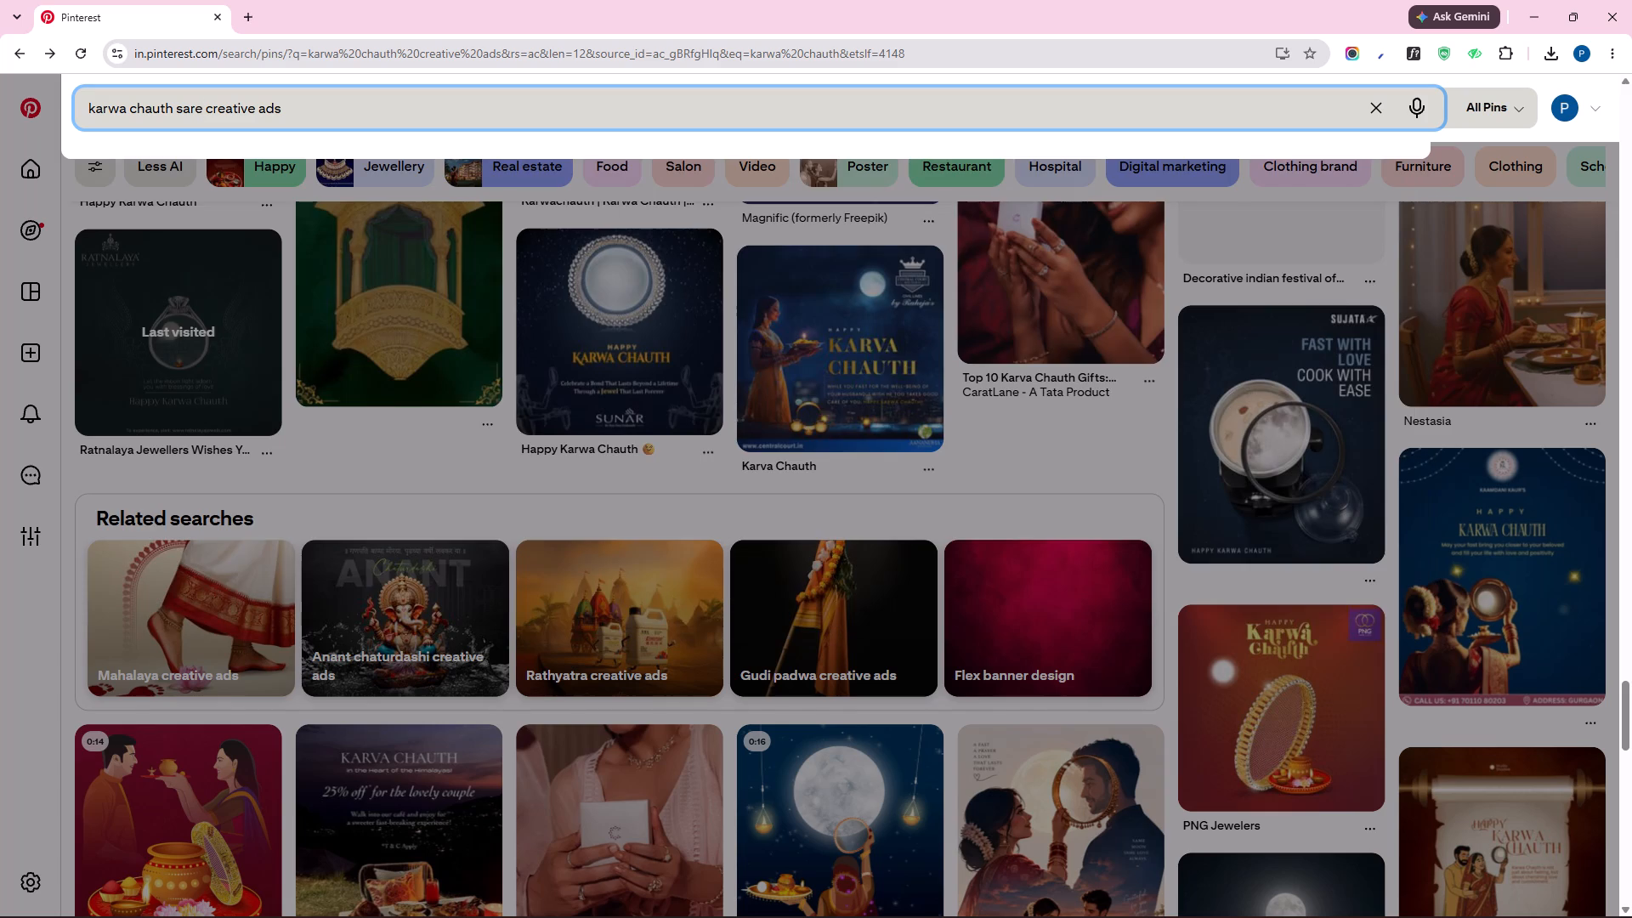
{"action": "key", "text": "e"}
{"action": "left_click_drag", "start_coordinate": [316, 108], "coordinate": [214, 115]}
{"action": "key", "text": "BackSpace"}
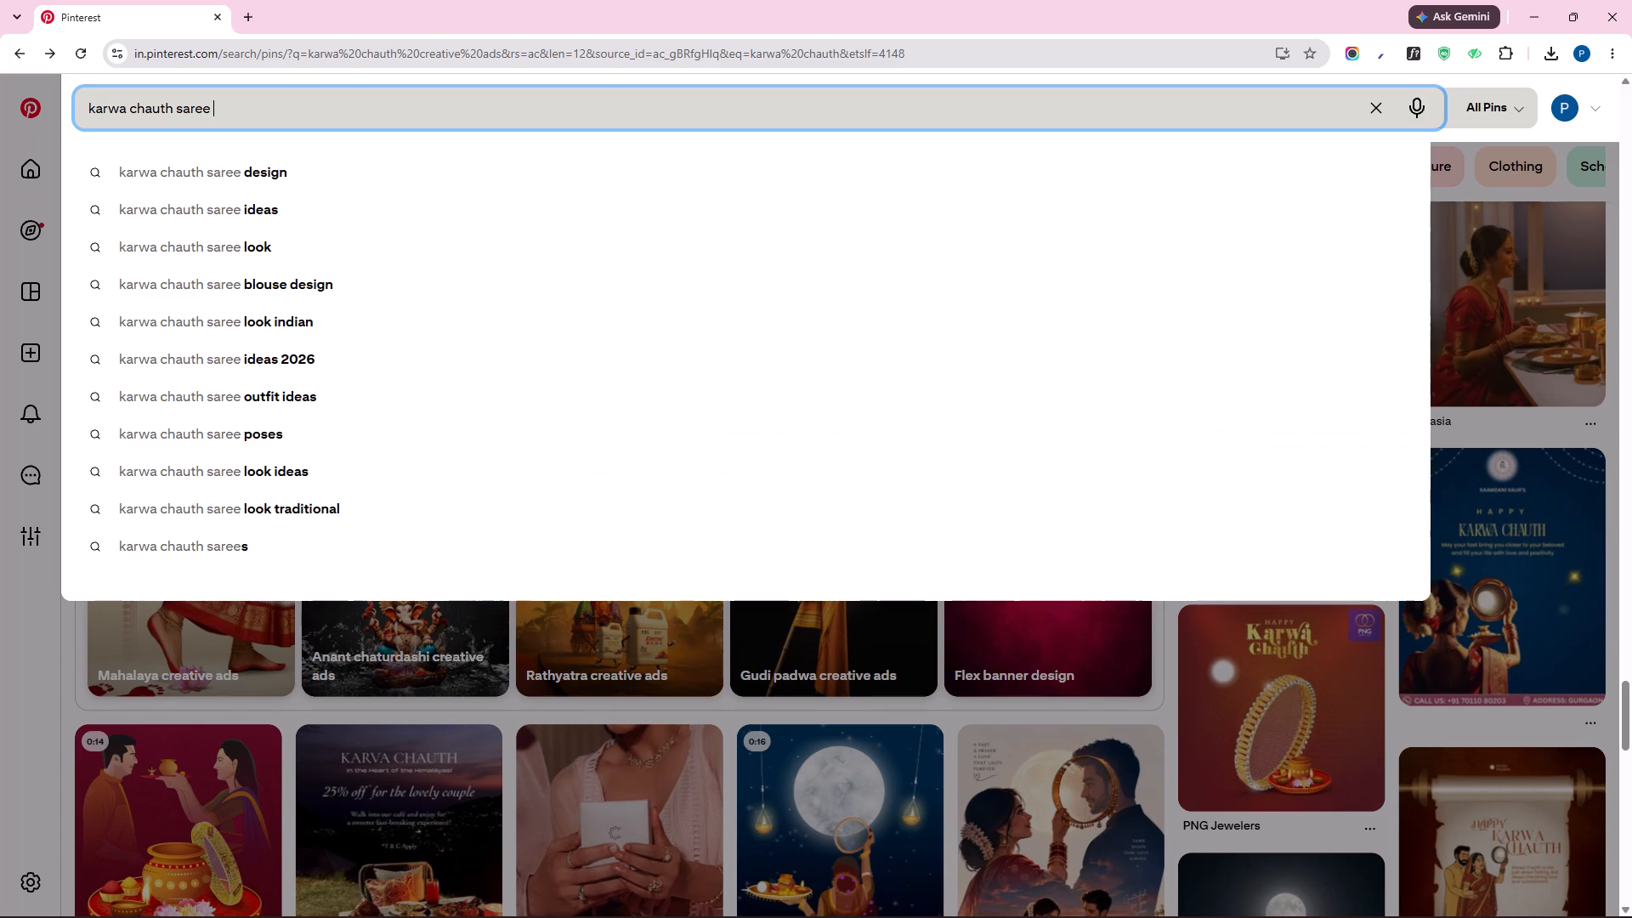
{"action": "key", "text": "Return"}
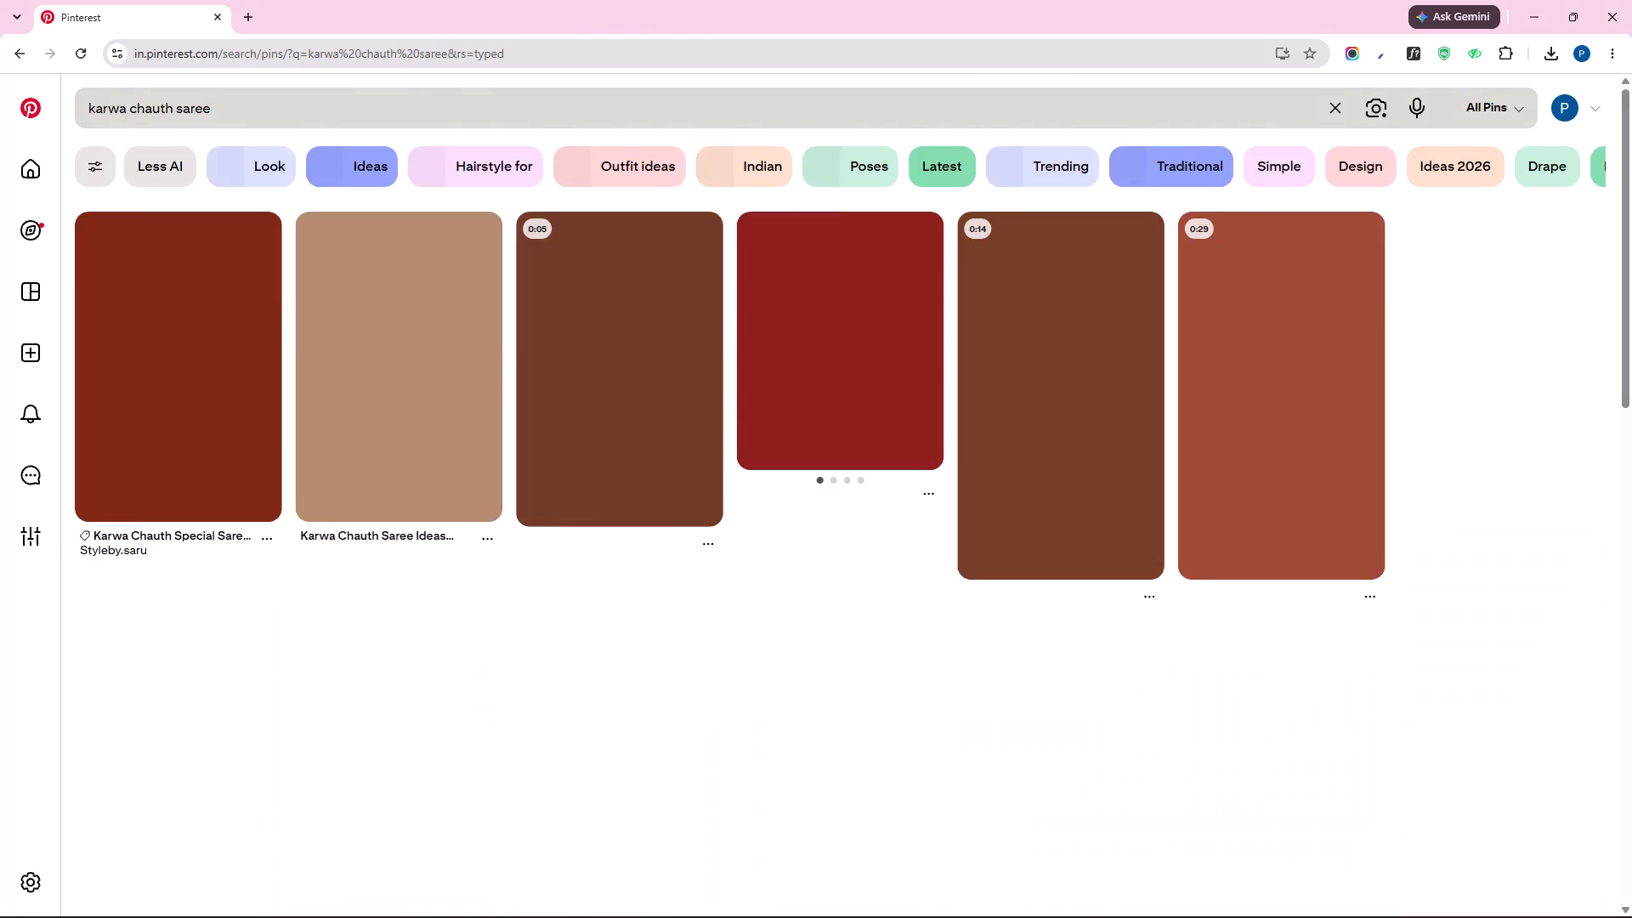
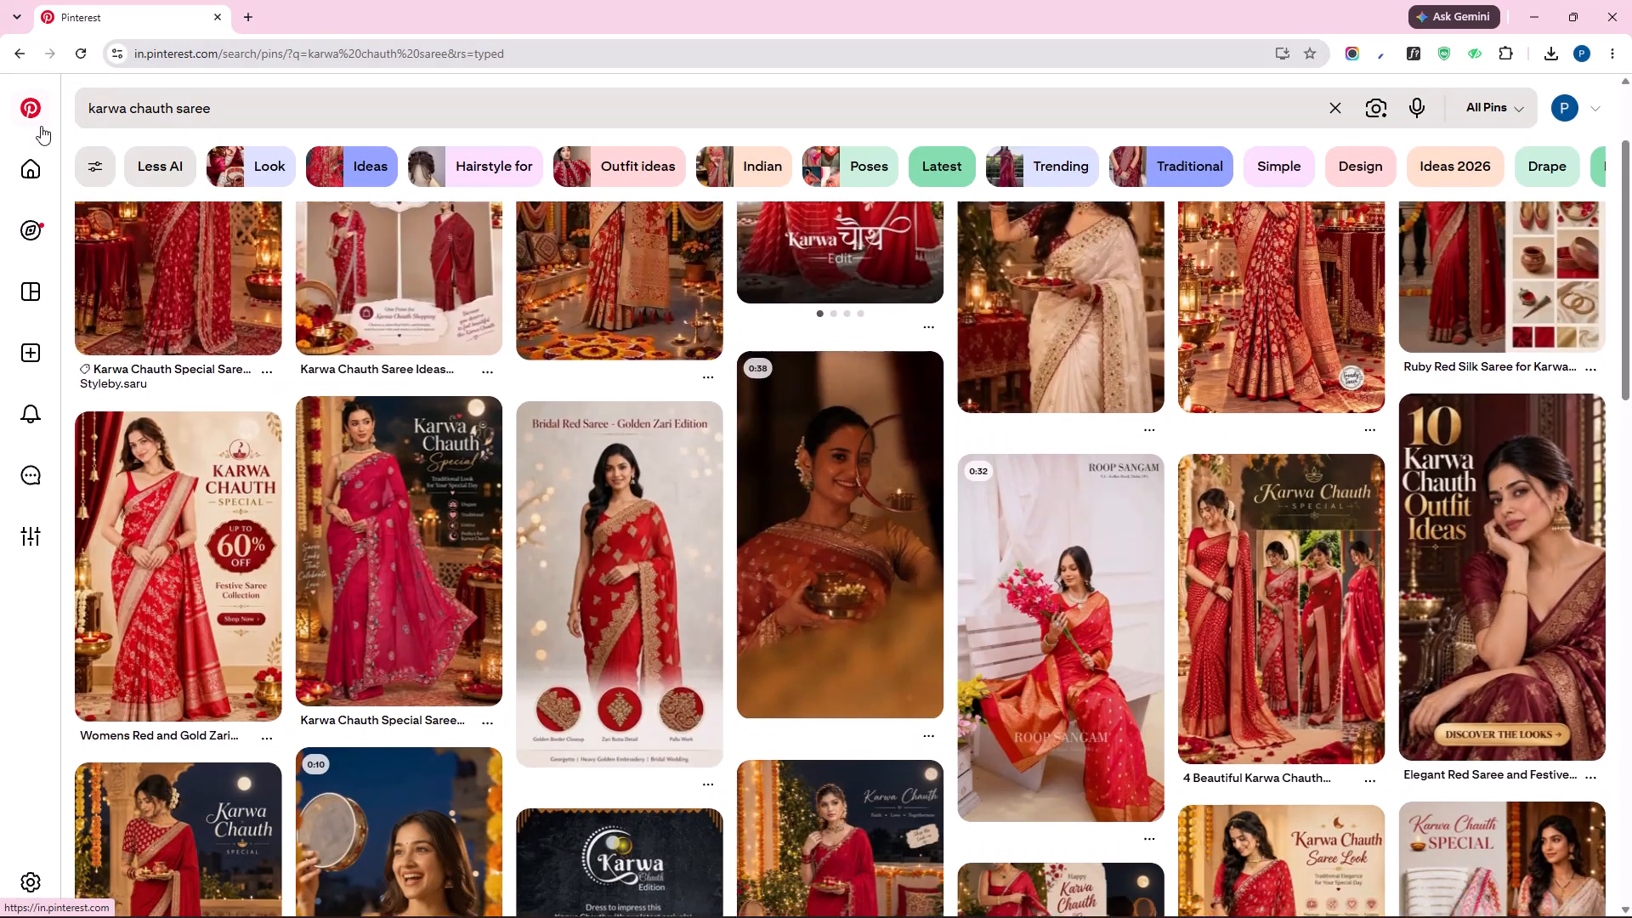
Refine the pin search to the suggested query "karwa chauth saree design".
{"action": "scroll", "coordinate": [399, 795], "scroll_direction": "down", "scroll_amount": 3}
{"action": "scroll", "coordinate": [797, 713], "scroll_direction": "down", "scroll_amount": 4}
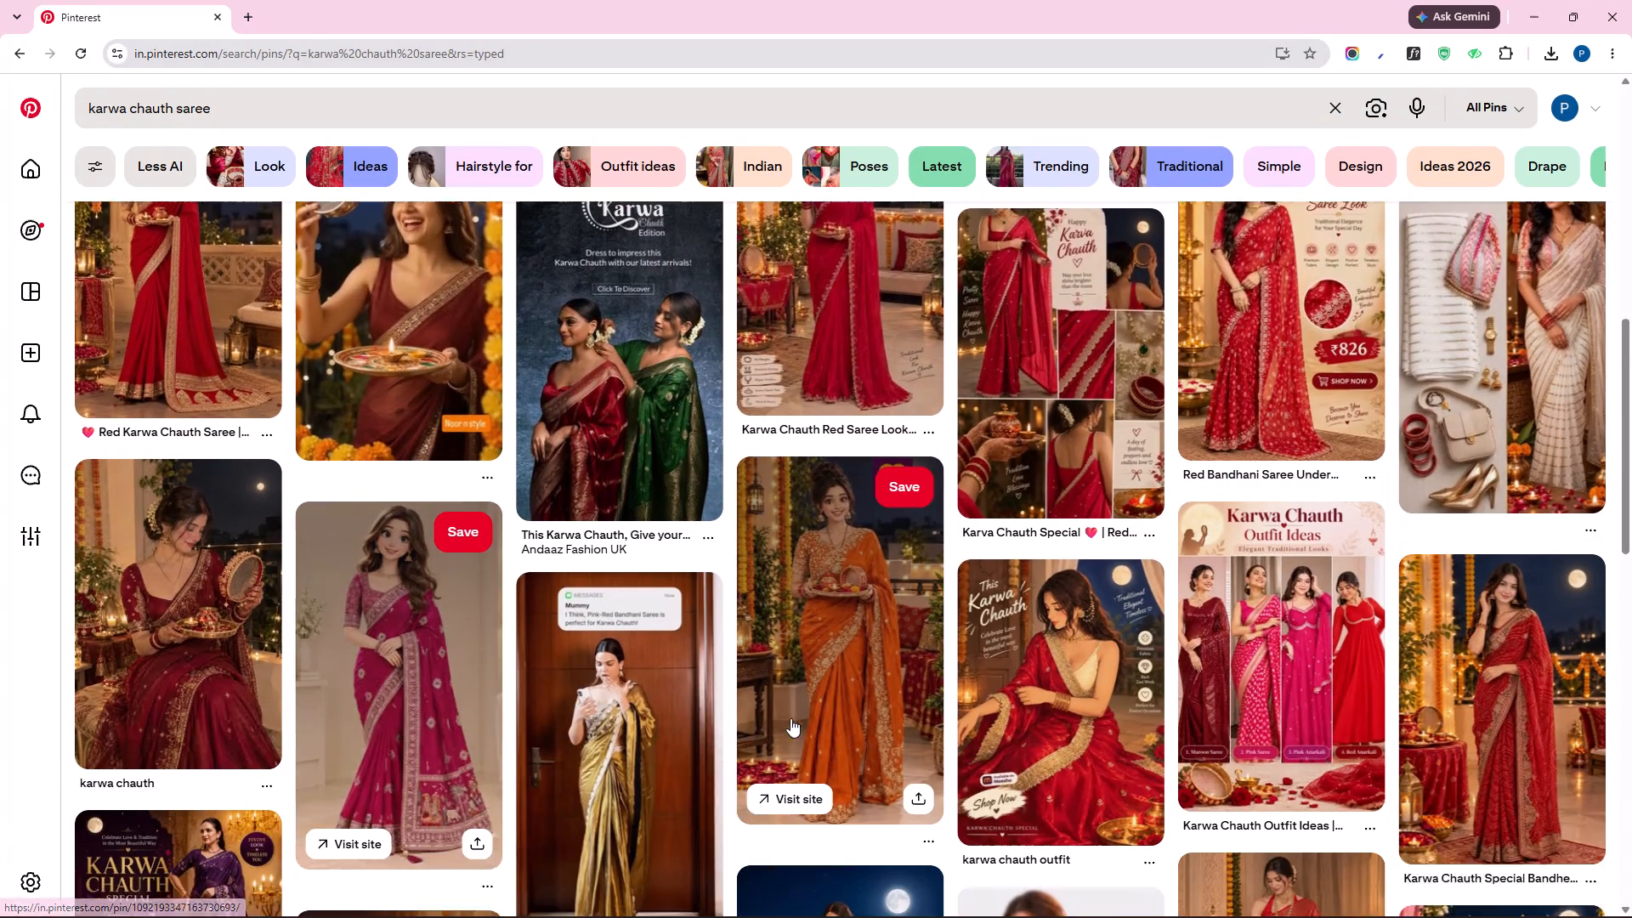
{"action": "scroll", "coordinate": [306, 241], "scroll_direction": "up", "scroll_amount": 1}
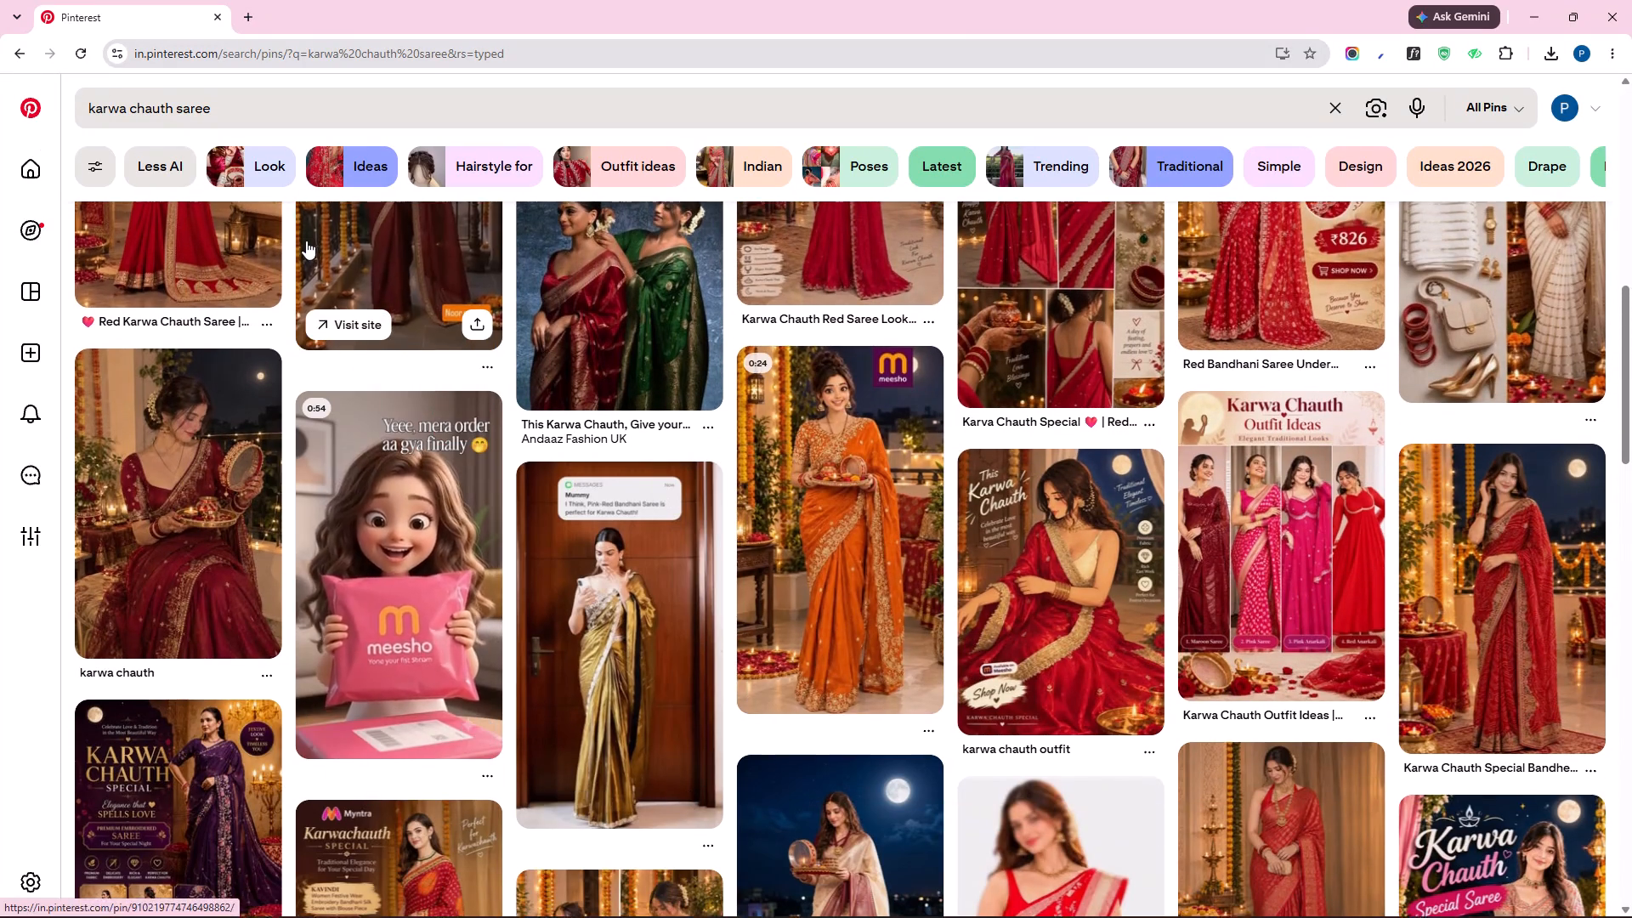
{"action": "scroll", "coordinate": [306, 241], "scroll_direction": "up", "scroll_amount": 3}
{"action": "left_click", "coordinate": [240, 113]}
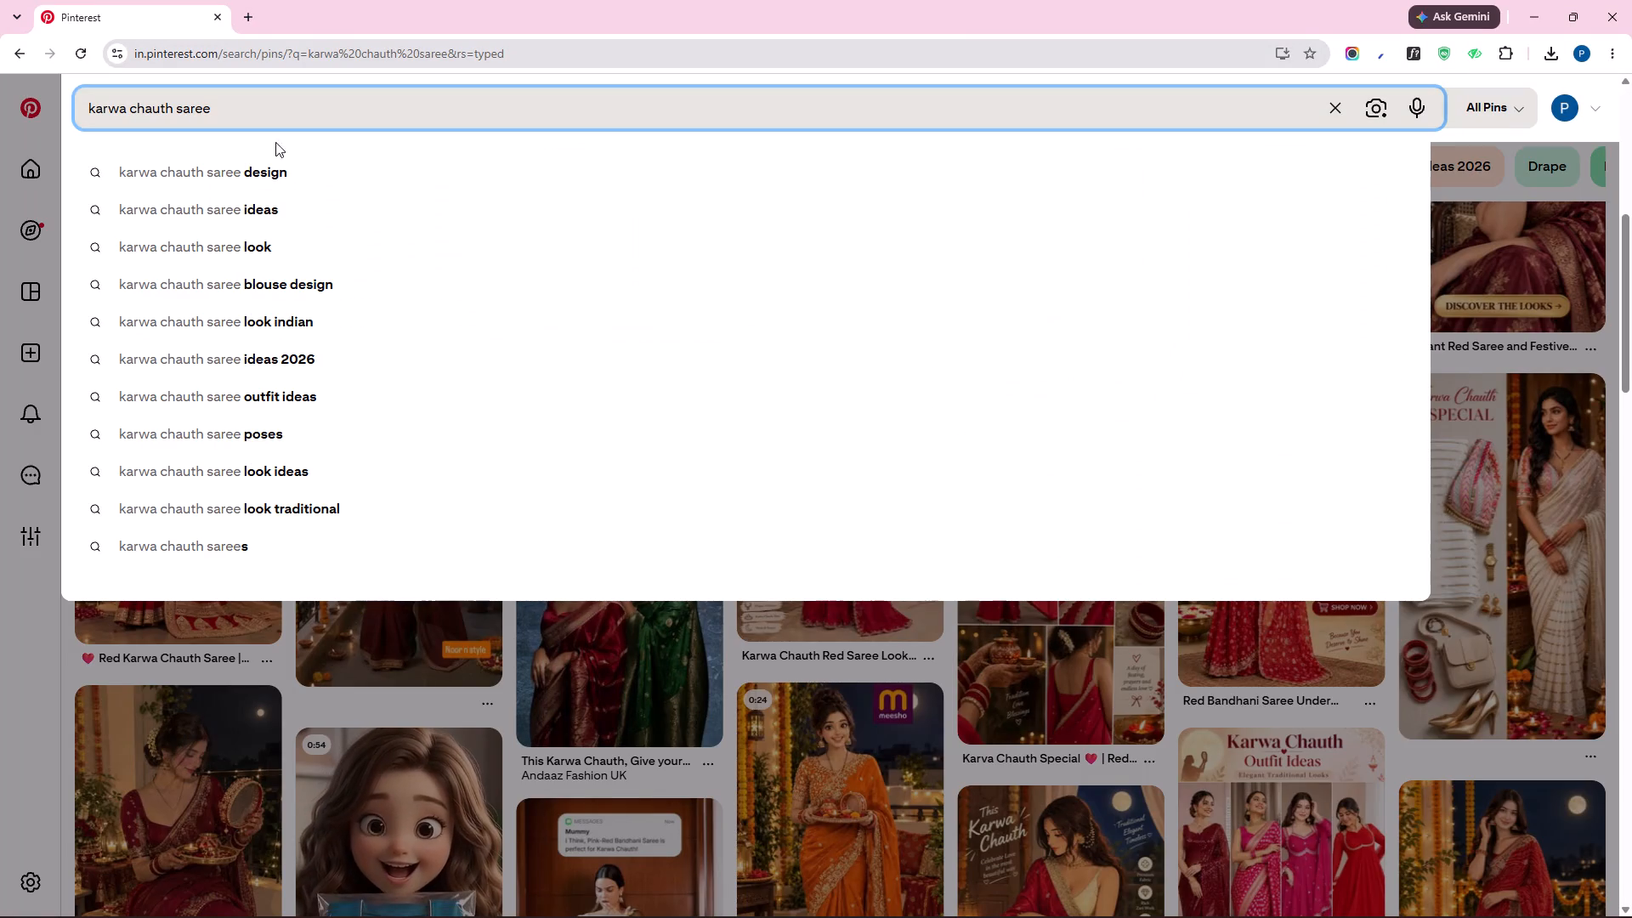
{"action": "left_click", "coordinate": [303, 169]}
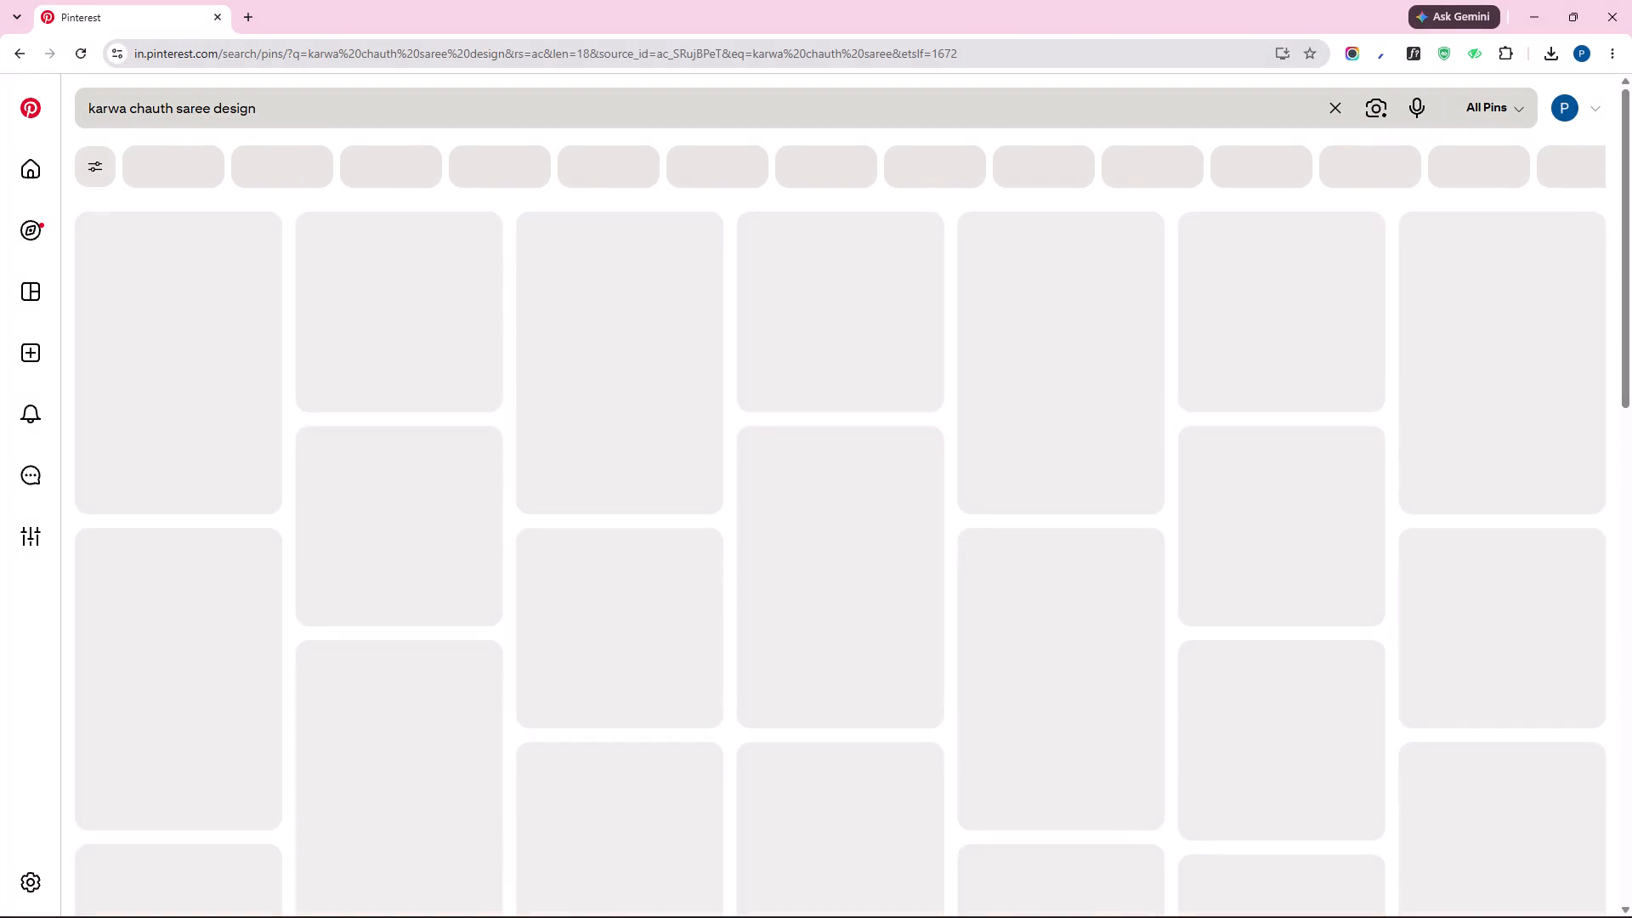
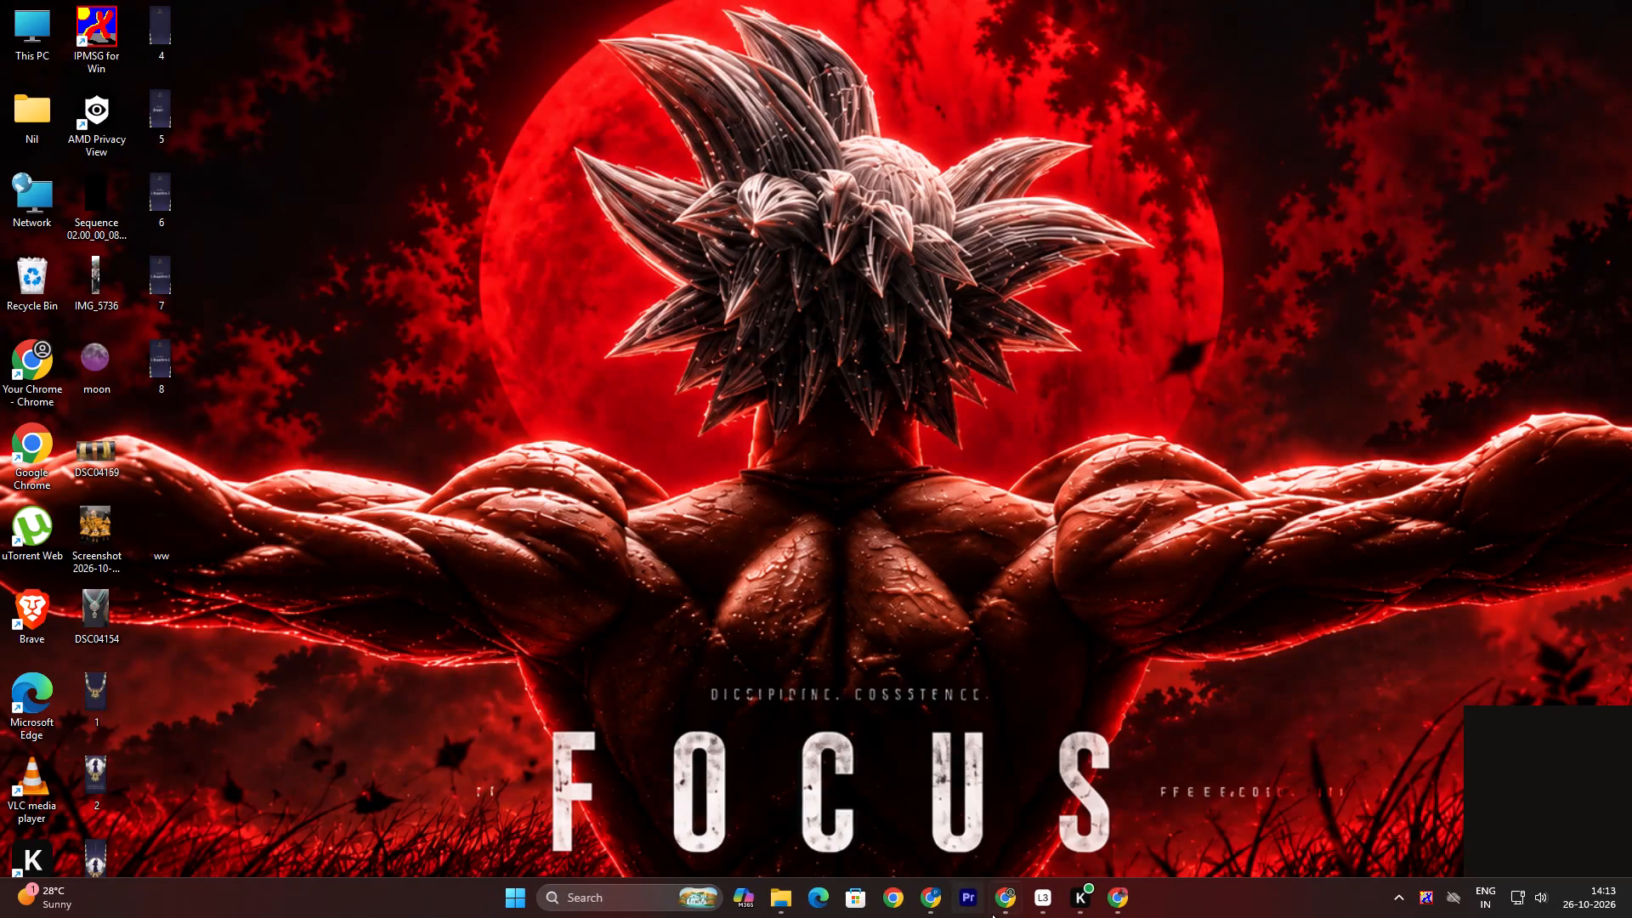
Return to Pinterest in Chrome, change the pin search to "karwa chauth saree post" and skim the results for post design references.
{"action": "left_click", "coordinate": [932, 910]}
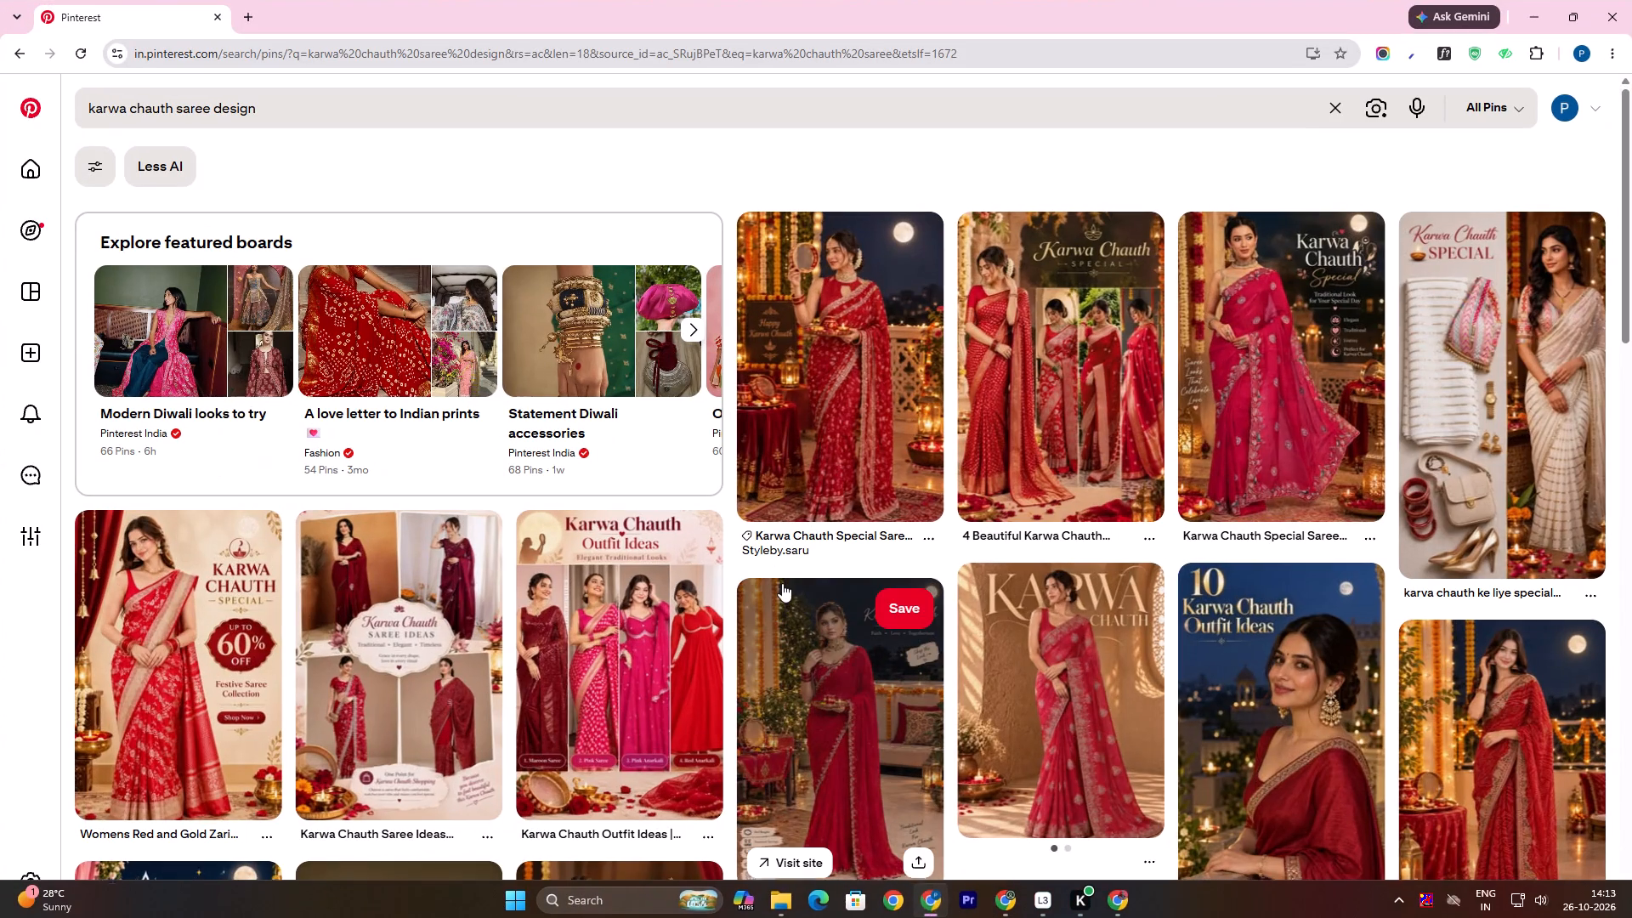
{"action": "scroll", "coordinate": [782, 583], "scroll_direction": "up", "scroll_amount": 6}
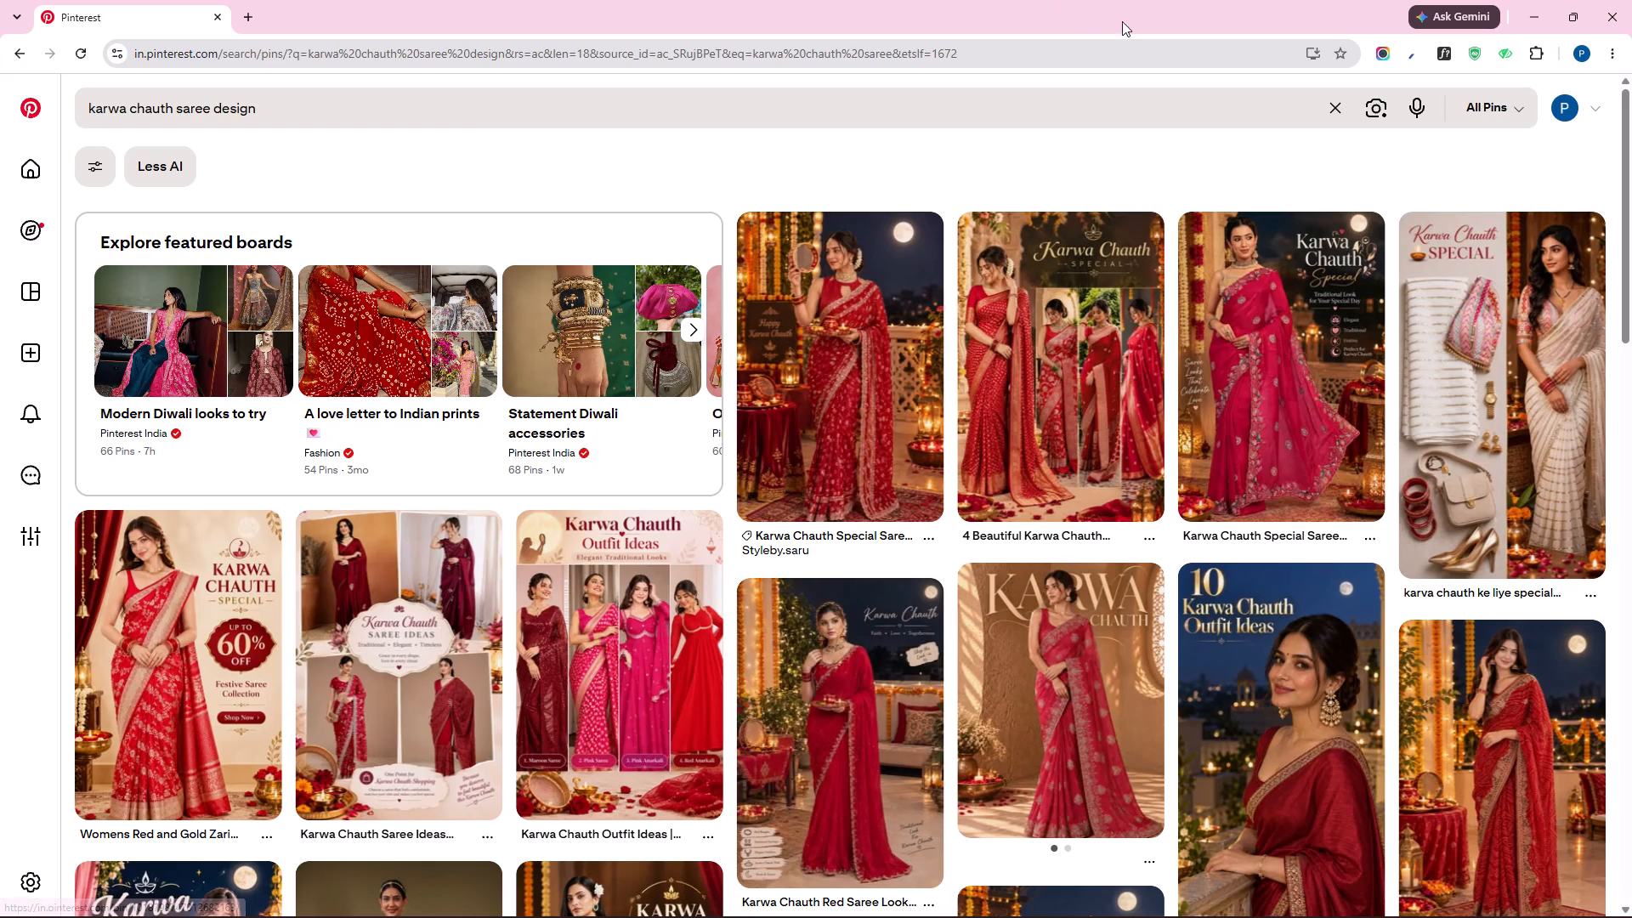
{"action": "left_click_drag", "start_coordinate": [288, 110], "coordinate": [217, 119]}
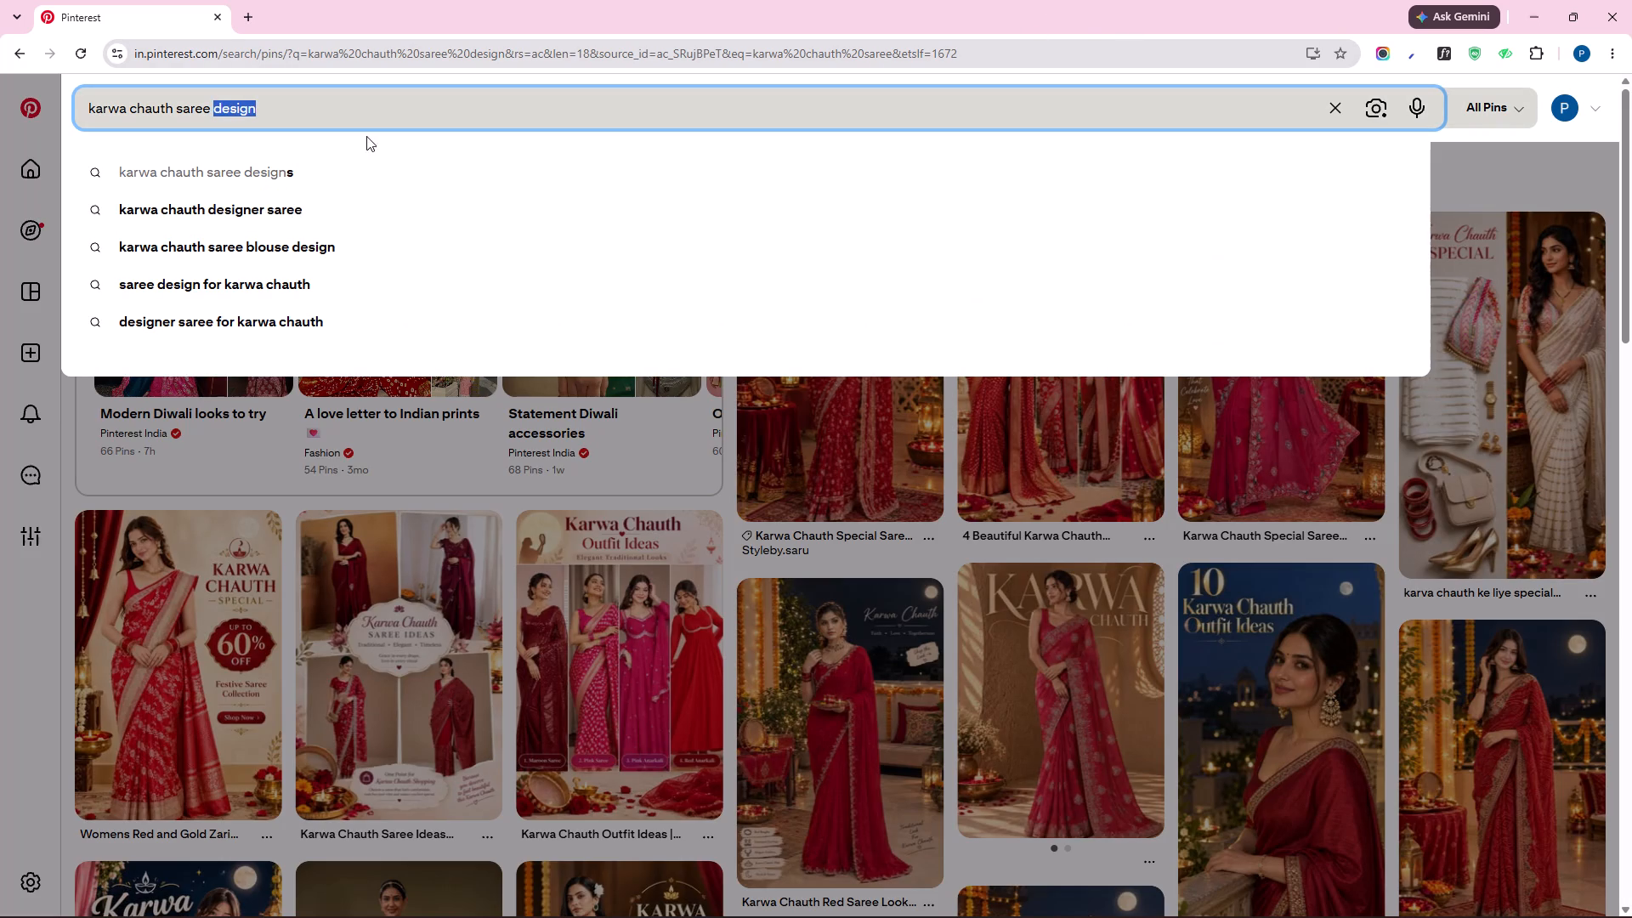
{"action": "type", "text": "pos"}
{"action": "key", "text": "t"}
{"action": "key", "text": "Return"}
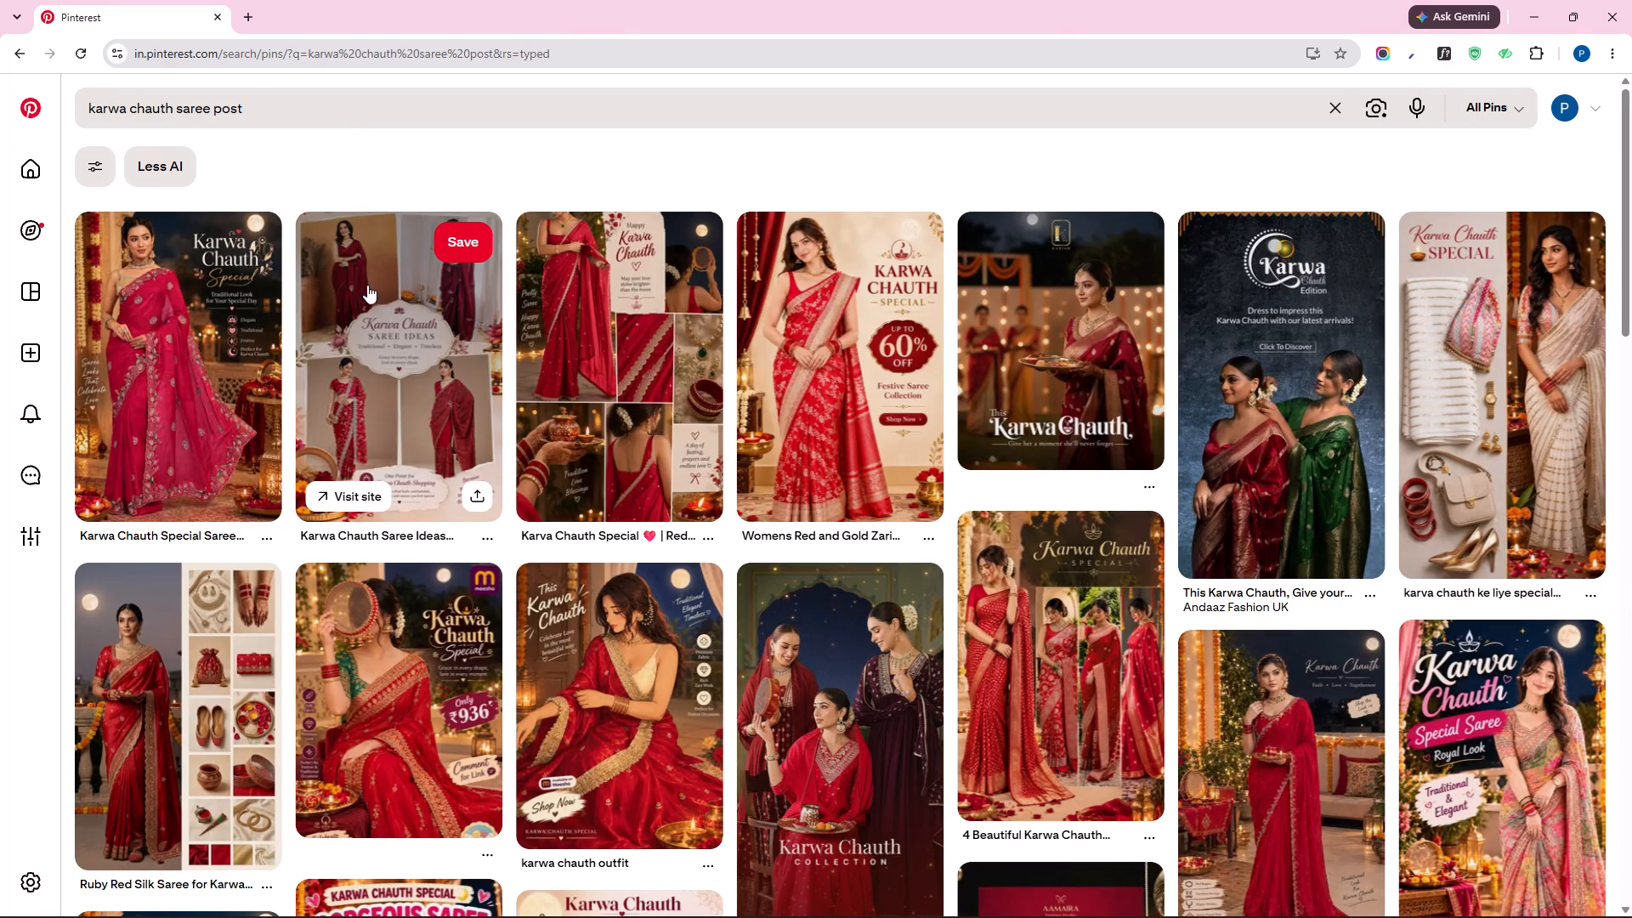
{"action": "scroll", "coordinate": [506, 295], "scroll_direction": "down", "scroll_amount": 5}
{"action": "scroll", "coordinate": [506, 295], "scroll_direction": "up", "scroll_amount": 6}
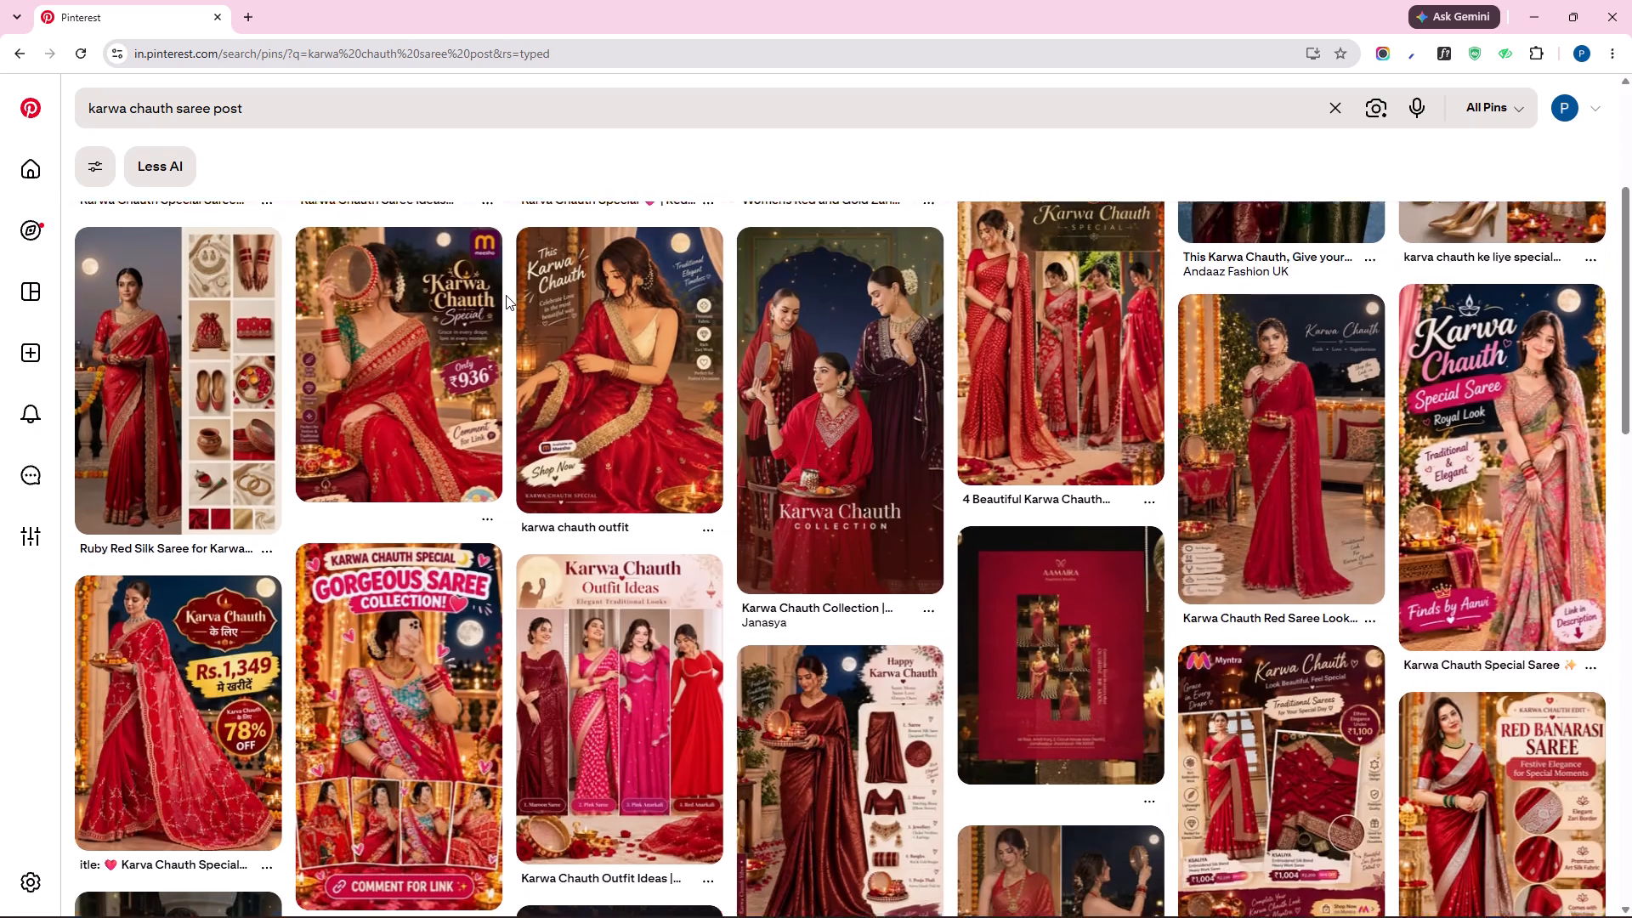
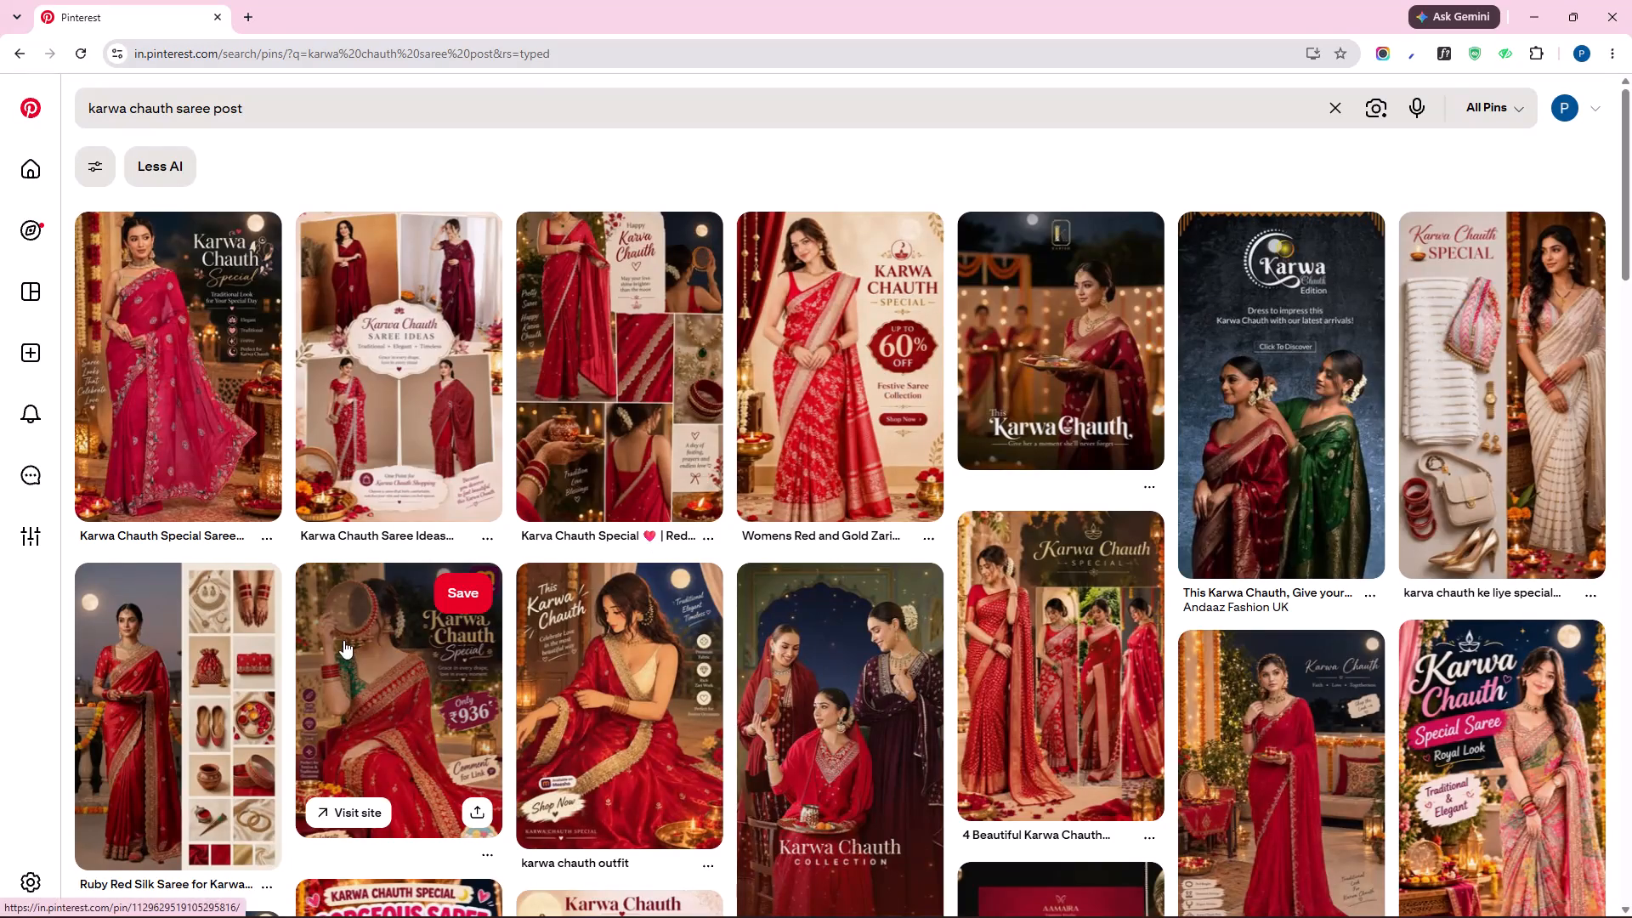
Browse further through the "karwa chauth saree post" pin results, examining layouts, typography and saree imagery for a suitable post design reference.
{"action": "scroll", "coordinate": [600, 667], "scroll_direction": "down", "scroll_amount": 6}
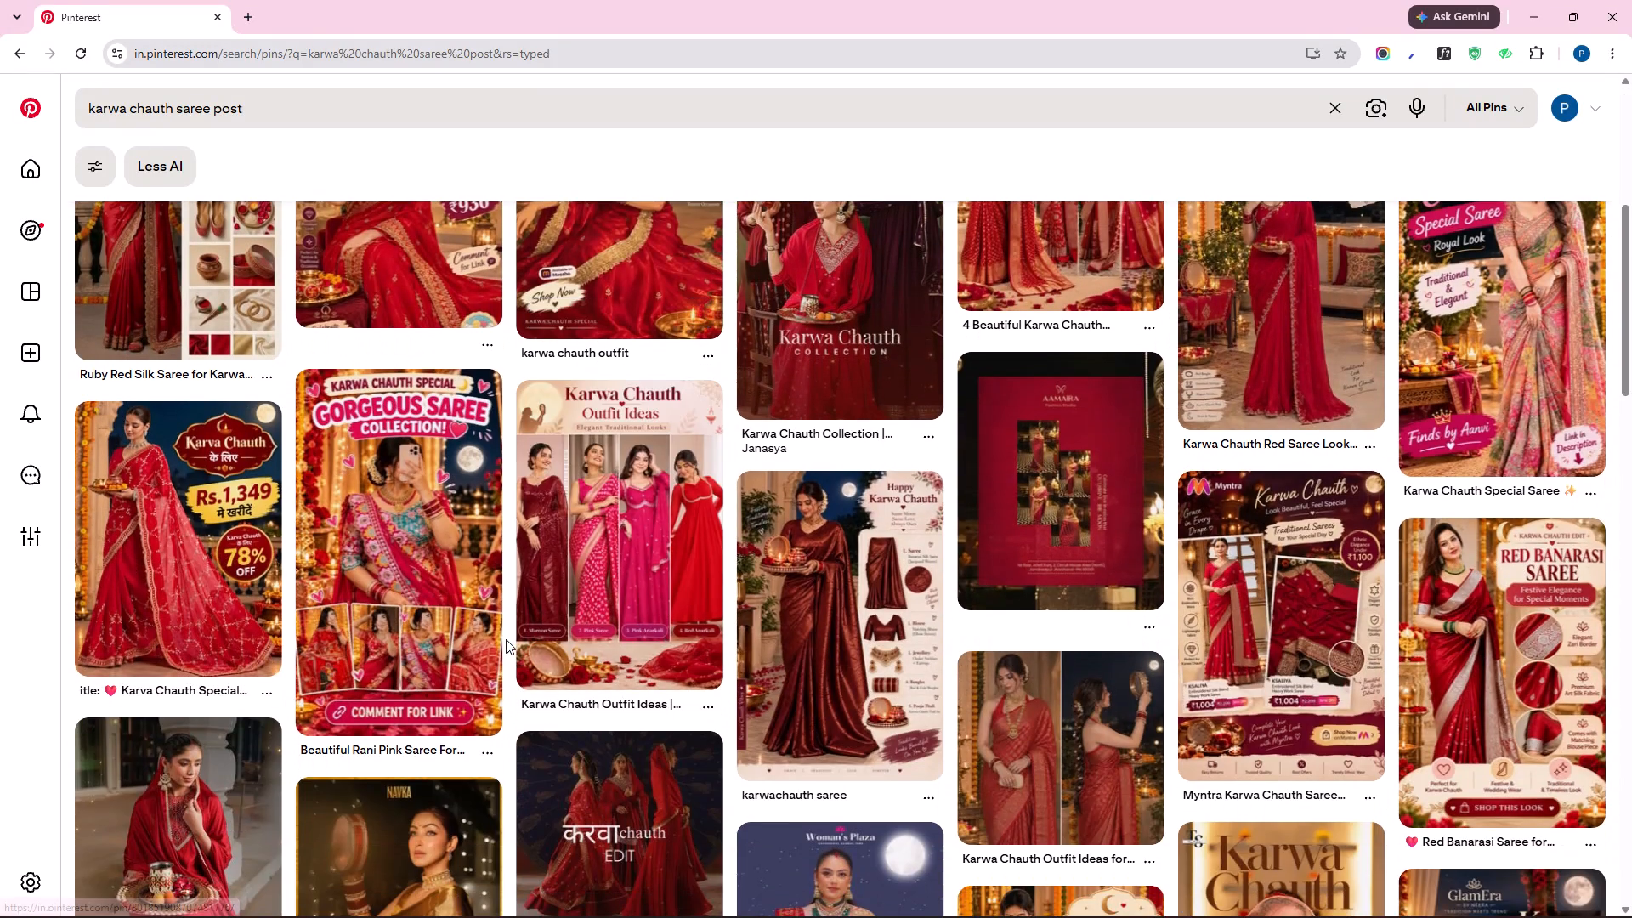
{"action": "scroll", "coordinate": [506, 639], "scroll_direction": "down", "scroll_amount": 5}
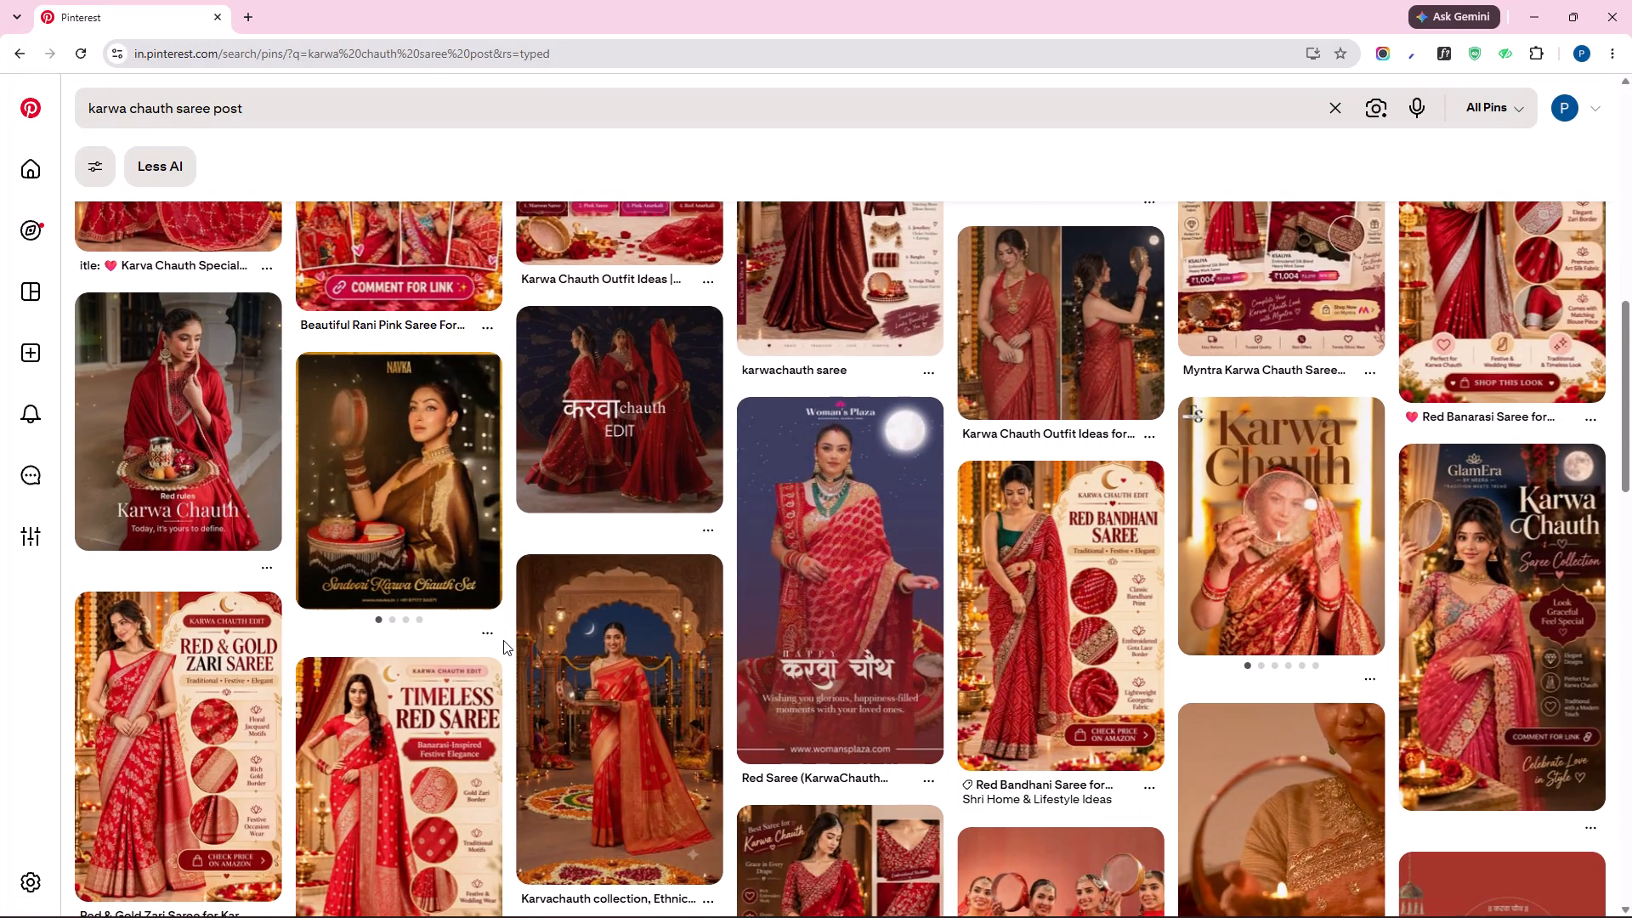
{"action": "scroll", "coordinate": [503, 640], "scroll_direction": "down", "scroll_amount": 2}
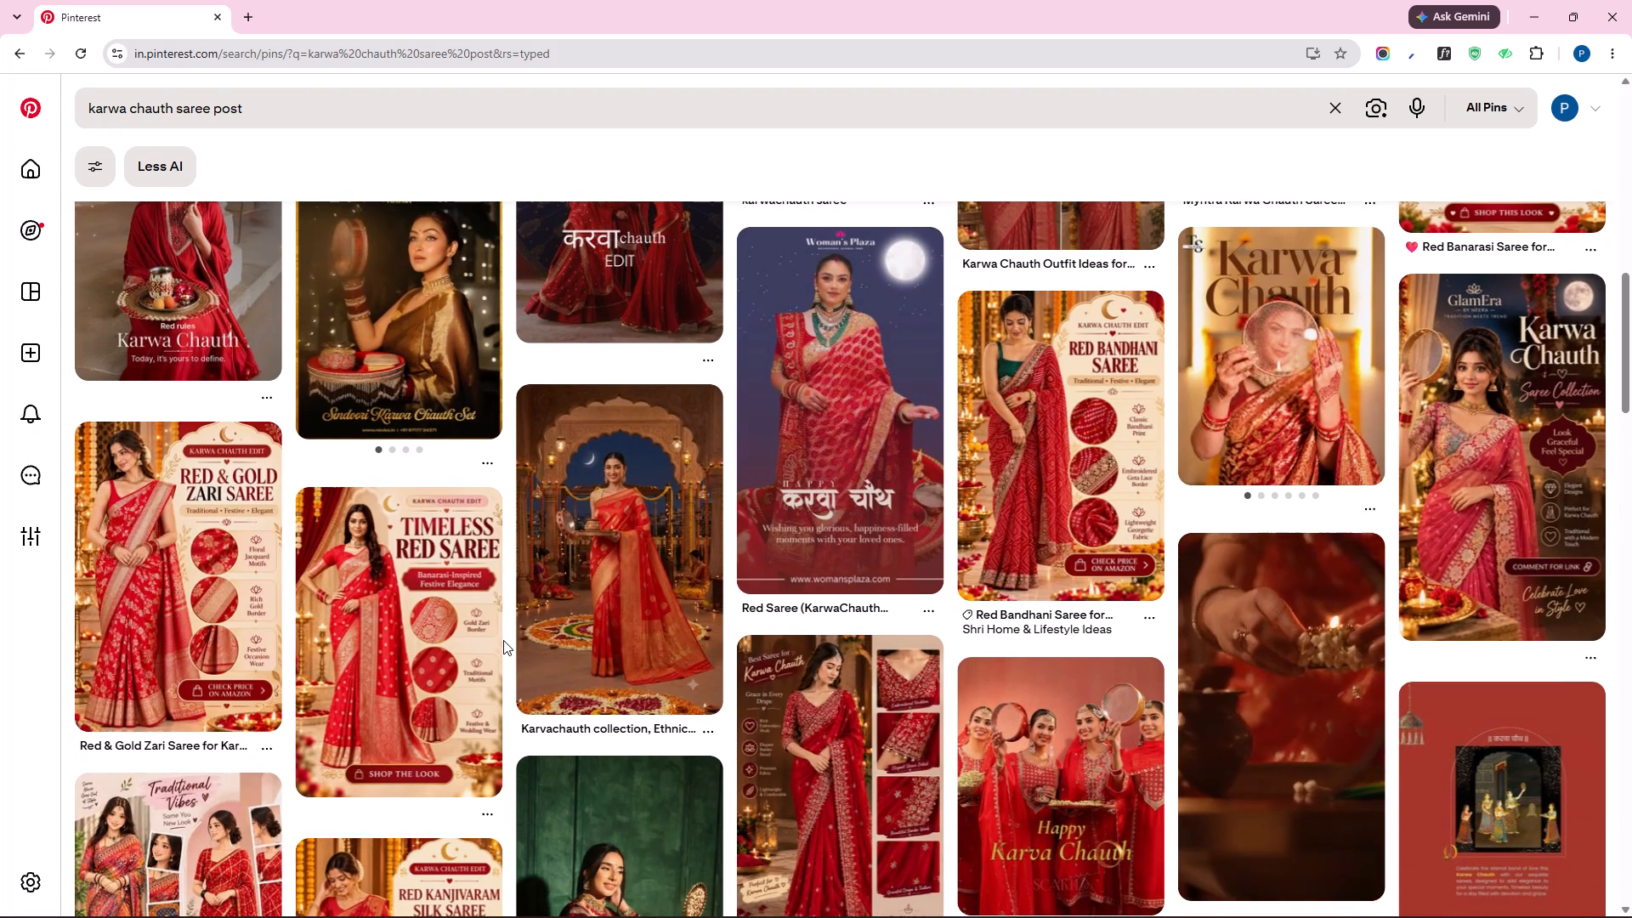
{"action": "scroll", "coordinate": [503, 640], "scroll_direction": "down", "scroll_amount": 3}
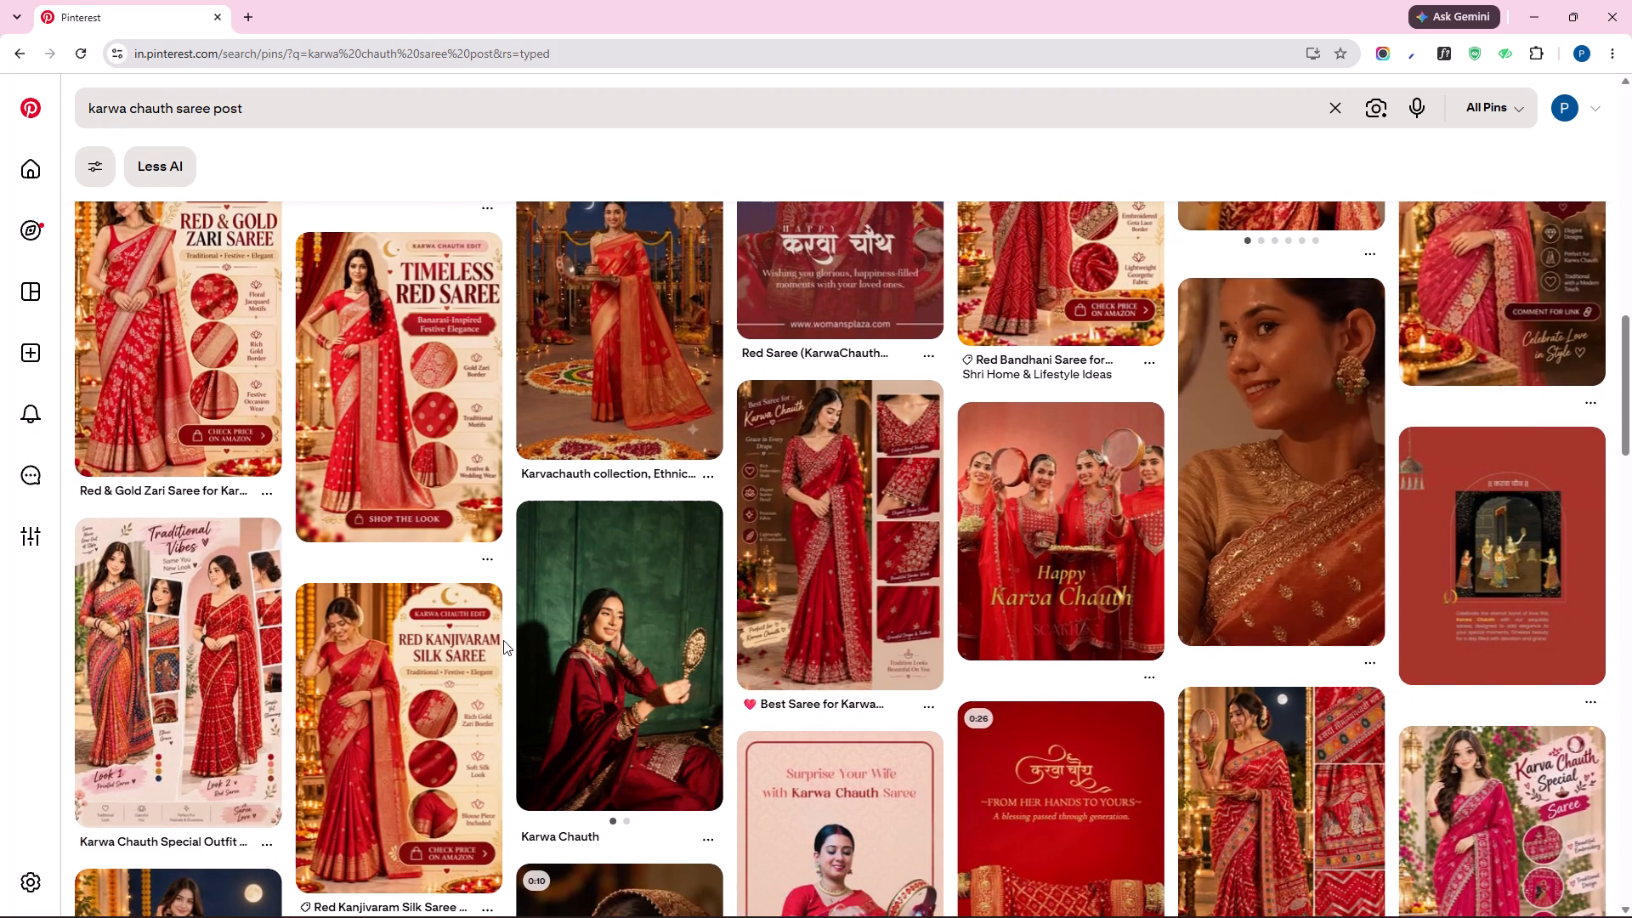
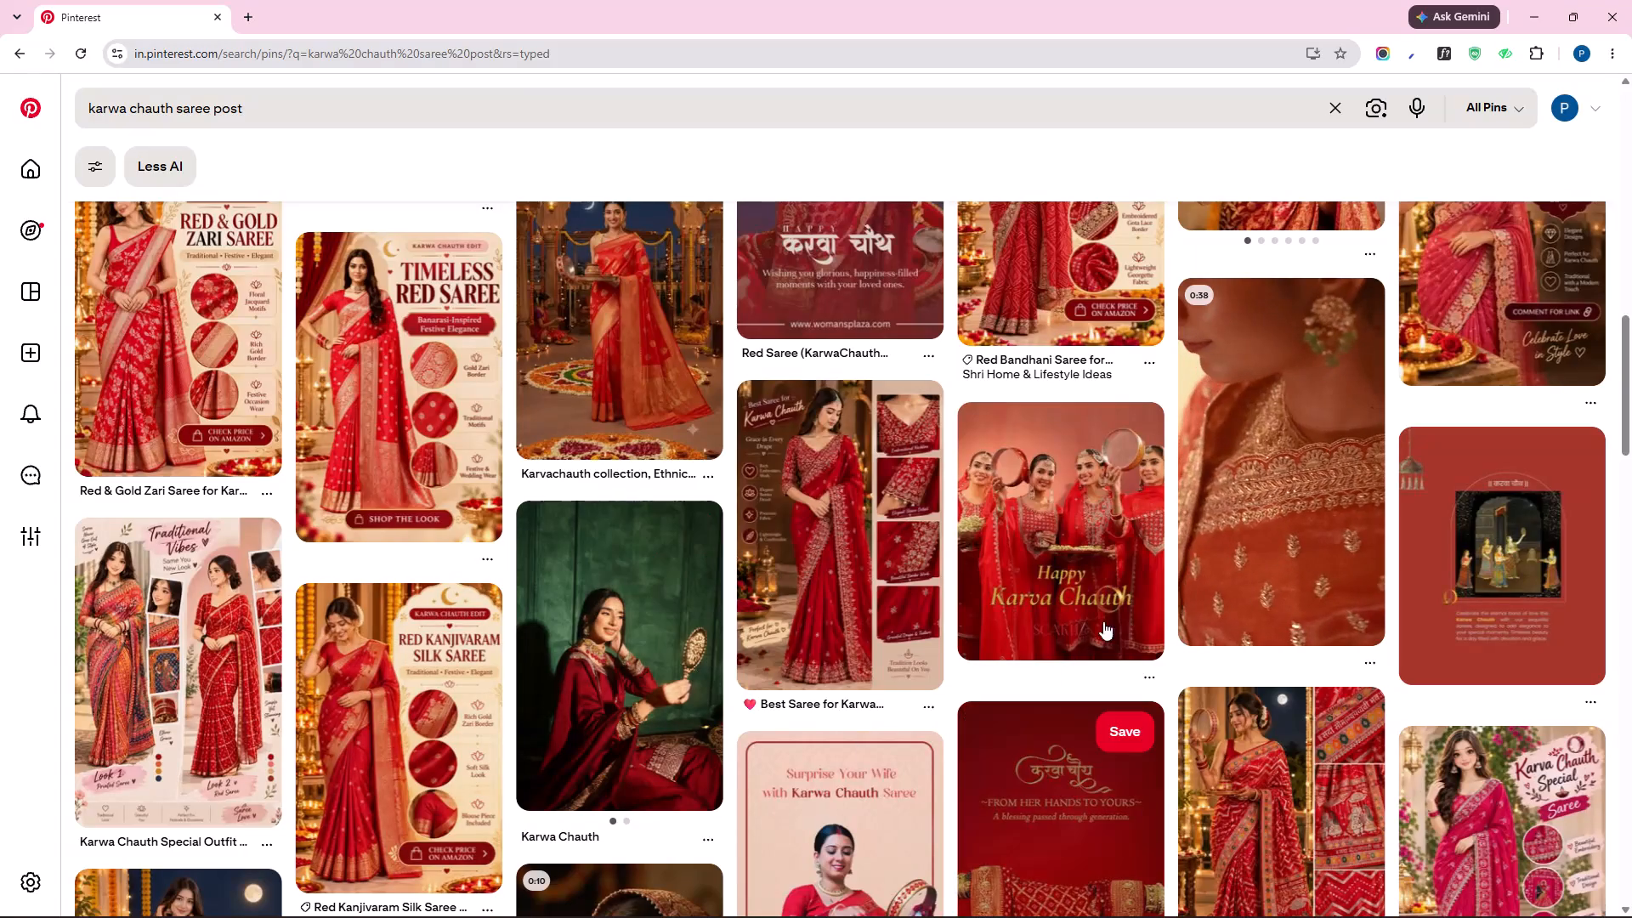
Browse further through the "karwa chauth saree post" pins, examining saree layouts, festive greetings and typography for a usable post reference.
{"action": "scroll", "coordinate": [847, 640], "scroll_direction": "down", "scroll_amount": 3}
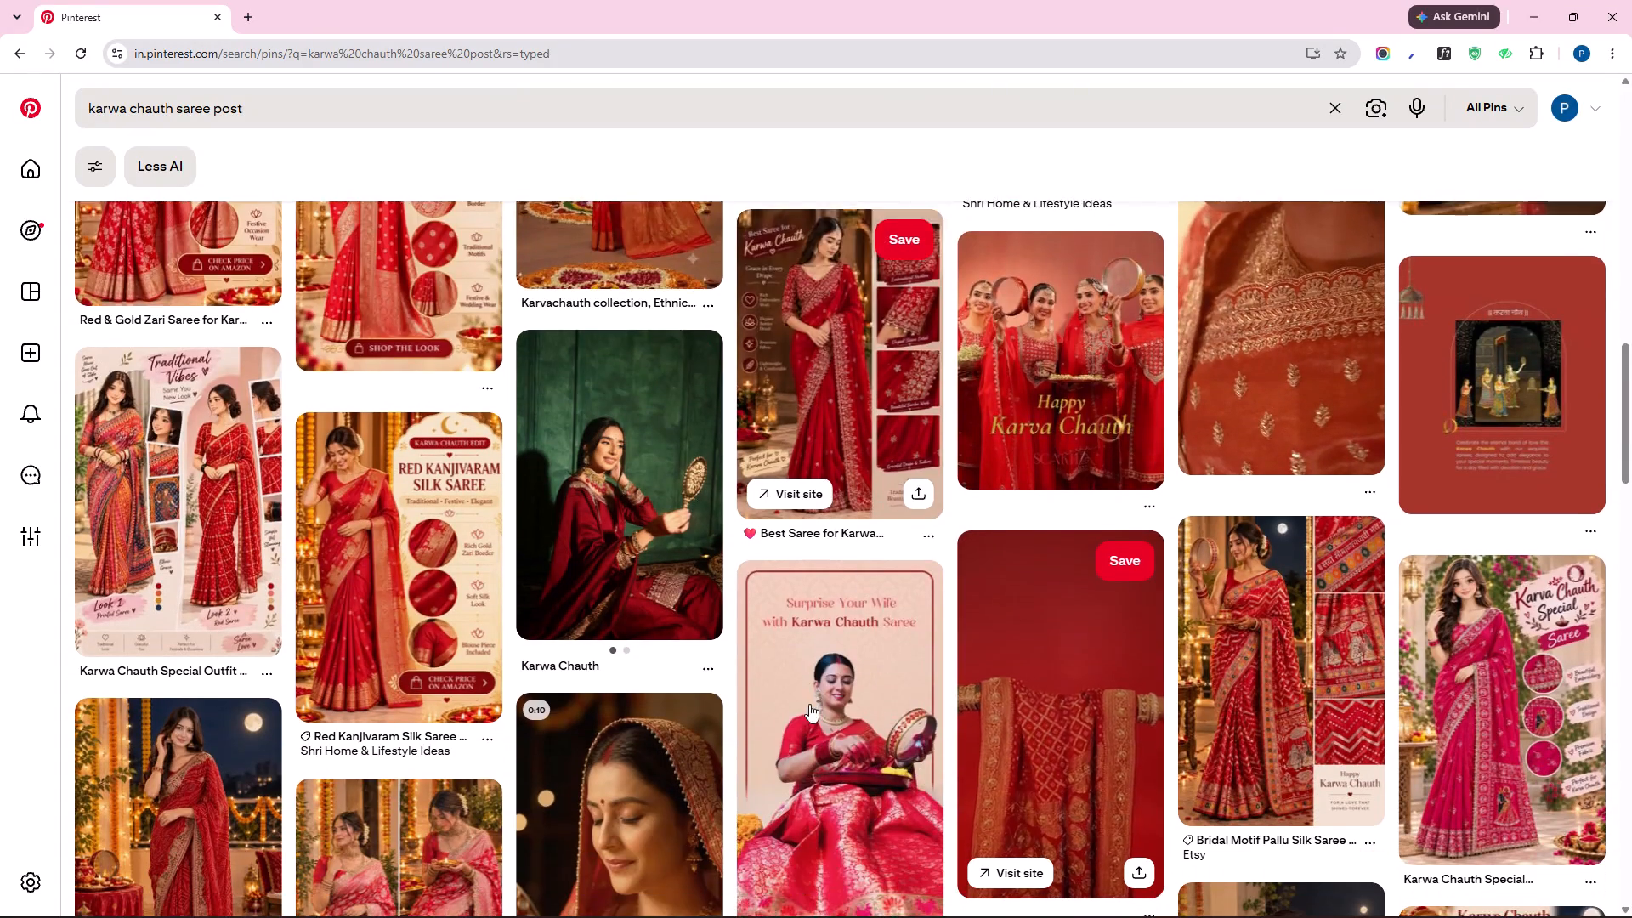
{"action": "scroll", "coordinate": [809, 704], "scroll_direction": "down", "scroll_amount": 1}
{"action": "scroll", "coordinate": [822, 802], "scroll_direction": "down", "scroll_amount": 6}
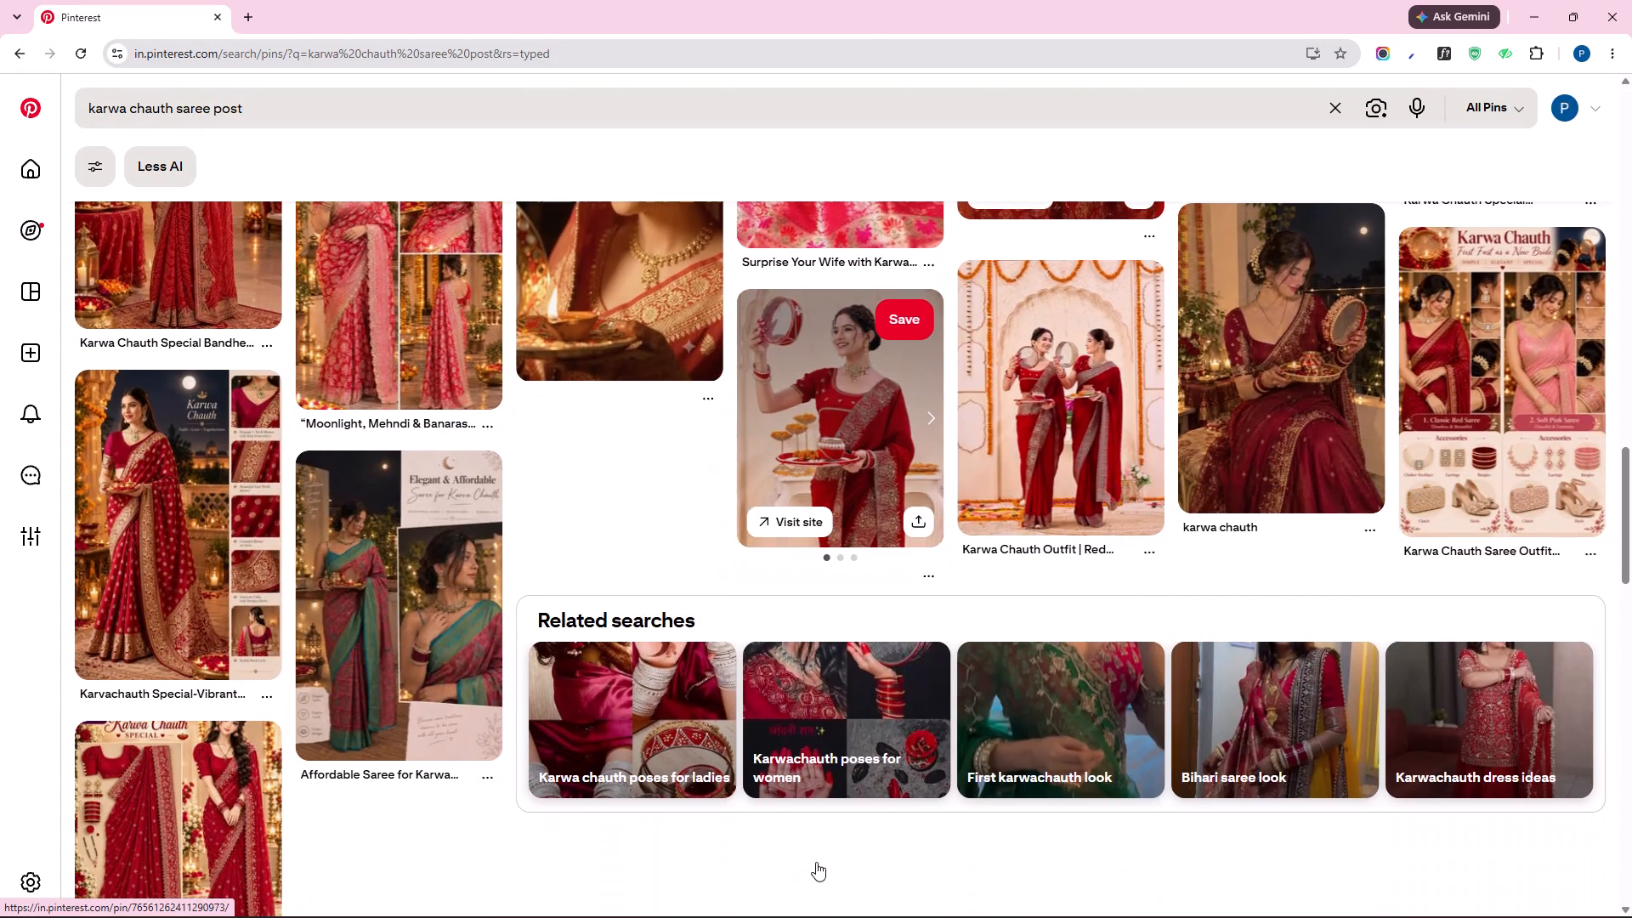
{"action": "scroll", "coordinate": [609, 732], "scroll_direction": "down", "scroll_amount": 1}
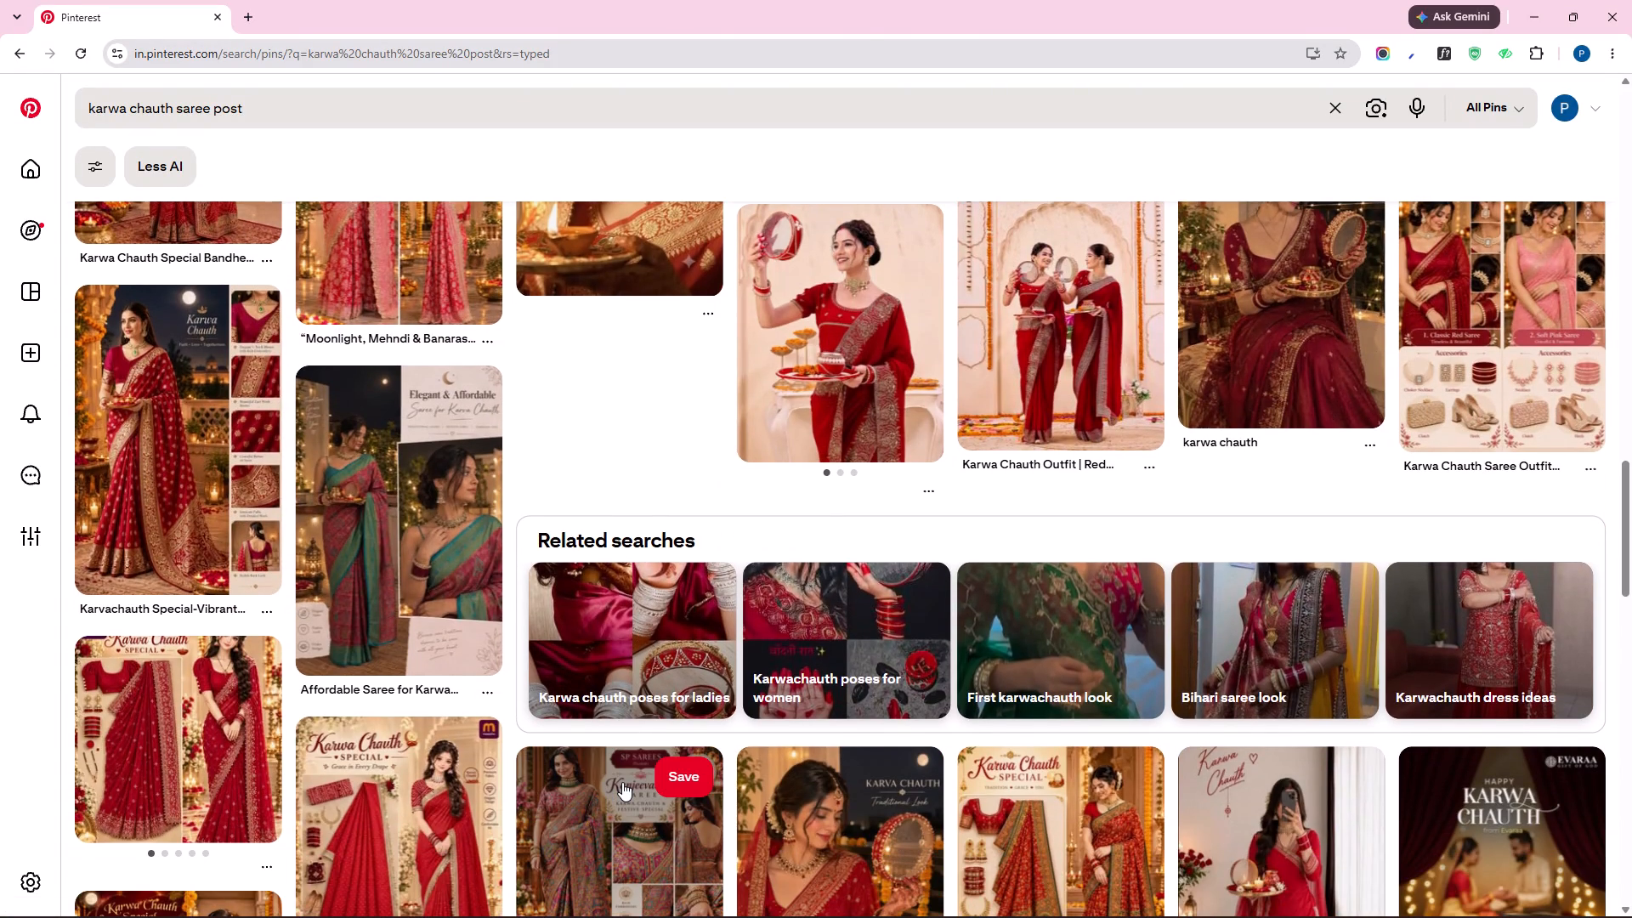
{"action": "scroll", "coordinate": [651, 706], "scroll_direction": "down", "scroll_amount": 5}
{"action": "scroll", "coordinate": [858, 670], "scroll_direction": "down", "scroll_amount": 4}
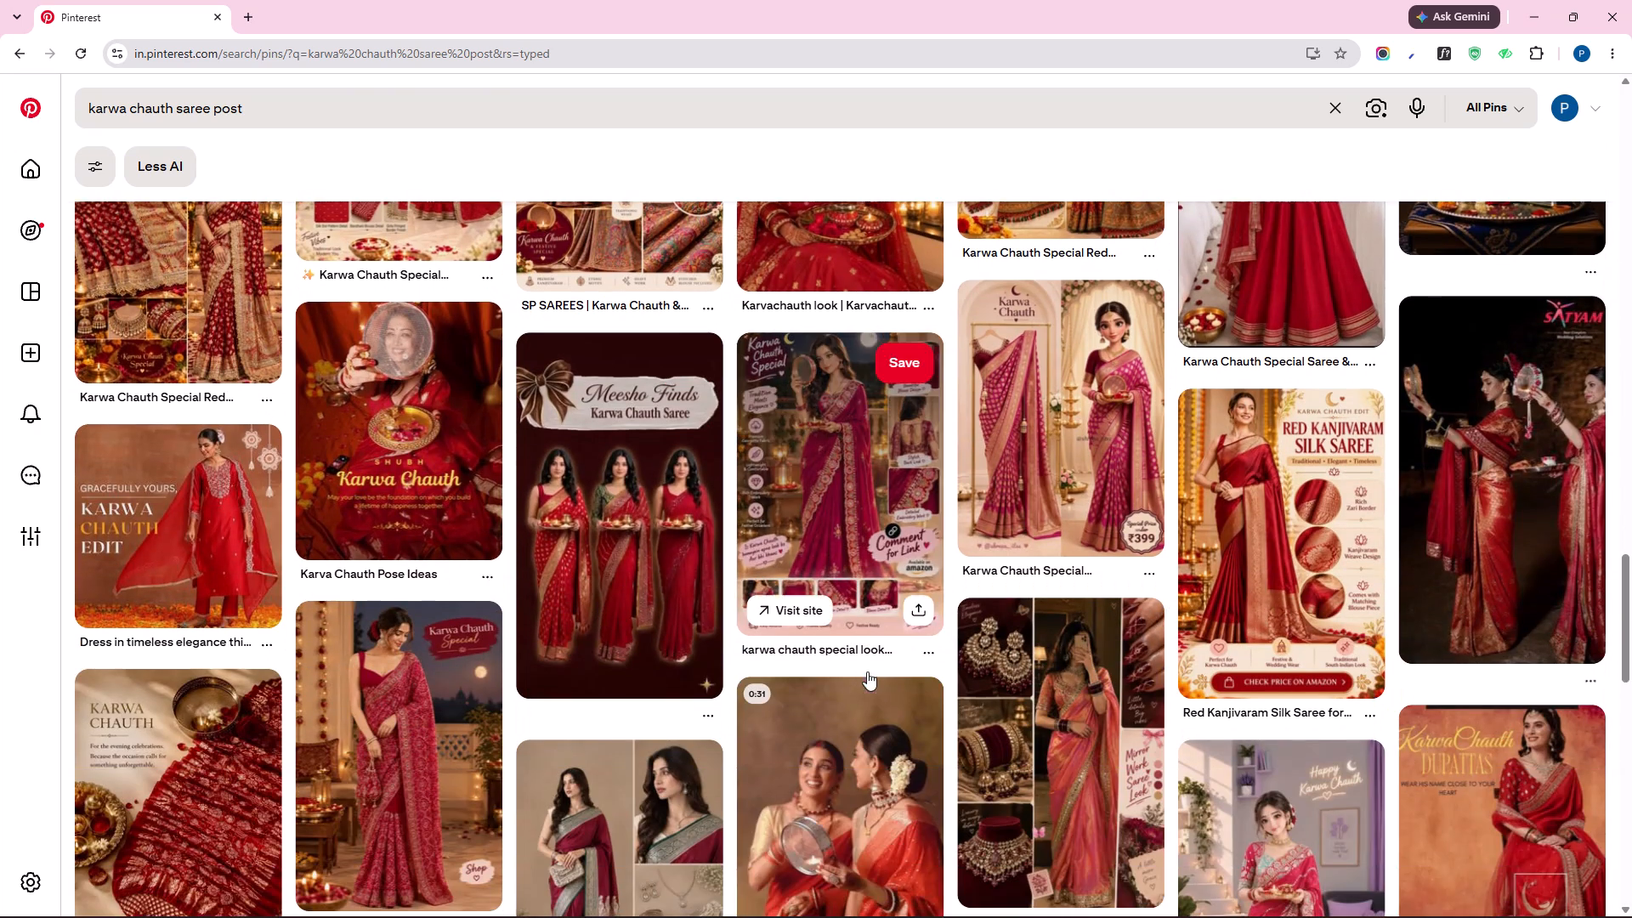
{"action": "scroll", "coordinate": [895, 677], "scroll_direction": "down", "scroll_amount": 5}
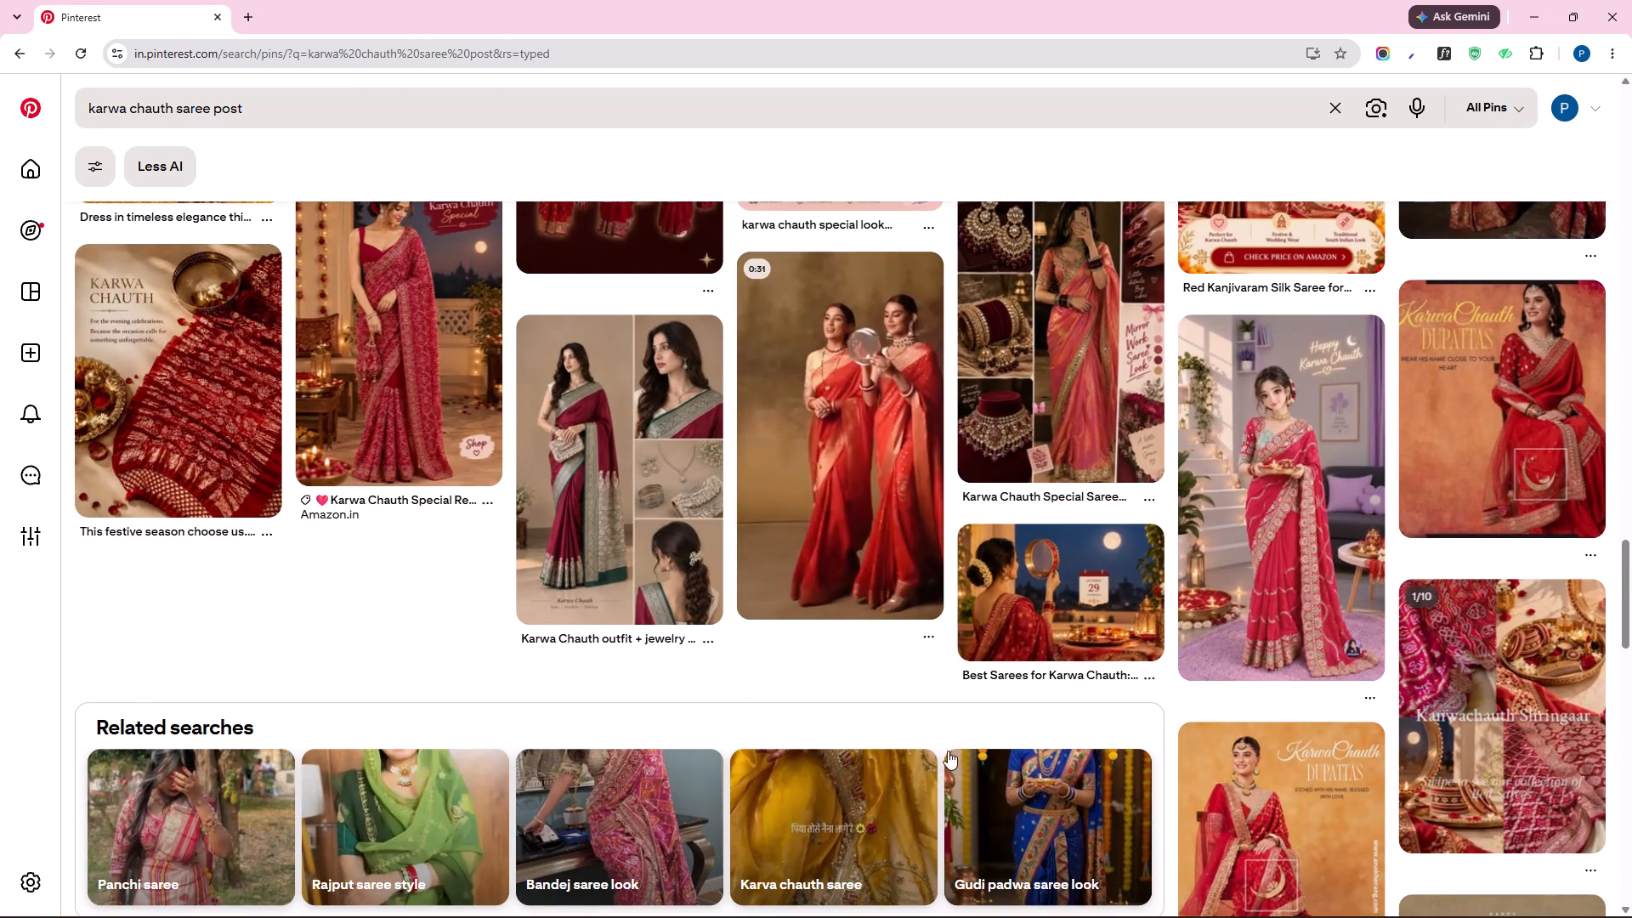
{"action": "scroll", "coordinate": [947, 750], "scroll_direction": "down", "scroll_amount": 6}
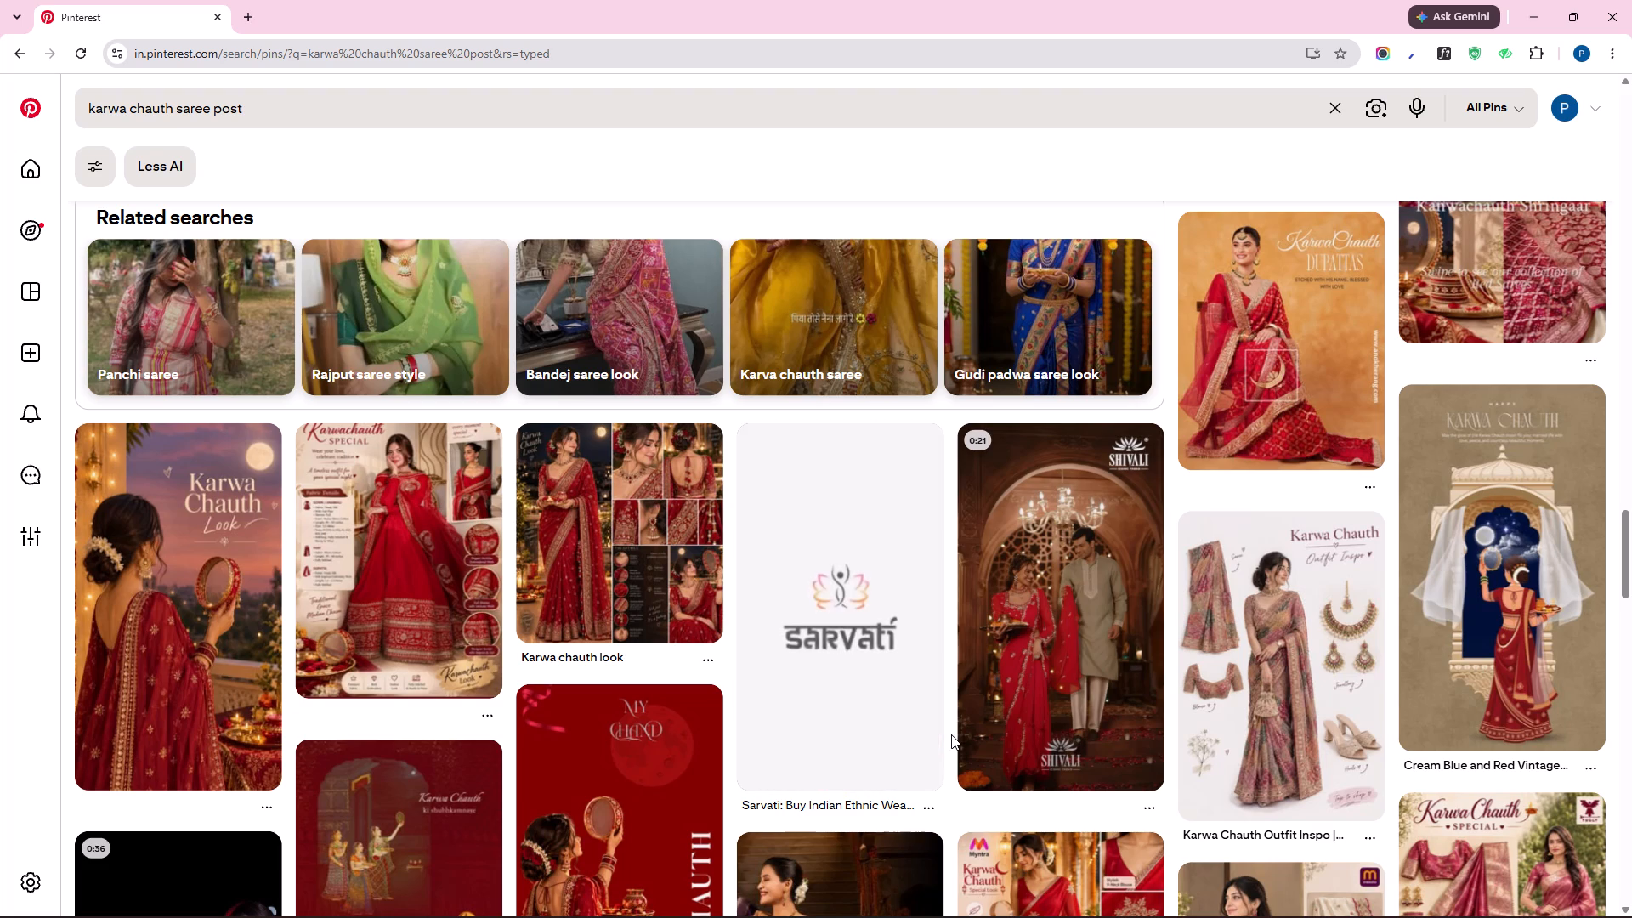
{"action": "scroll", "coordinate": [951, 734], "scroll_direction": "down", "scroll_amount": 3}
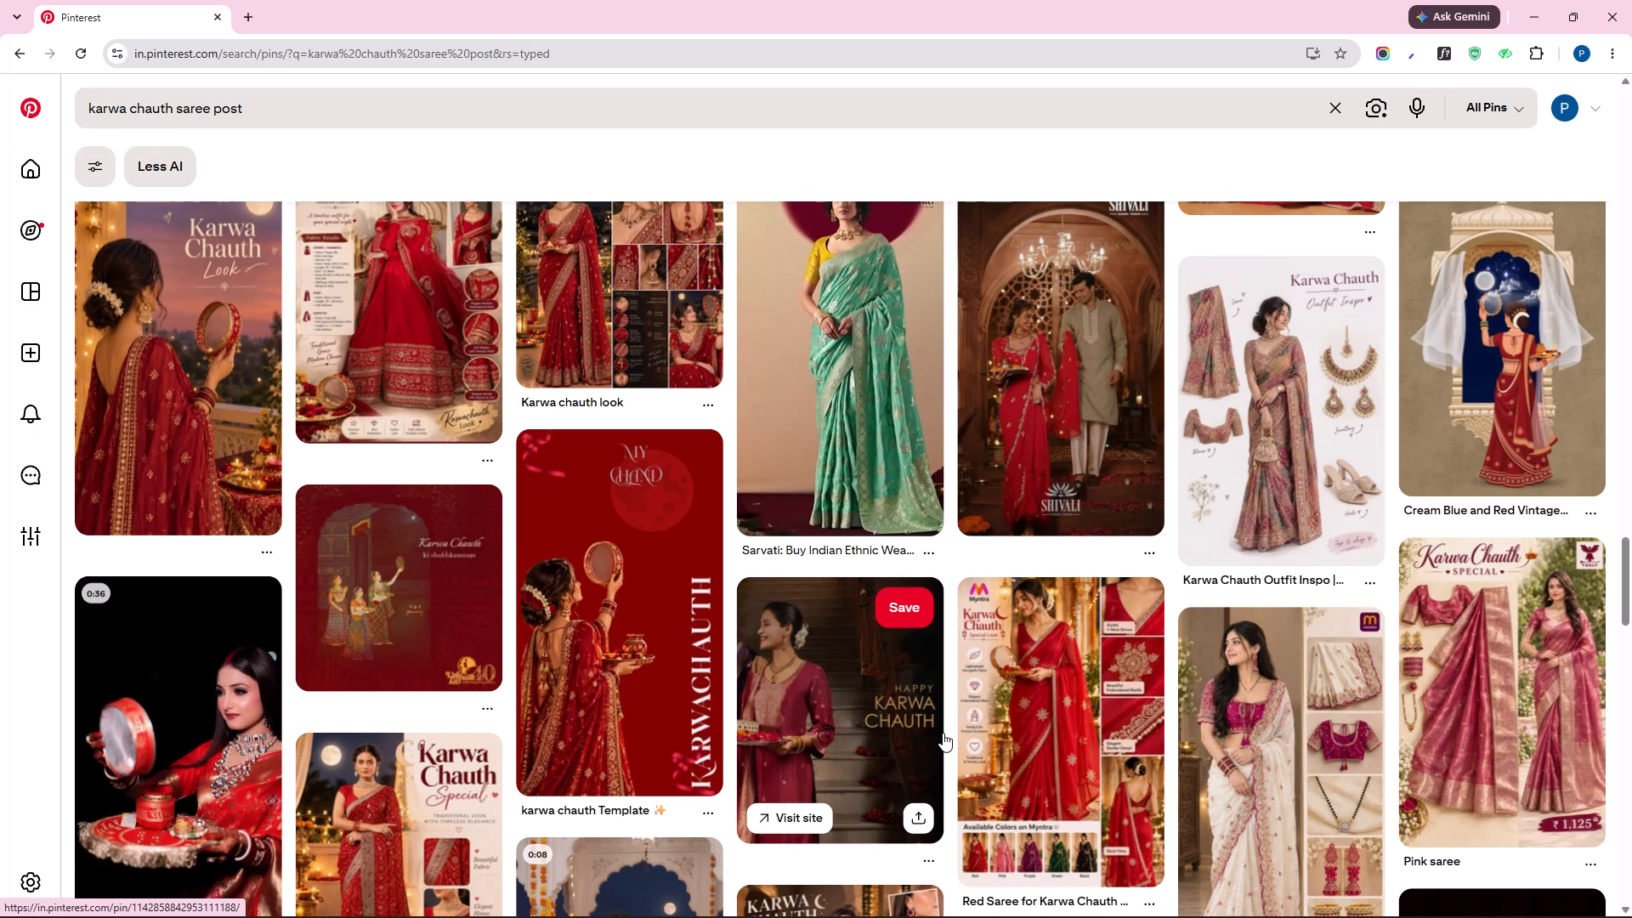
{"action": "scroll", "coordinate": [943, 733], "scroll_direction": "up", "scroll_amount": 1}
{"action": "scroll", "coordinate": [964, 742], "scroll_direction": "down", "scroll_amount": 5}
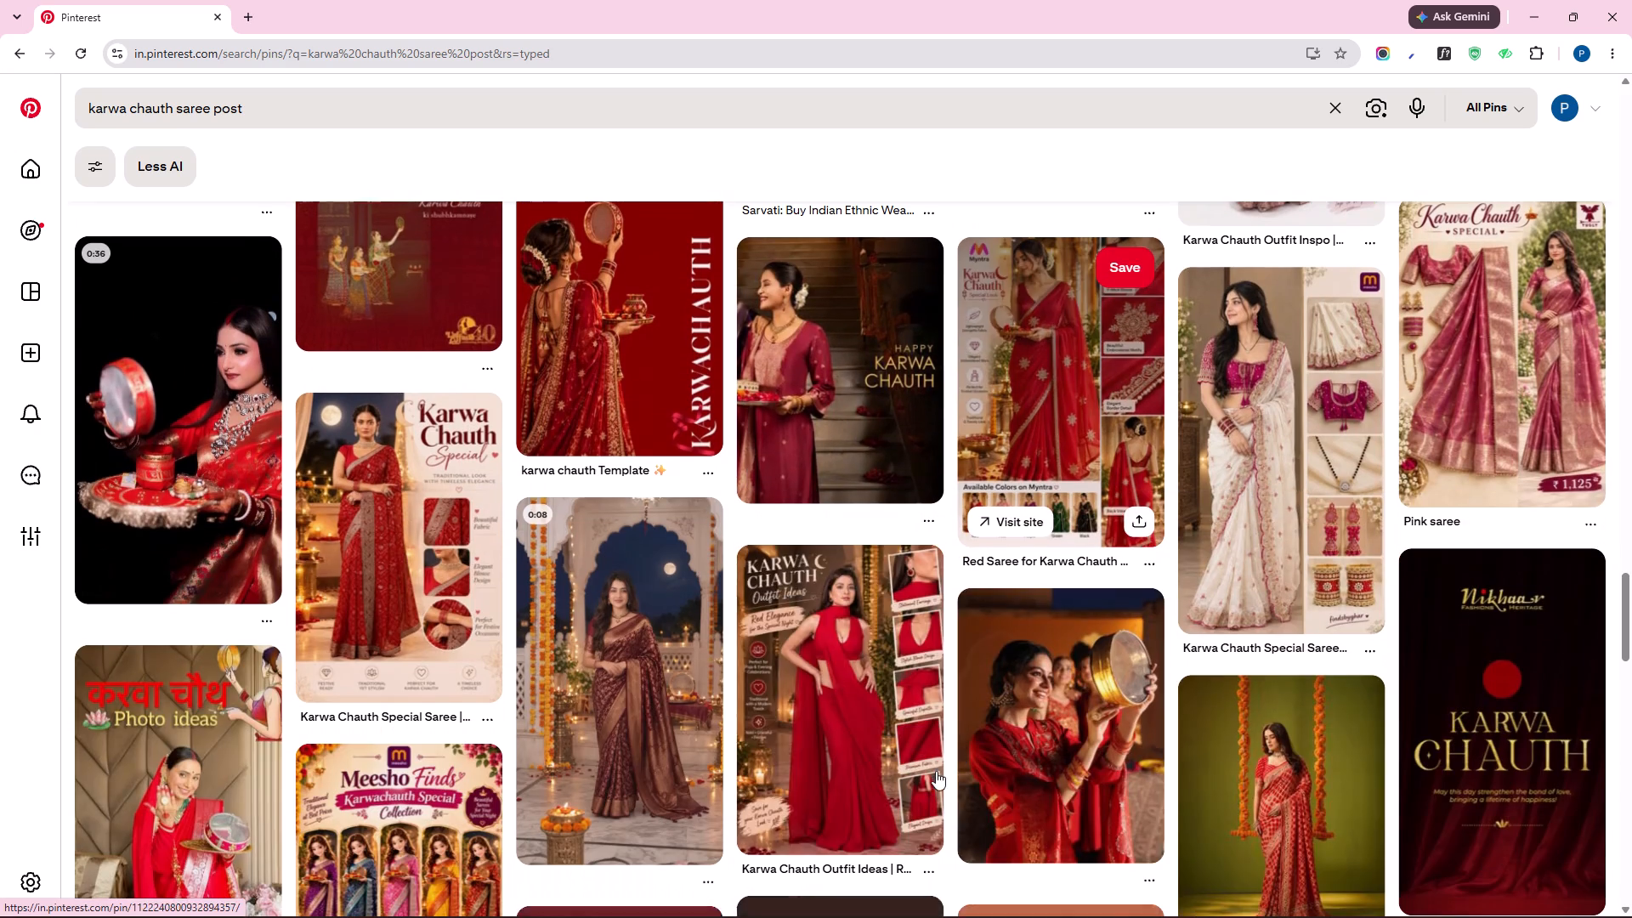
{"action": "scroll", "coordinate": [954, 766], "scroll_direction": "down", "scroll_amount": 5}
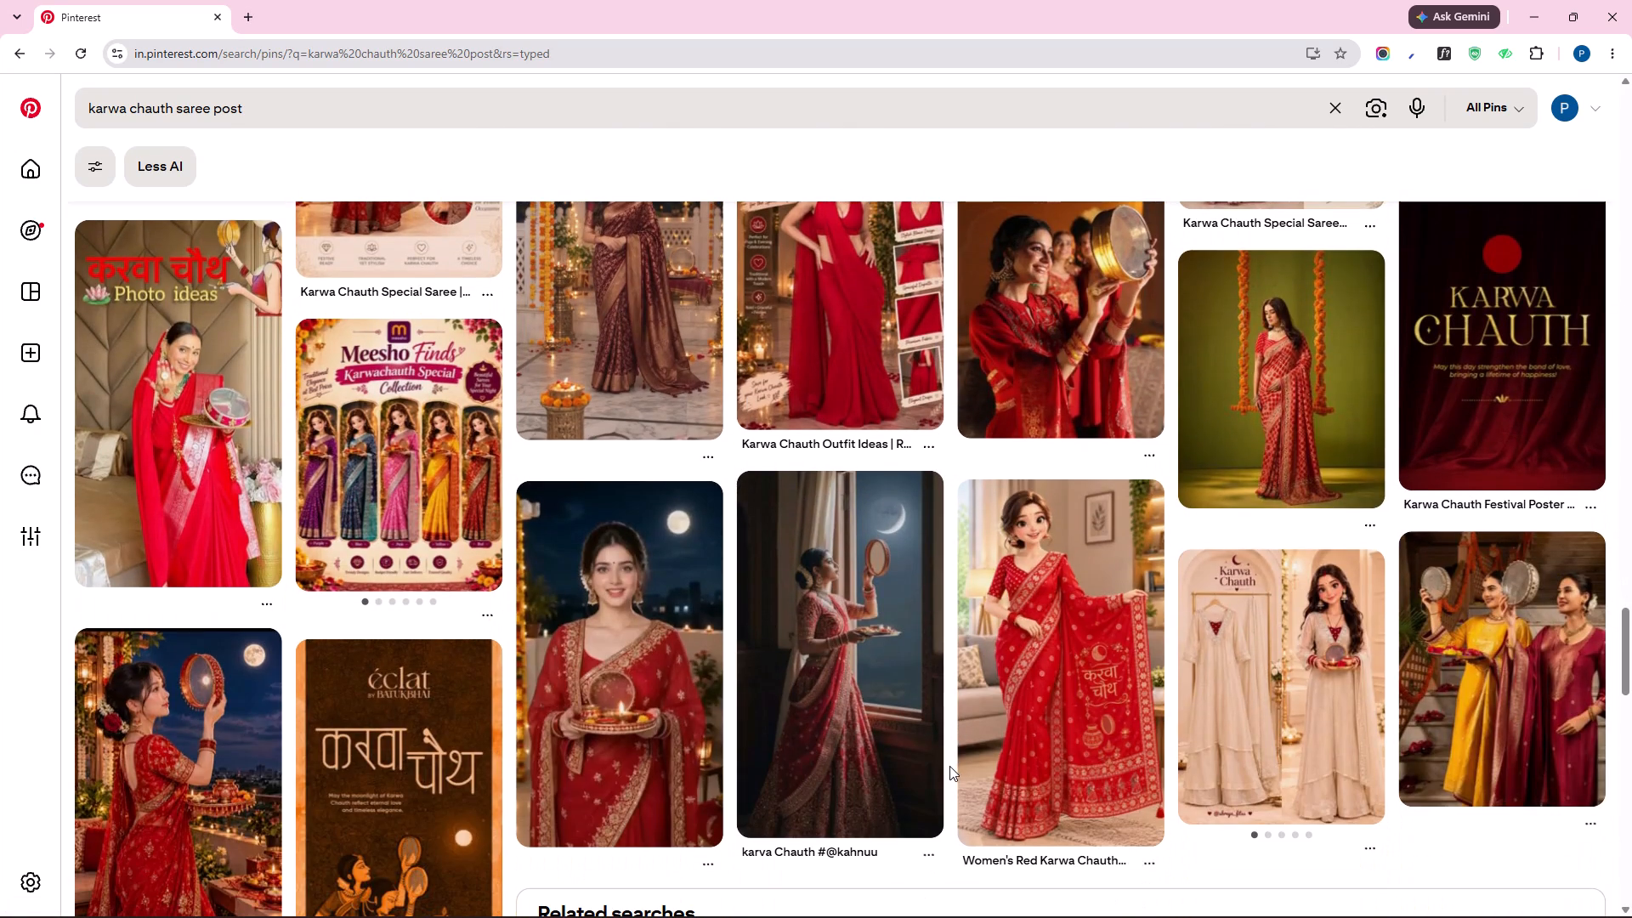
{"action": "scroll", "coordinate": [949, 766], "scroll_direction": "down", "scroll_amount": 3}
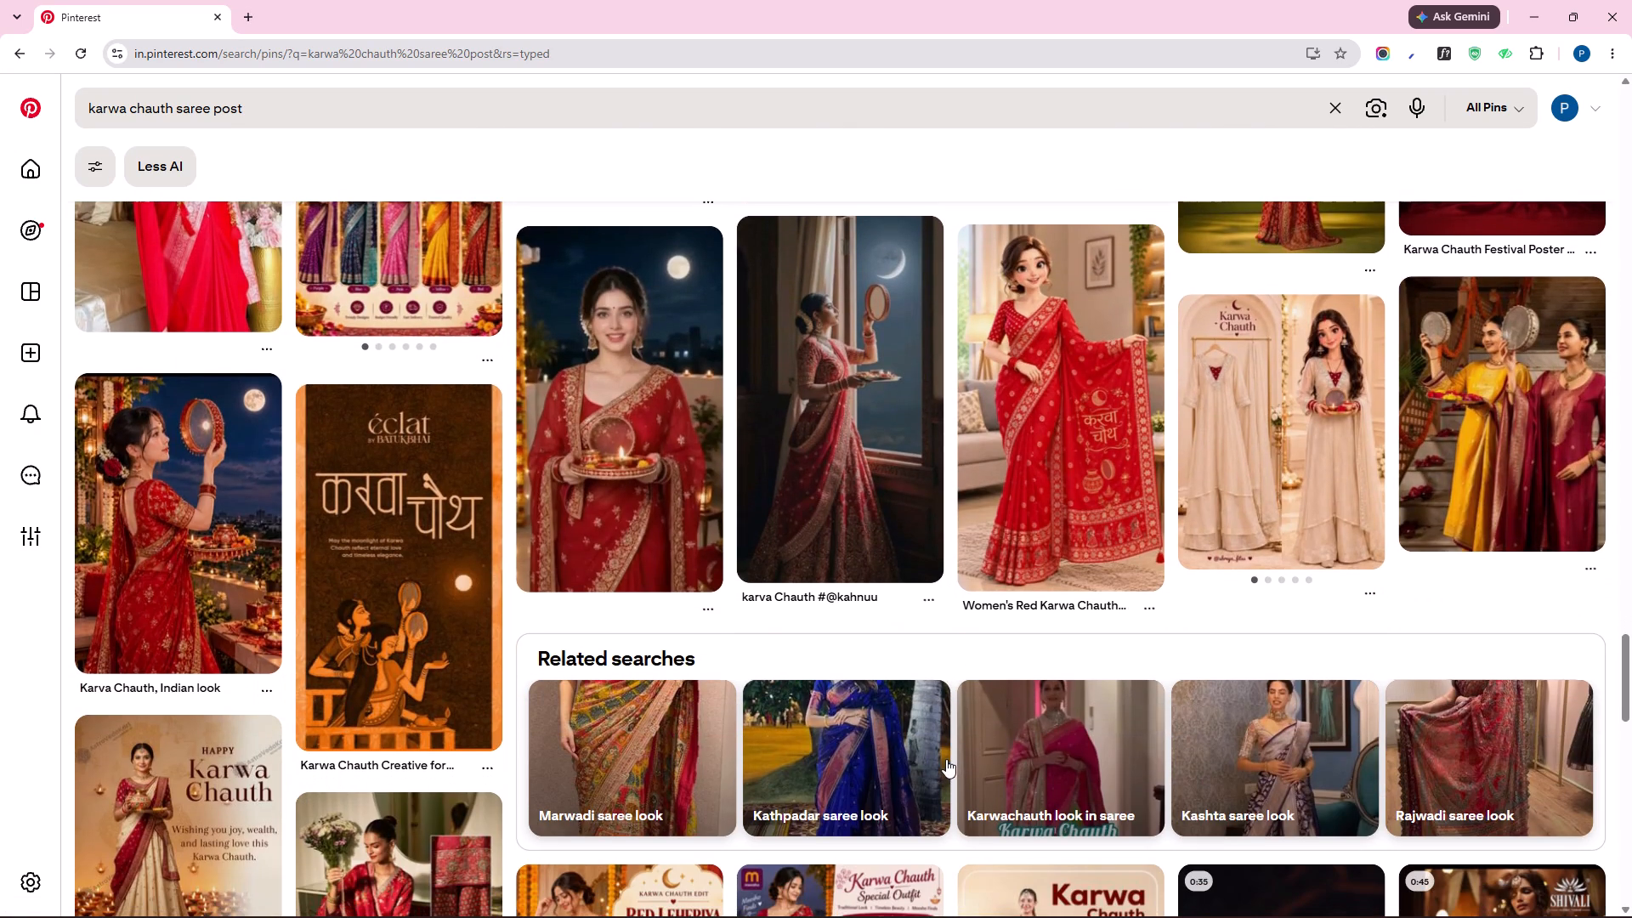
{"action": "scroll", "coordinate": [944, 758], "scroll_direction": "down", "scroll_amount": 4}
{"action": "scroll", "coordinate": [944, 758], "scroll_direction": "up", "scroll_amount": 2}
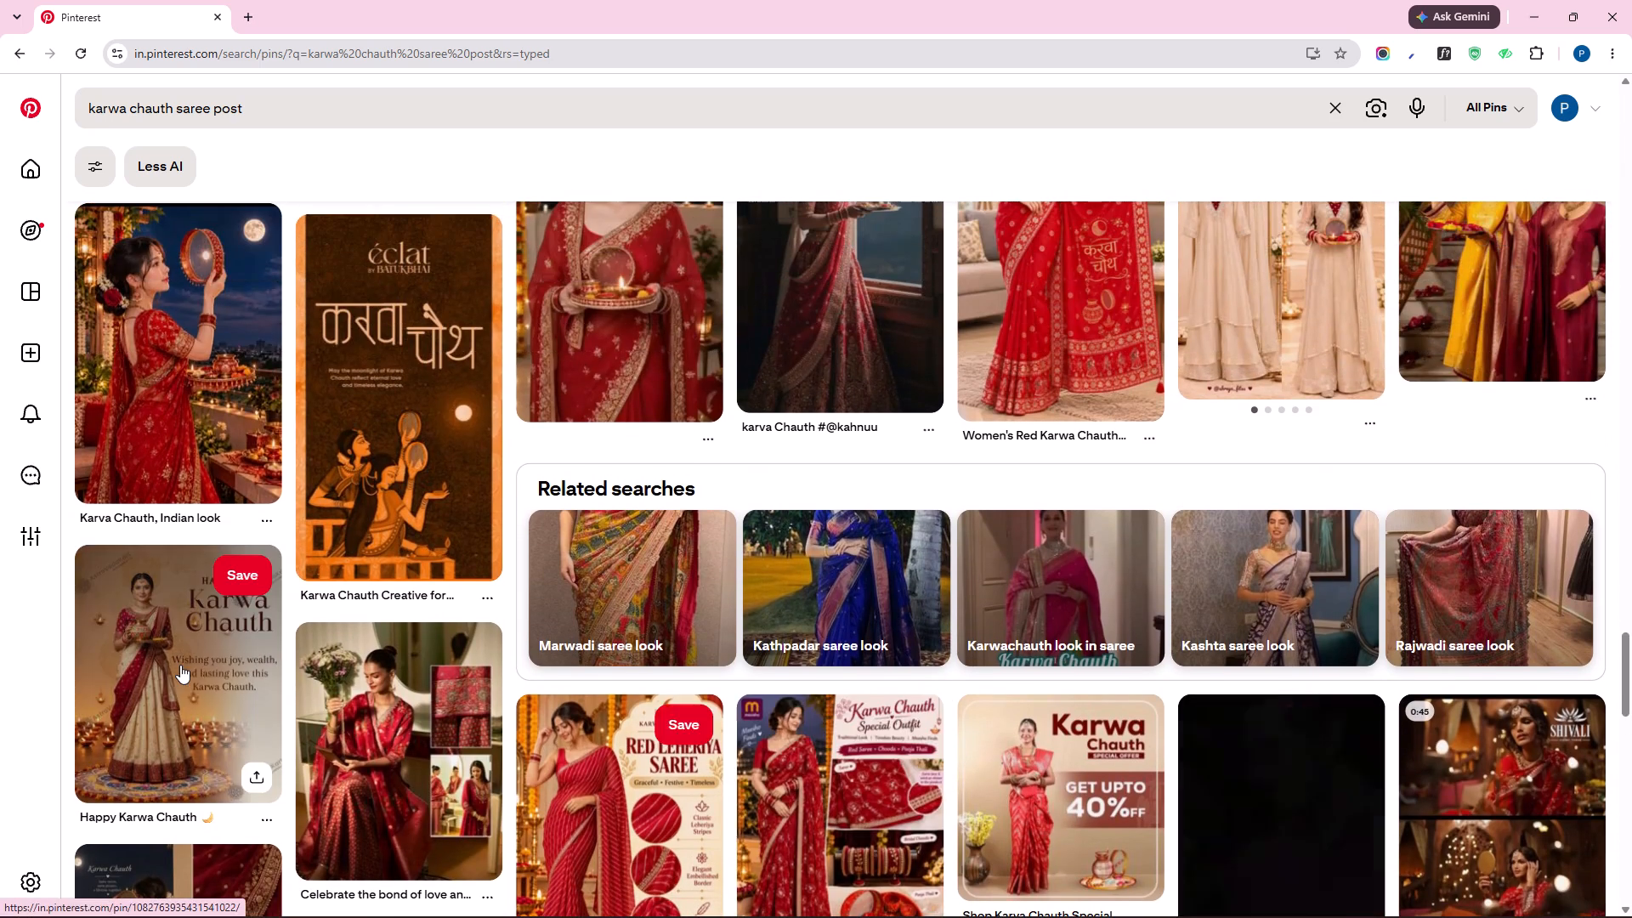
Open the "Happy Karwa Chauth" pin of a woman in a cream and maroon outfit among diyas and save its image to Downloads.
{"action": "left_click", "coordinate": [180, 665]}
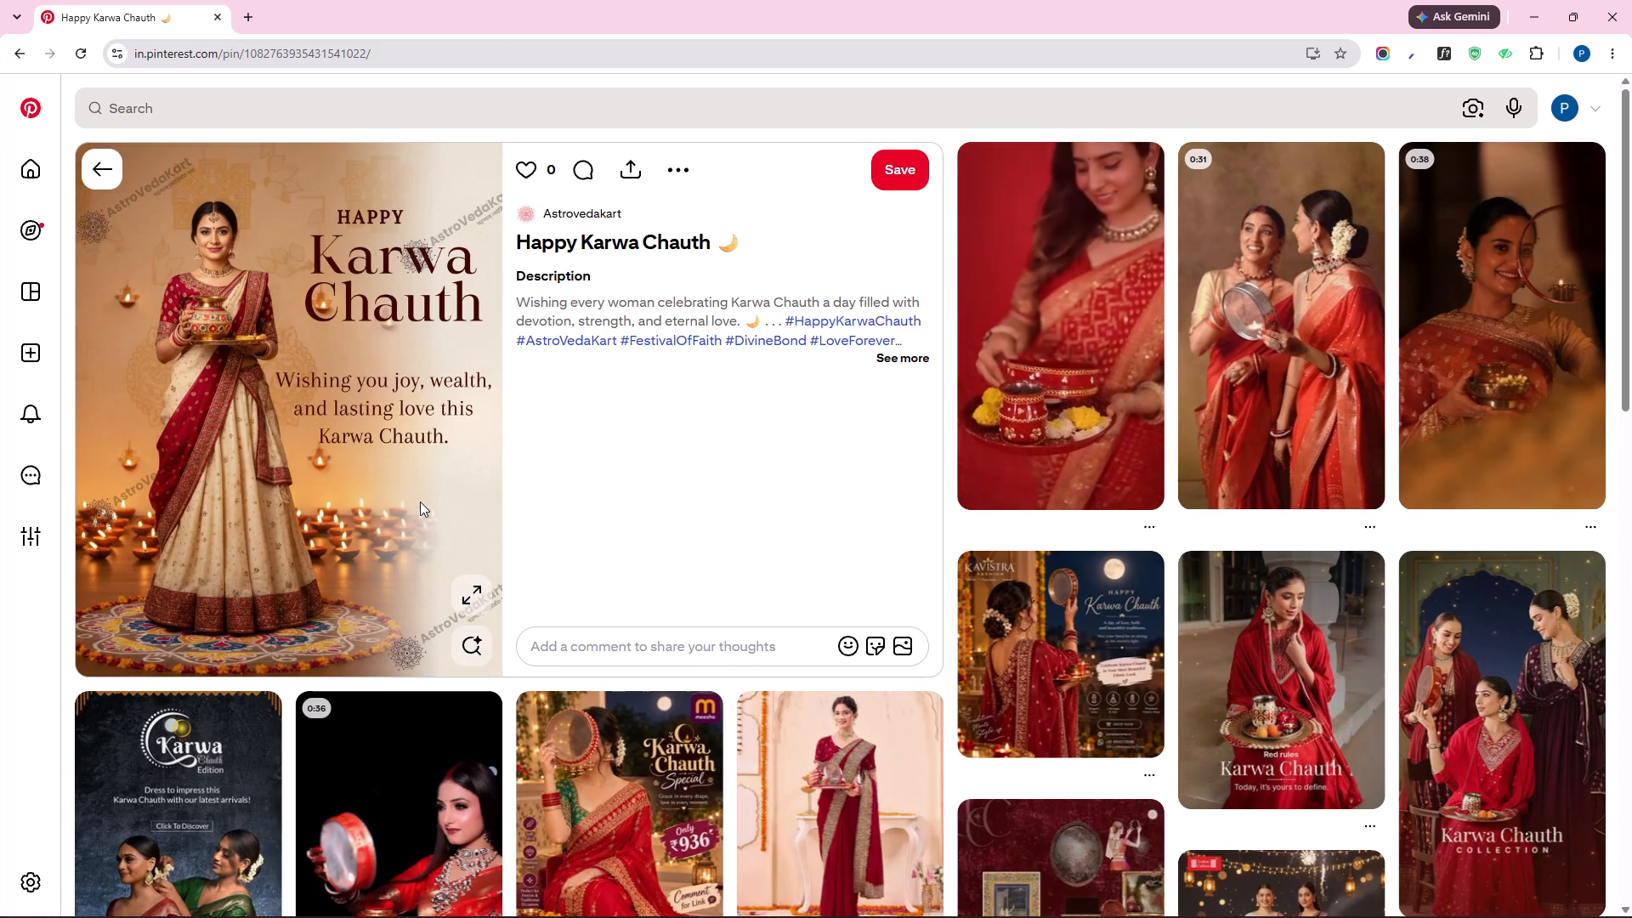
{"action": "scroll", "coordinate": [420, 501], "scroll_direction": "down", "scroll_amount": 3}
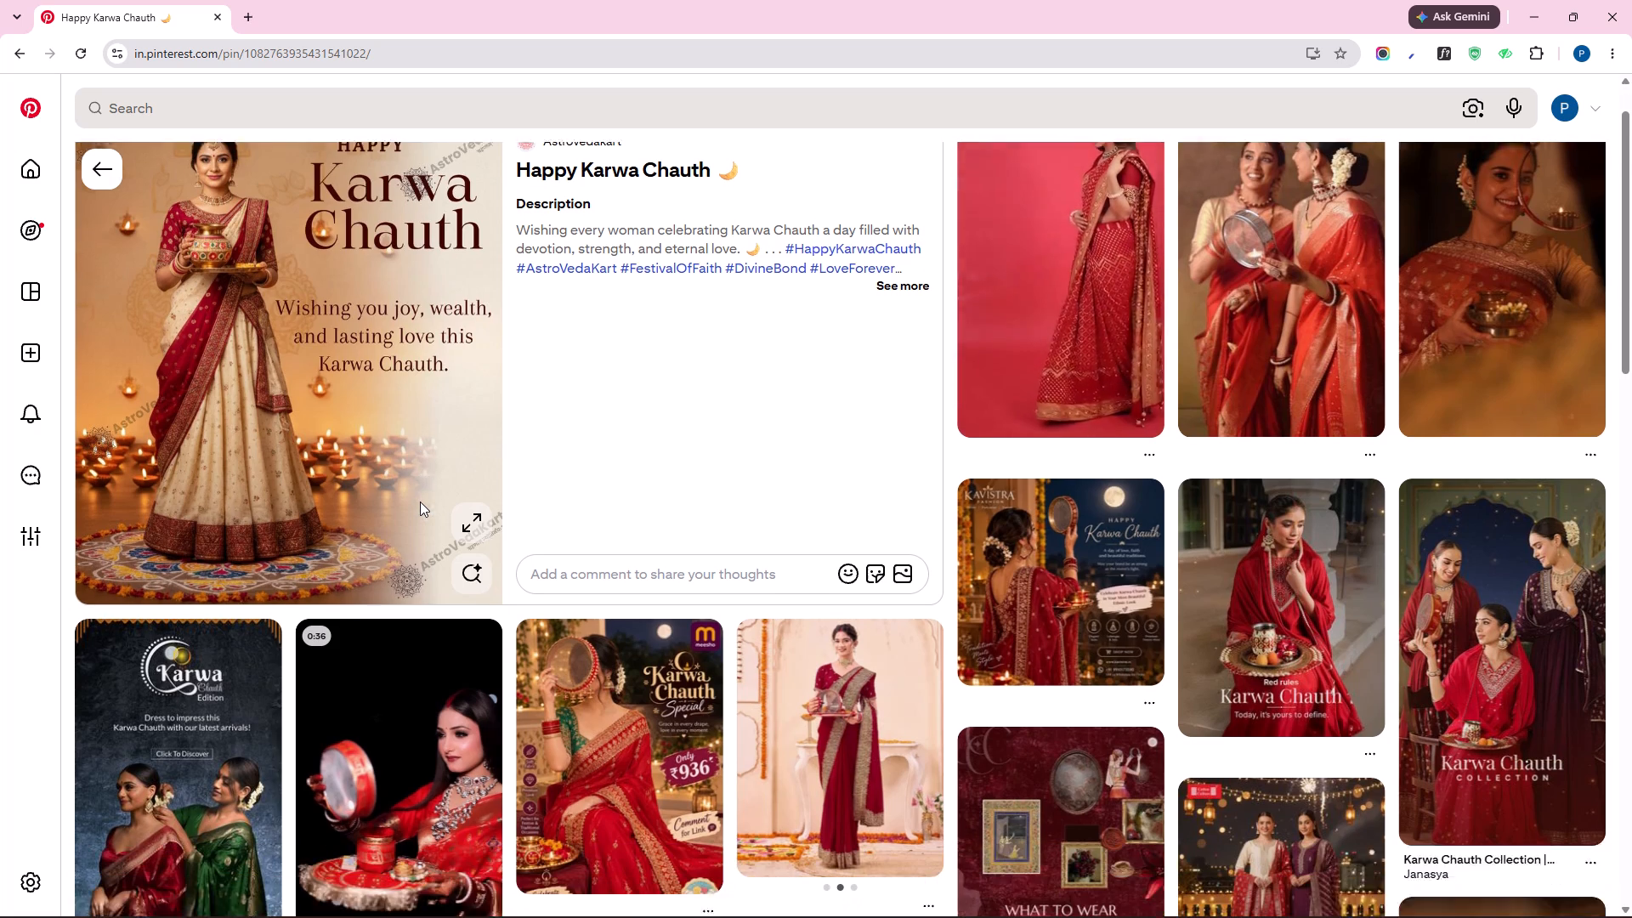
{"action": "scroll", "coordinate": [414, 518], "scroll_direction": "down", "scroll_amount": 5}
{"action": "scroll", "coordinate": [418, 658], "scroll_direction": "up", "scroll_amount": 5}
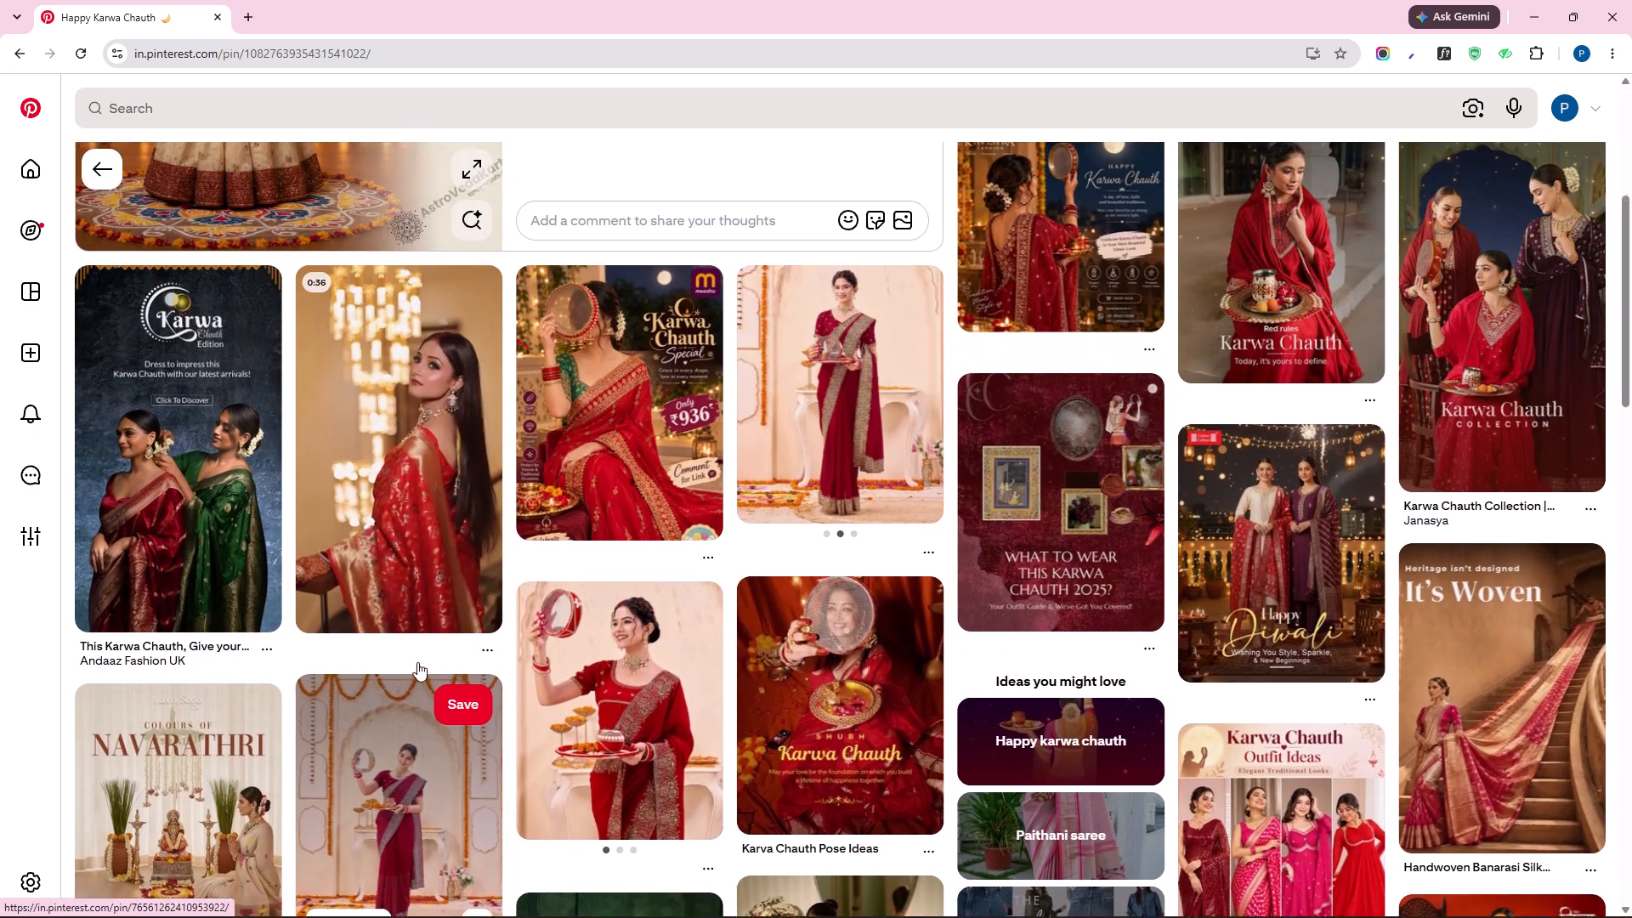
{"action": "scroll", "coordinate": [415, 662], "scroll_direction": "down", "scroll_amount": 4}
{"action": "scroll", "coordinate": [417, 670], "scroll_direction": "up", "scroll_amount": 12}
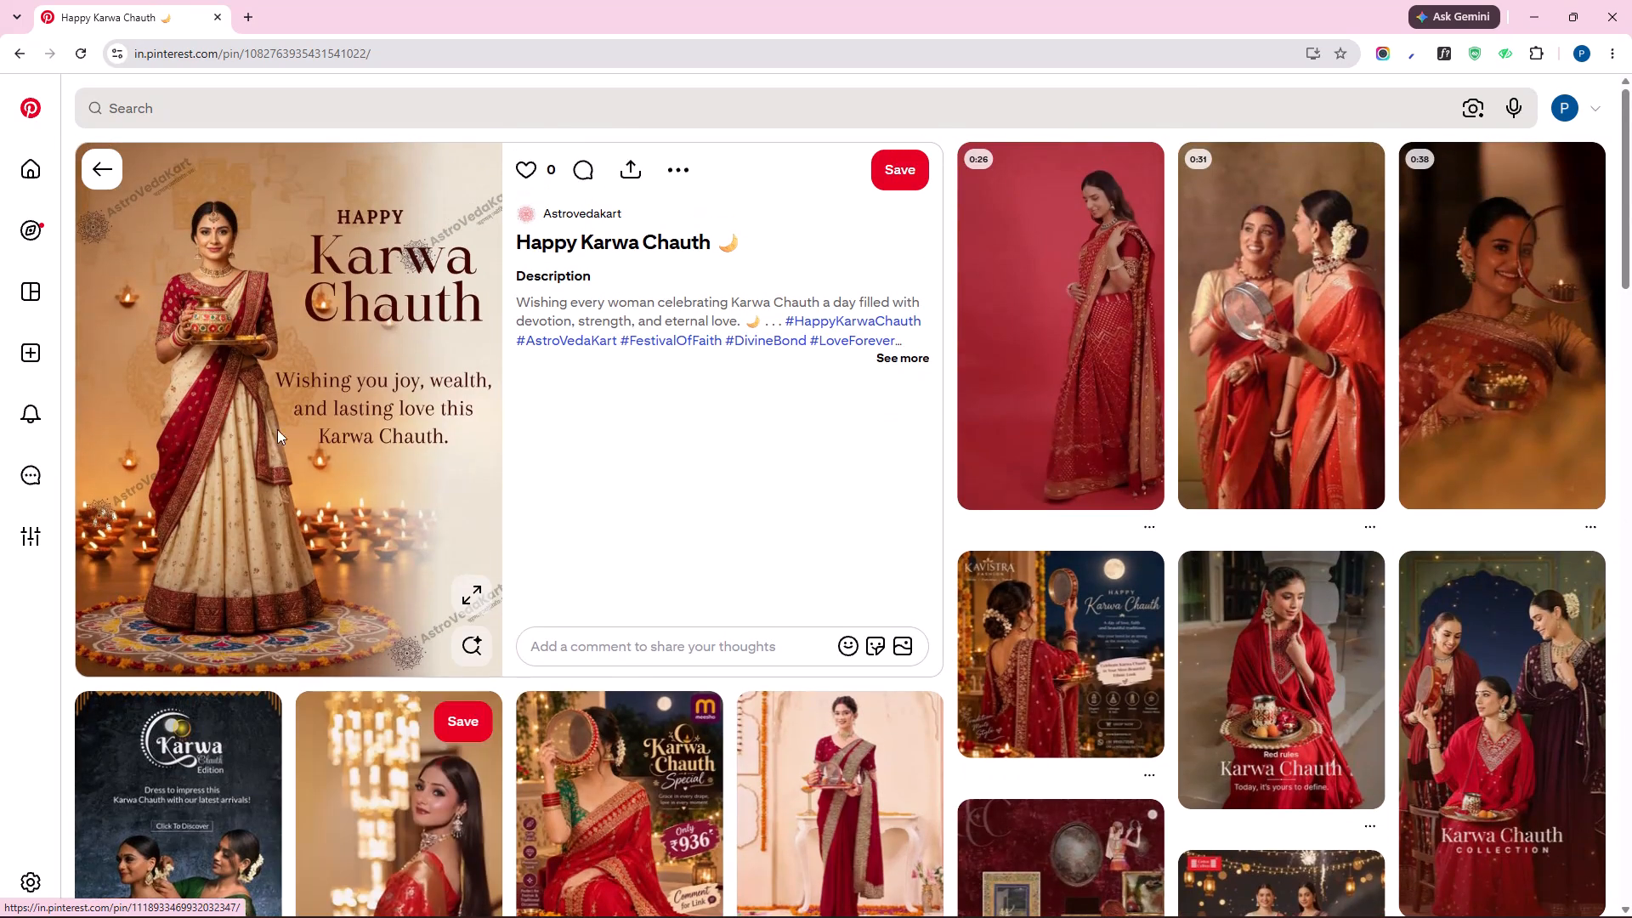
{"action": "right_click", "coordinate": [263, 416]}
{"action": "left_click", "coordinate": [376, 465]}
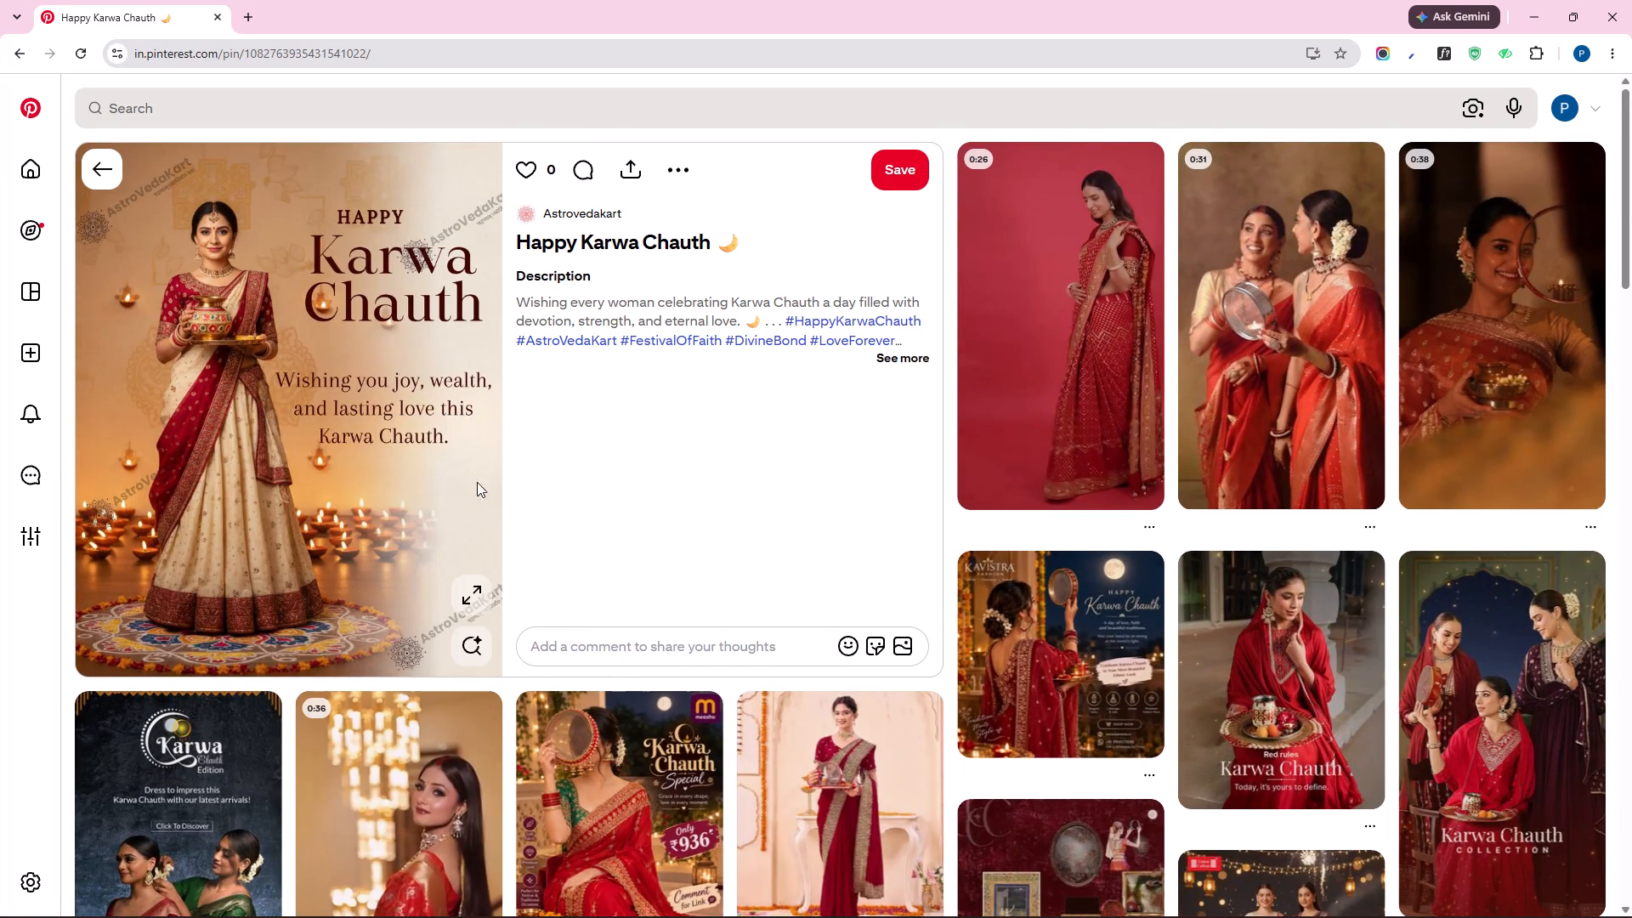
{"action": "left_click", "coordinate": [811, 734]}
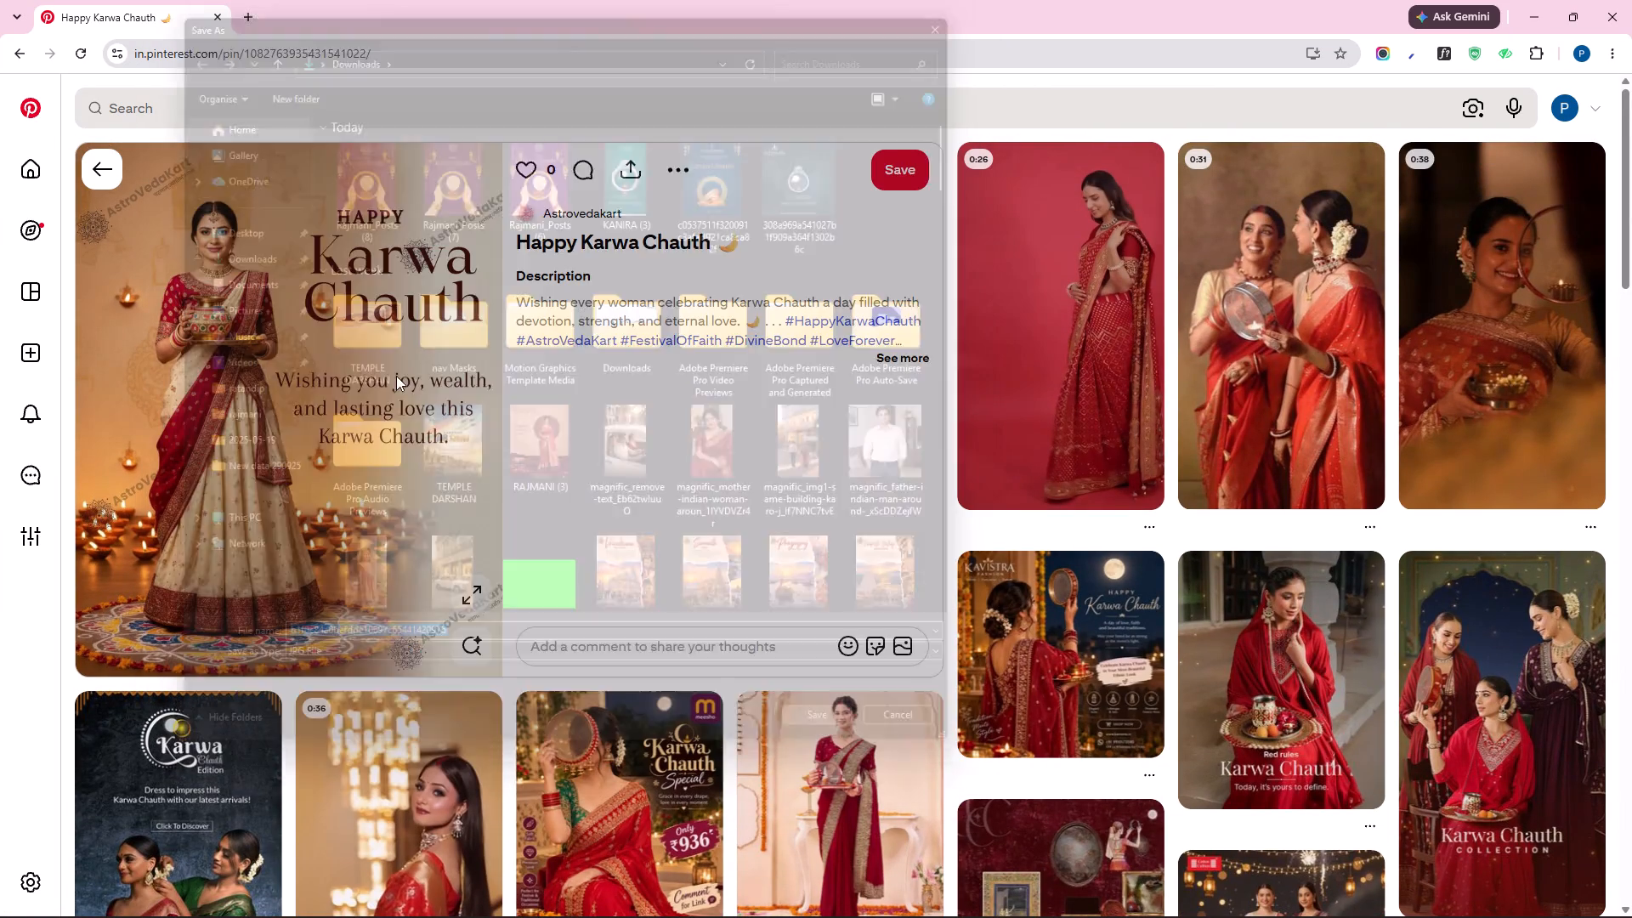
Return through the previous saree searches to the earlier "karwa chauth creative ads" results.
{"action": "left_click", "coordinate": [109, 161]}
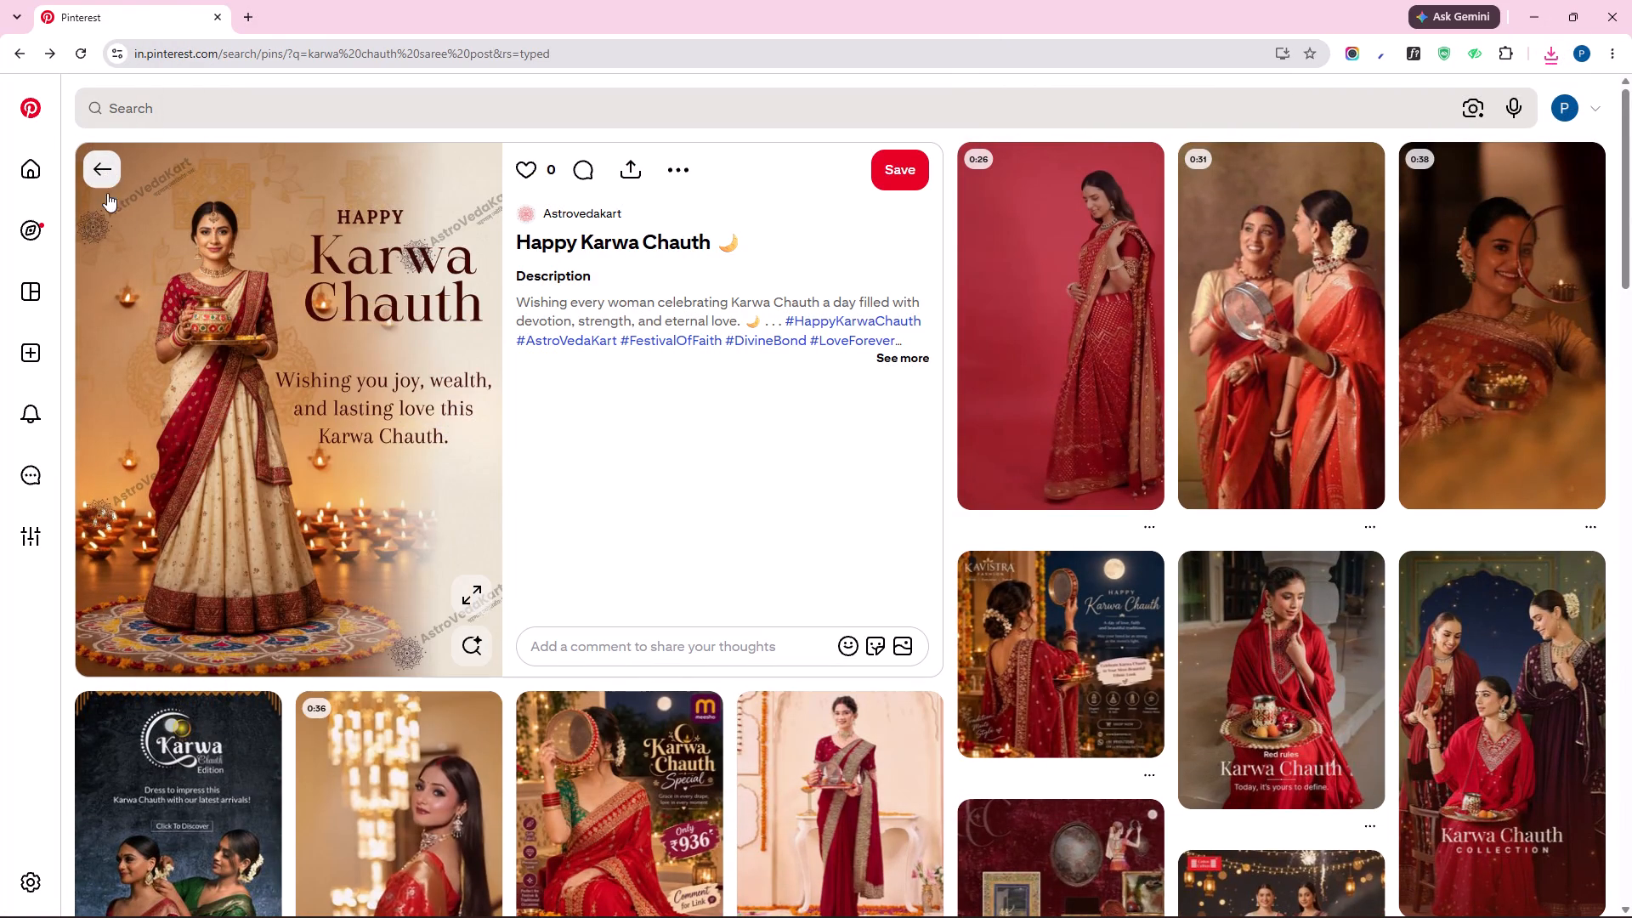
{"action": "left_click", "coordinate": [19, 49]}
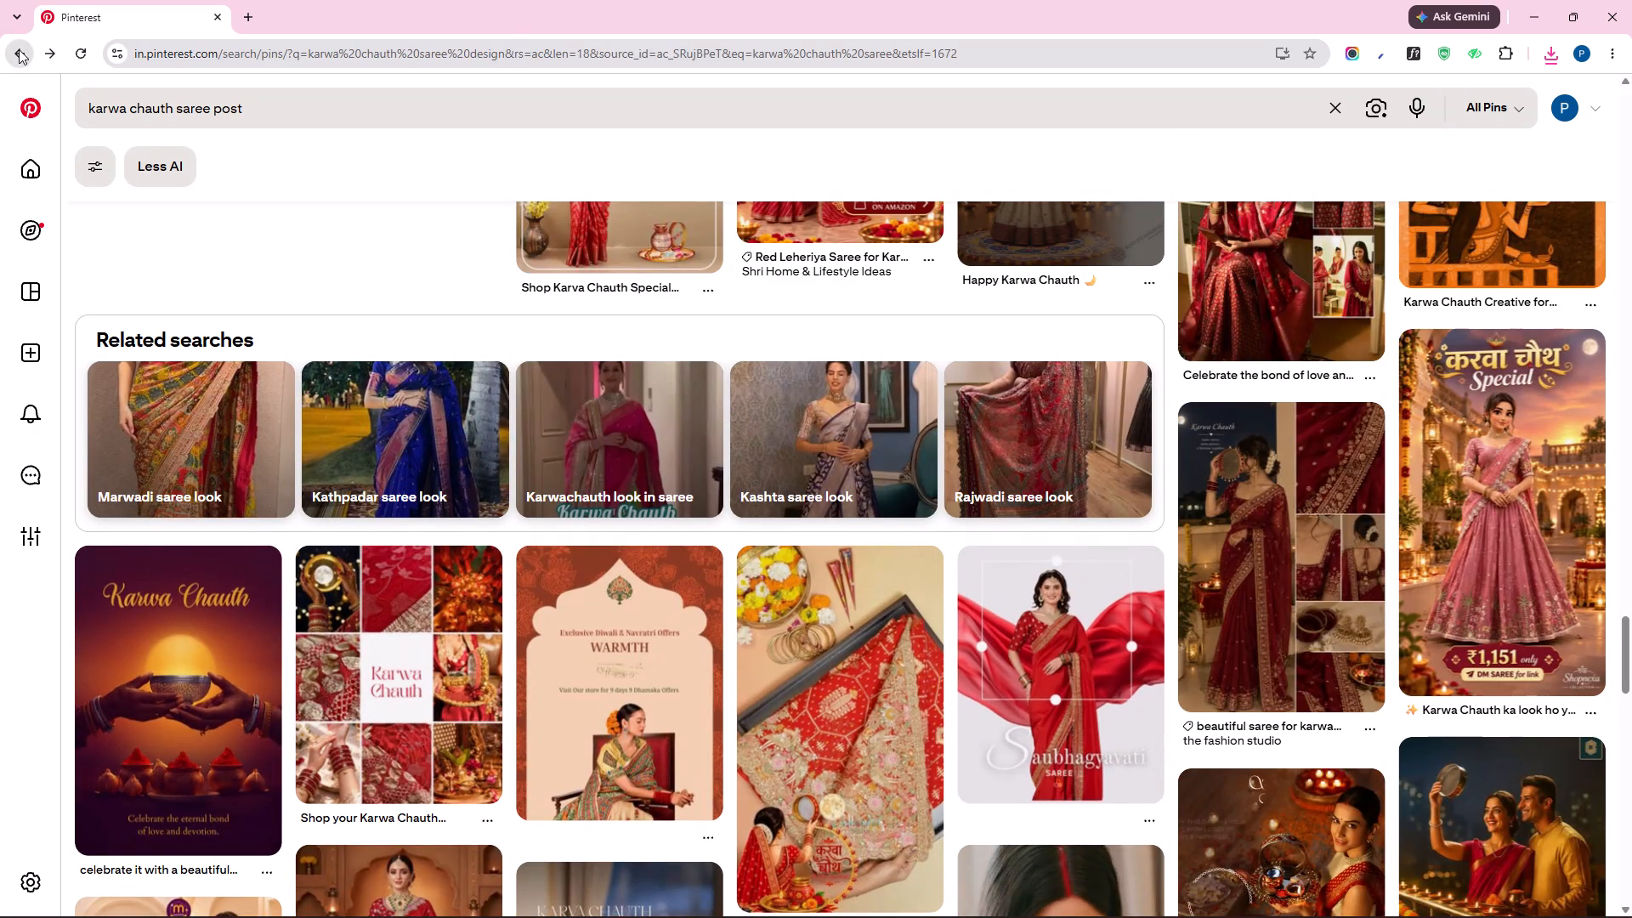
{"action": "left_click", "coordinate": [20, 52]}
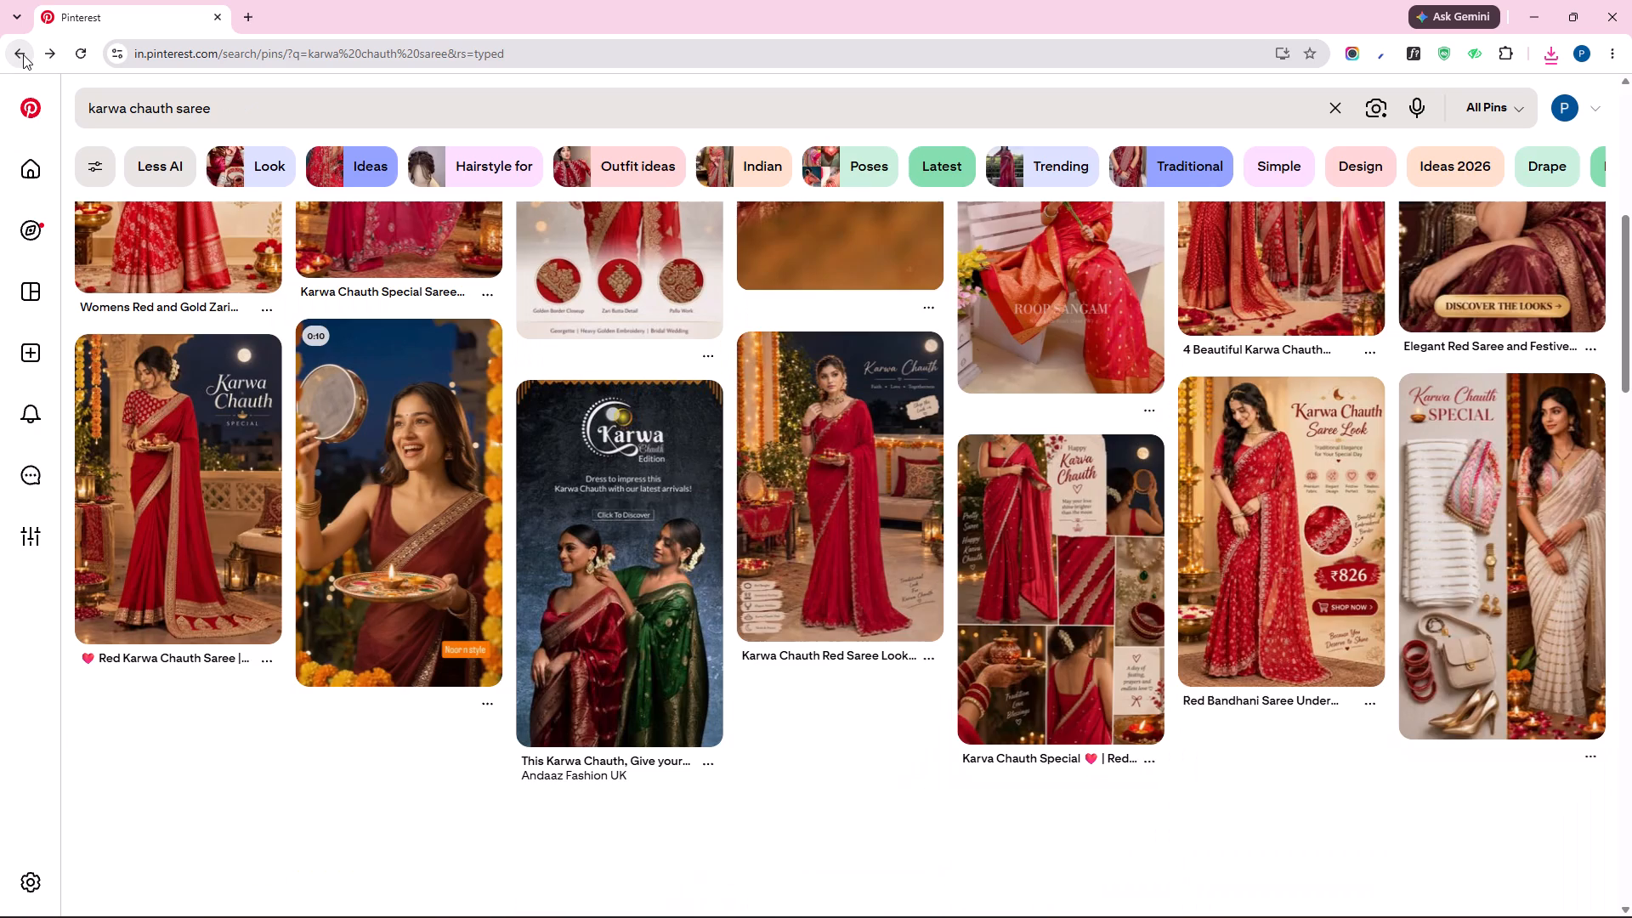
{"action": "left_click", "coordinate": [23, 54]}
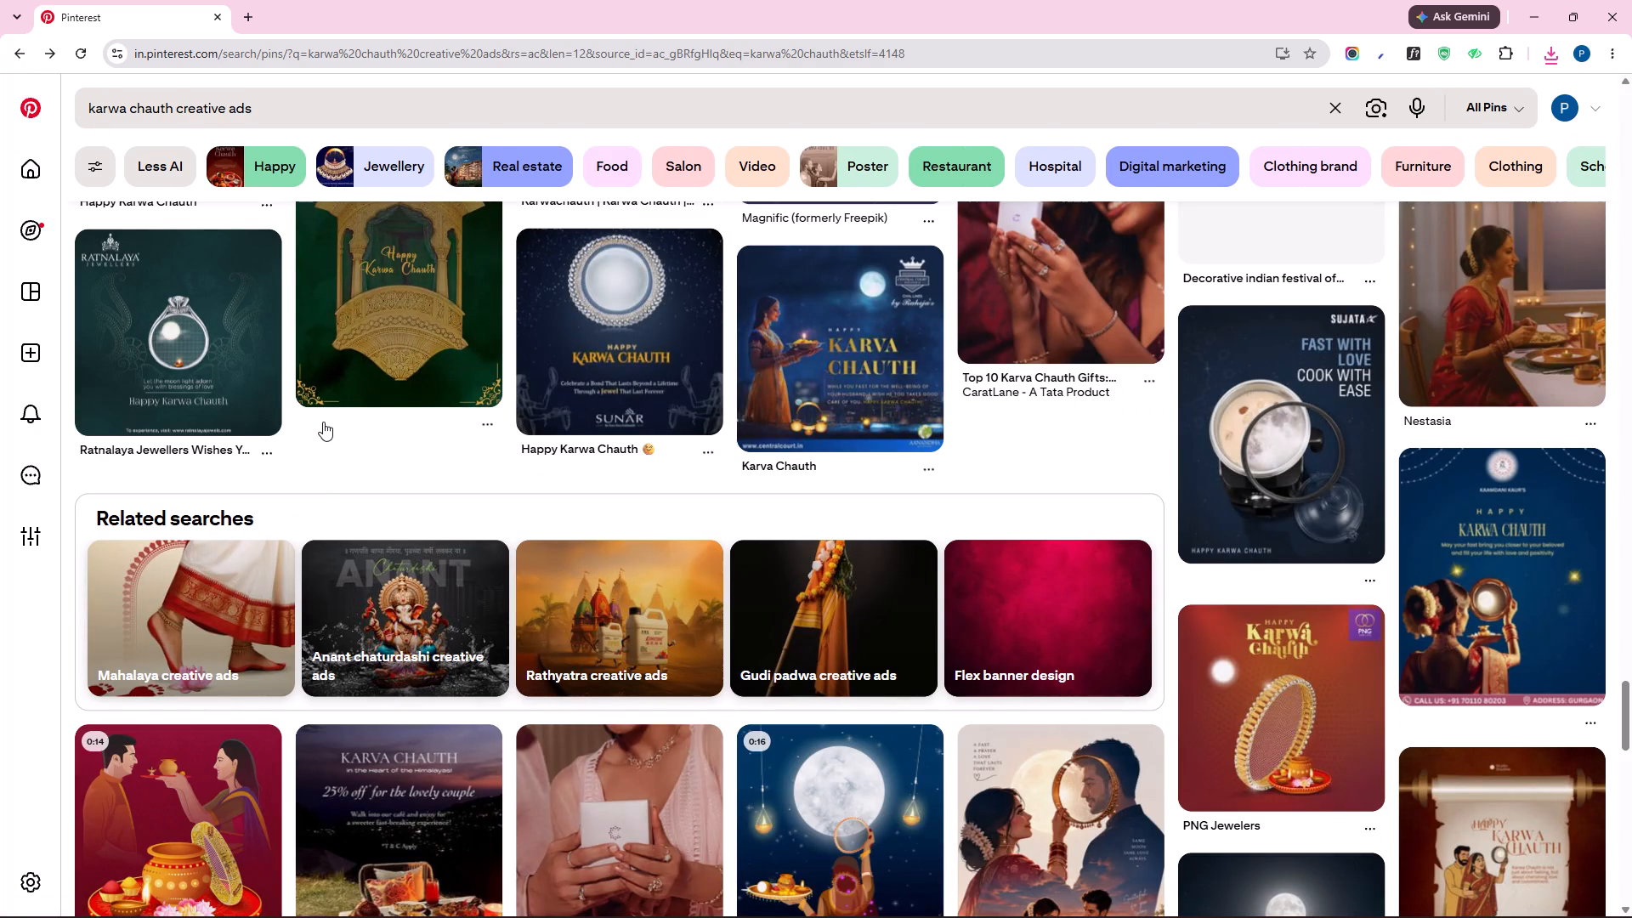
Examine the "karwa chauth creative ads" pins for festive ad layouts, imagery and typography suitable as a design reference.
{"action": "scroll", "coordinate": [384, 423], "scroll_direction": "down", "scroll_amount": 2}
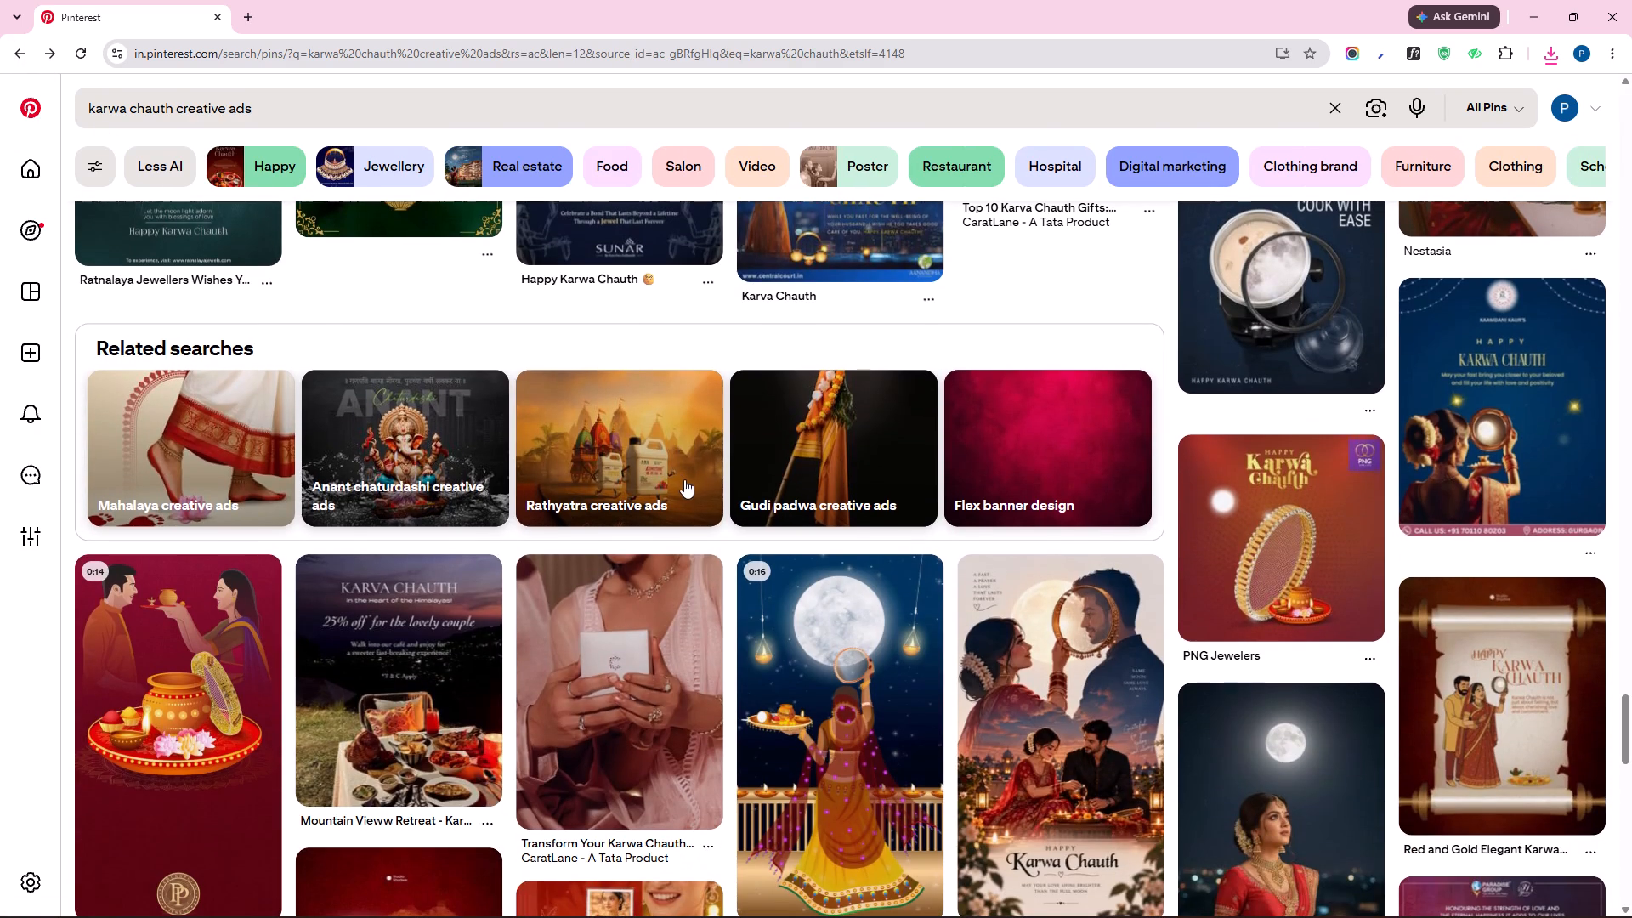
{"action": "scroll", "coordinate": [731, 478], "scroll_direction": "down", "scroll_amount": 6}
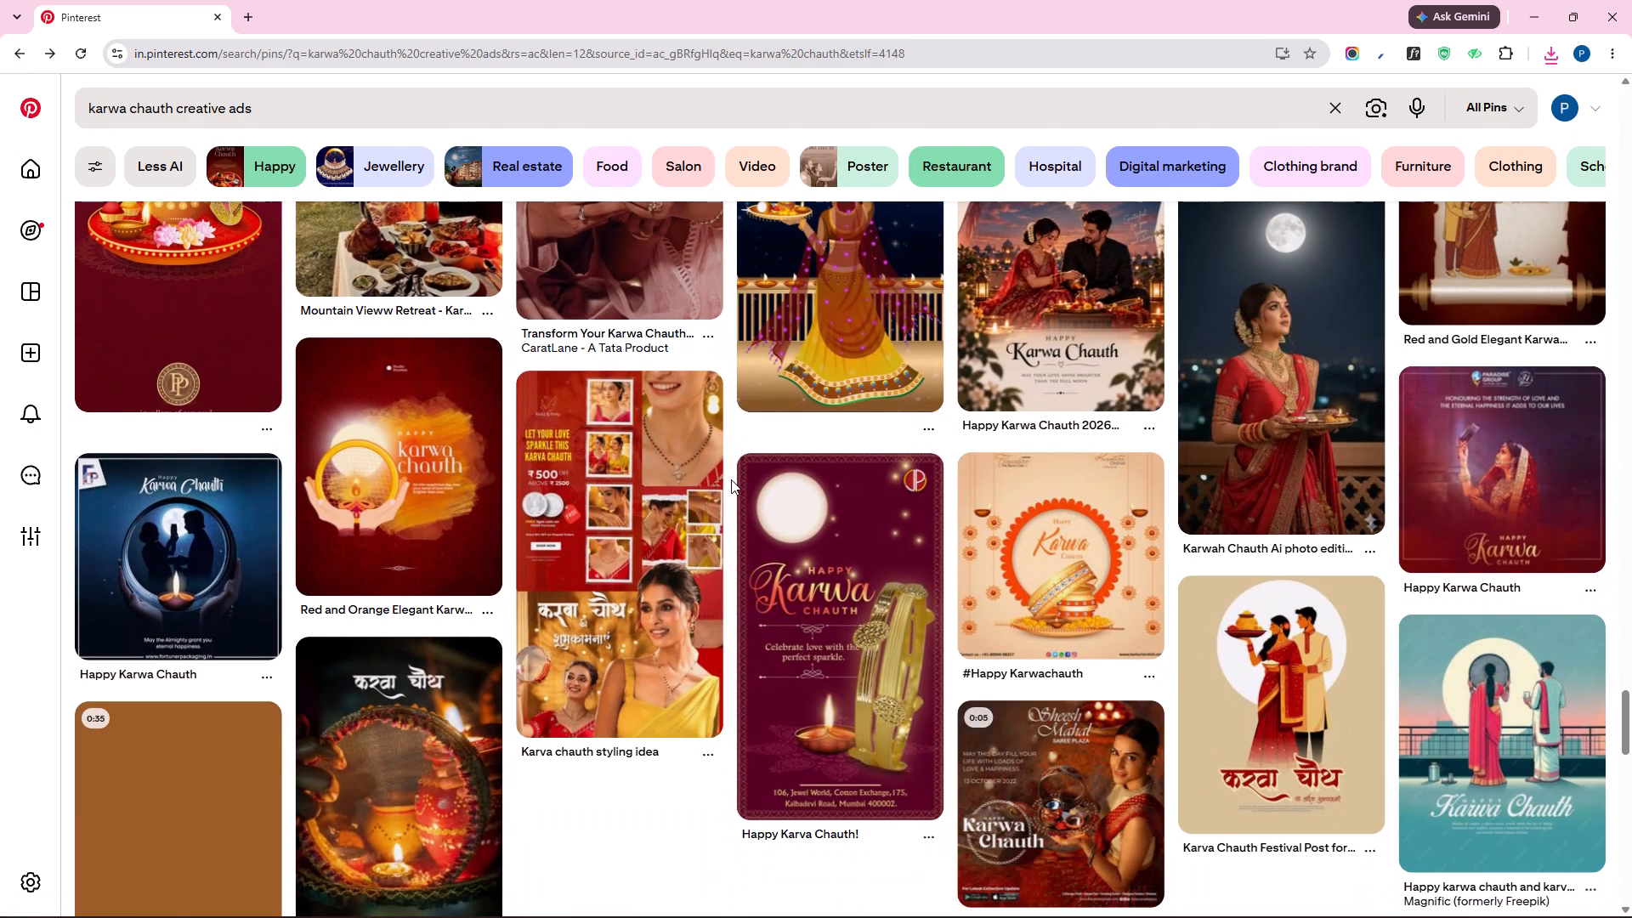
{"action": "scroll", "coordinate": [722, 478], "scroll_direction": "up", "scroll_amount": 1}
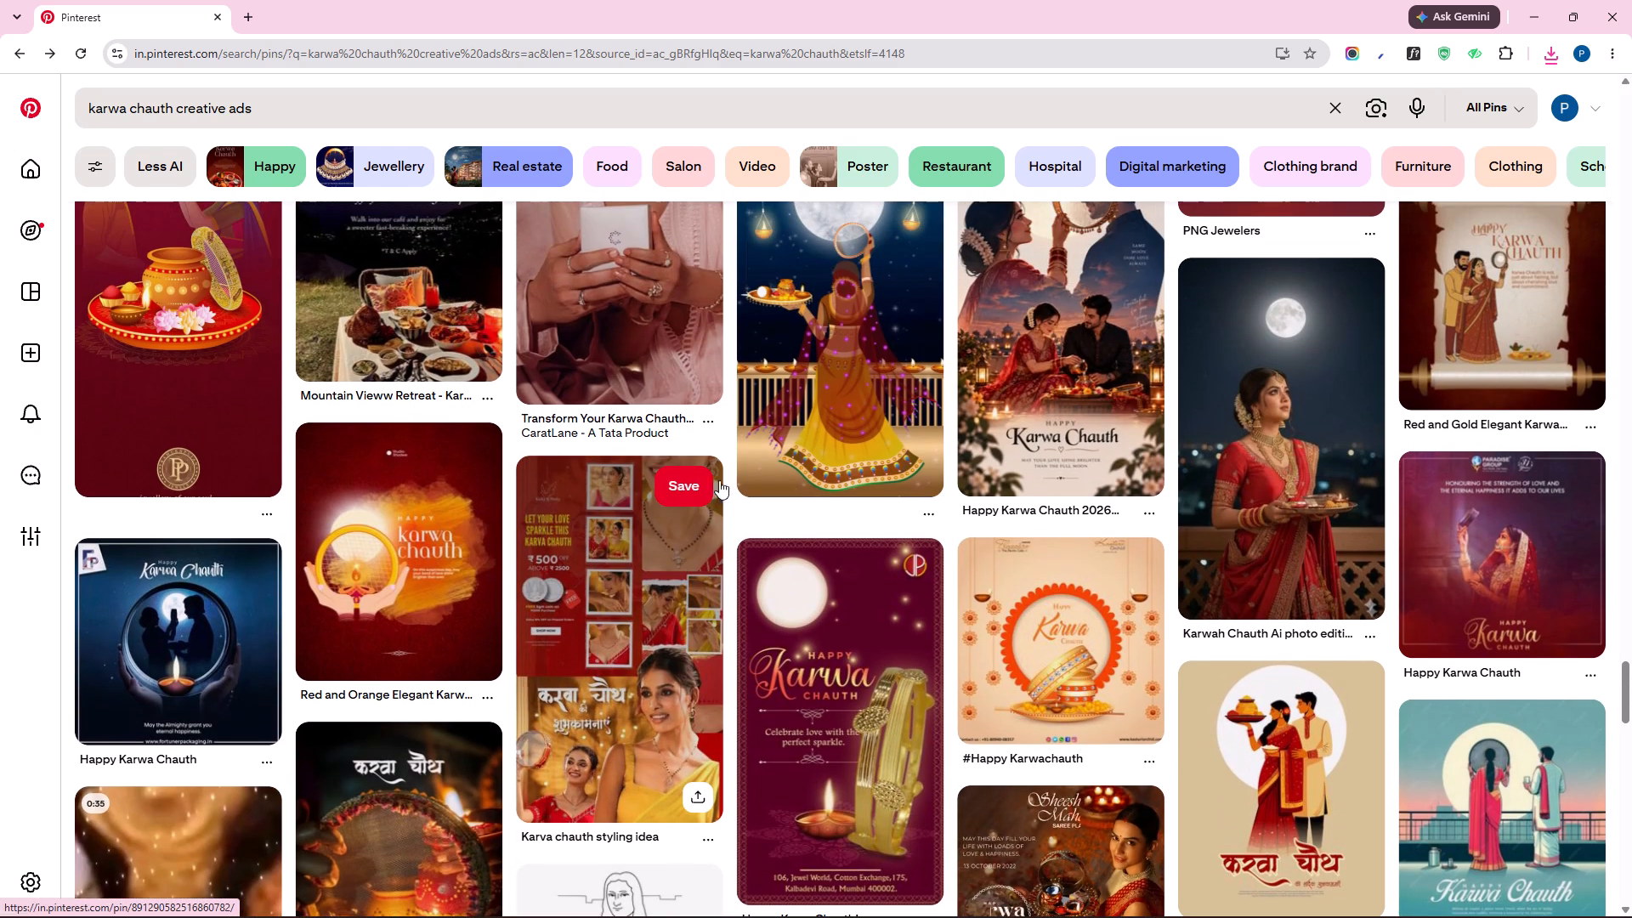
{"action": "scroll", "coordinate": [727, 482], "scroll_direction": "down", "scroll_amount": 4}
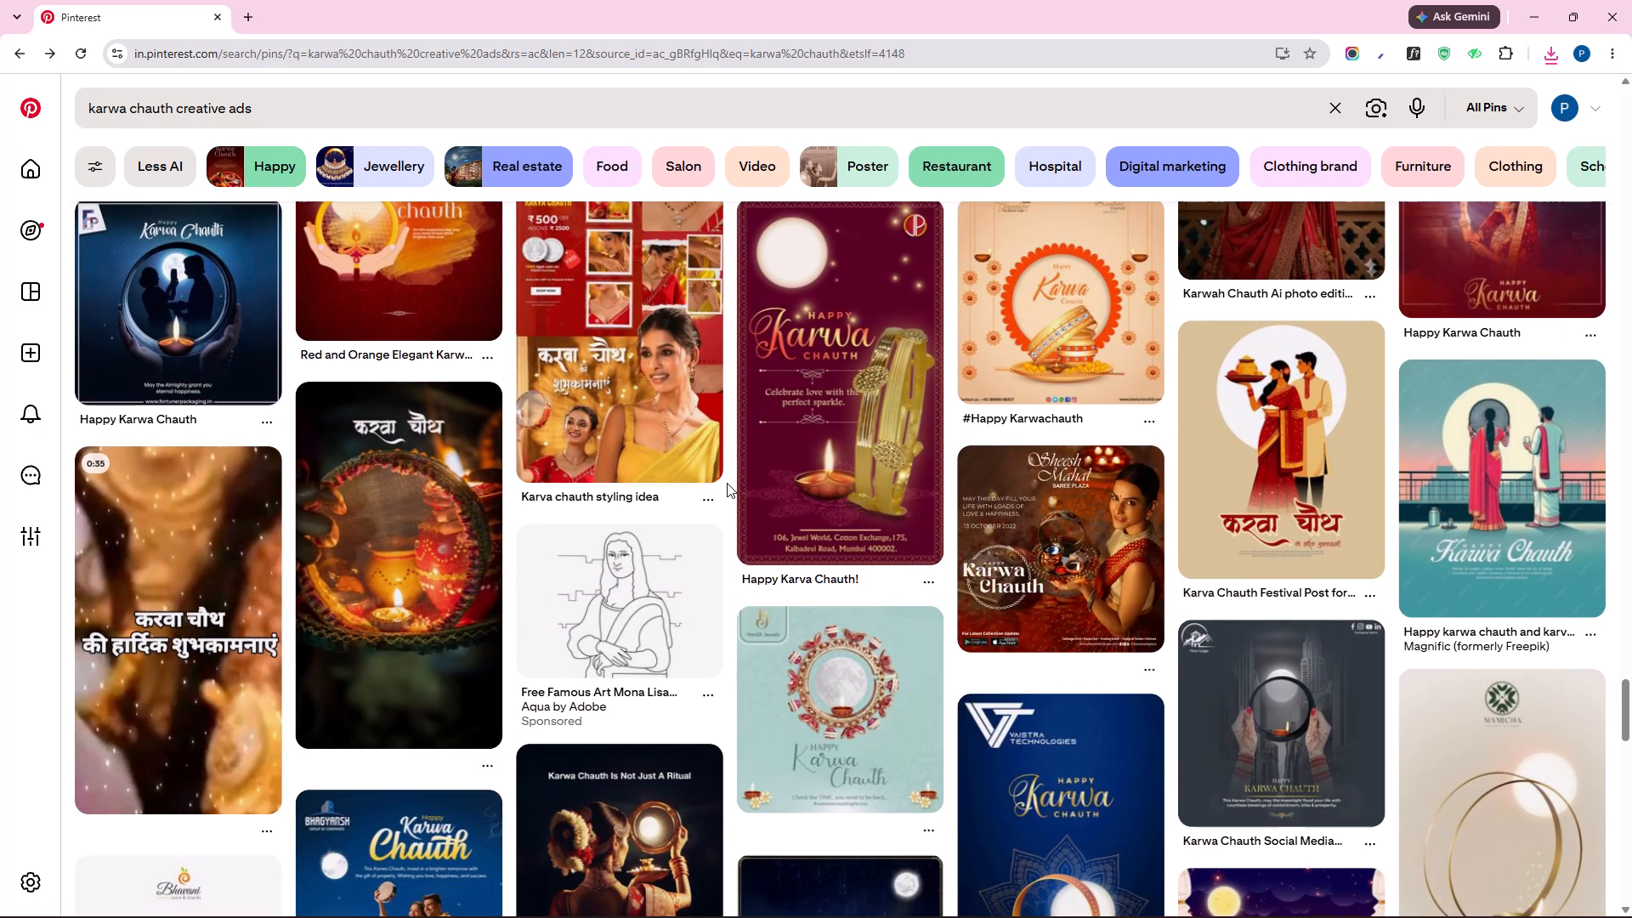
{"action": "scroll", "coordinate": [726, 483], "scroll_direction": "up", "scroll_amount": 3}
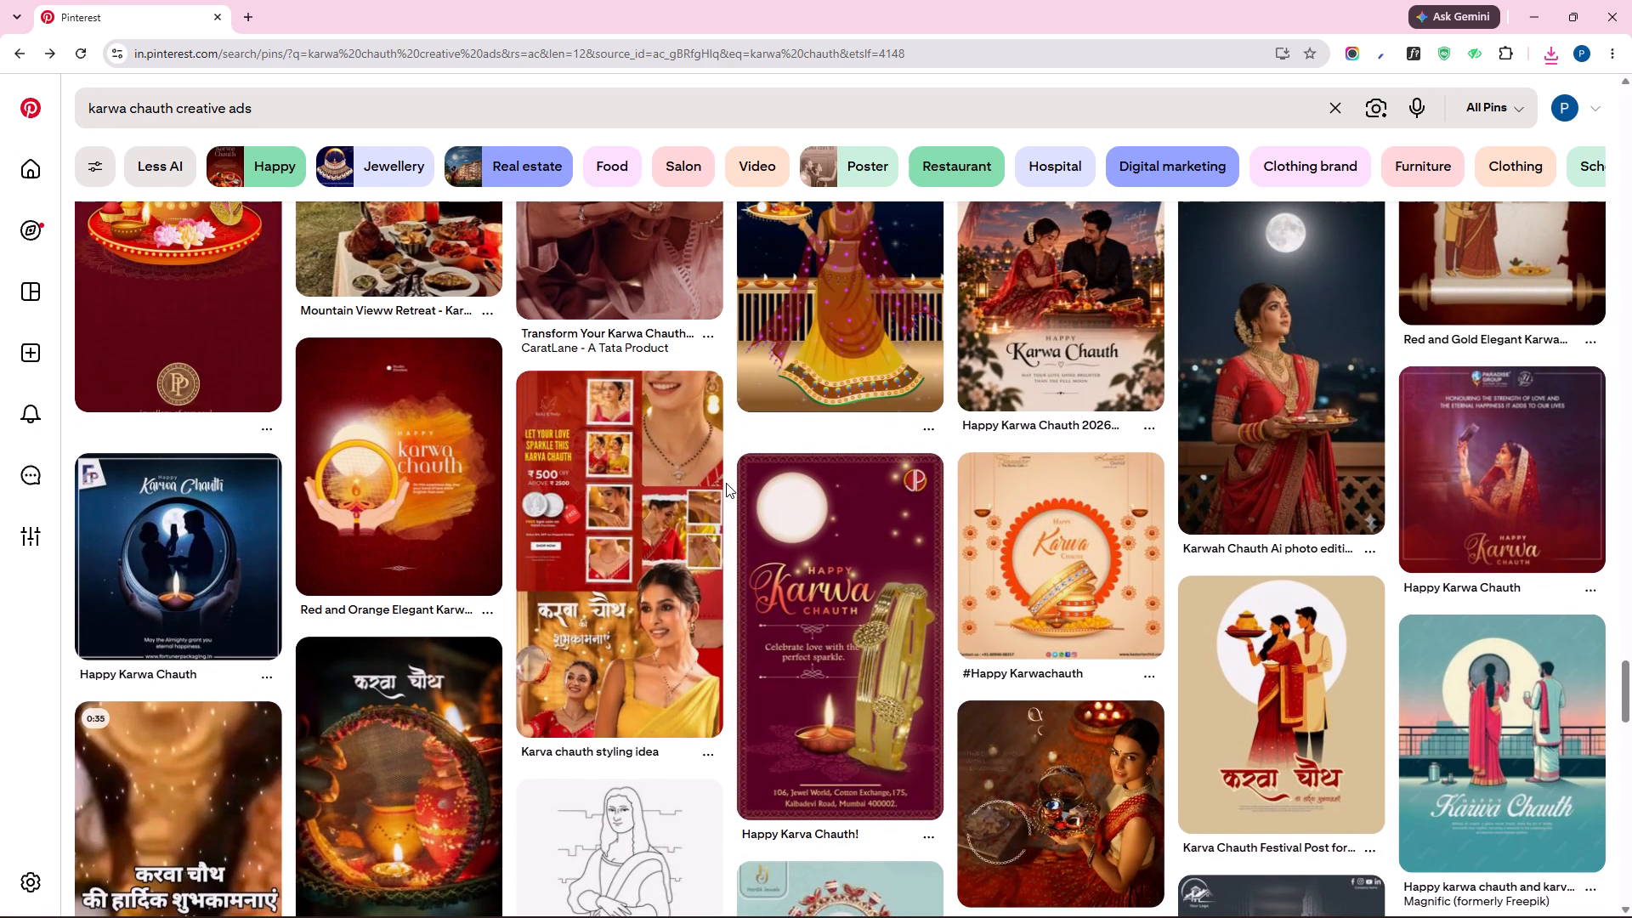
{"action": "scroll", "coordinate": [726, 483], "scroll_direction": "up", "scroll_amount": 4}
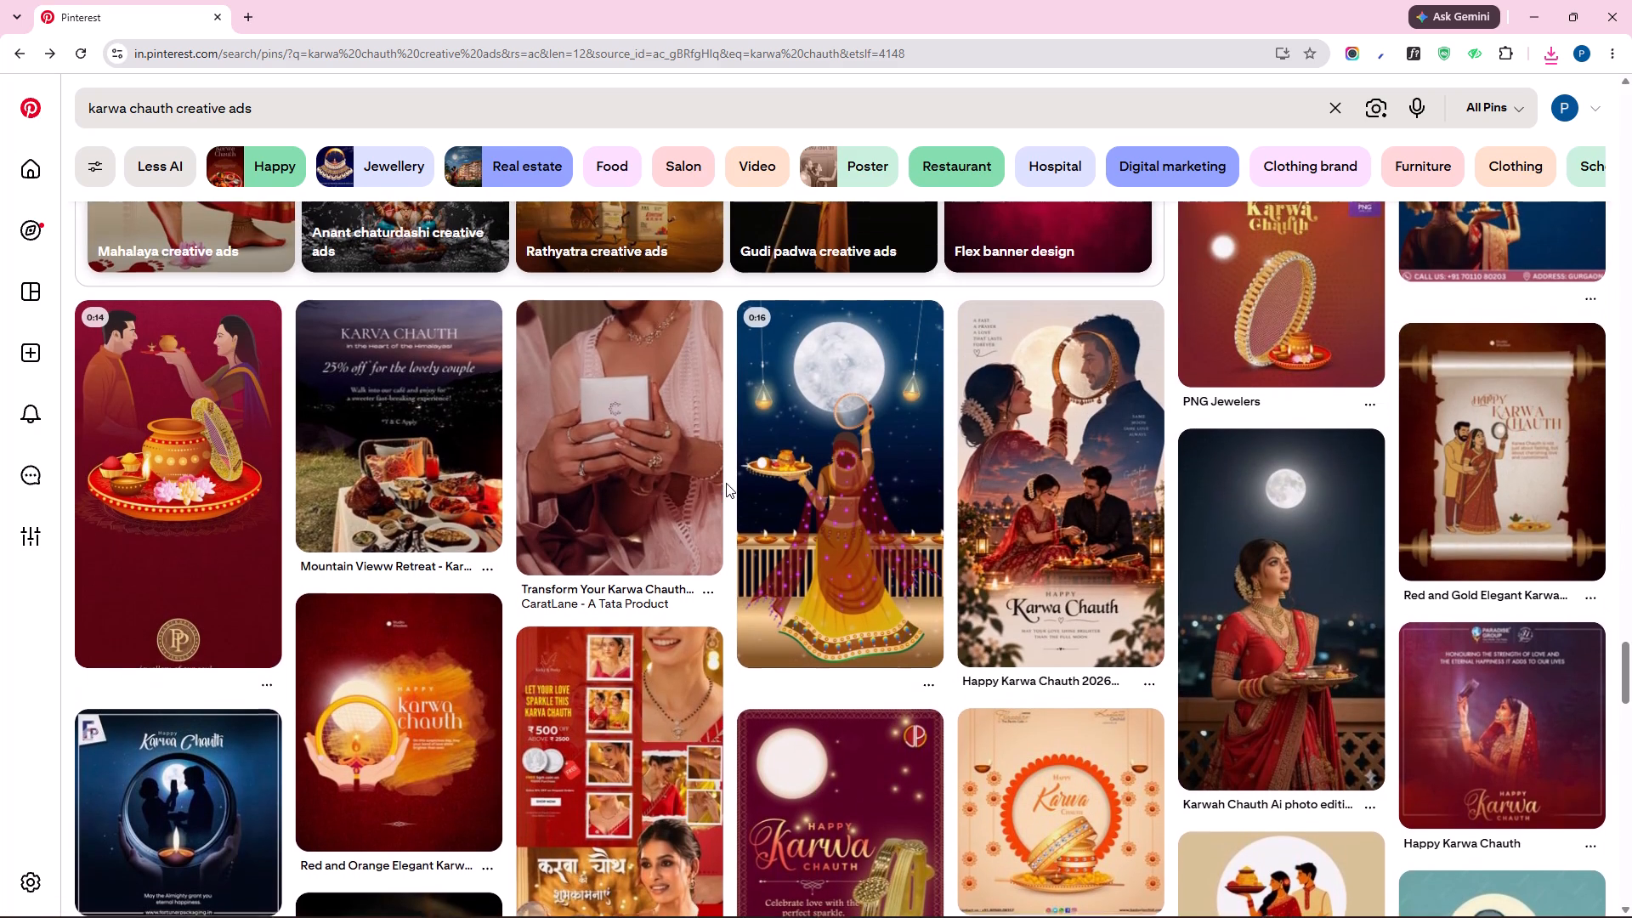
{"action": "scroll", "coordinate": [726, 483], "scroll_direction": "up", "scroll_amount": 1}
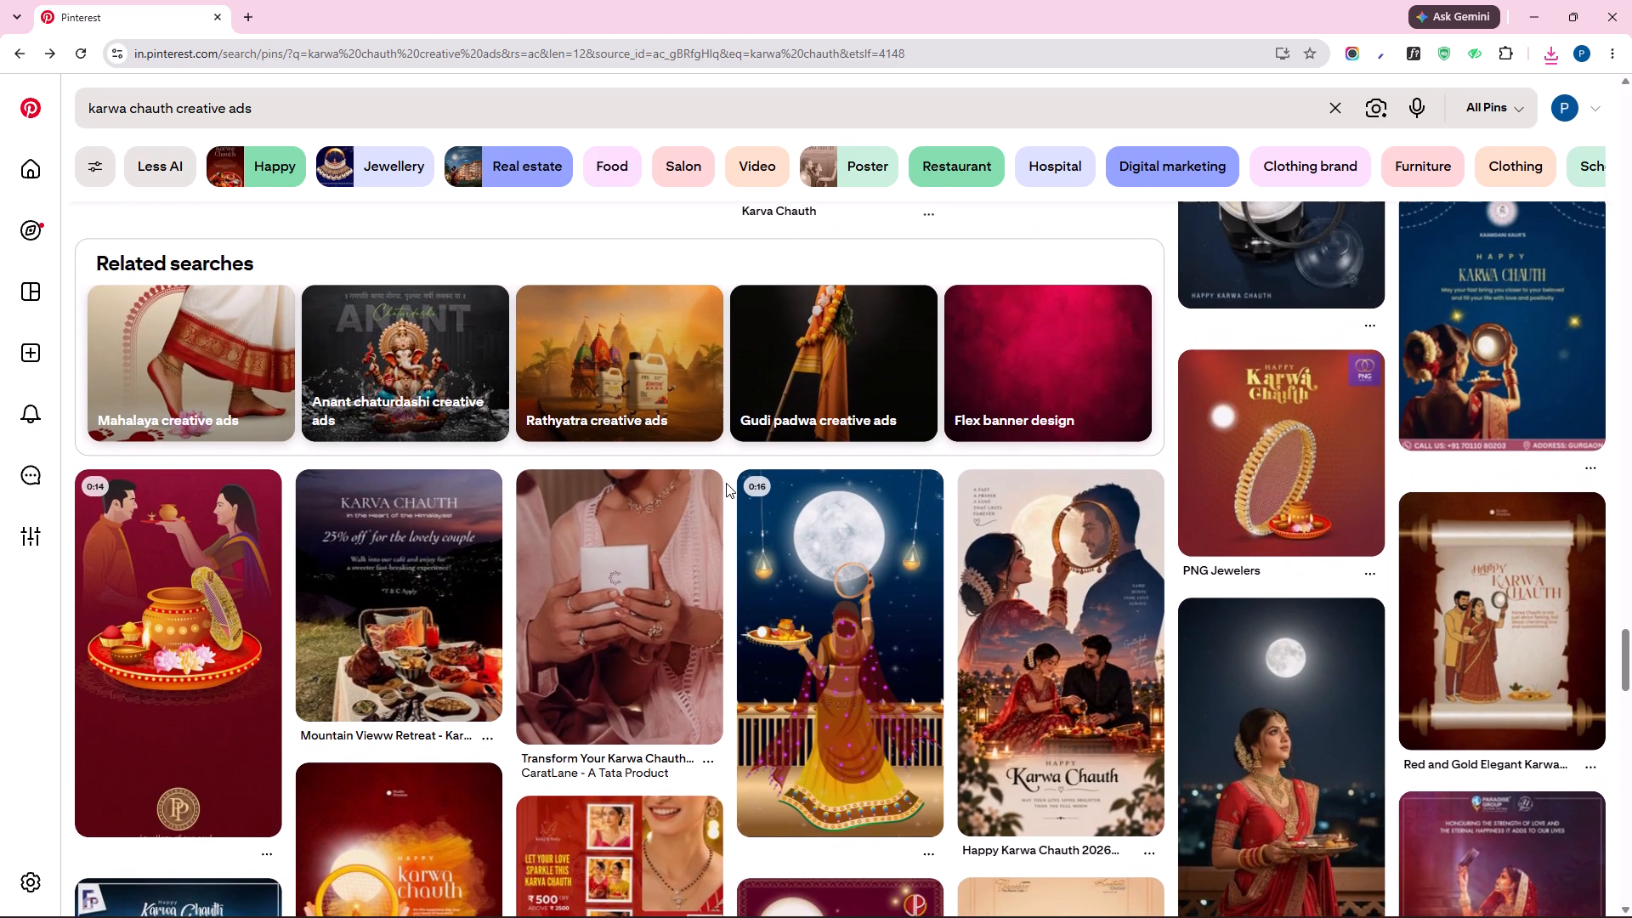
{"action": "scroll", "coordinate": [726, 483], "scroll_direction": "up", "scroll_amount": 4}
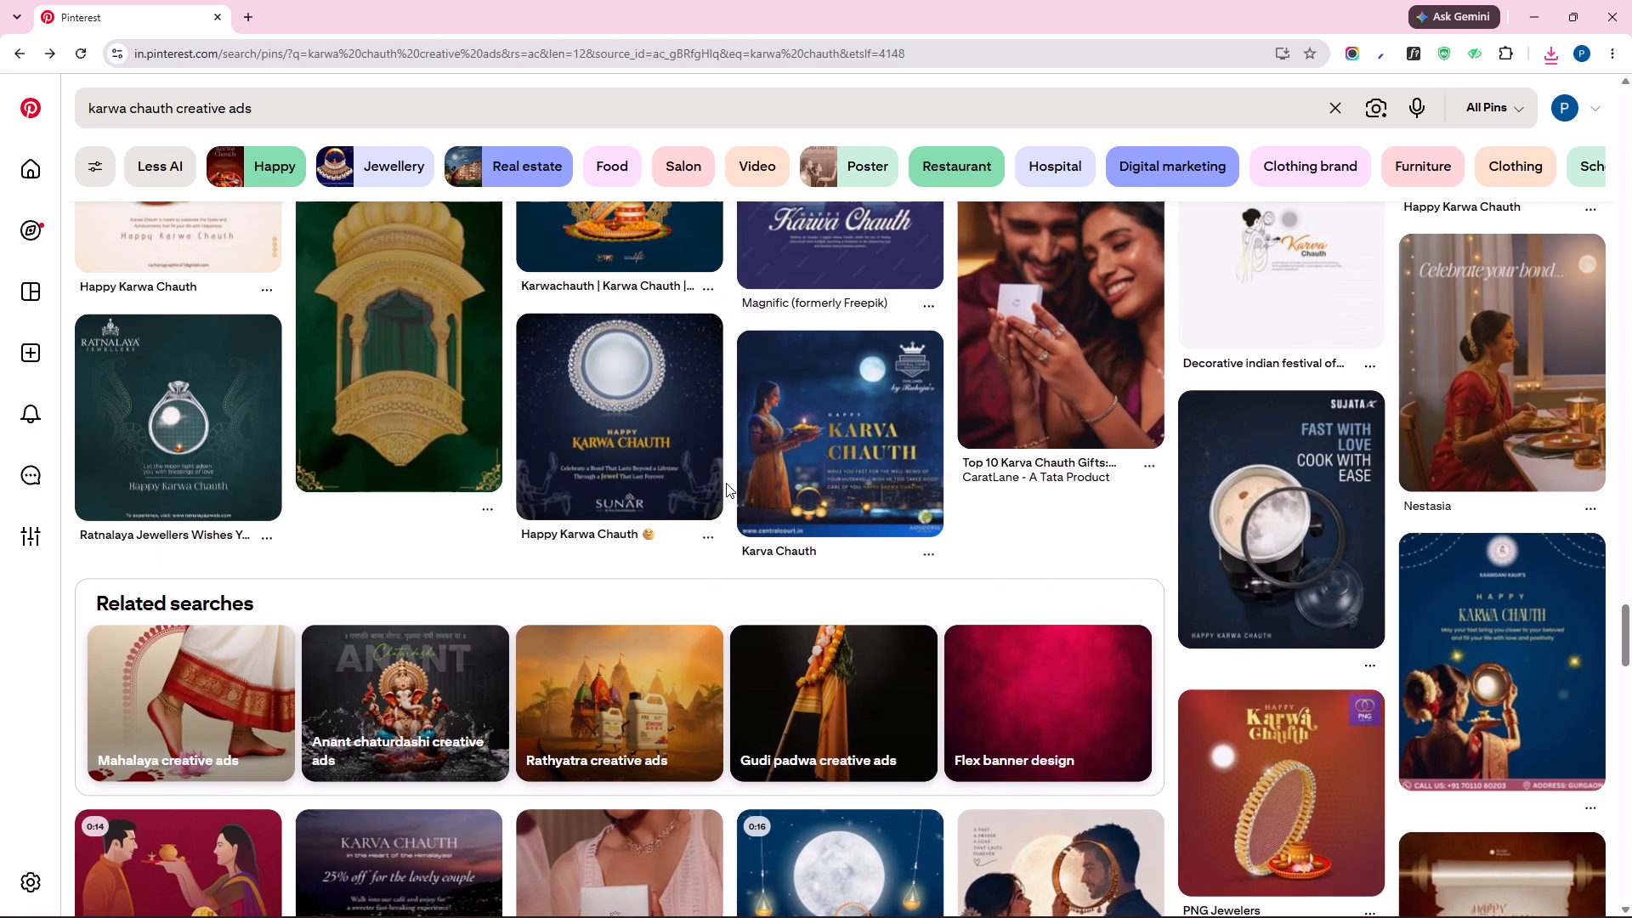
{"action": "scroll", "coordinate": [726, 483], "scroll_direction": "up", "scroll_amount": 3}
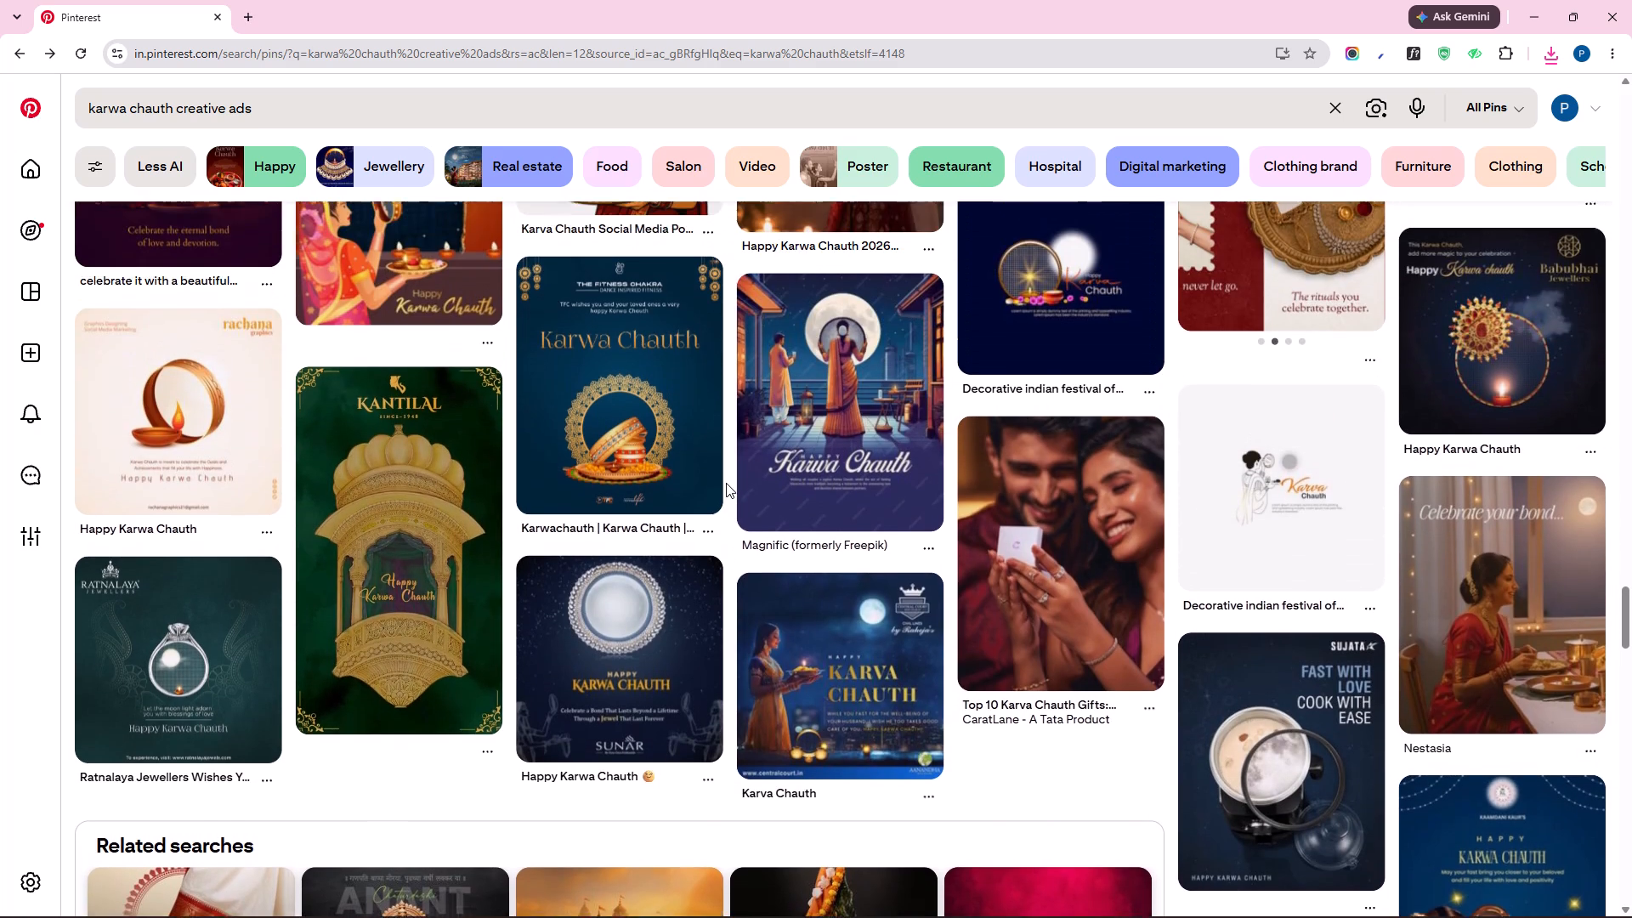
{"action": "scroll", "coordinate": [726, 483], "scroll_direction": "up", "scroll_amount": 8}
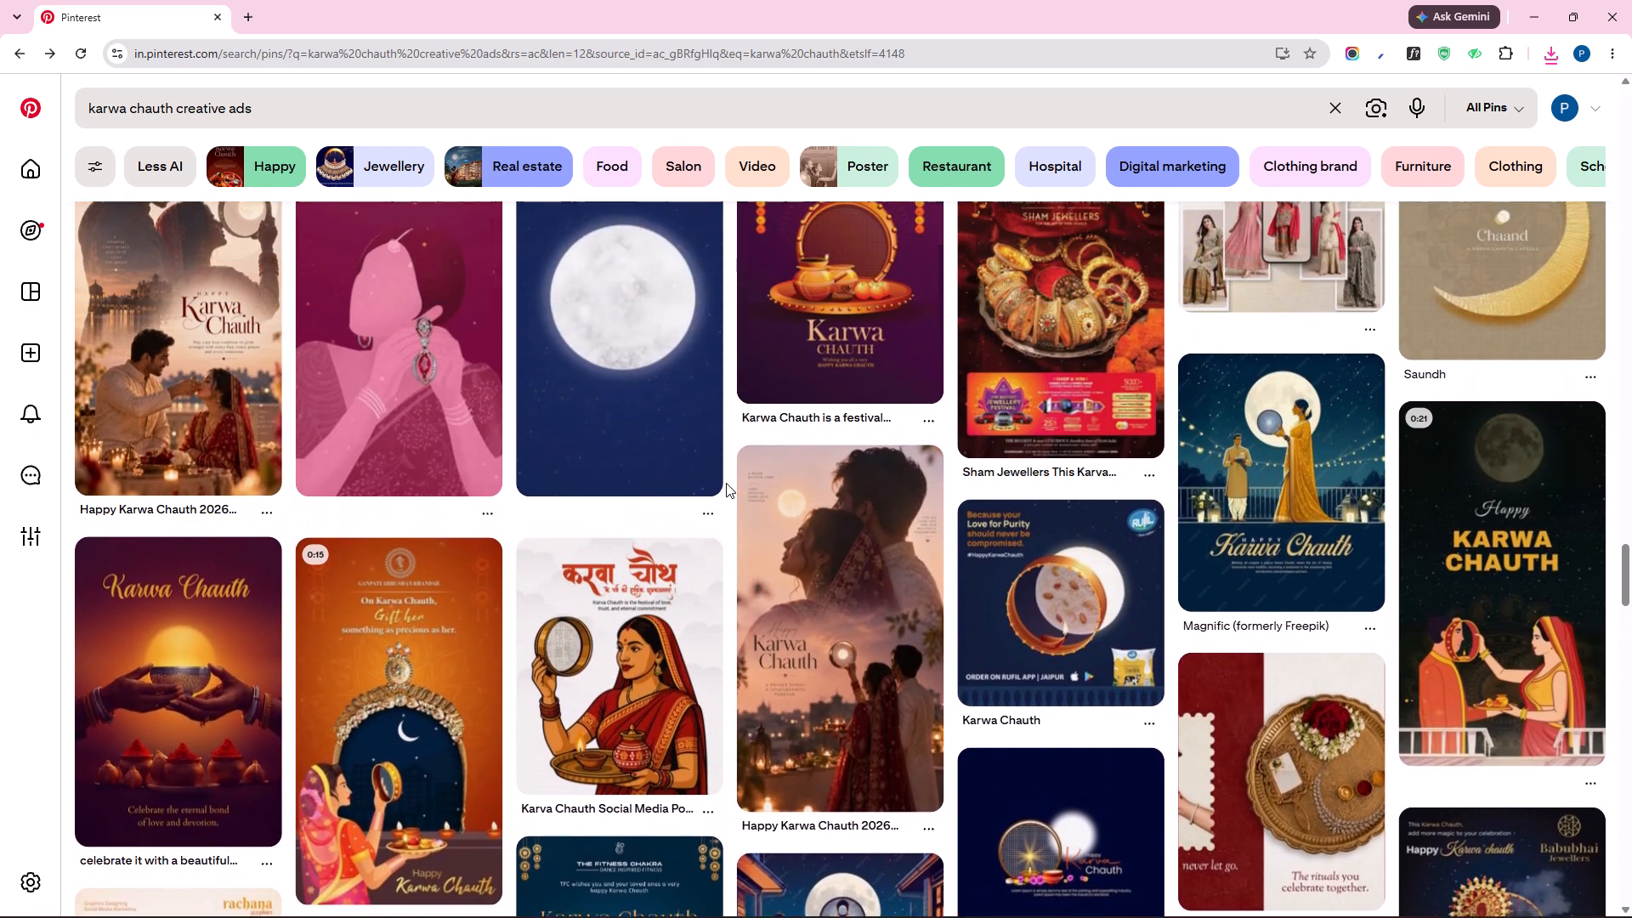
{"action": "scroll", "coordinate": [726, 483], "scroll_direction": "up", "scroll_amount": 2}
Refine the pin search to the suggested query "karwa chauth creative ads poster".
{"action": "left_click", "coordinate": [296, 117]}
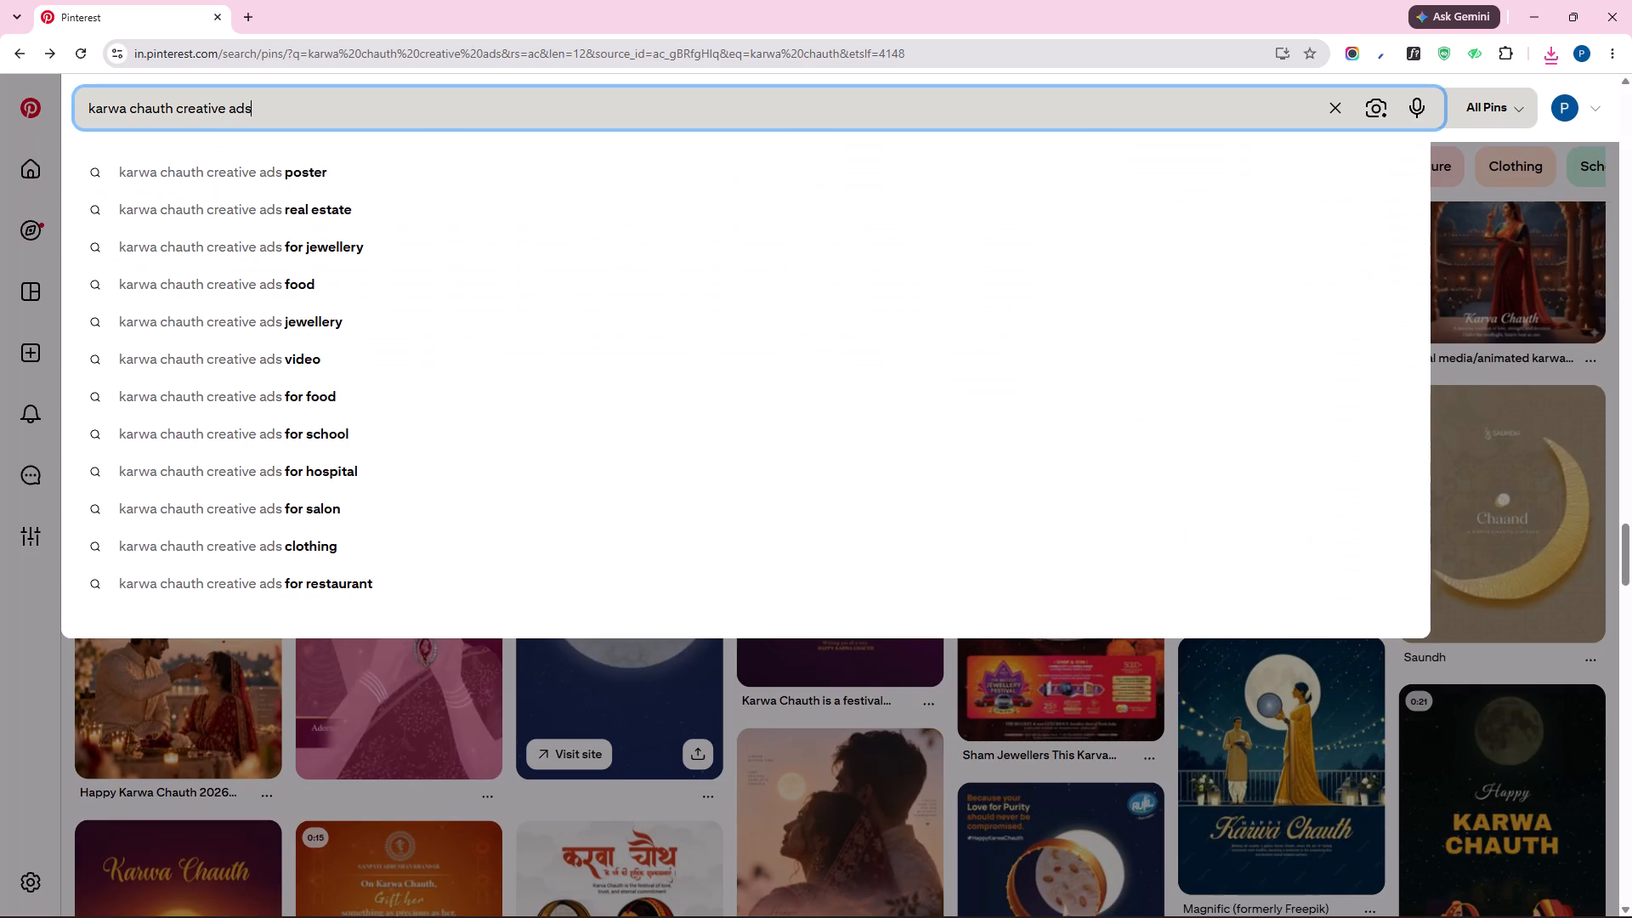
{"action": "left_click_drag", "start_coordinate": [286, 109], "coordinate": [273, 122]}
{"action": "left_click", "coordinate": [346, 179]}
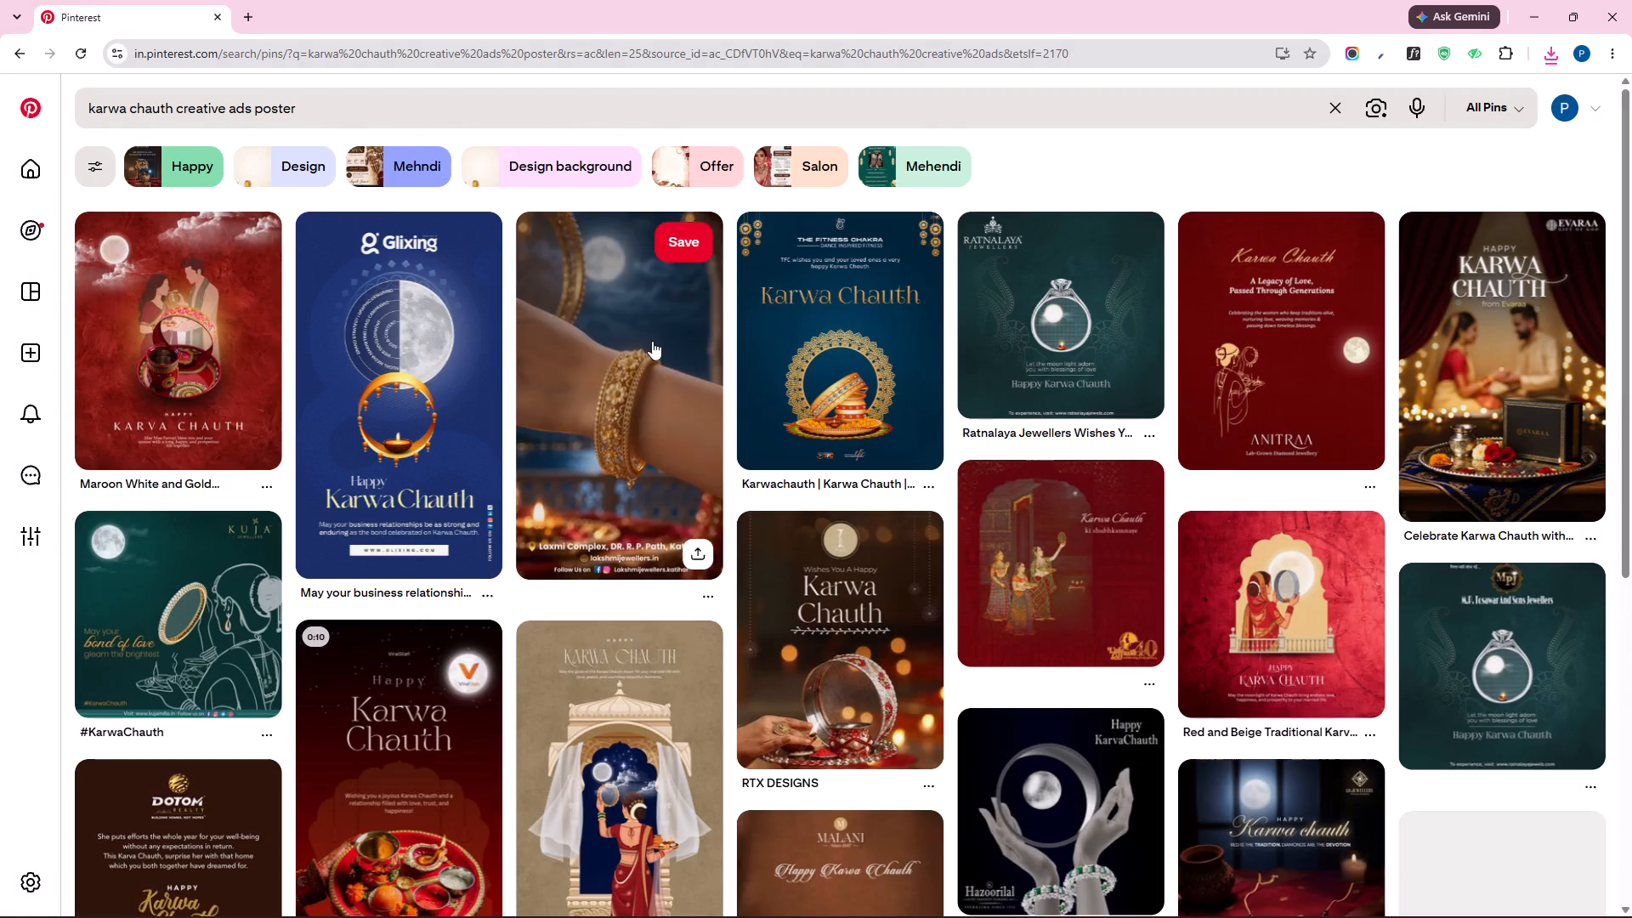
Examine the "karwa chauth creative ads poster" pins for layouts, festive imagery and lettering suitable as a poster reference.
{"action": "scroll", "coordinate": [723, 394], "scroll_direction": "down", "scroll_amount": 4}
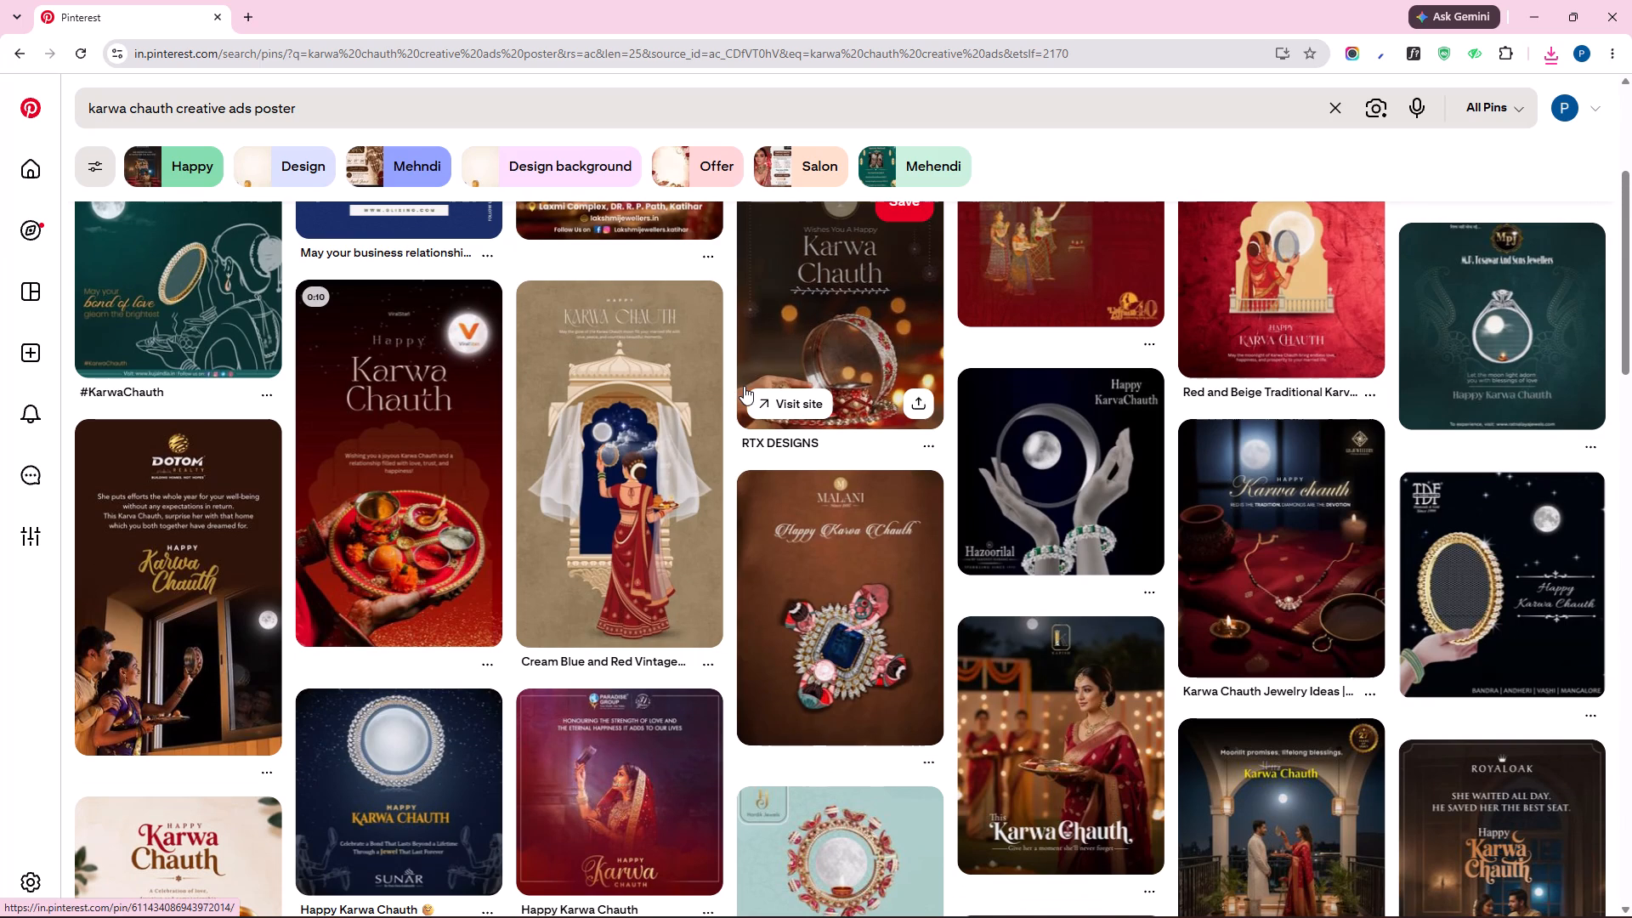
{"action": "scroll", "coordinate": [748, 390], "scroll_direction": "down", "scroll_amount": 1}
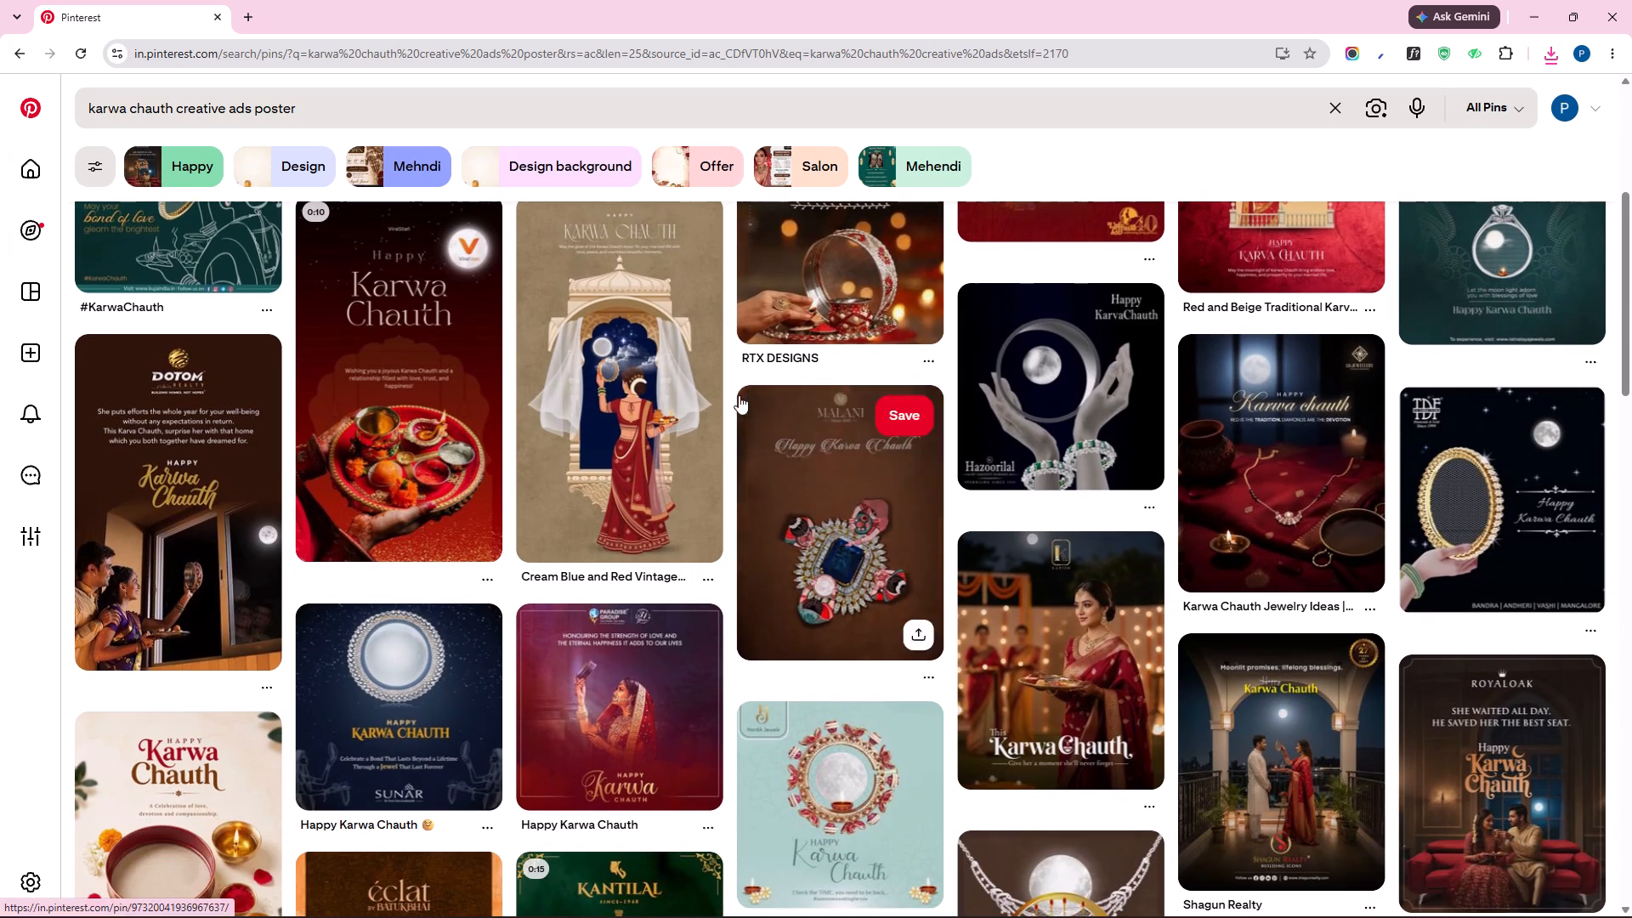
{"action": "scroll", "coordinate": [726, 399], "scroll_direction": "down", "scroll_amount": 5}
{"action": "scroll", "coordinate": [733, 403], "scroll_direction": "up", "scroll_amount": 5}
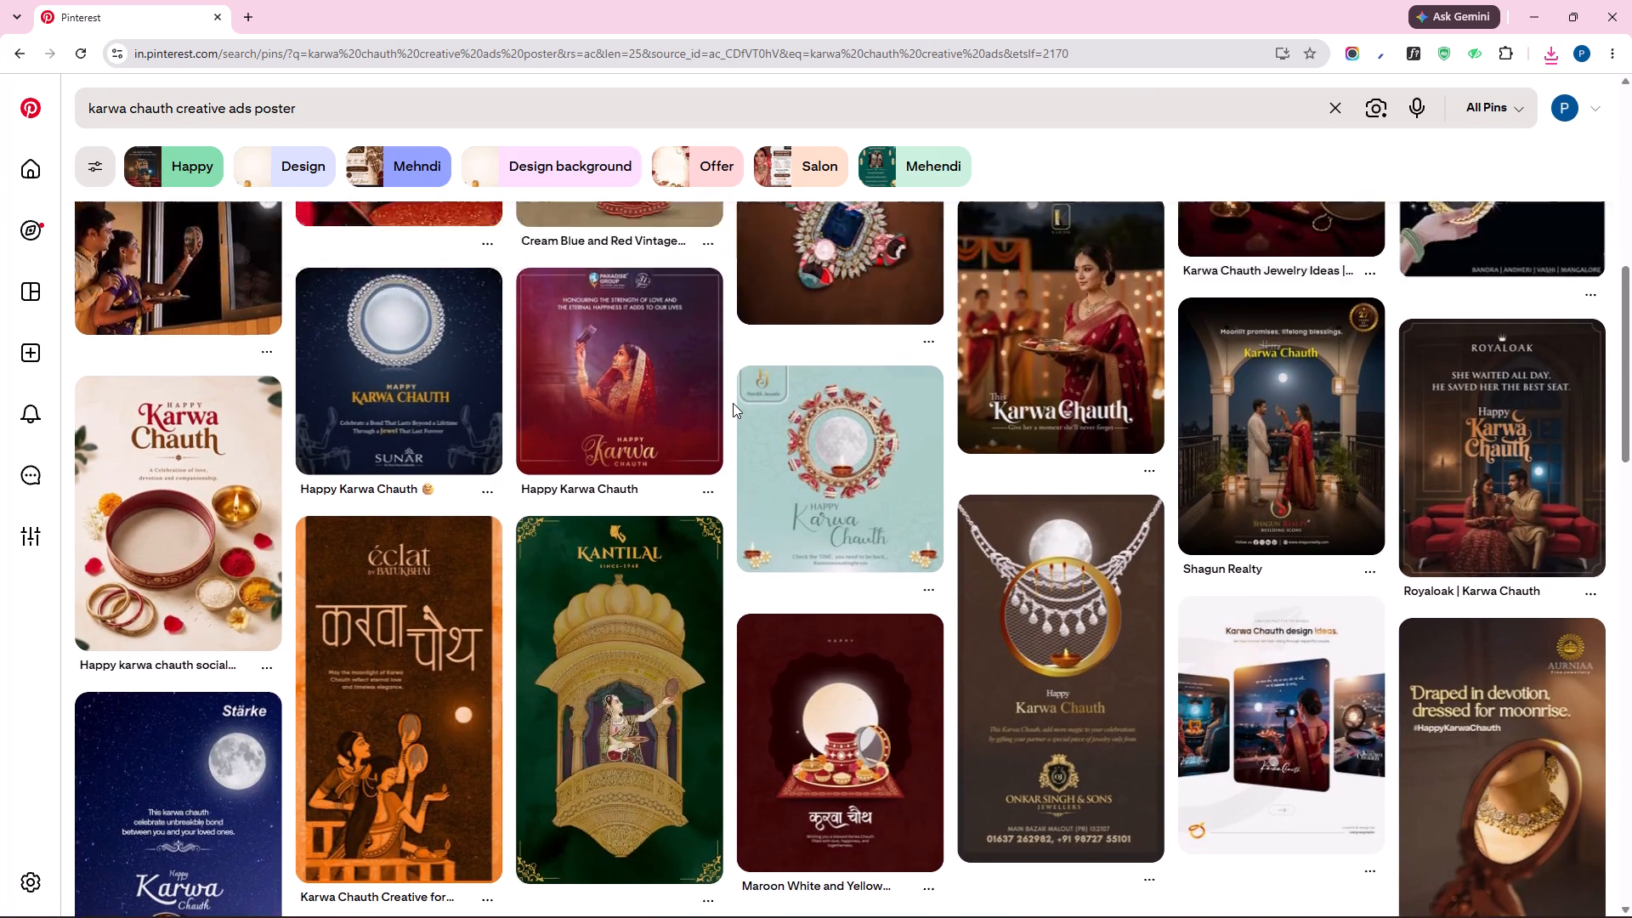
{"action": "scroll", "coordinate": [733, 403], "scroll_direction": "up", "scroll_amount": 11}
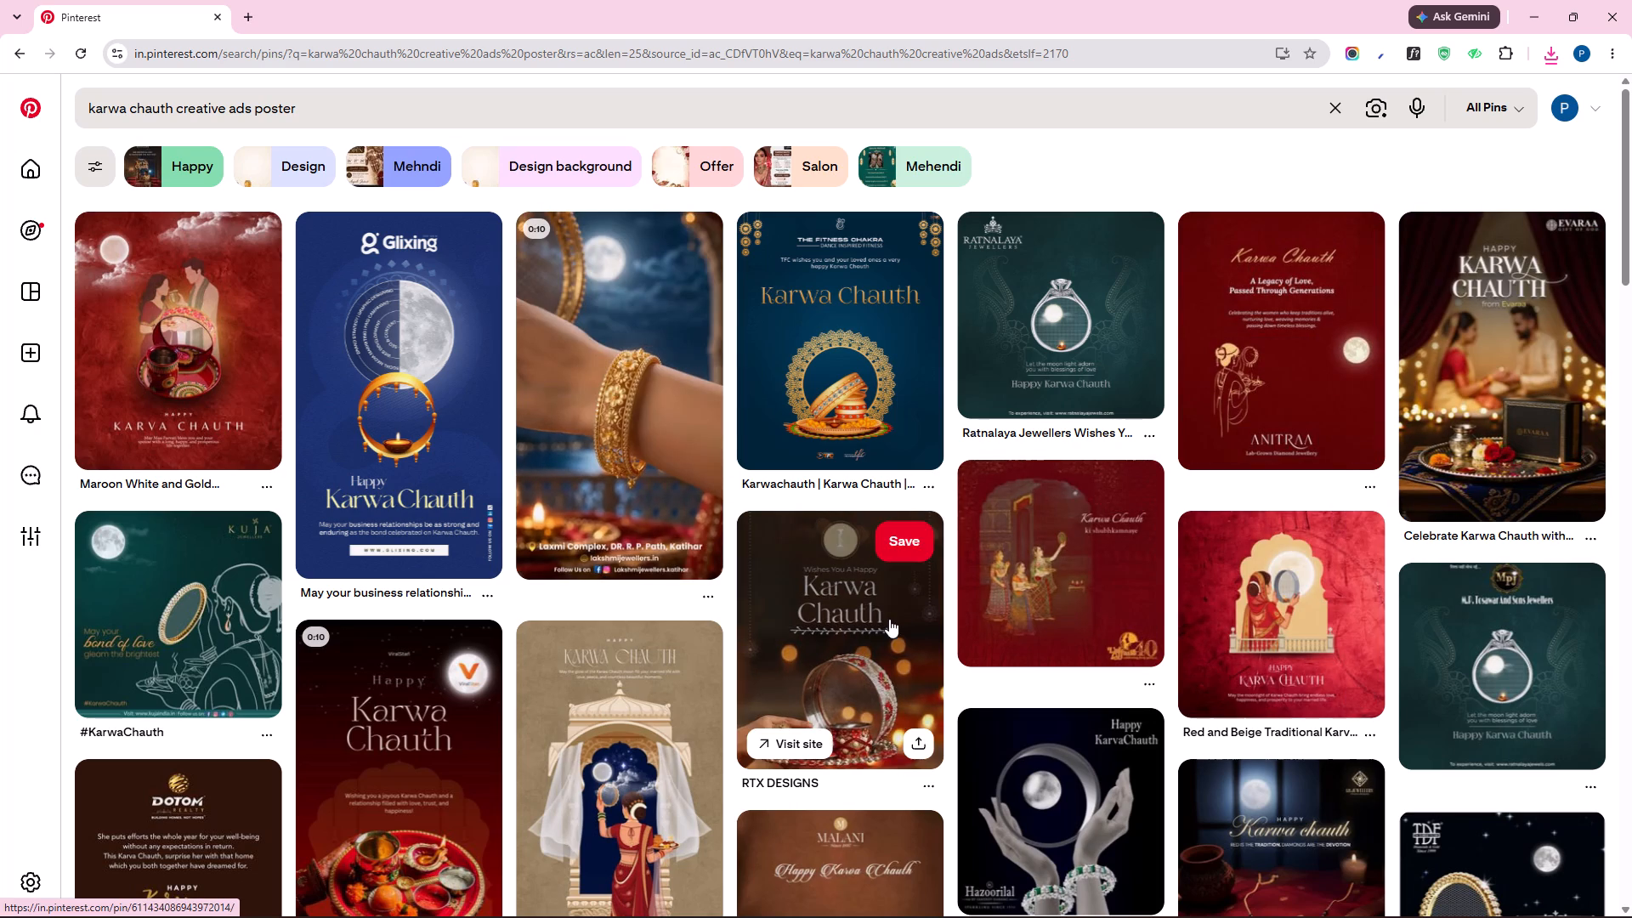
{"action": "scroll", "coordinate": [994, 632], "scroll_direction": "down", "scroll_amount": 2}
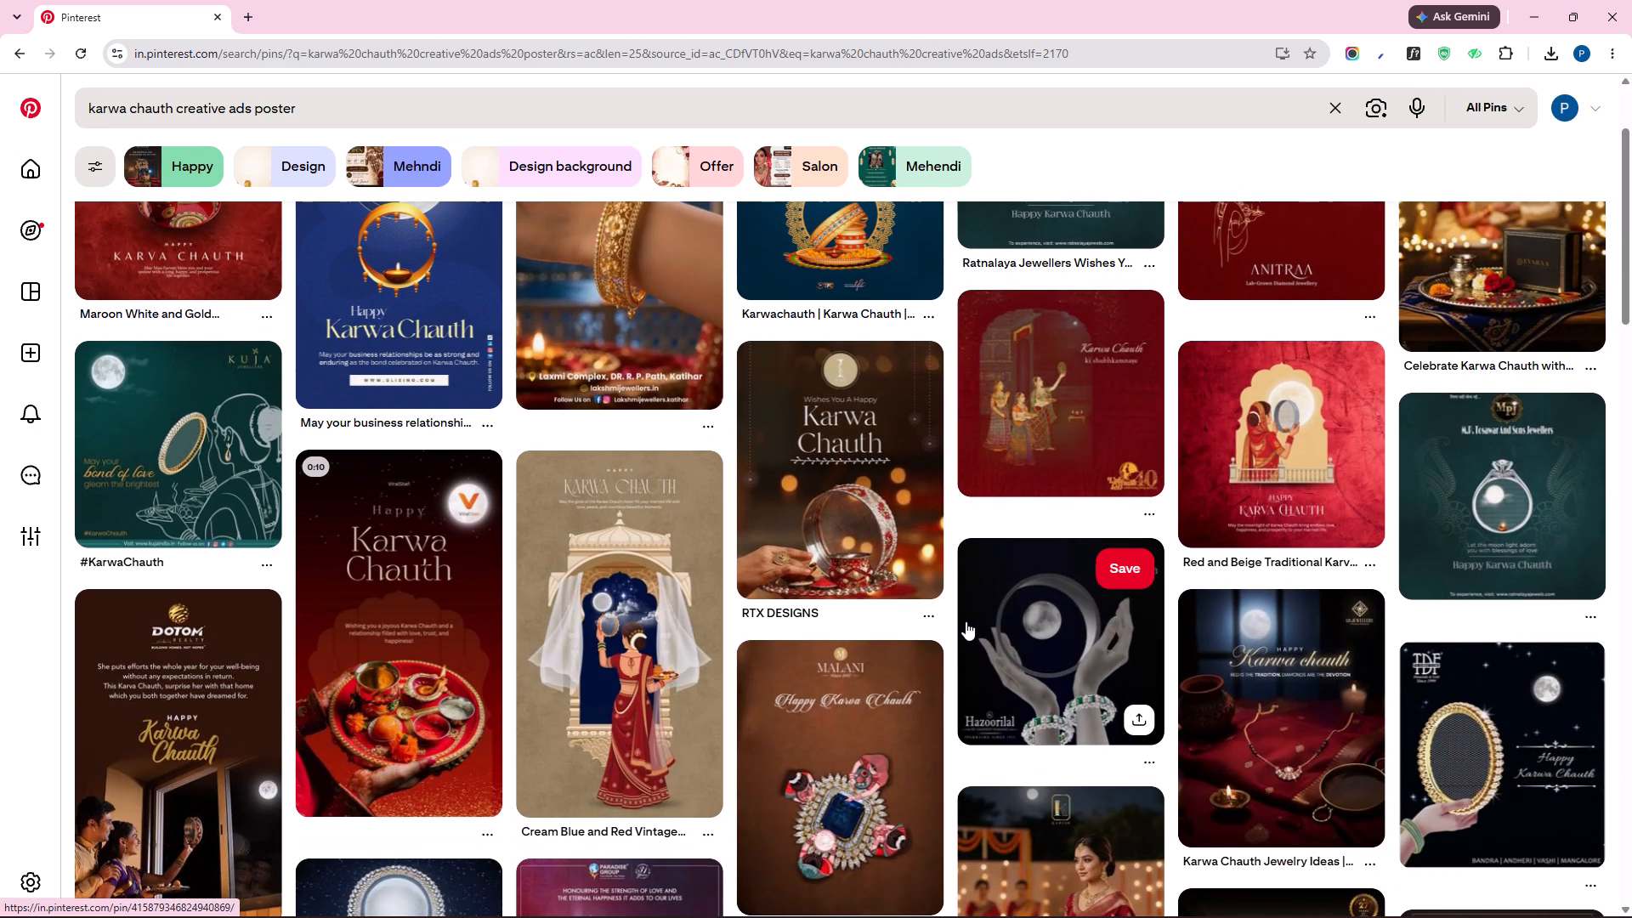
{"action": "scroll", "coordinate": [966, 621], "scroll_direction": "down", "scroll_amount": 4}
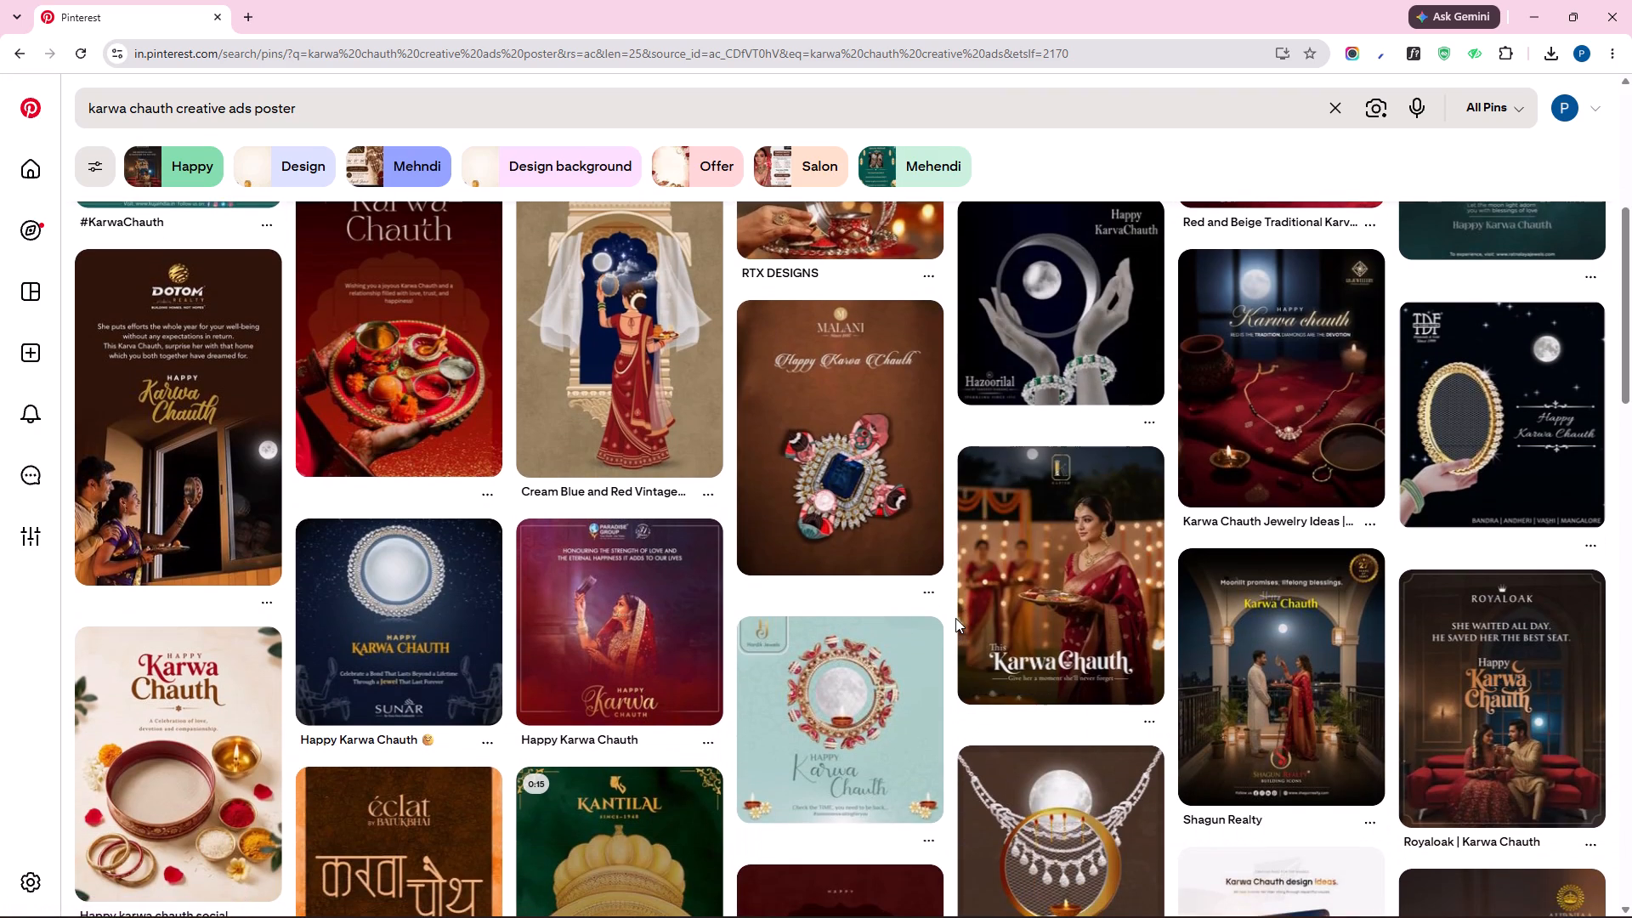
{"action": "scroll", "coordinate": [955, 618], "scroll_direction": "down", "scroll_amount": 2}
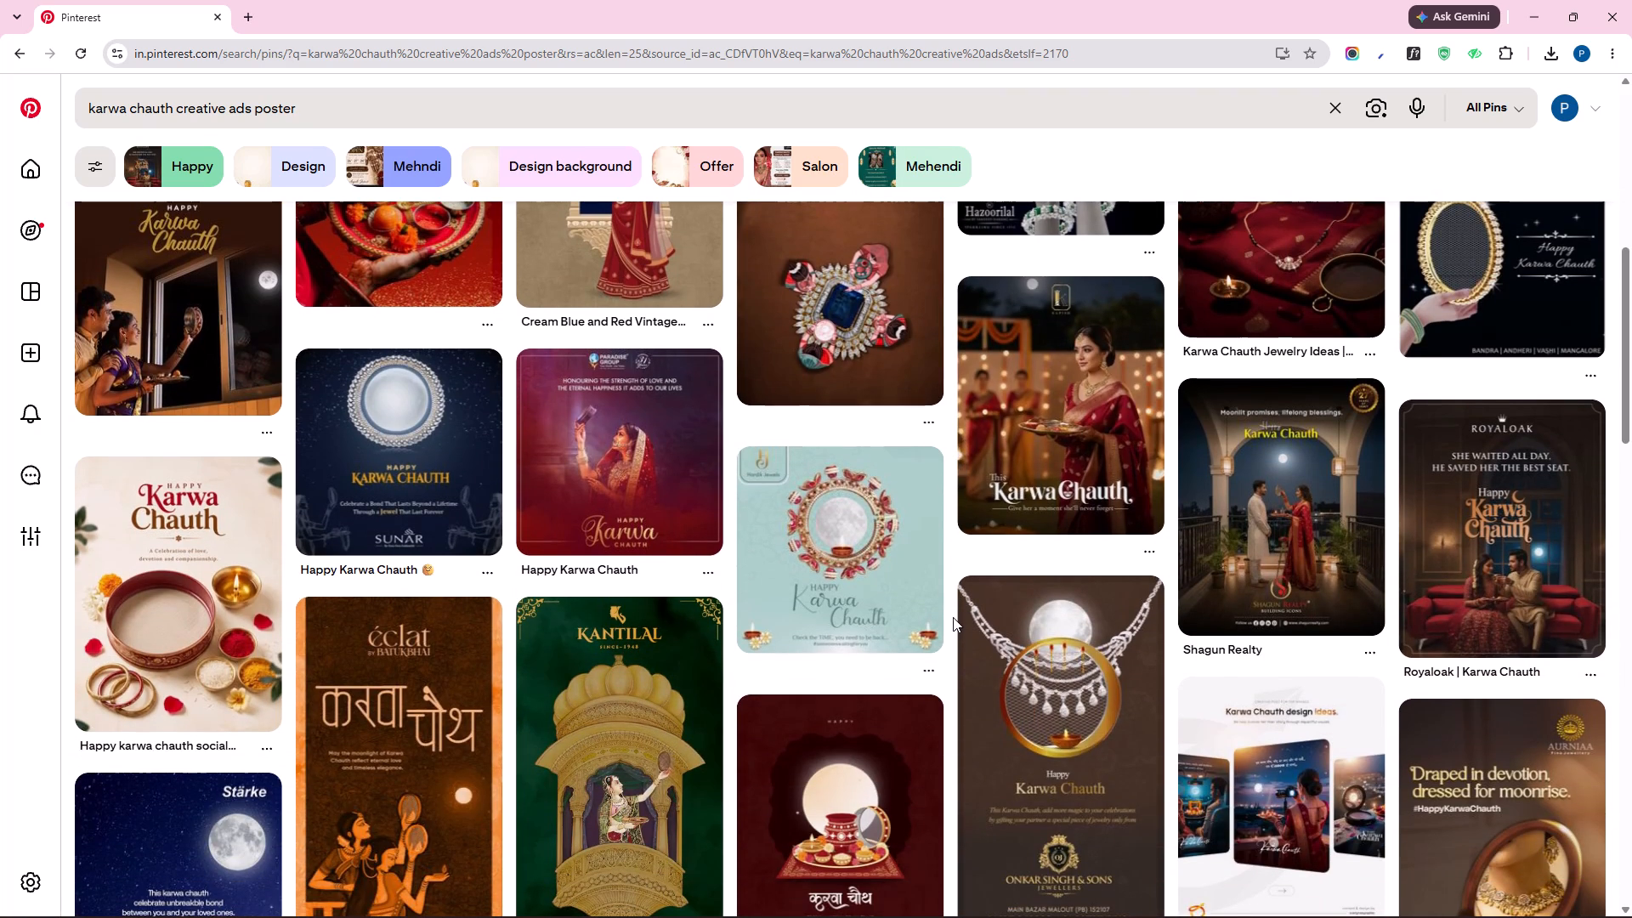
View the Paradise Group "Happy Karwa Chauth" pin of a woman in a red saree up close, and return to the poster results.
{"action": "left_click", "coordinate": [634, 492]}
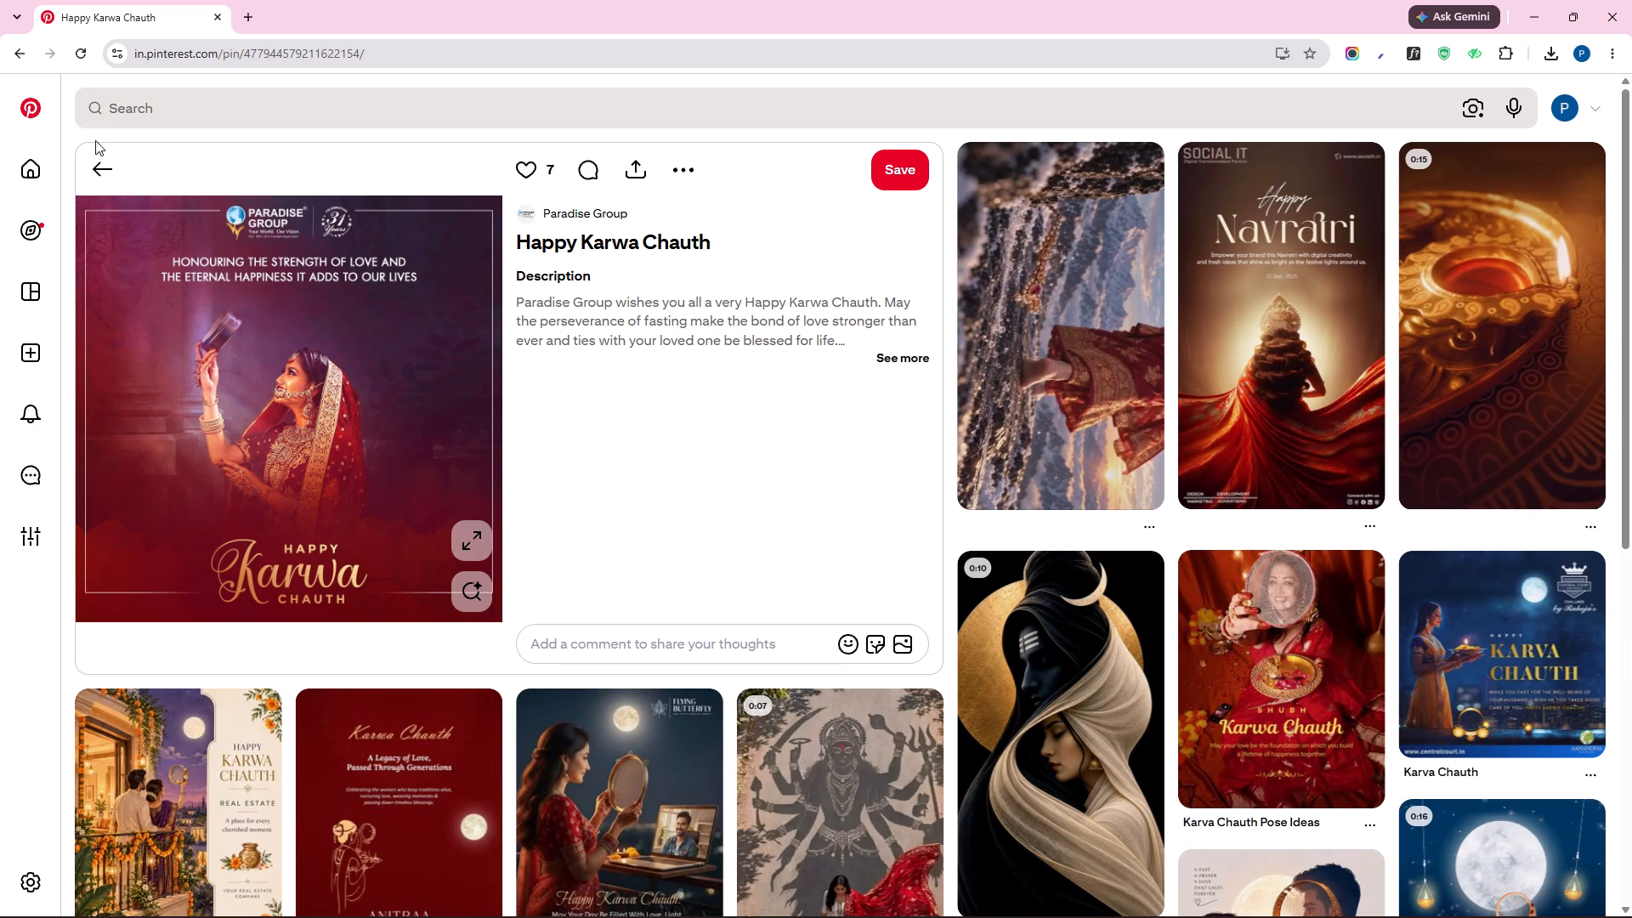
{"action": "left_click", "coordinate": [91, 171]}
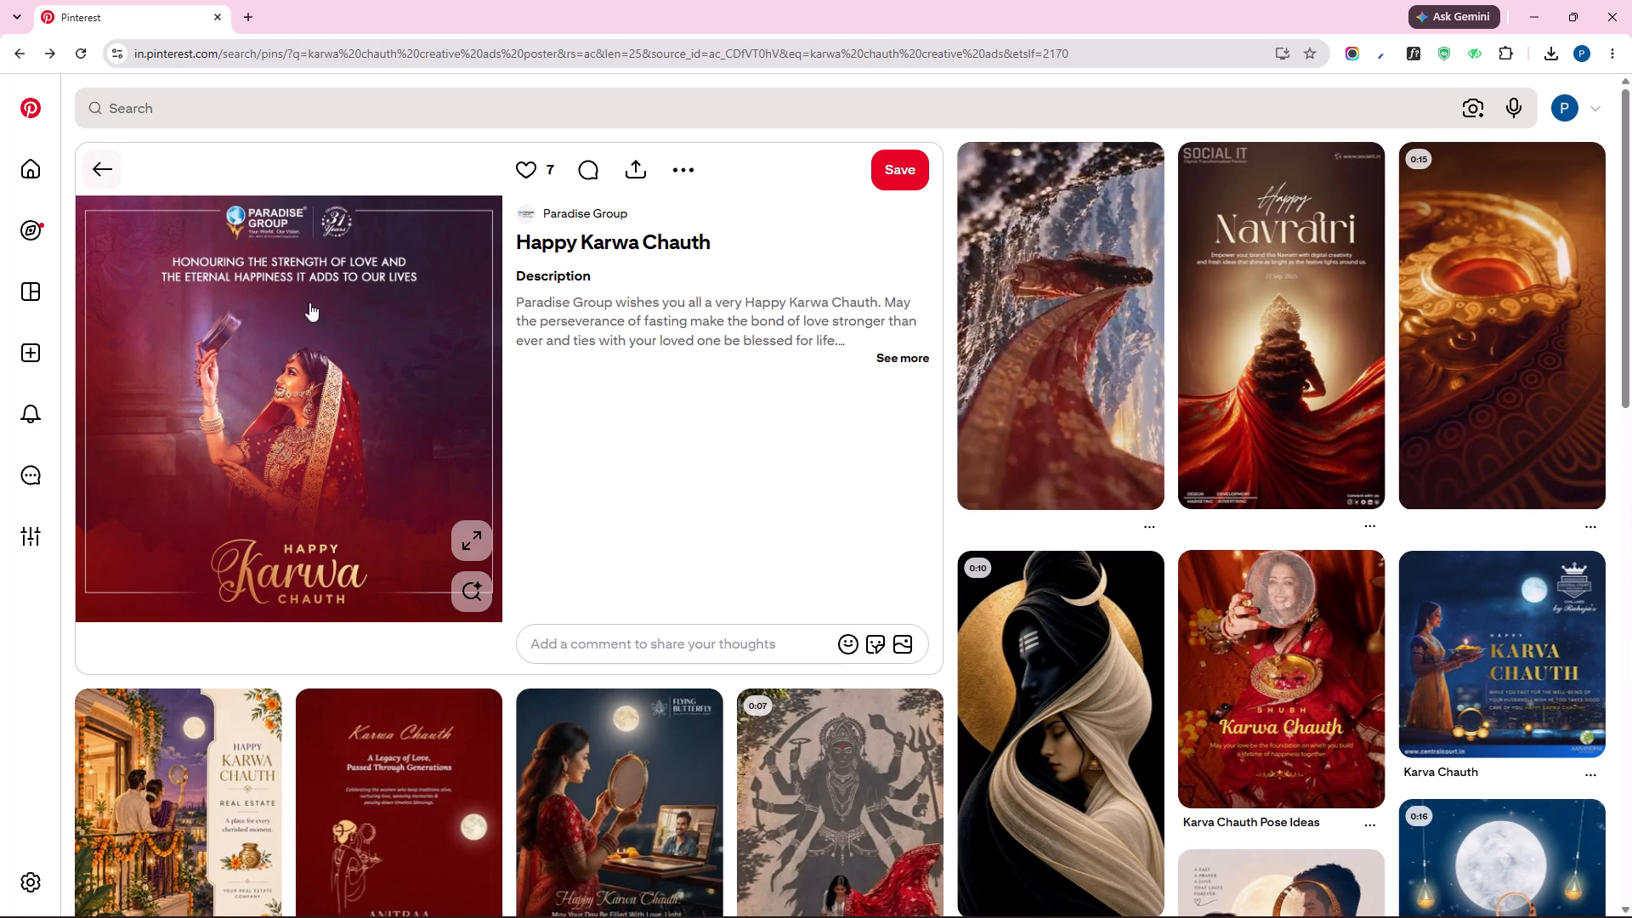
Examine further Karwa Chauth poster results, comparing jewellery, couple and saree-themed compositions as design references.
{"action": "scroll", "coordinate": [734, 722], "scroll_direction": "down", "scroll_amount": 3}
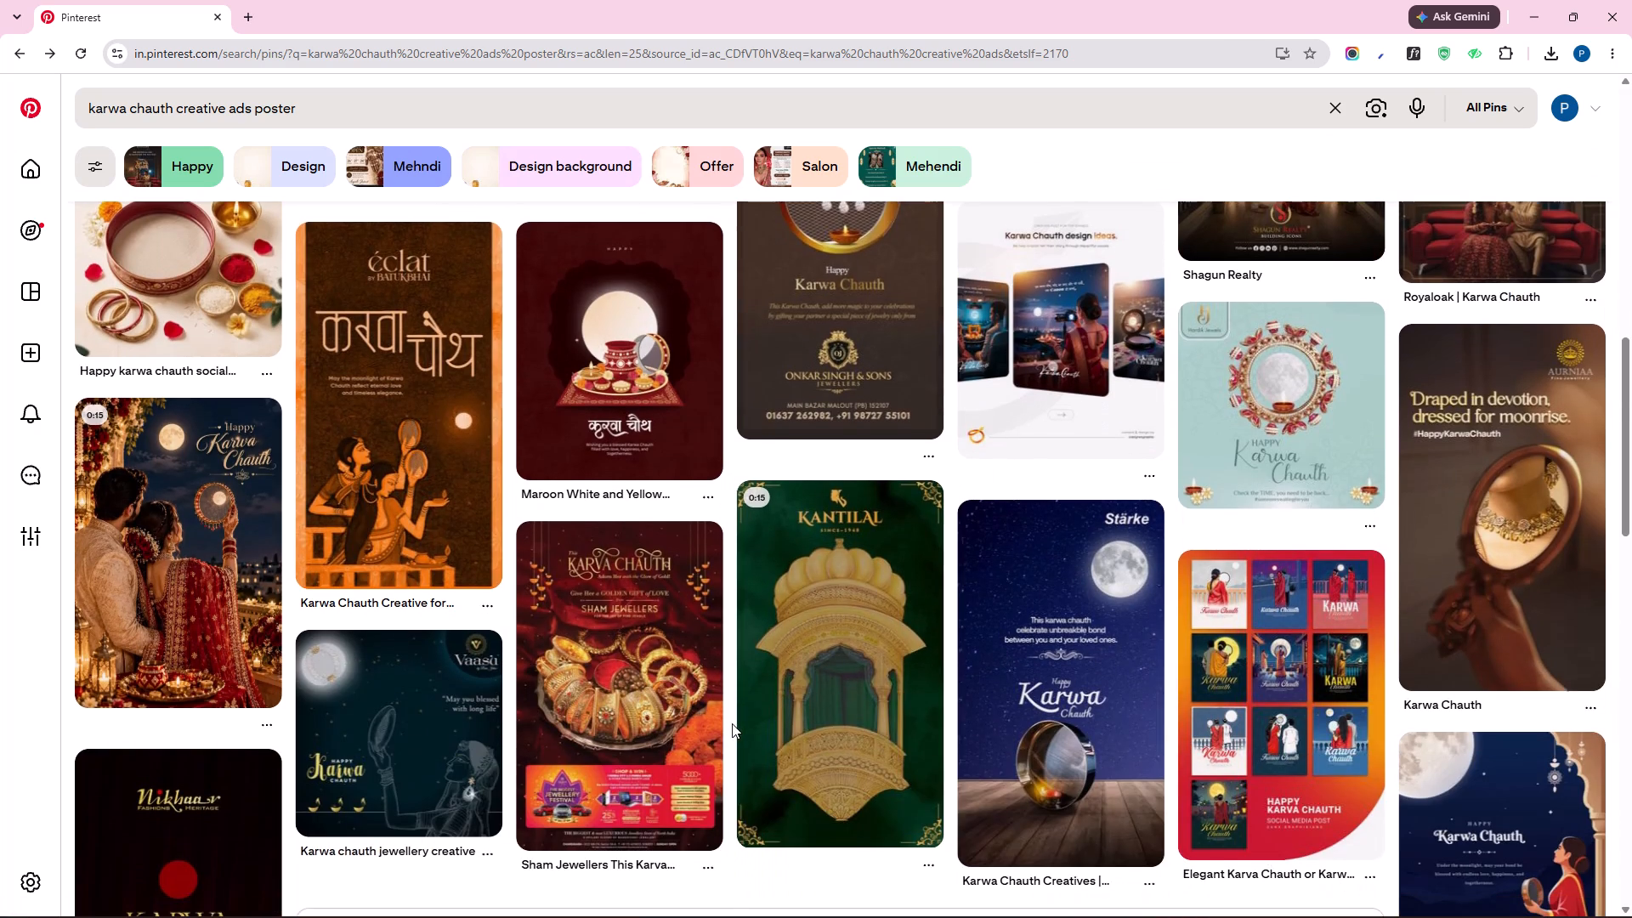
{"action": "scroll", "coordinate": [745, 717], "scroll_direction": "down", "scroll_amount": 6}
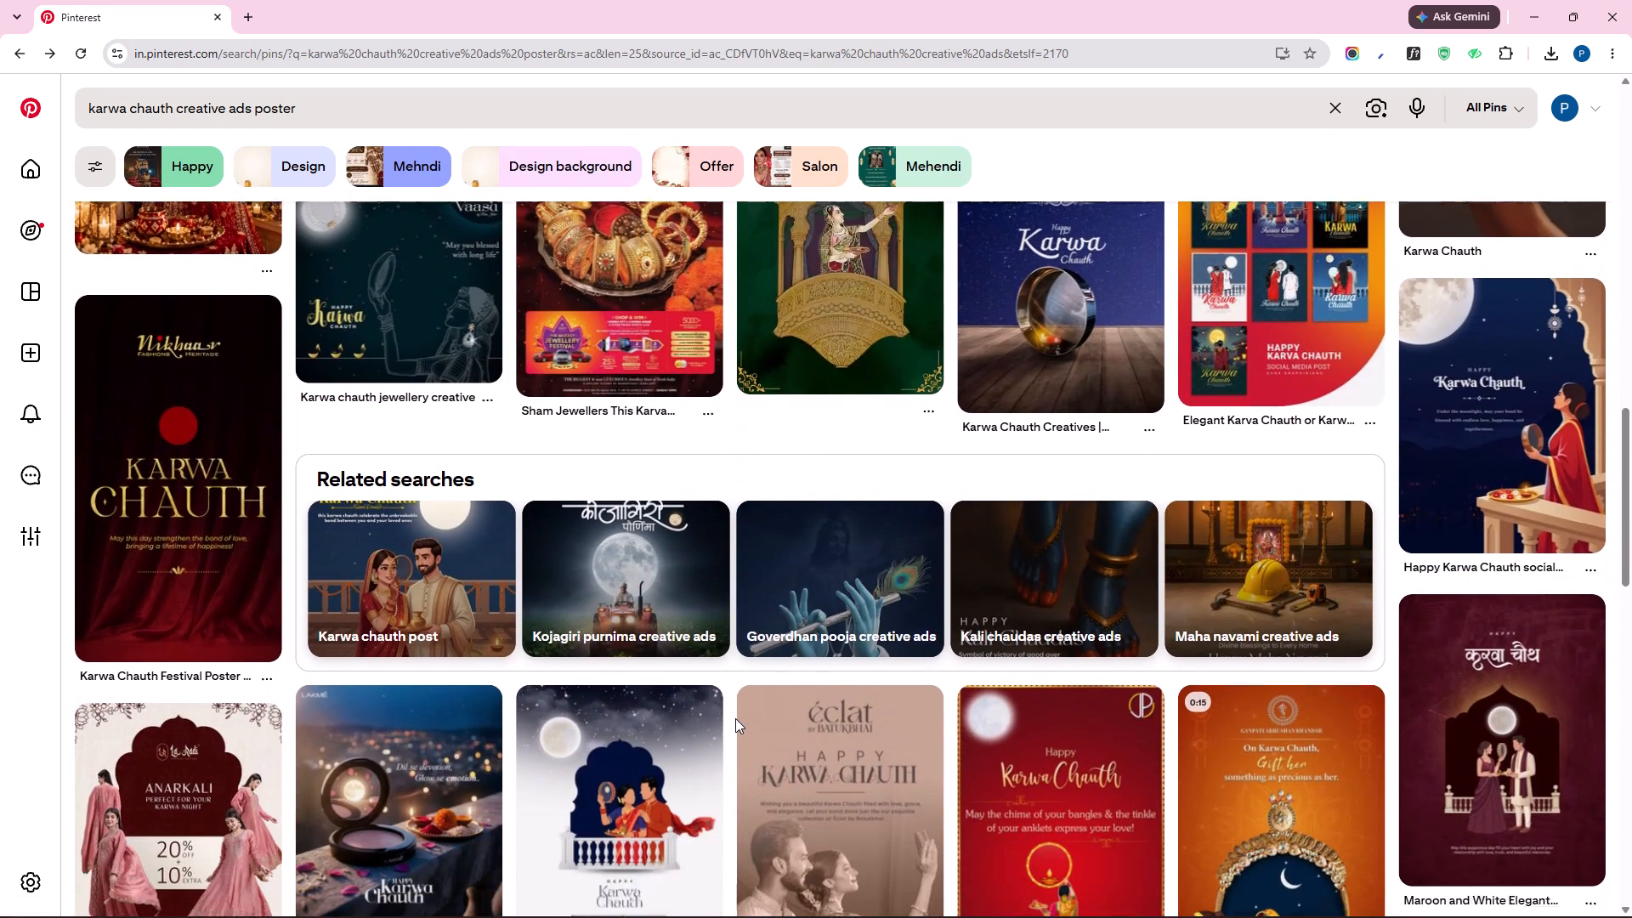
{"action": "scroll", "coordinate": [735, 718], "scroll_direction": "down", "scroll_amount": 1}
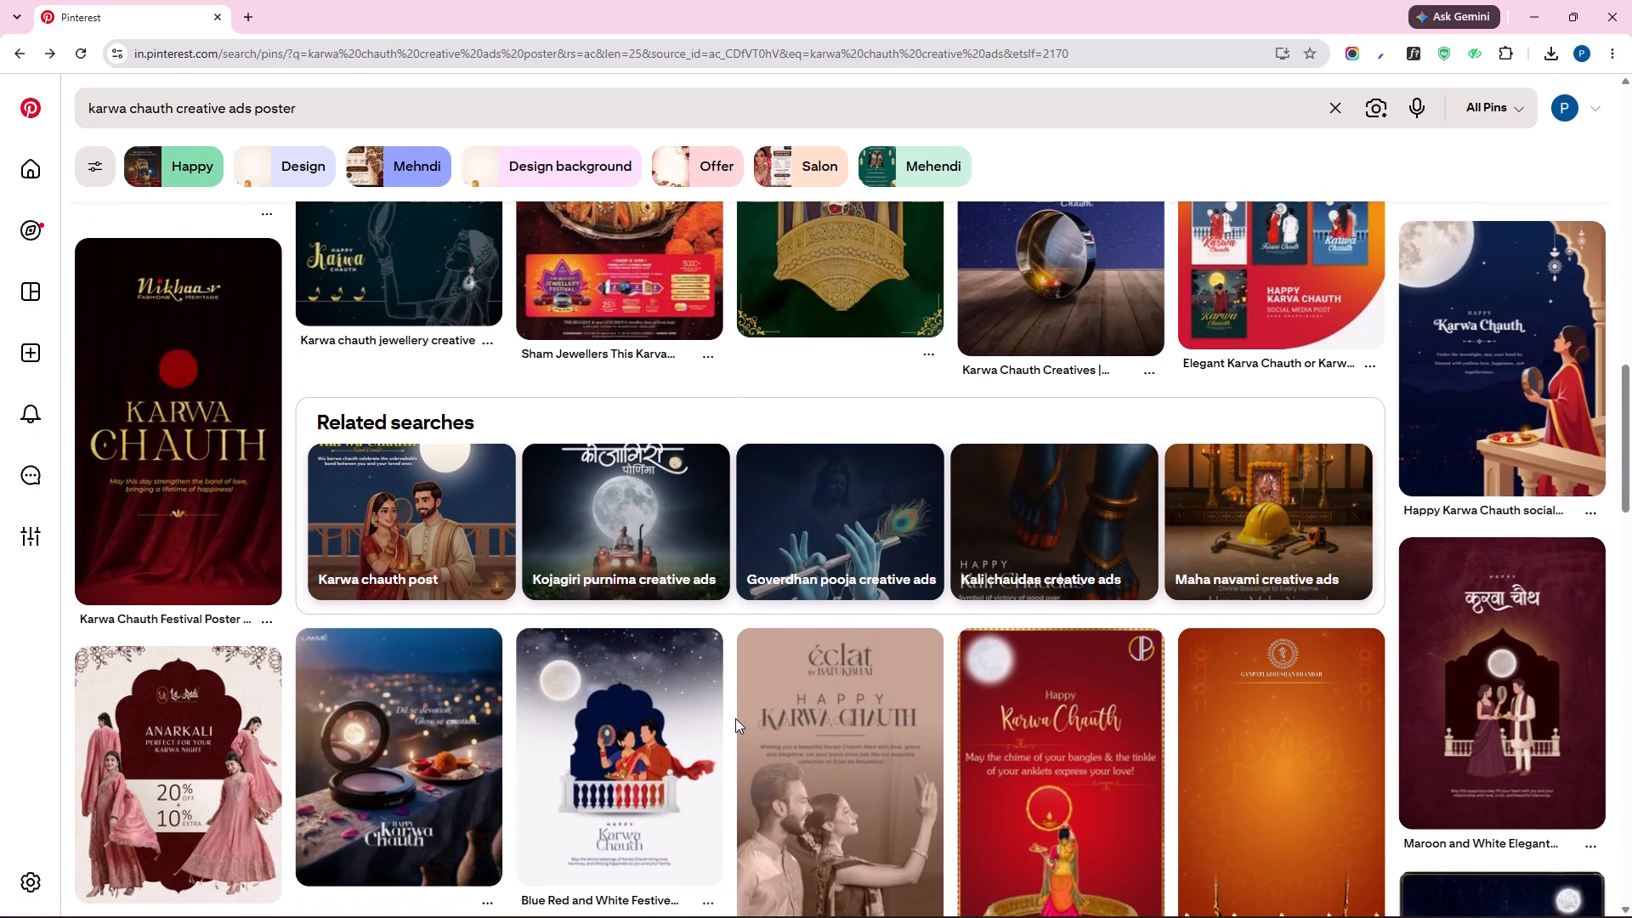
{"action": "scroll", "coordinate": [735, 718], "scroll_direction": "down", "scroll_amount": 2}
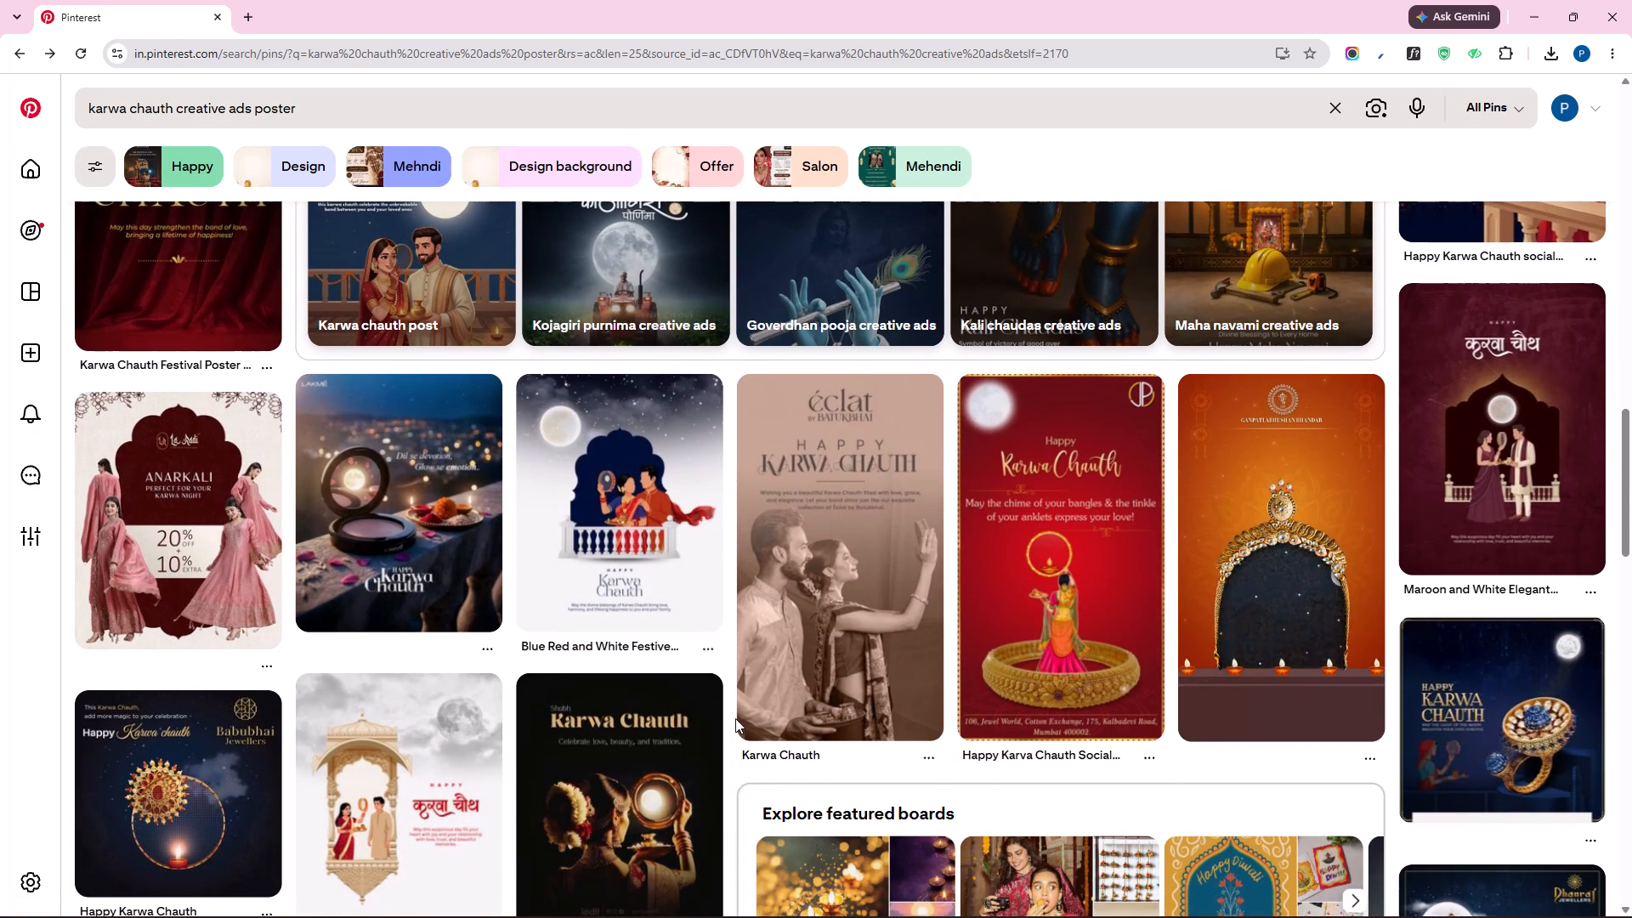
{"action": "scroll", "coordinate": [735, 718], "scroll_direction": "down", "scroll_amount": 2}
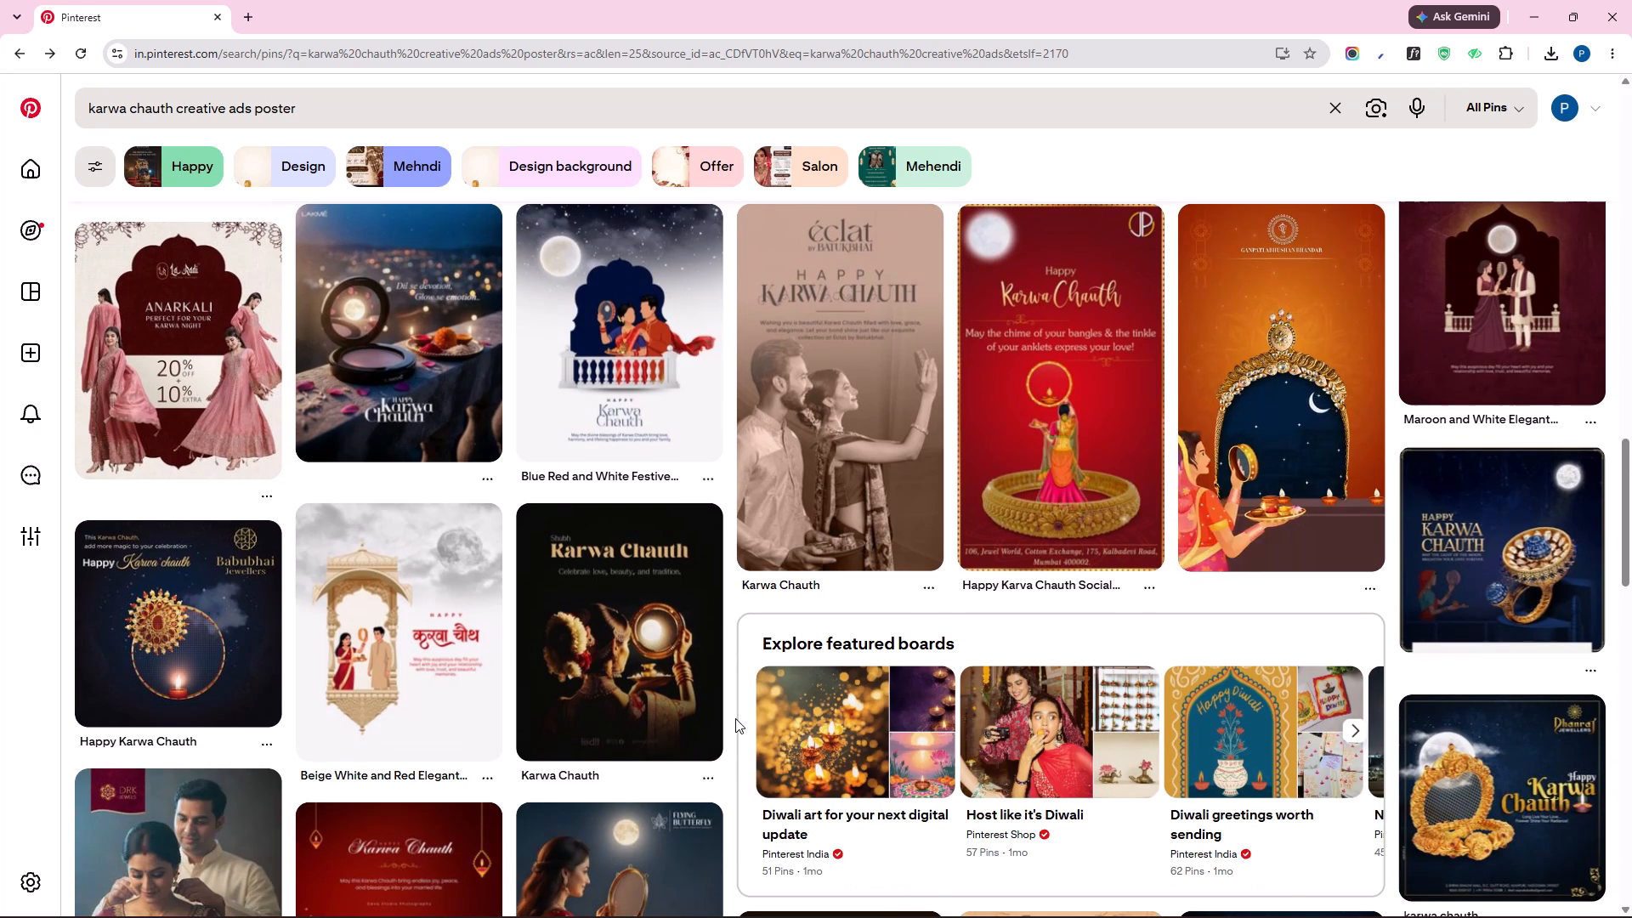
{"action": "scroll", "coordinate": [735, 718], "scroll_direction": "down", "scroll_amount": 3}
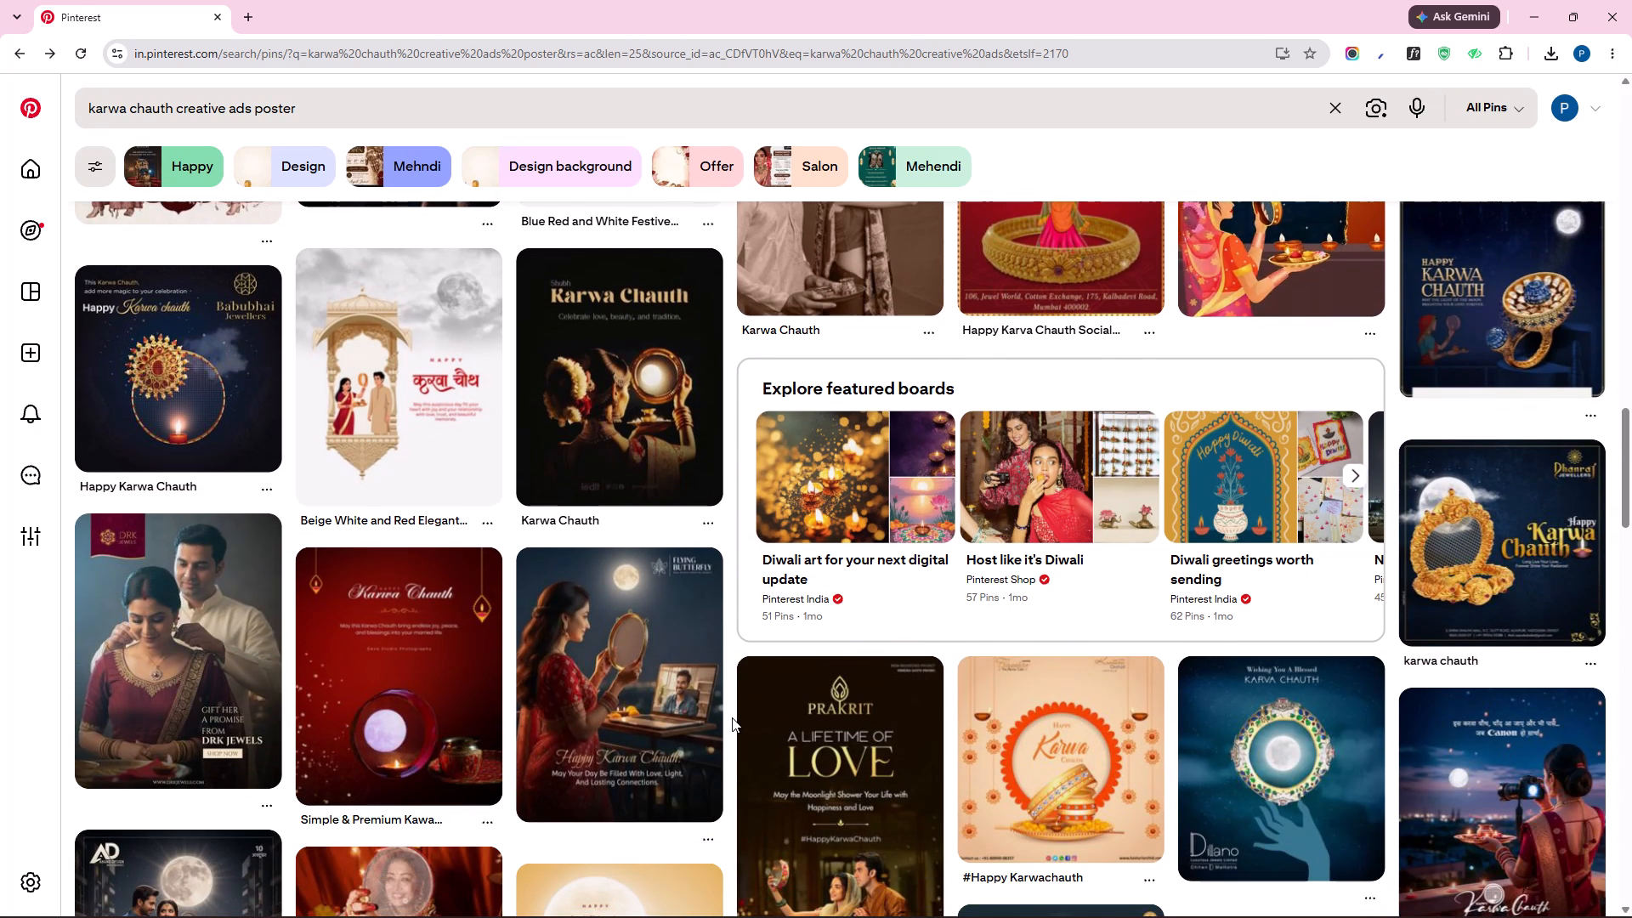
{"action": "scroll", "coordinate": [731, 716], "scroll_direction": "down", "scroll_amount": 4}
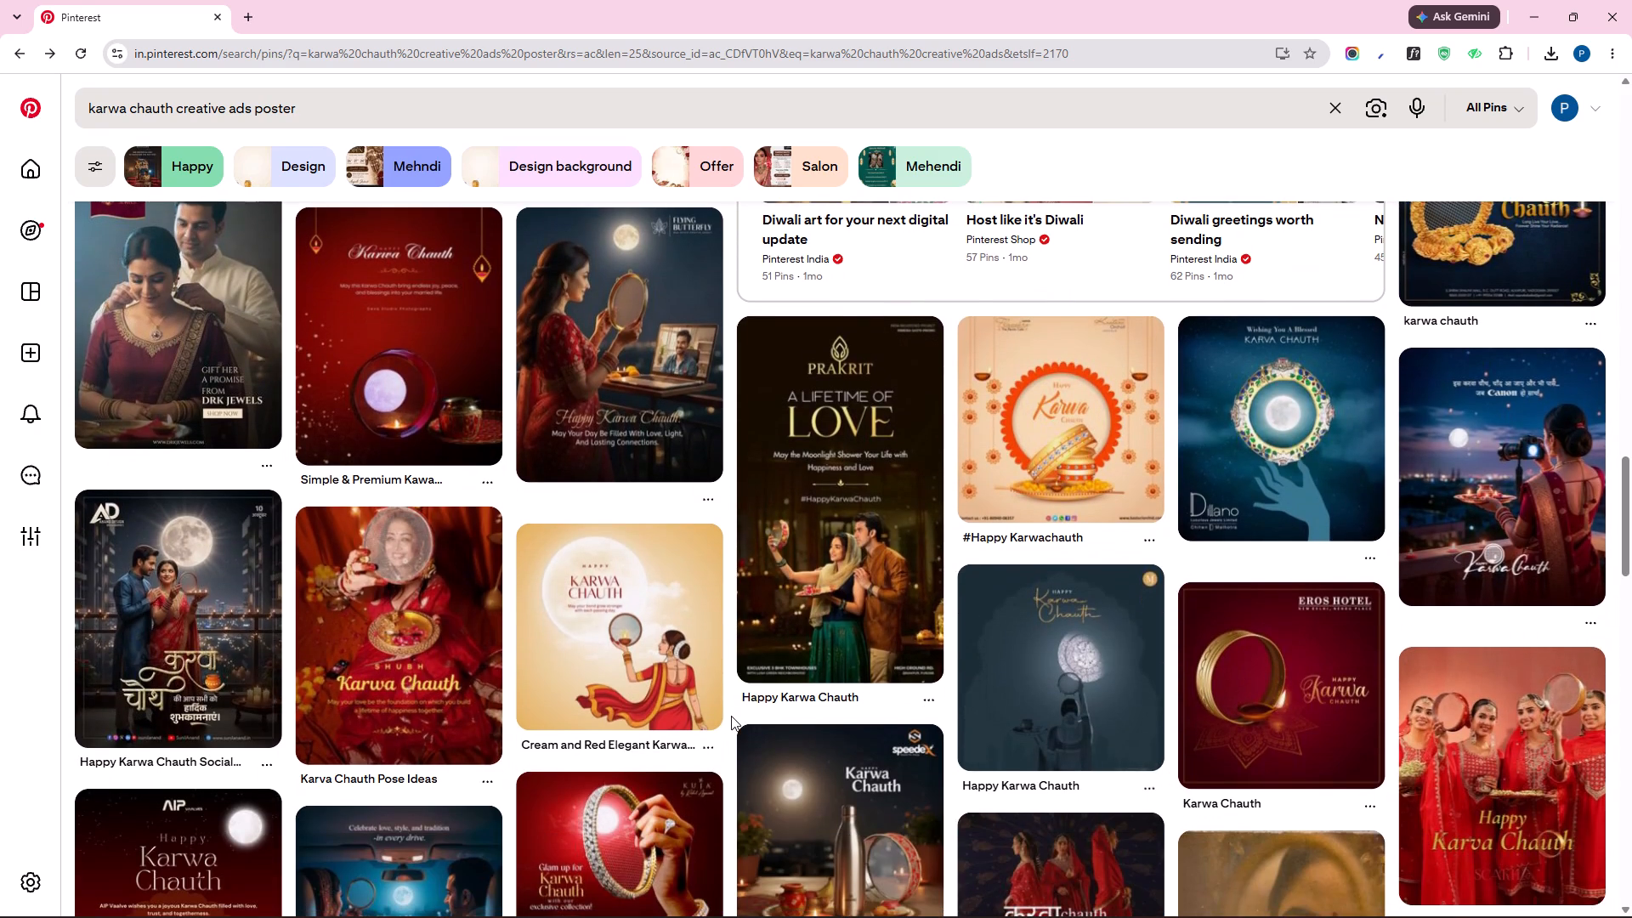
View the Hindi Karwa Chauth couple poster pin and its related Subhagruha moonlit window pin, and return to the poster results.
{"action": "left_click", "coordinate": [137, 631]}
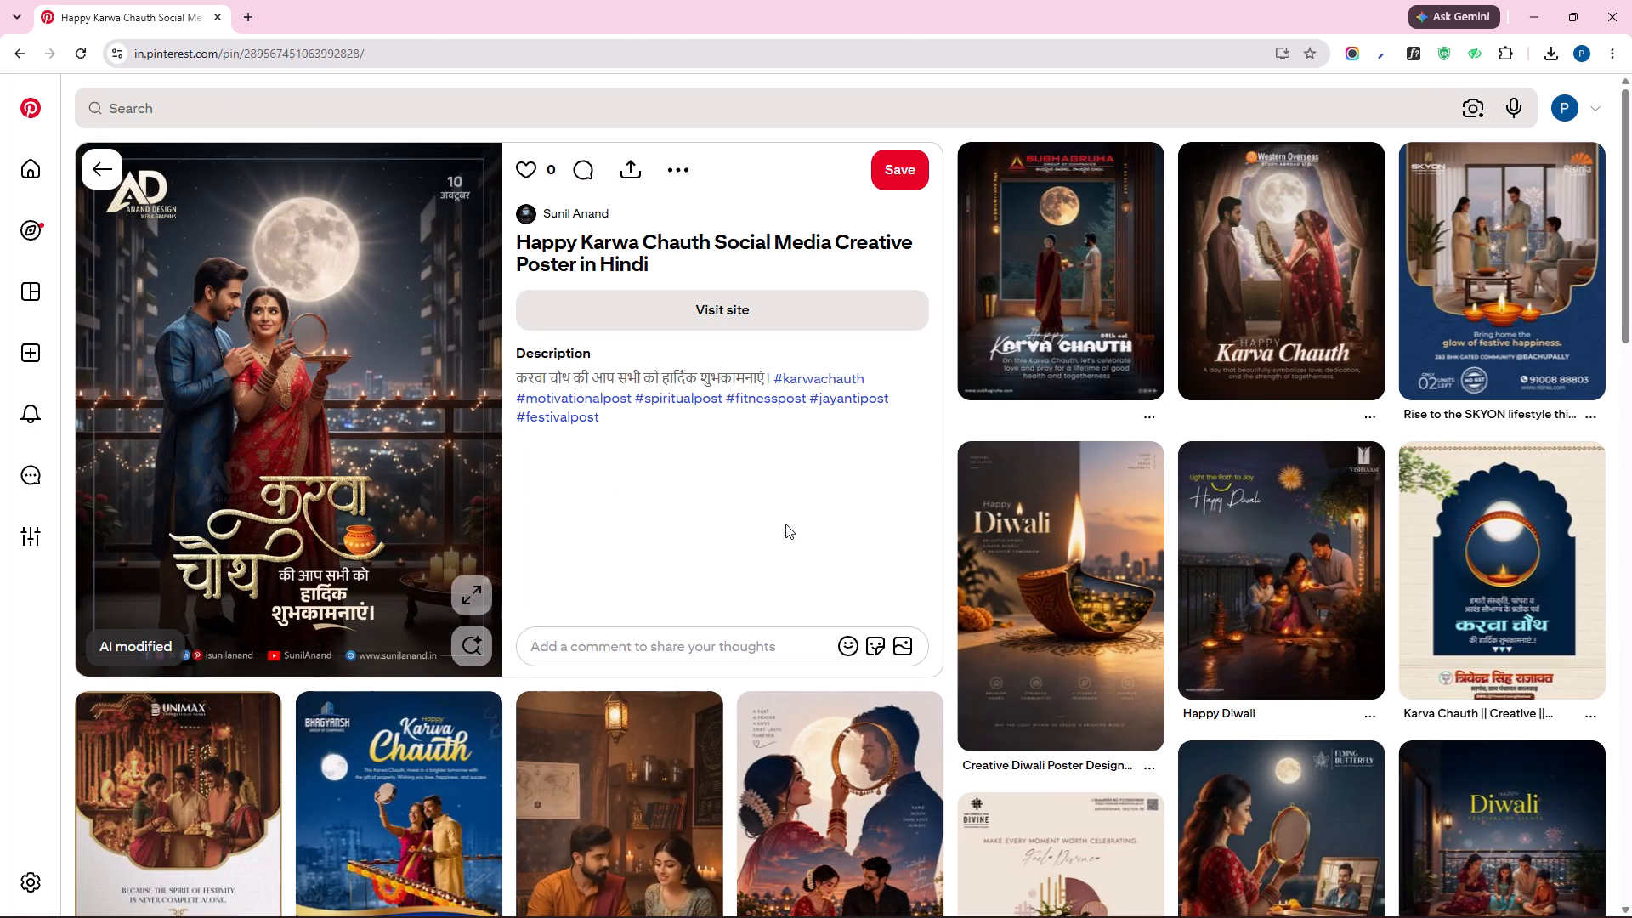
{"action": "left_click", "coordinate": [1091, 292]}
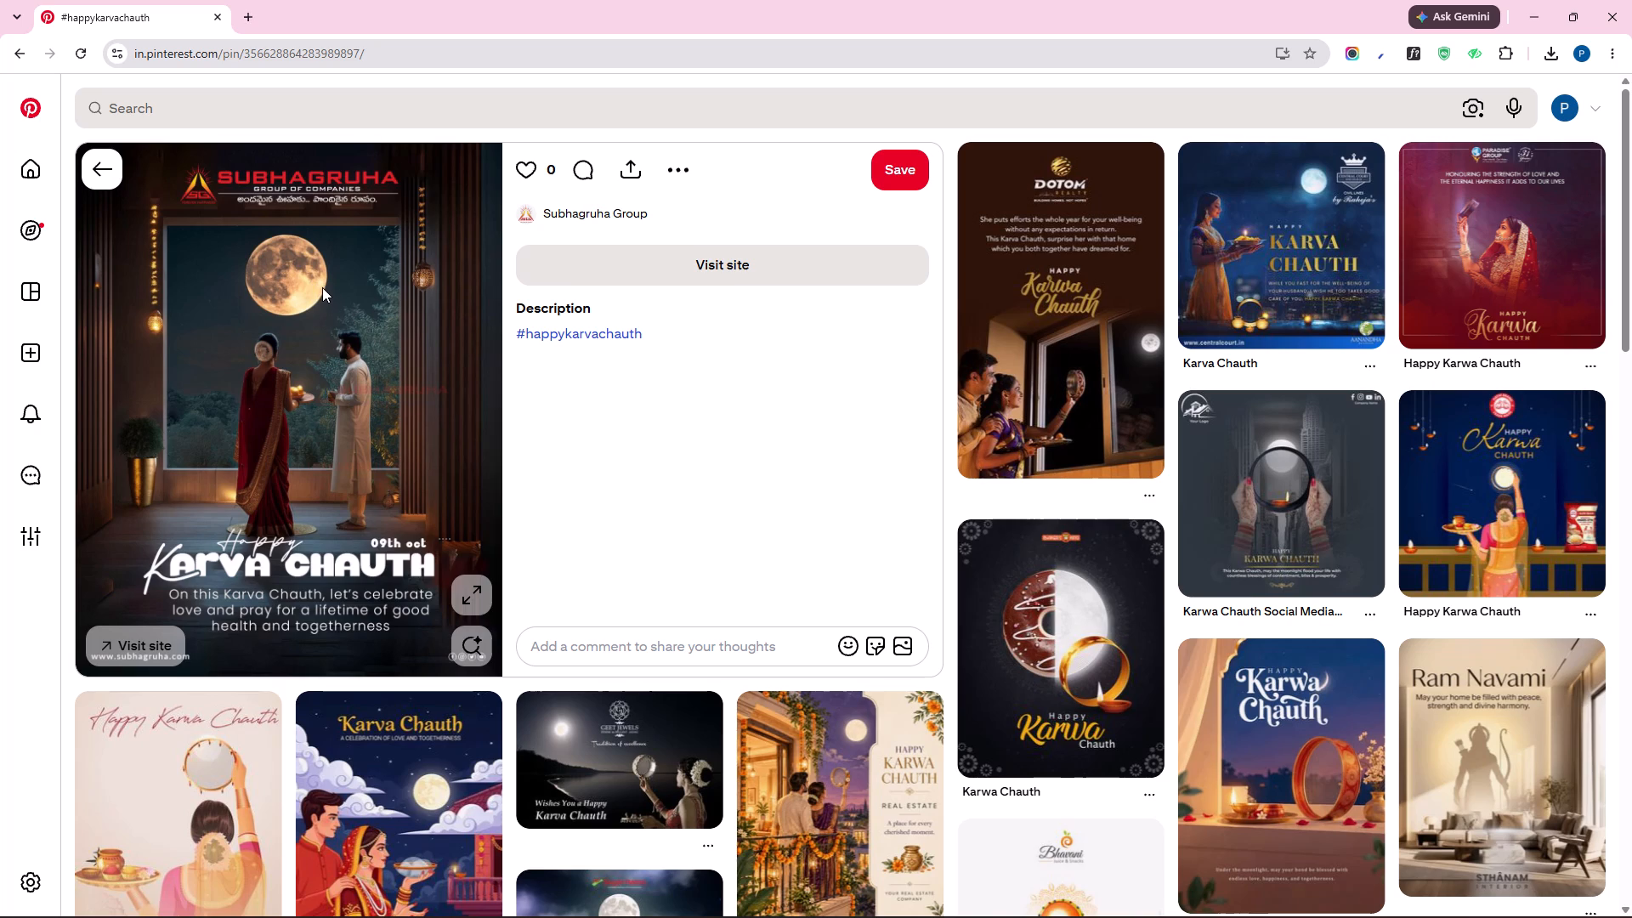
{"action": "left_click", "coordinate": [110, 180]}
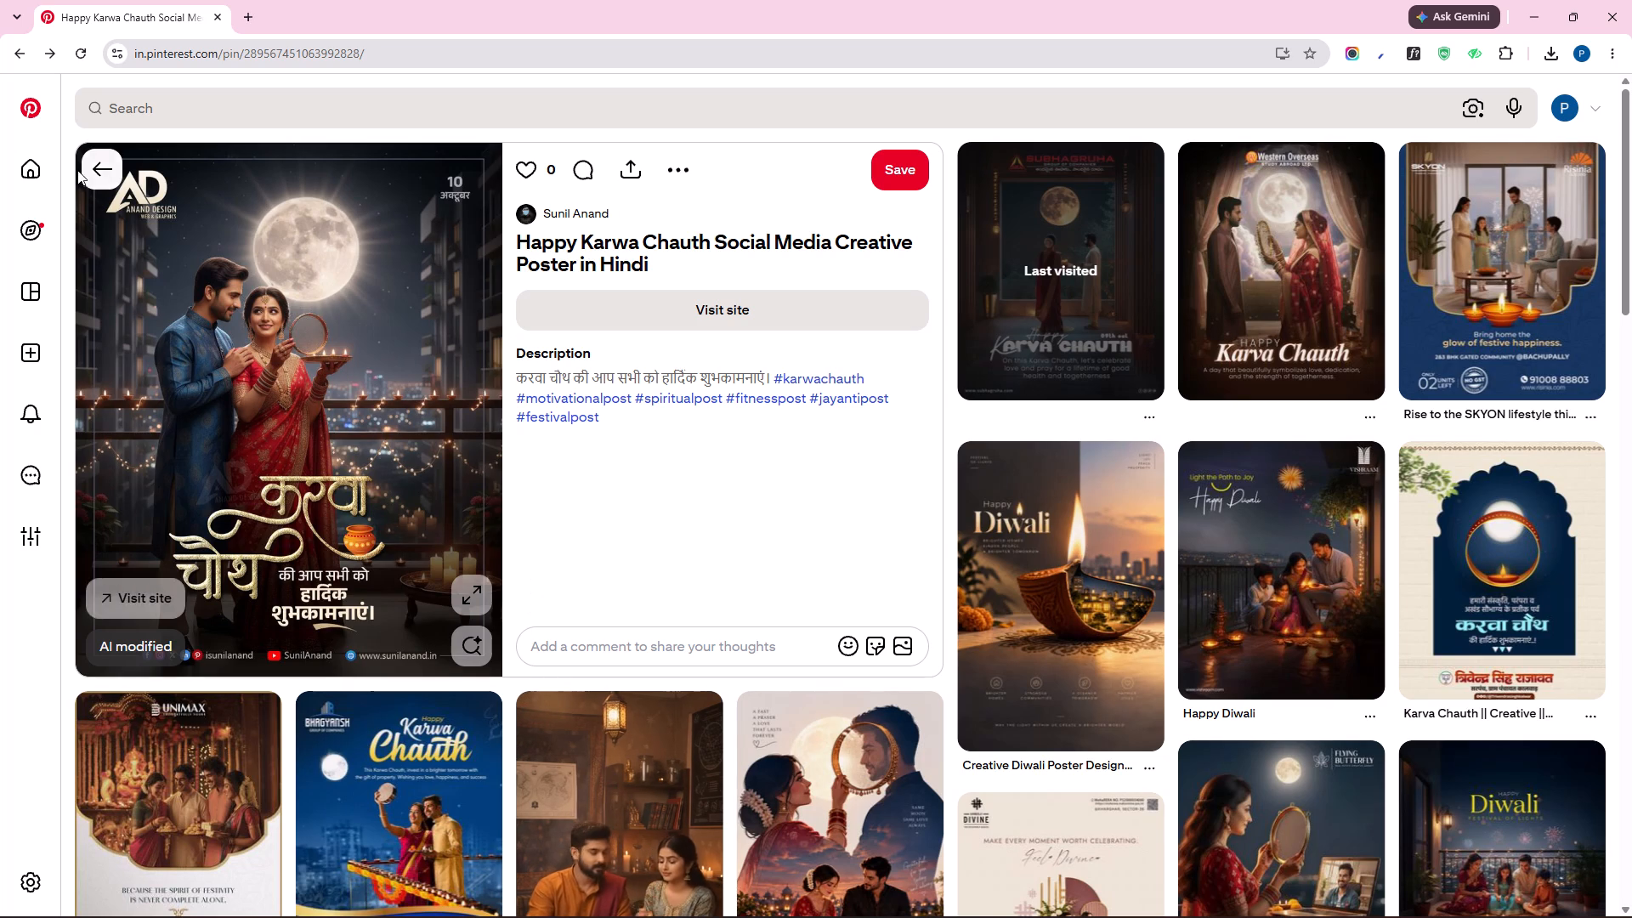
{"action": "left_click", "coordinate": [91, 156]}
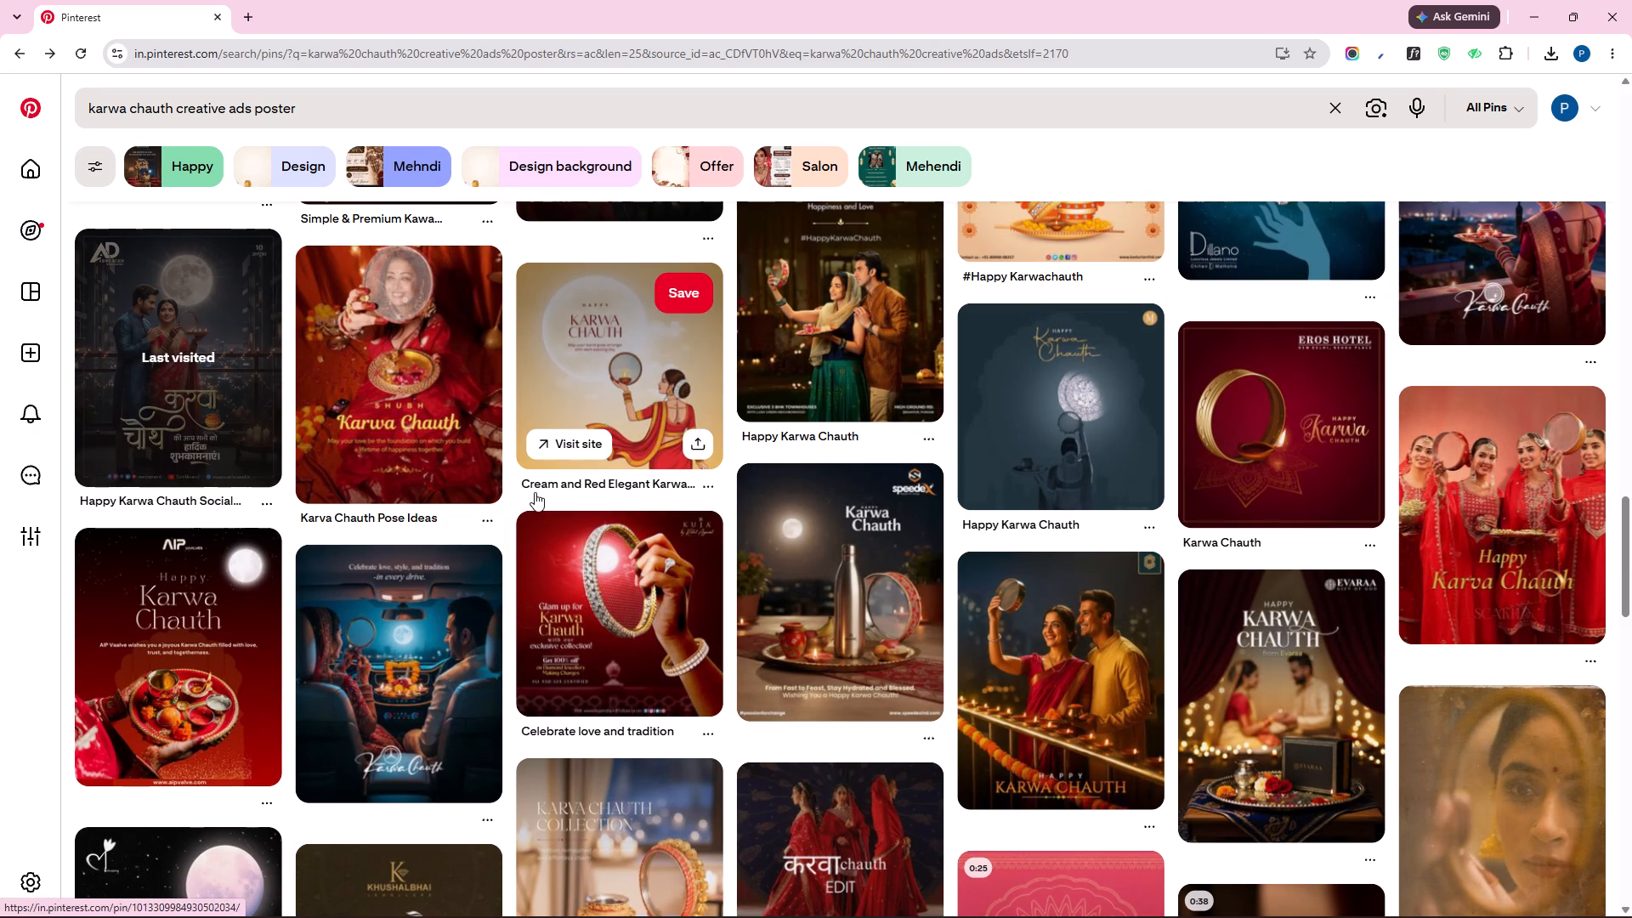
Find and open the red "karwa chauth Template" pin showing a woman in a saree holding a sieve.
{"action": "scroll", "coordinate": [533, 530], "scroll_direction": "down", "scroll_amount": 2}
{"action": "scroll", "coordinate": [506, 614], "scroll_direction": "down", "scroll_amount": 3}
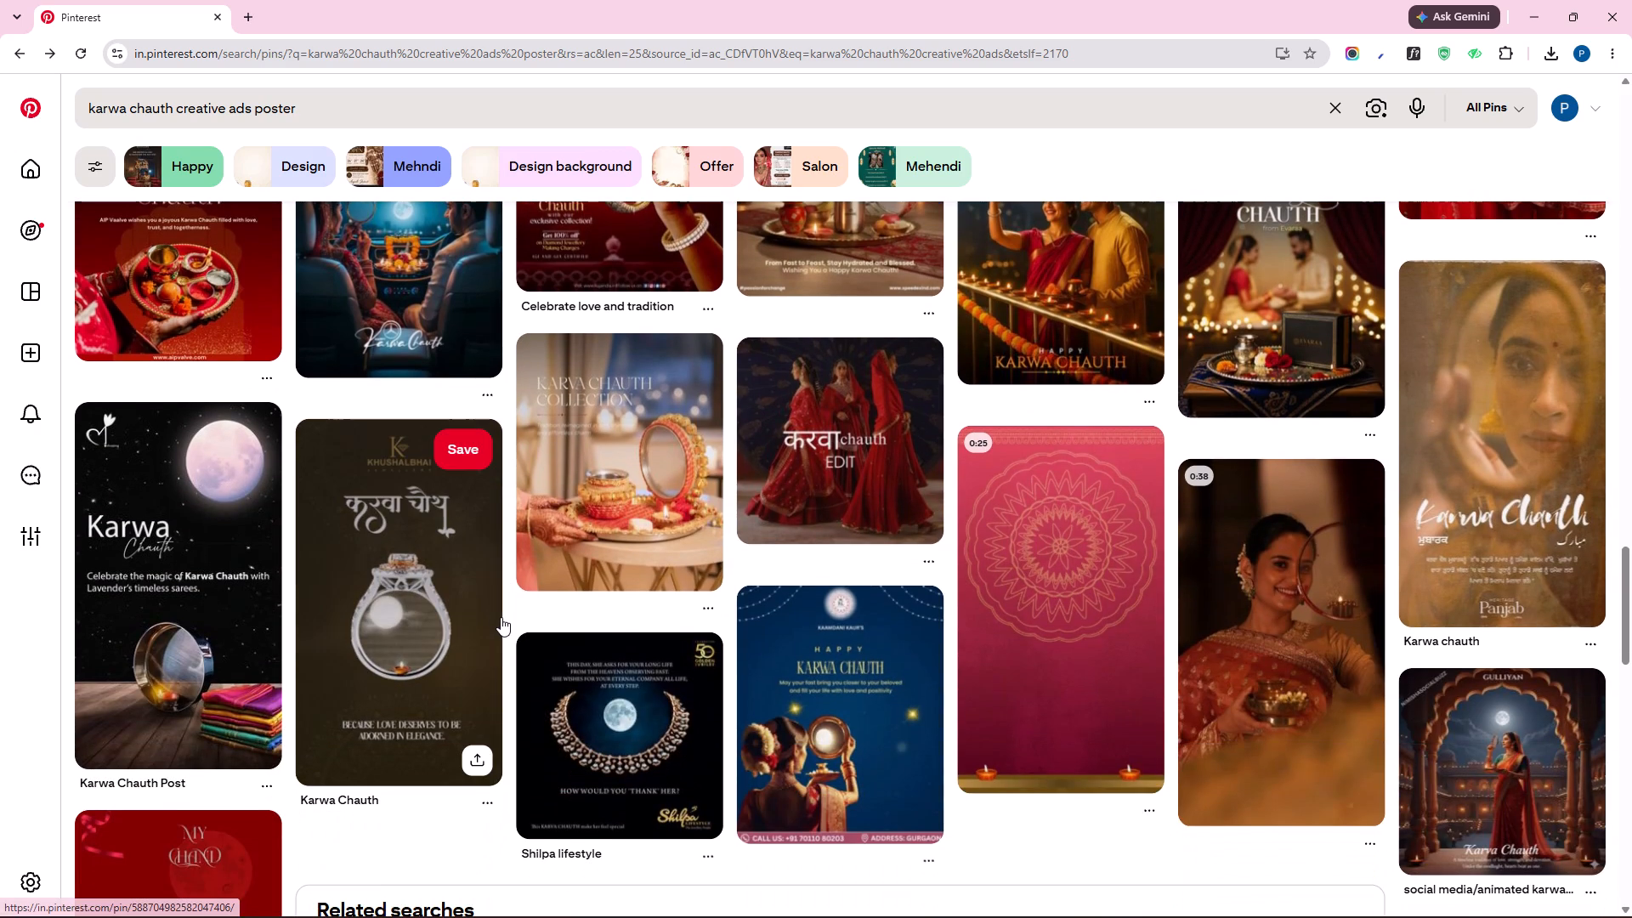
{"action": "scroll", "coordinate": [501, 617], "scroll_direction": "down", "scroll_amount": 2}
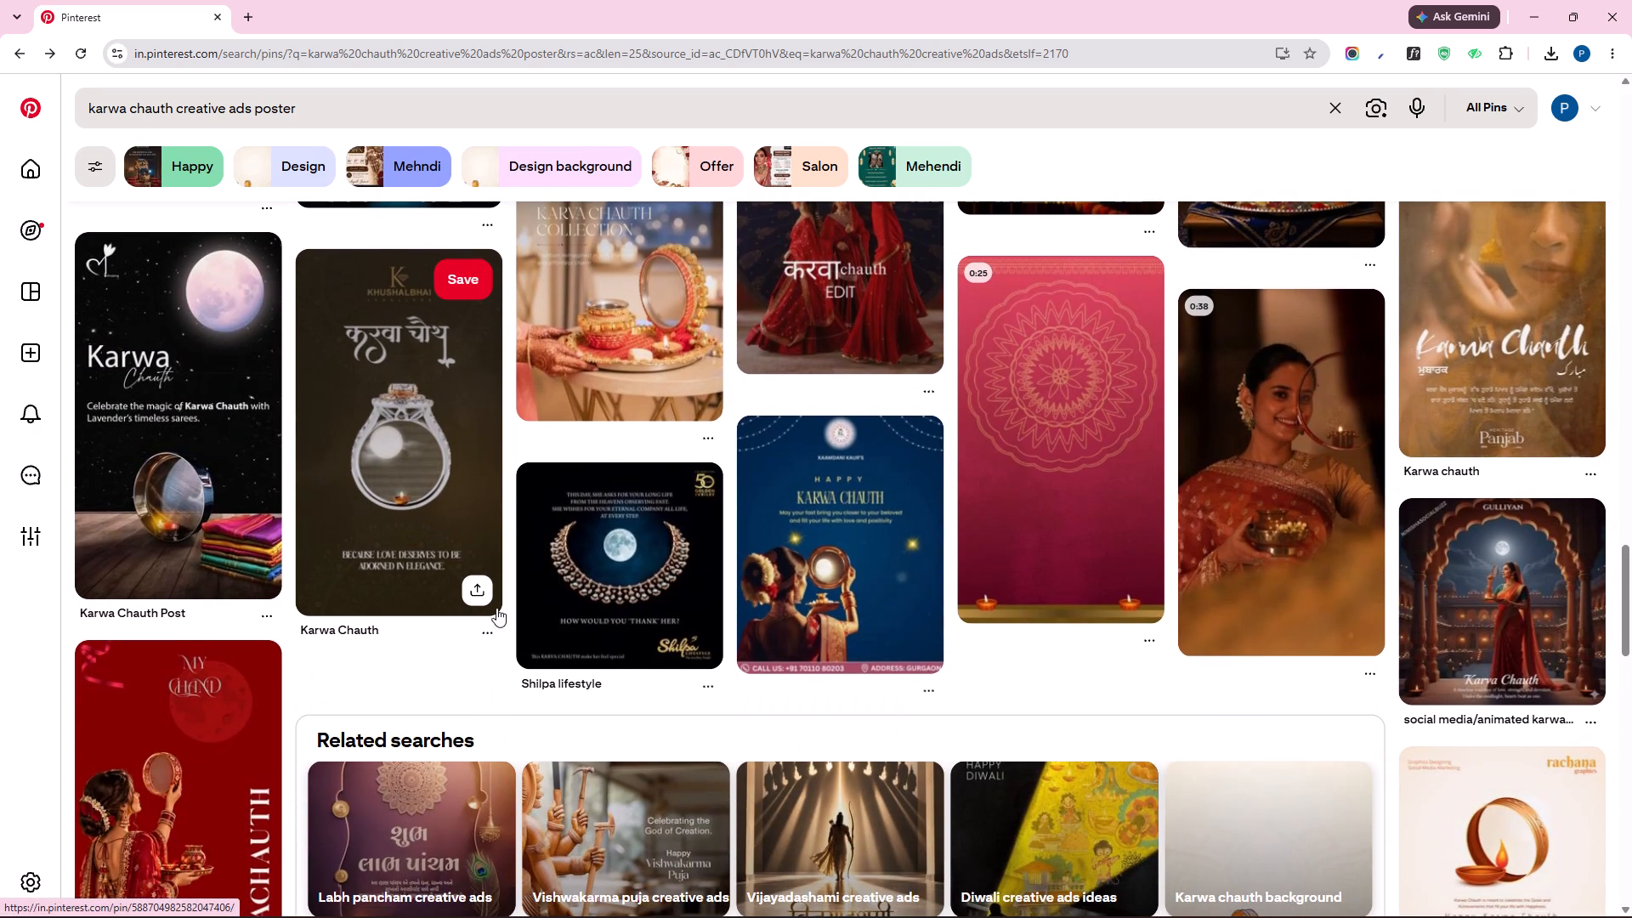
{"action": "scroll", "coordinate": [493, 586], "scroll_direction": "down", "scroll_amount": 8}
{"action": "scroll", "coordinate": [493, 586], "scroll_direction": "up", "scroll_amount": 3}
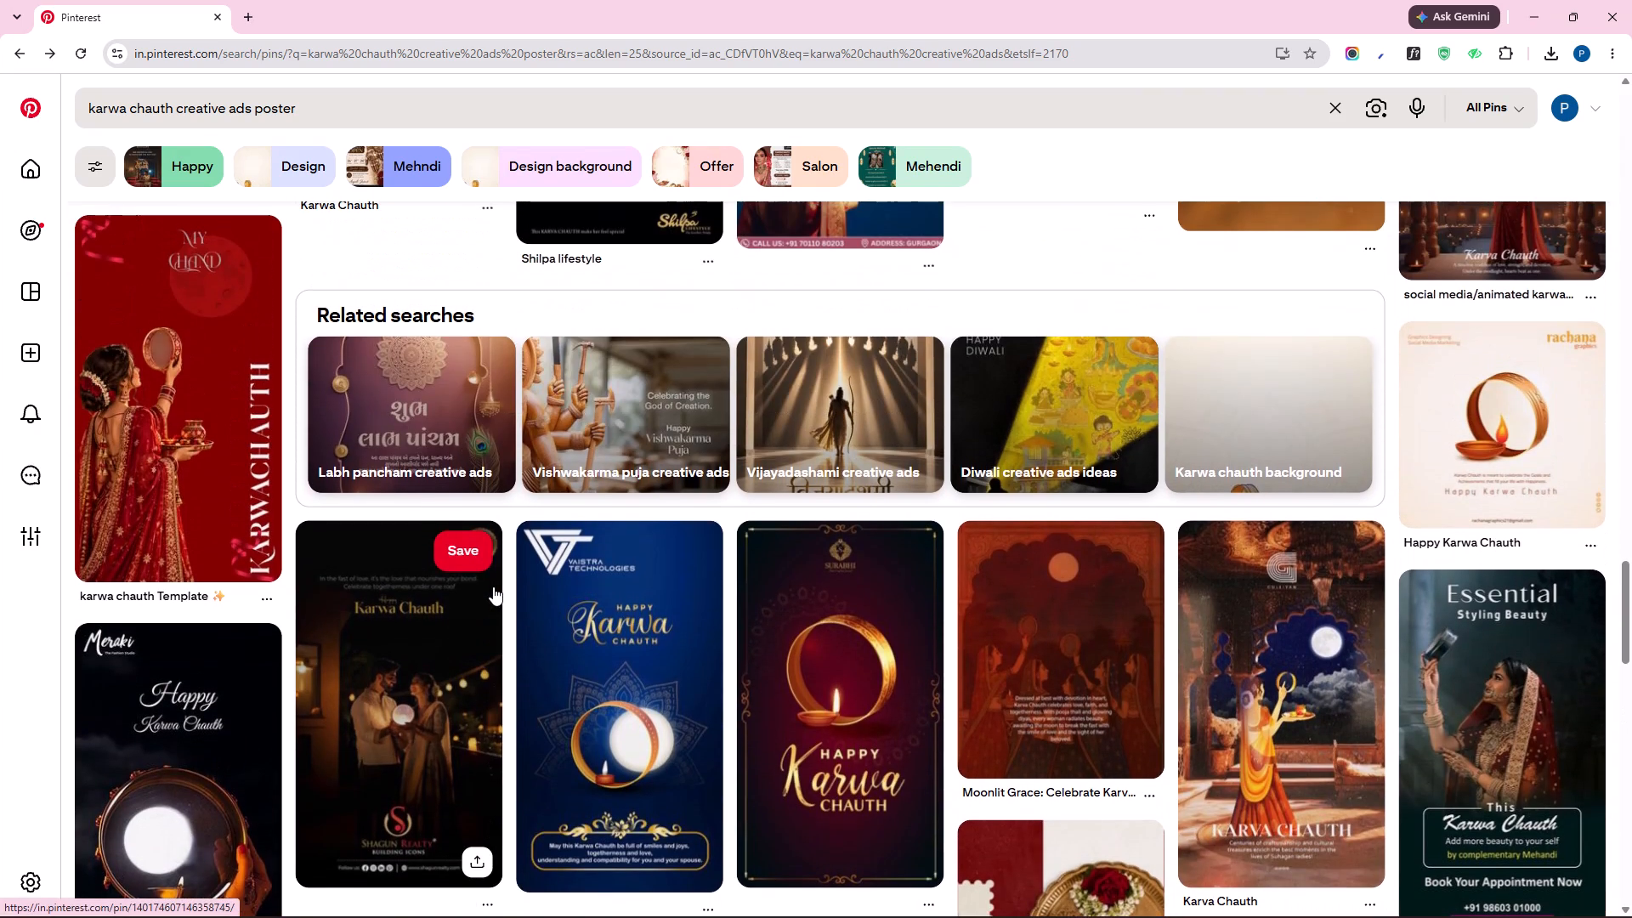
{"action": "left_click", "coordinate": [247, 442]}
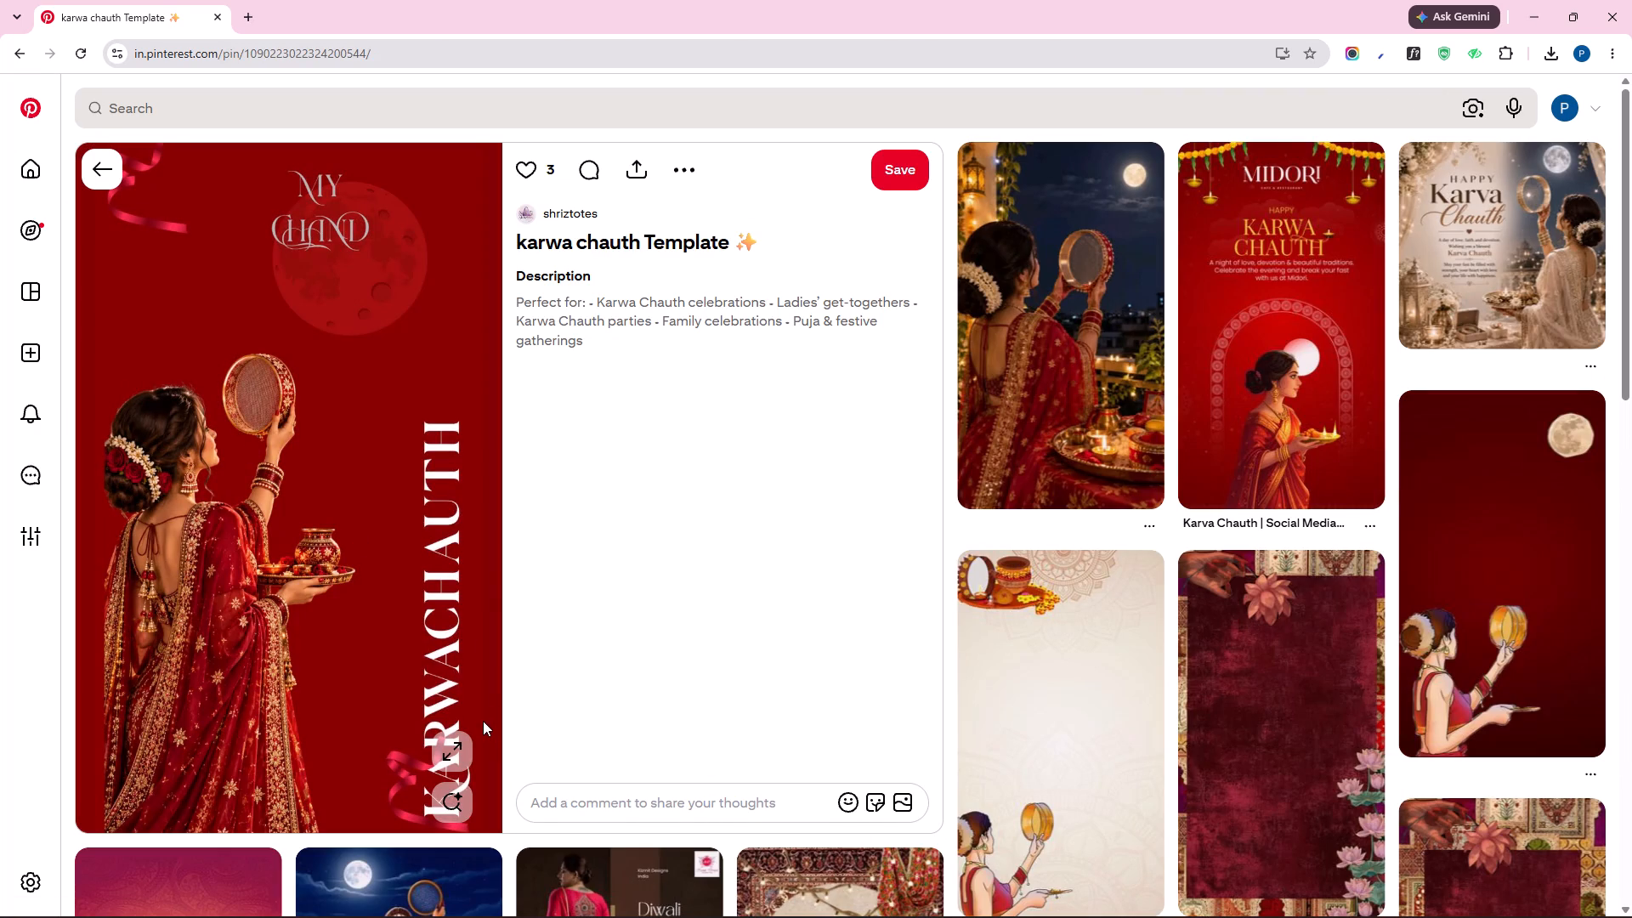
{"action": "left_click", "coordinate": [426, 592]}
{"action": "left_click", "coordinate": [298, 556]}
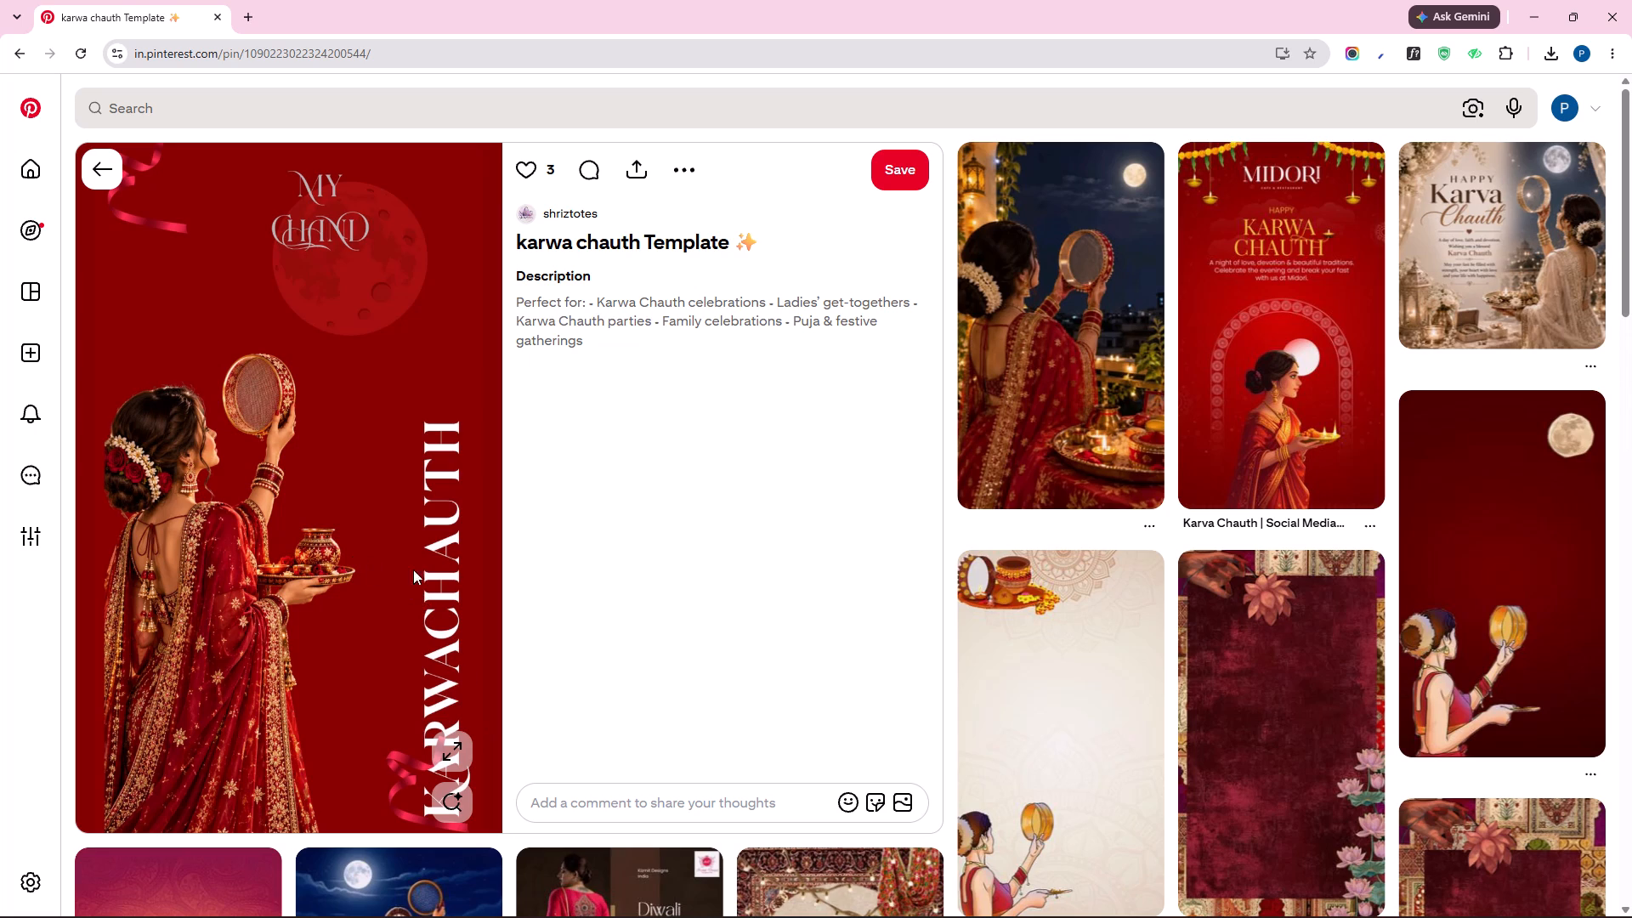
Examine the pins related to the red "karwa chauth Template" as saree and festive design references, and return to the poster results.
{"action": "scroll", "coordinate": [604, 665], "scroll_direction": "down", "scroll_amount": 4}
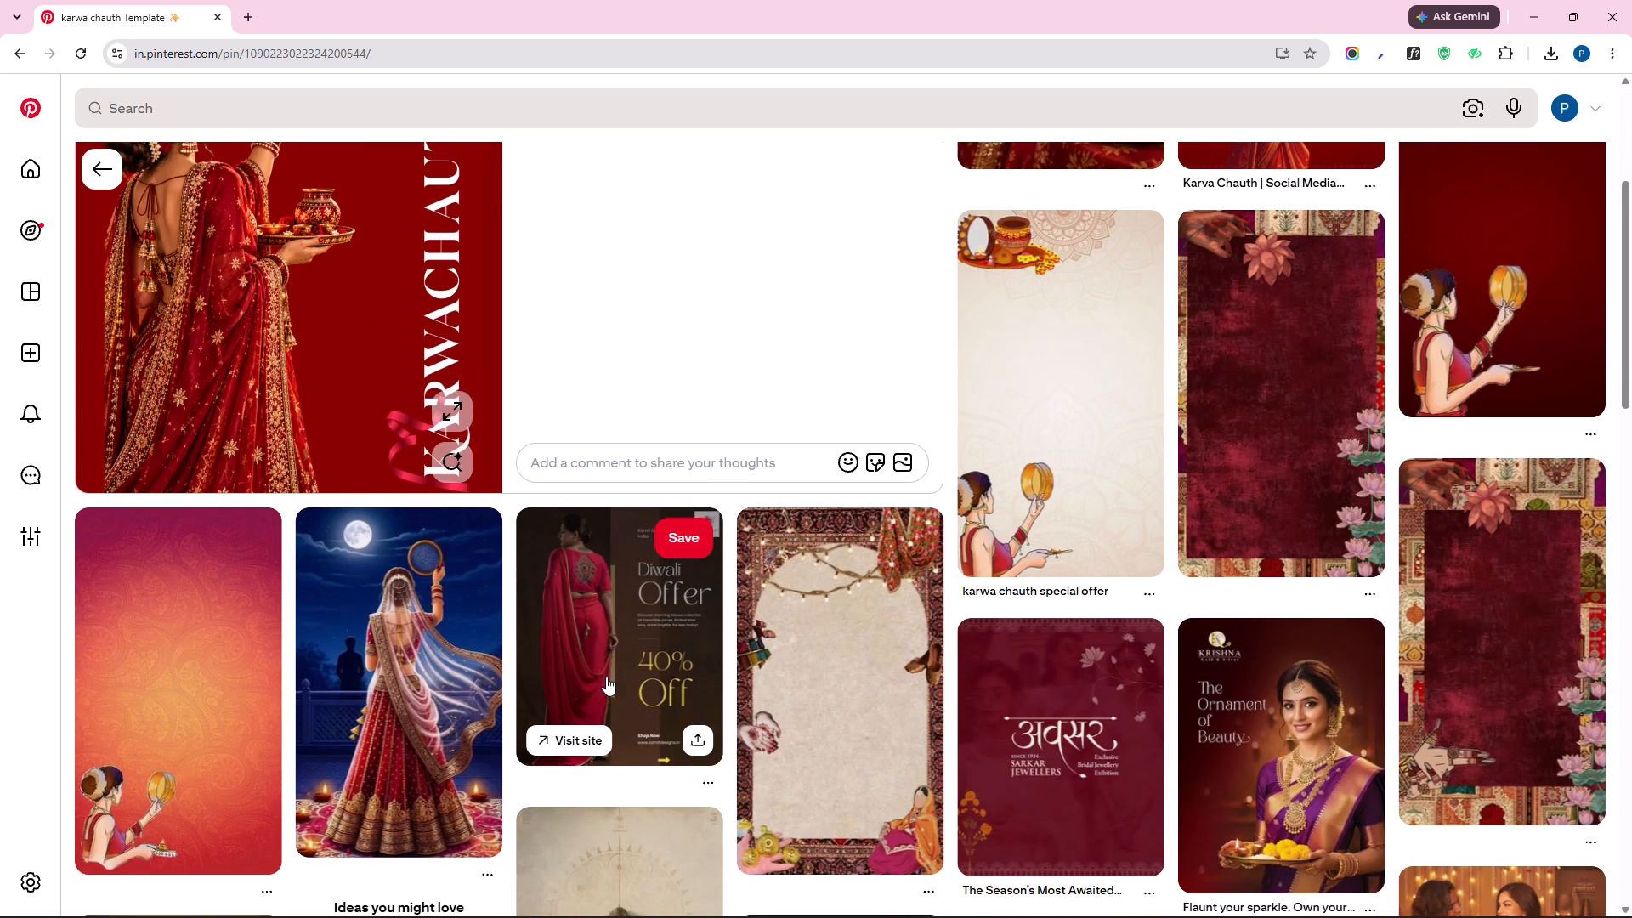
{"action": "scroll", "coordinate": [606, 677], "scroll_direction": "down", "scroll_amount": 1}
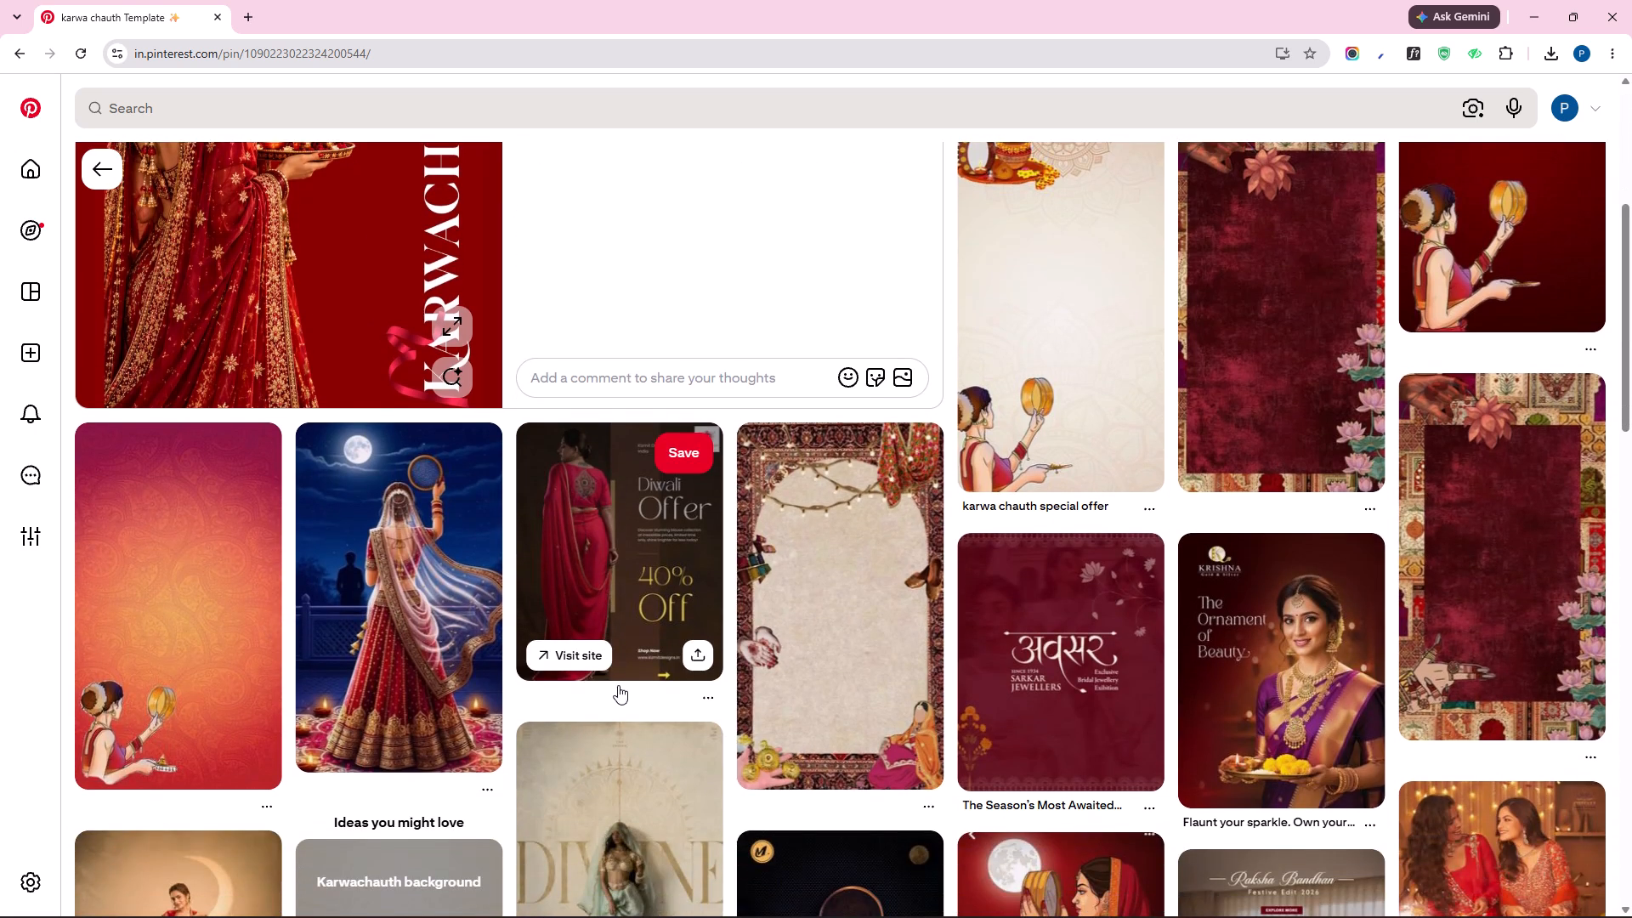
{"action": "scroll", "coordinate": [618, 687], "scroll_direction": "down", "scroll_amount": 4}
{"action": "scroll", "coordinate": [617, 688], "scroll_direction": "up", "scroll_amount": 6}
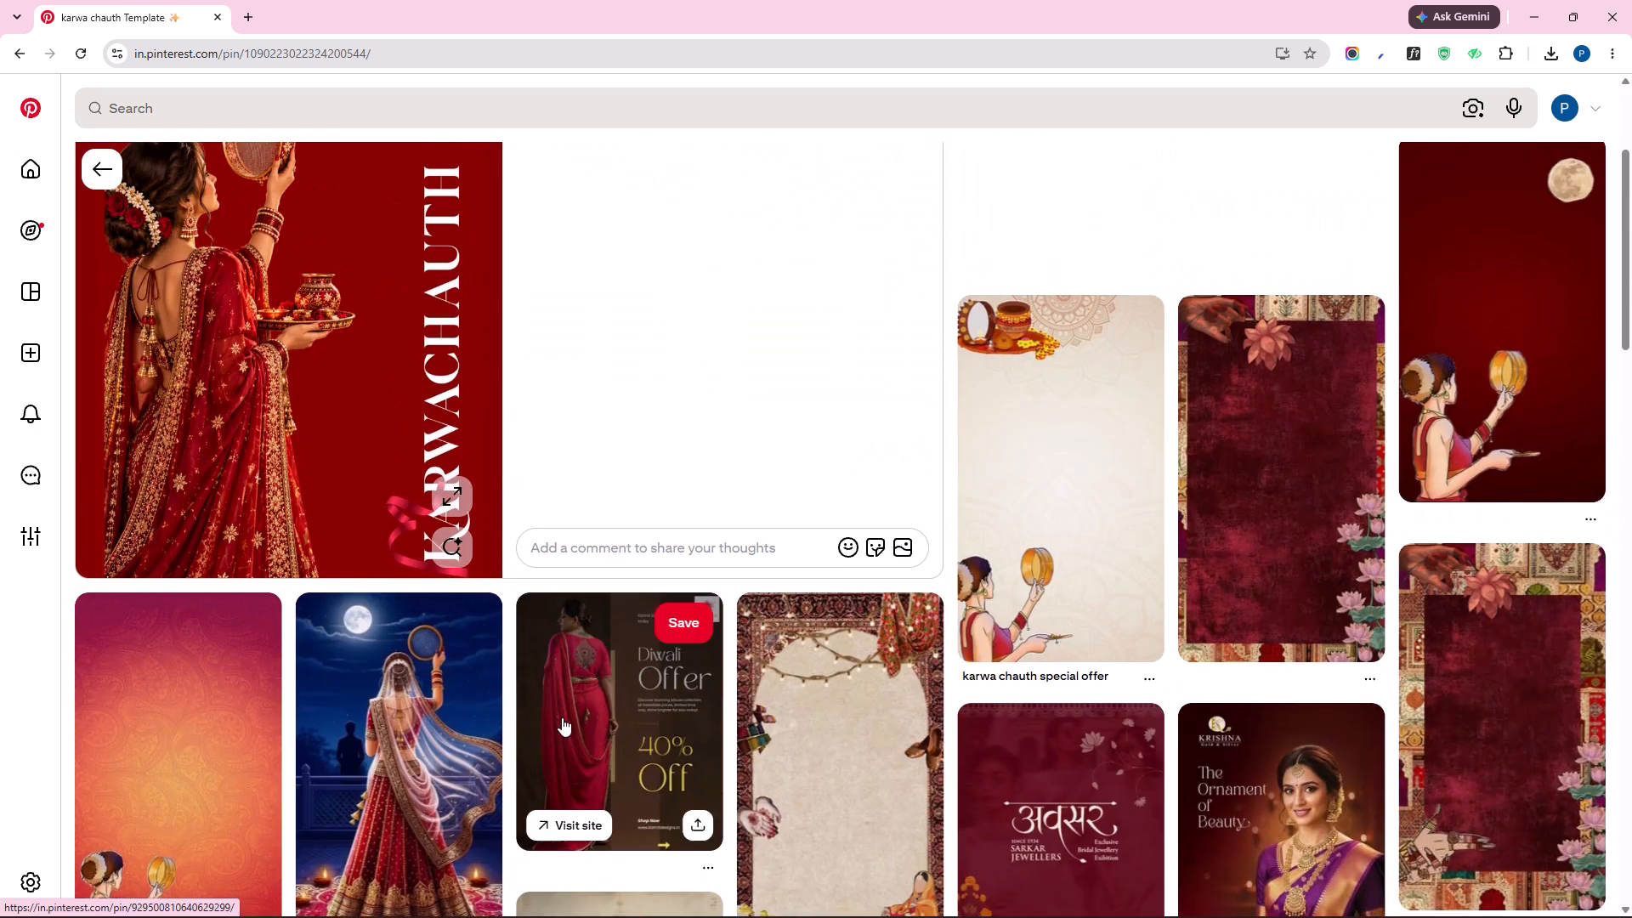
{"action": "scroll", "coordinate": [551, 710], "scroll_direction": "up", "scroll_amount": 6}
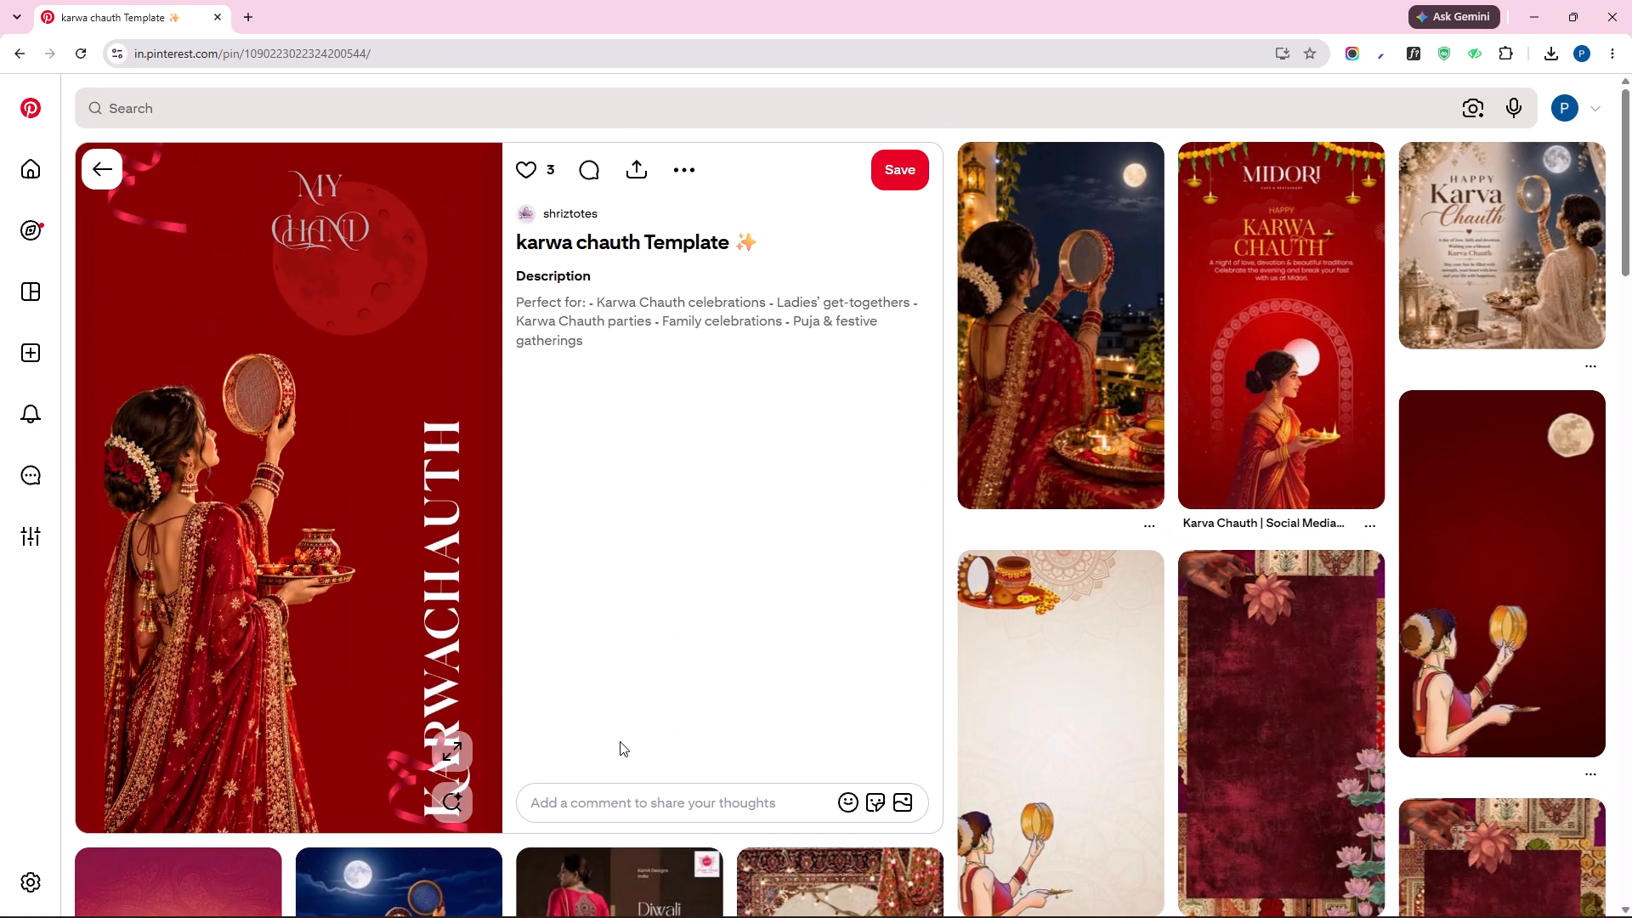
{"action": "scroll", "coordinate": [615, 747], "scroll_direction": "down", "scroll_amount": 10}
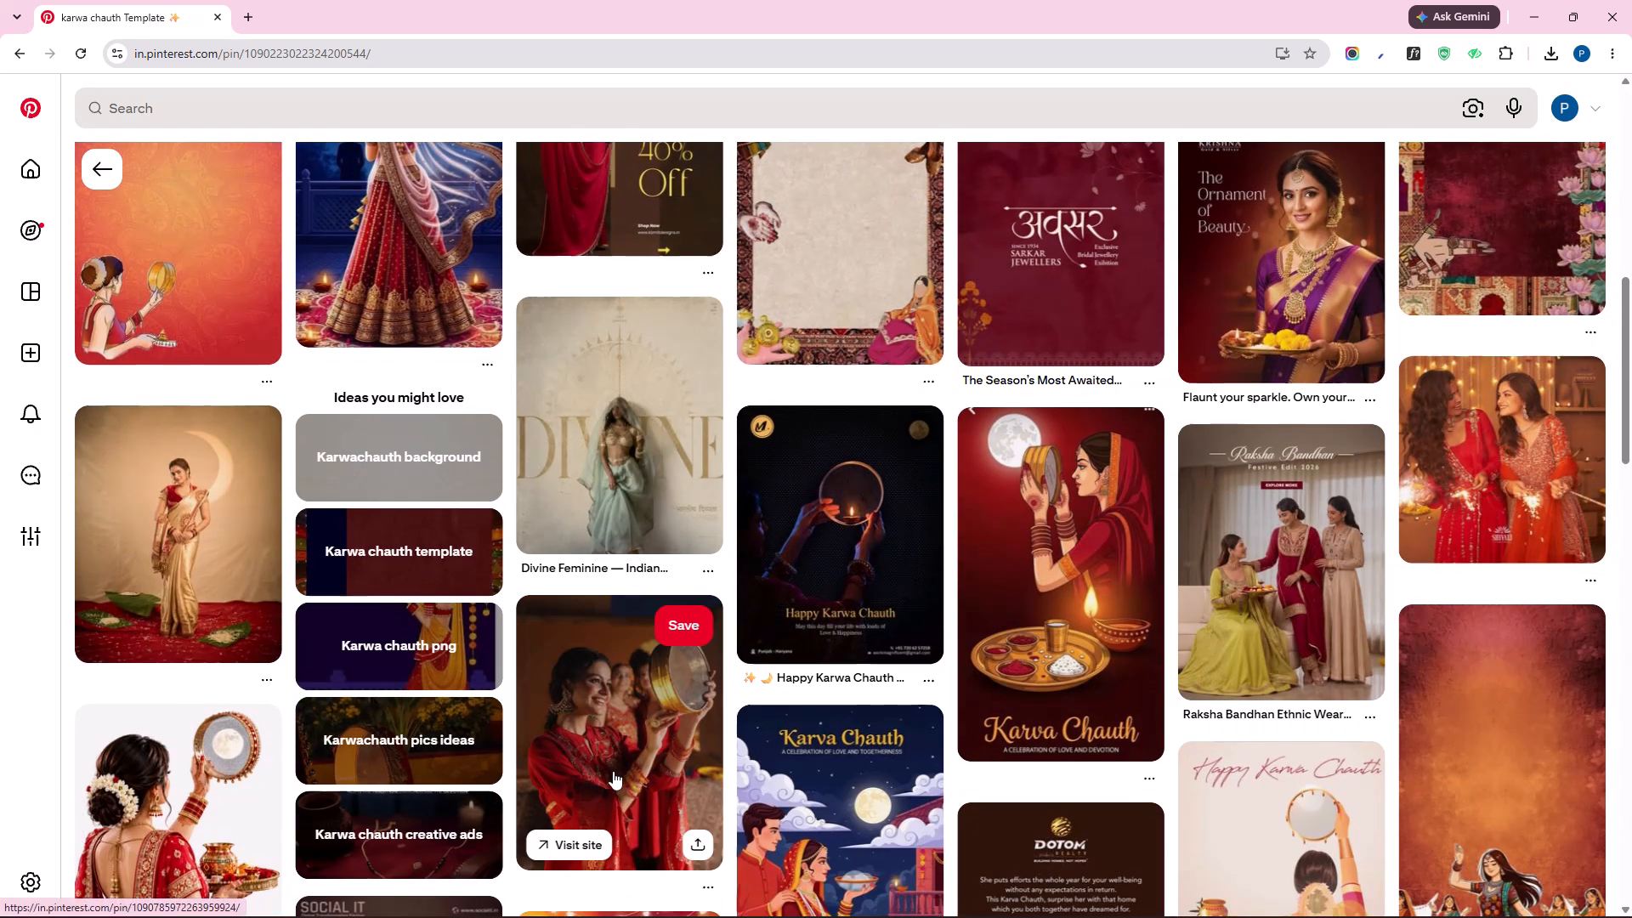
{"action": "scroll", "coordinate": [612, 772], "scroll_direction": "down", "scroll_amount": 7}
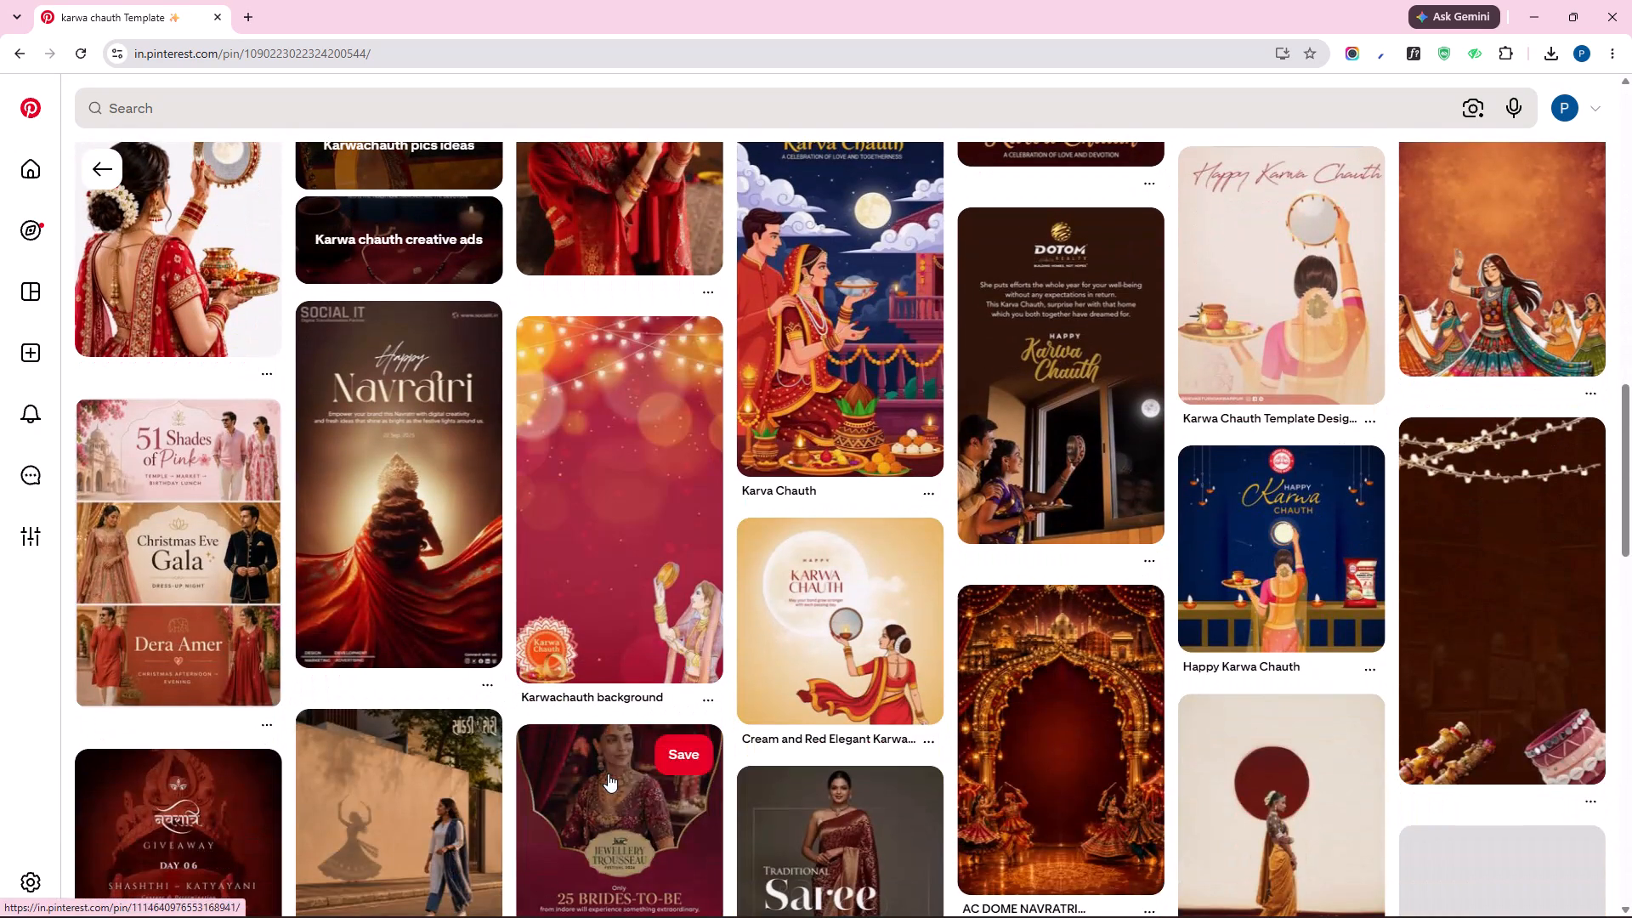
{"action": "scroll", "coordinate": [608, 773], "scroll_direction": "up", "scroll_amount": 1}
{"action": "scroll", "coordinate": [608, 773], "scroll_direction": "down", "scroll_amount": 3}
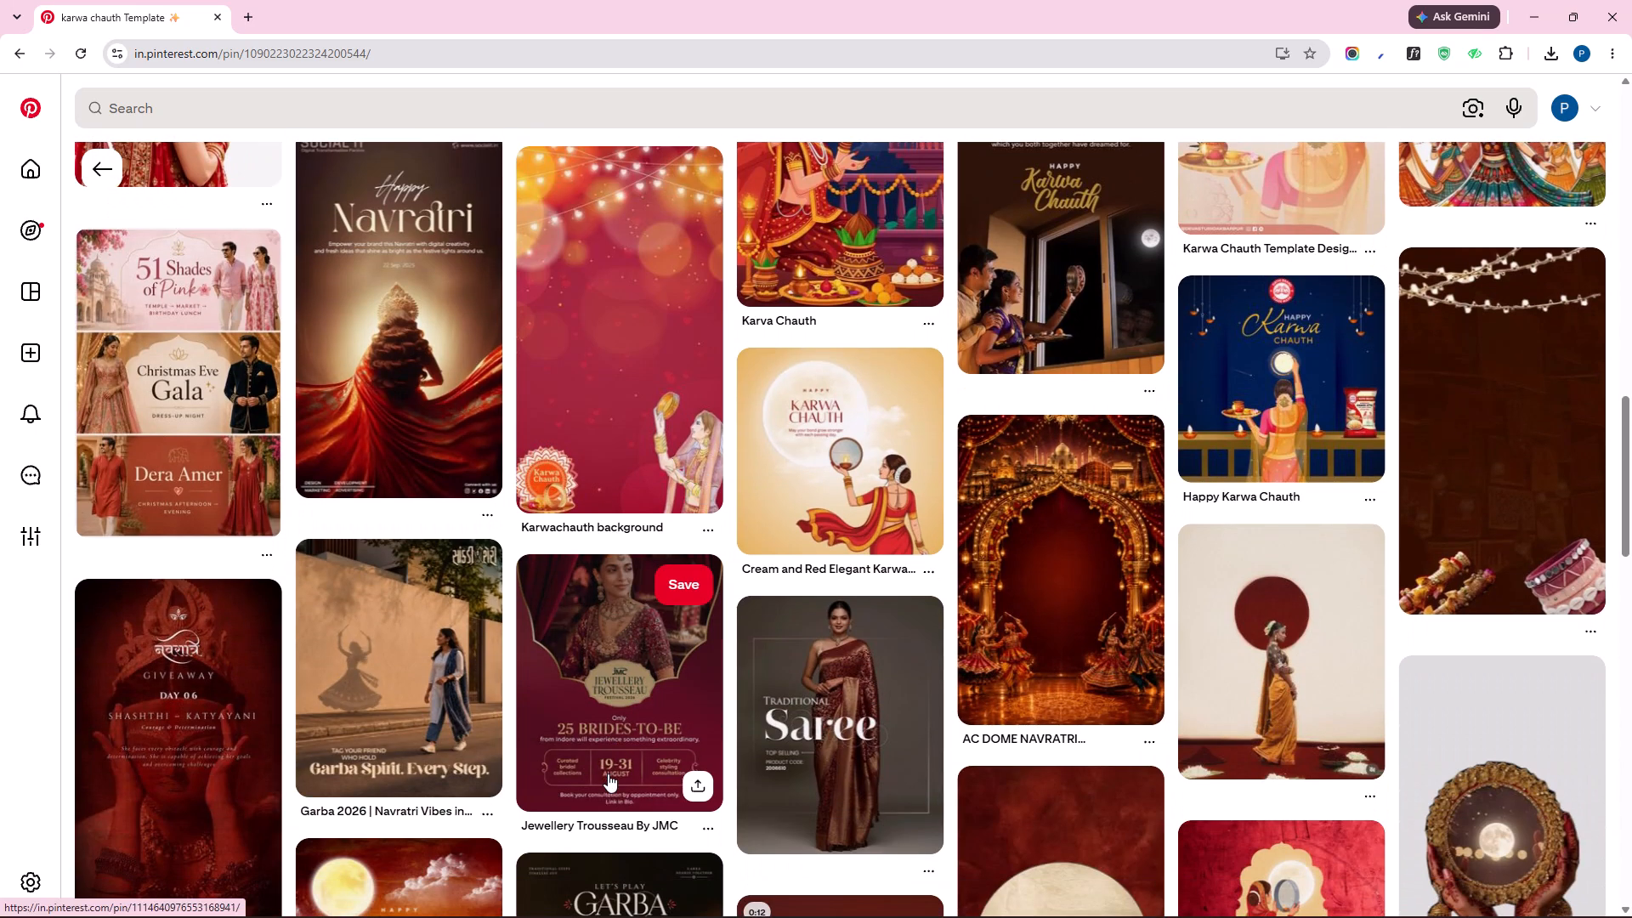
{"action": "scroll", "coordinate": [607, 774], "scroll_direction": "down", "scroll_amount": 5}
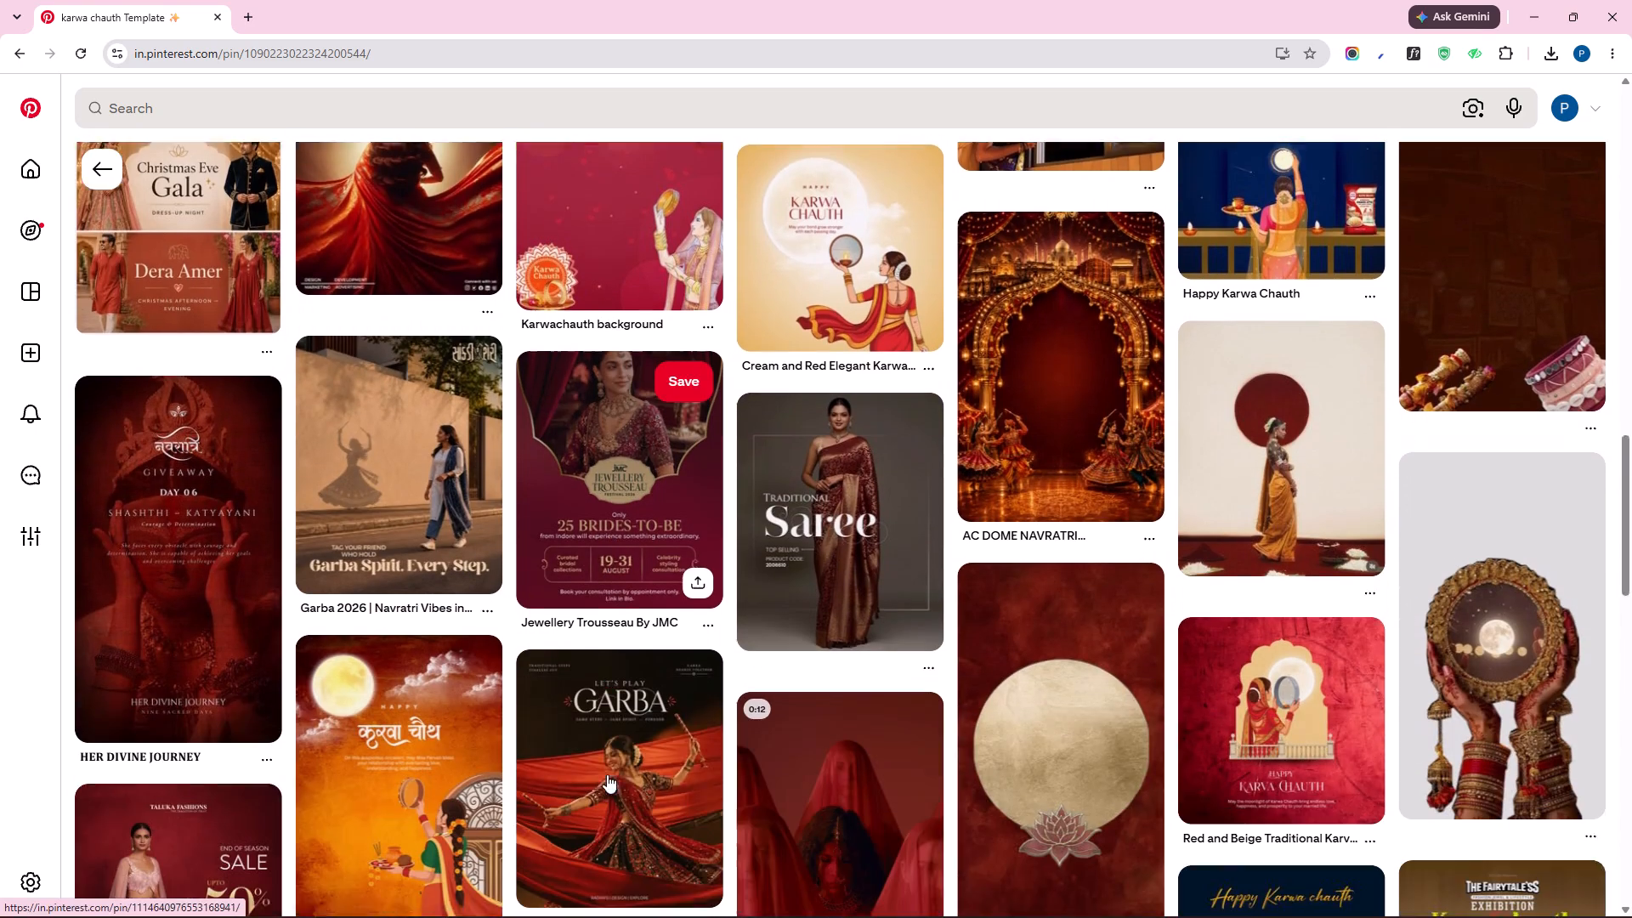
{"action": "scroll", "coordinate": [607, 774], "scroll_direction": "down", "scroll_amount": 8}
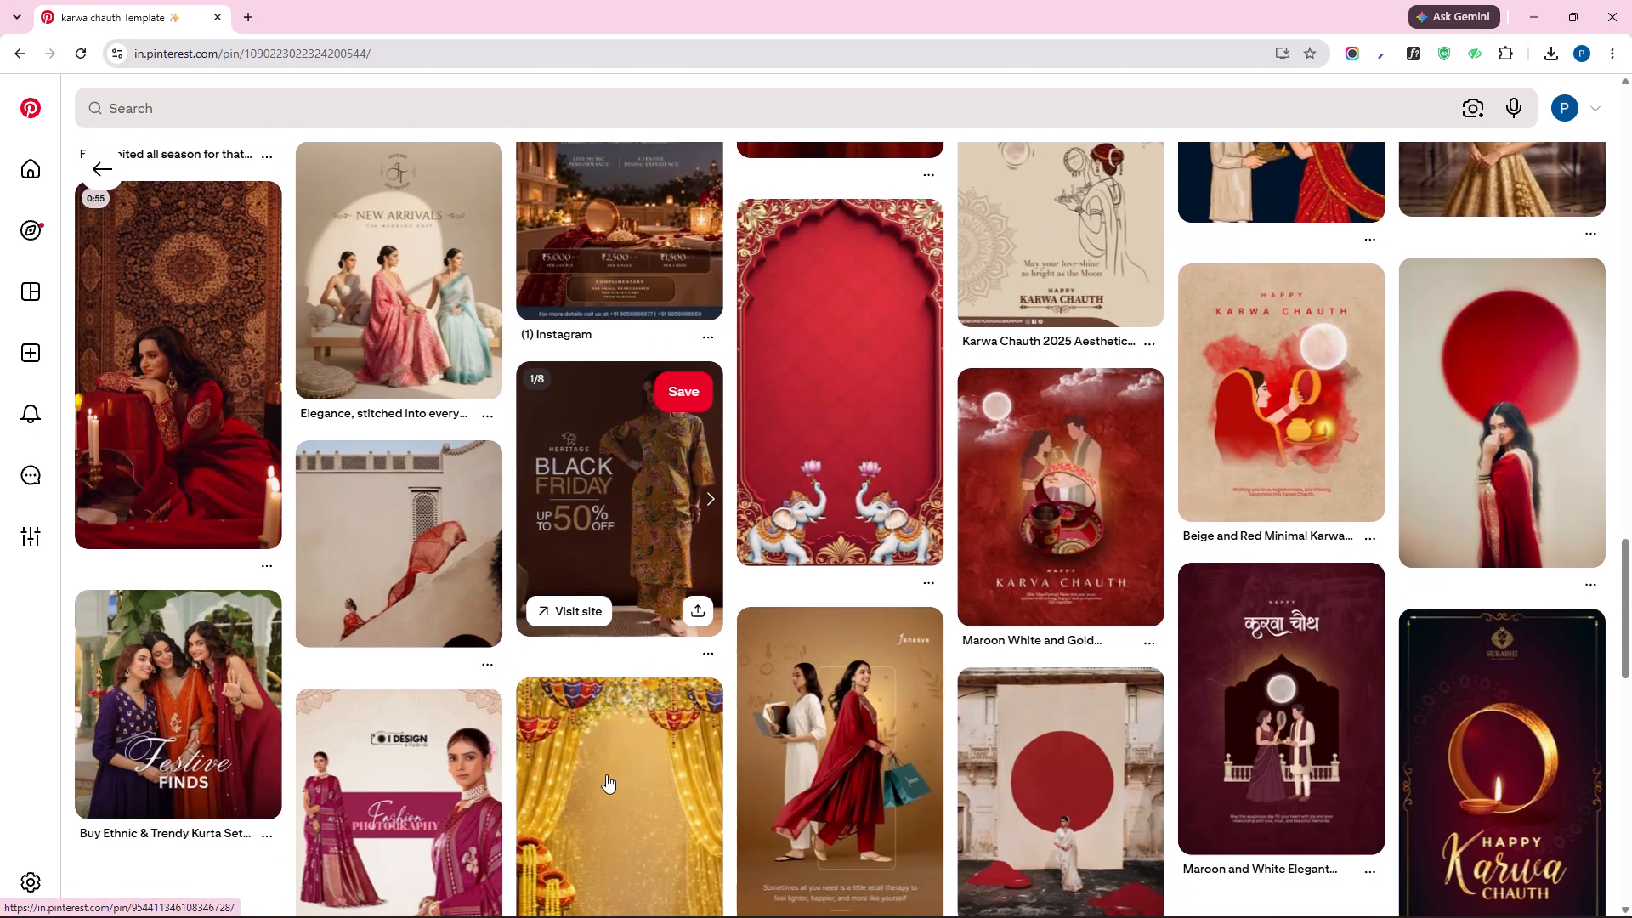
{"action": "scroll", "coordinate": [606, 774], "scroll_direction": "down", "scroll_amount": 5}
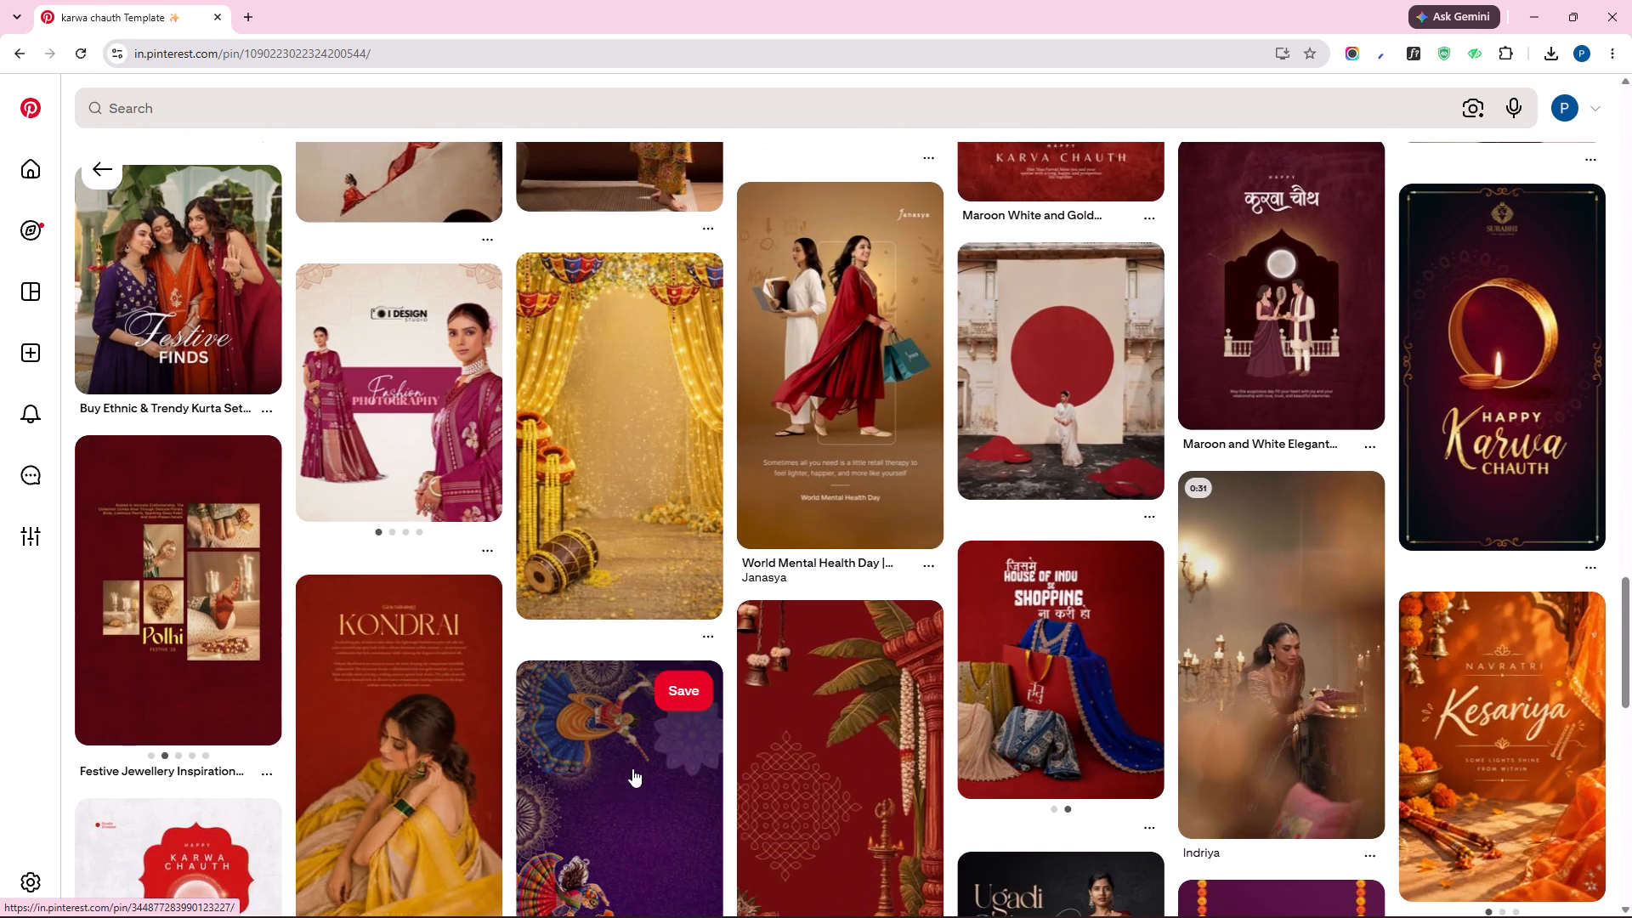
{"action": "scroll", "coordinate": [730, 753], "scroll_direction": "down", "scroll_amount": 9}
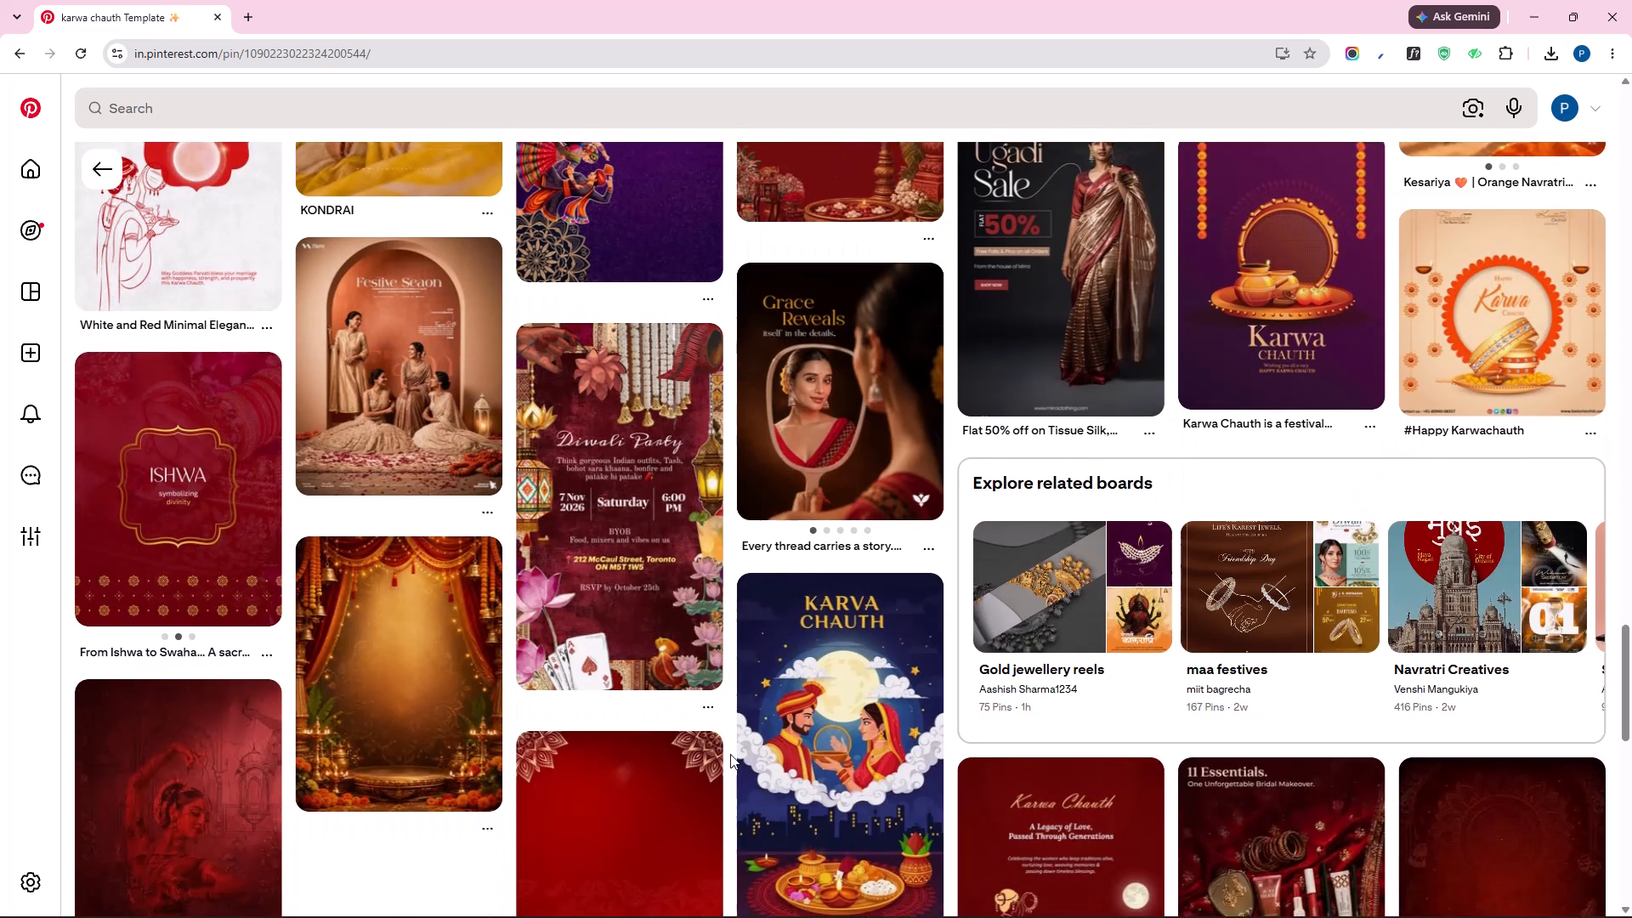
{"action": "scroll", "coordinate": [730, 754], "scroll_direction": "down", "scroll_amount": 7}
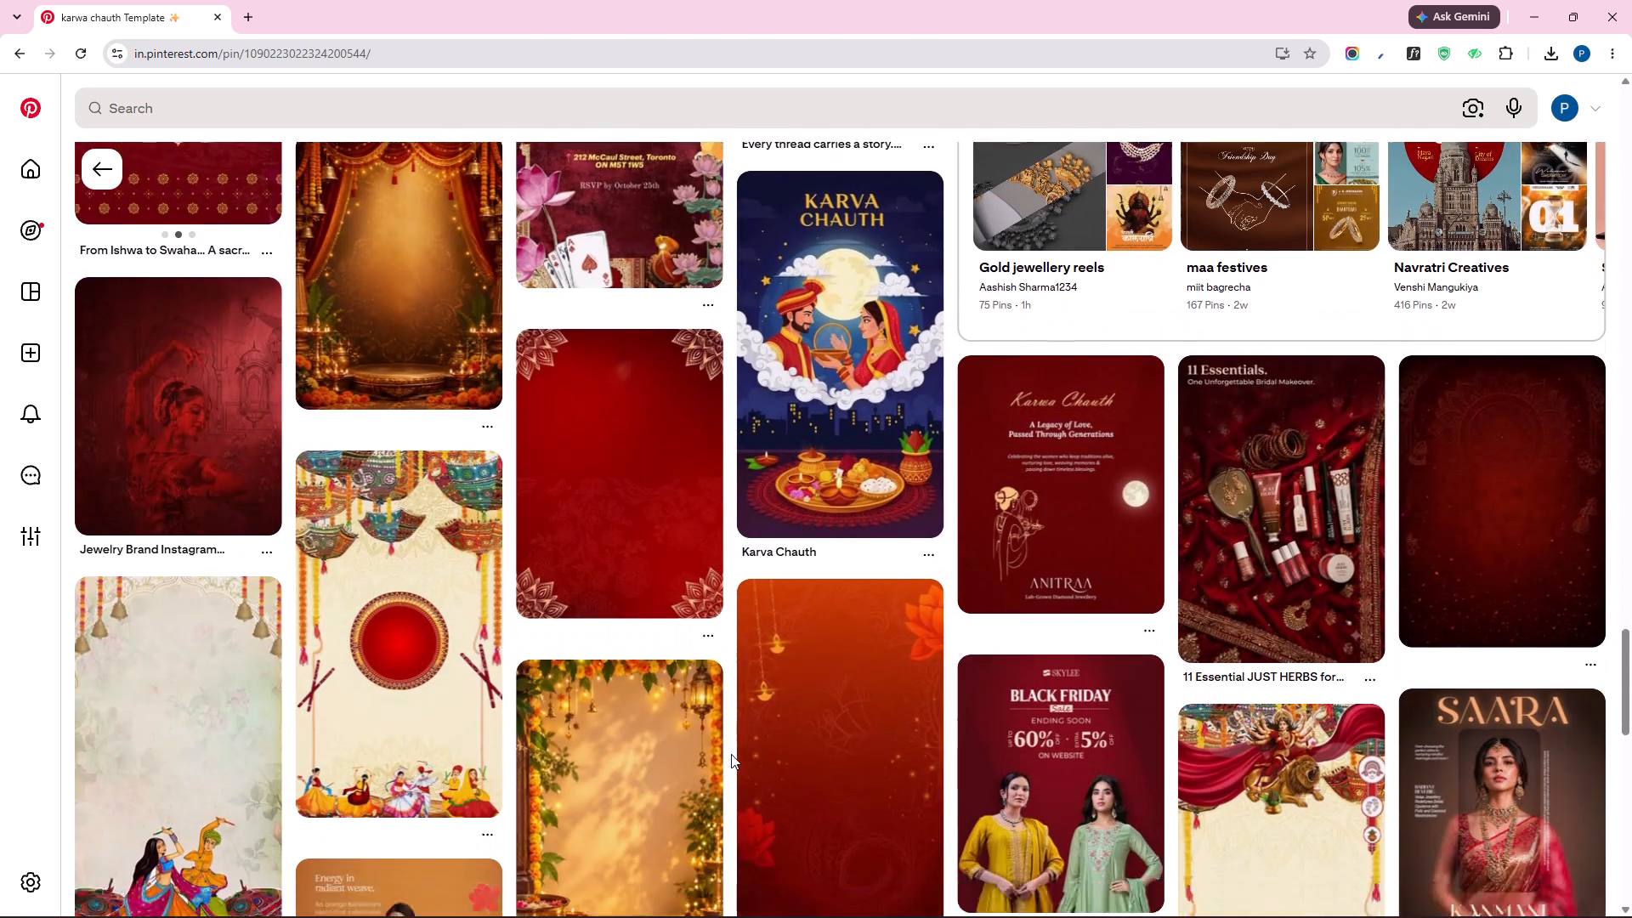
{"action": "scroll", "coordinate": [731, 754], "scroll_direction": "down", "scroll_amount": 6}
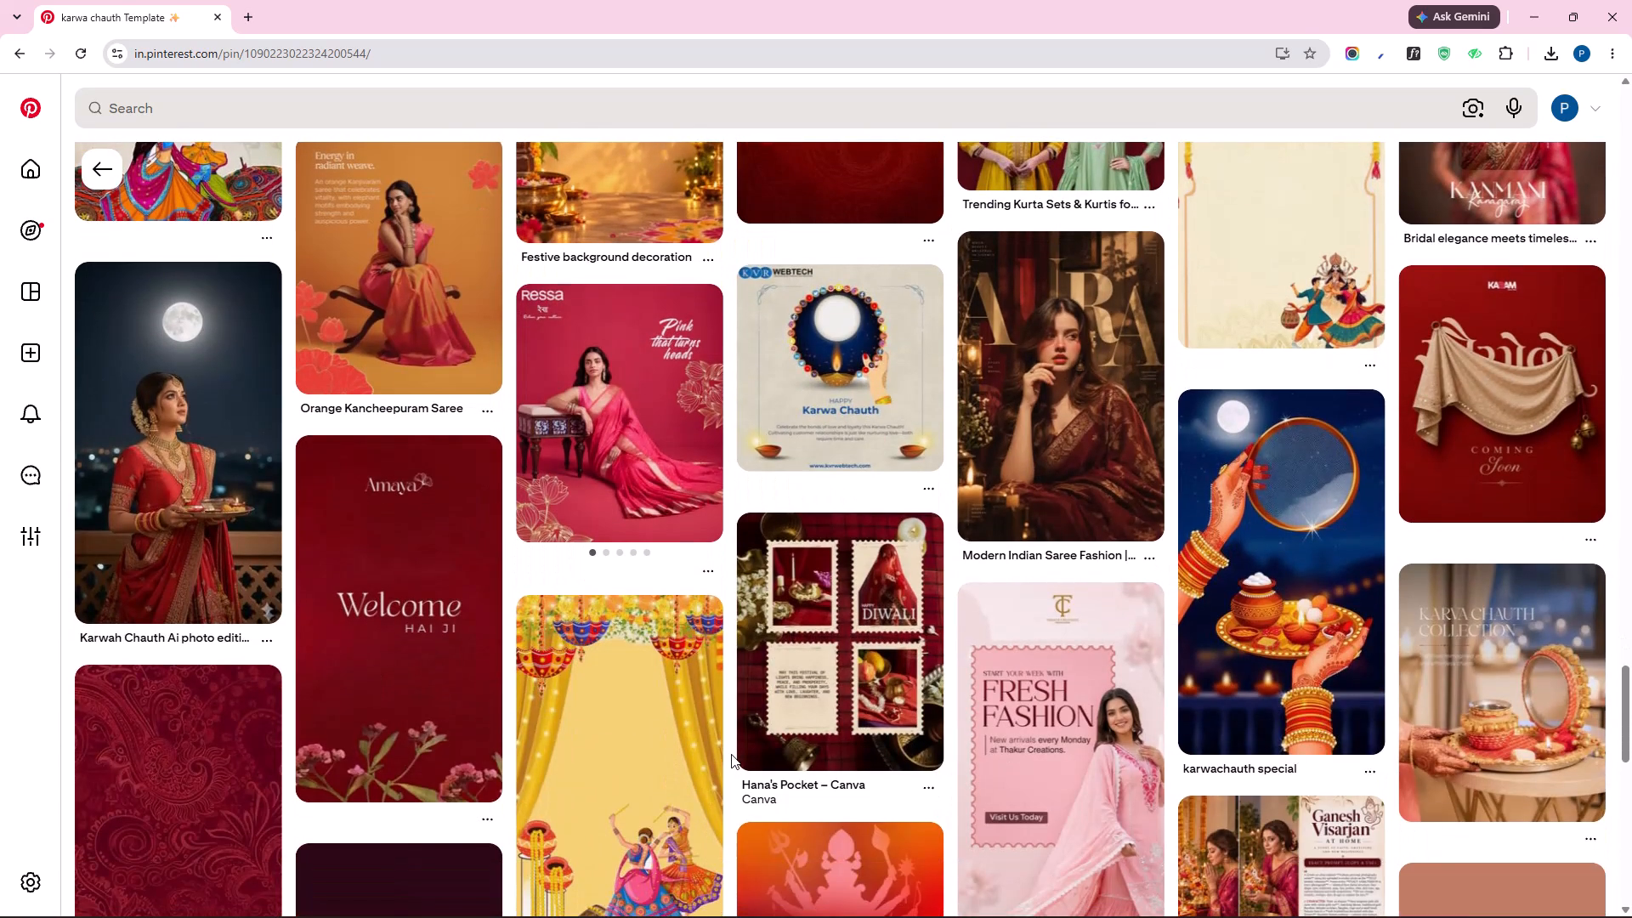
{"action": "scroll", "coordinate": [731, 755], "scroll_direction": "down", "scroll_amount": 2}
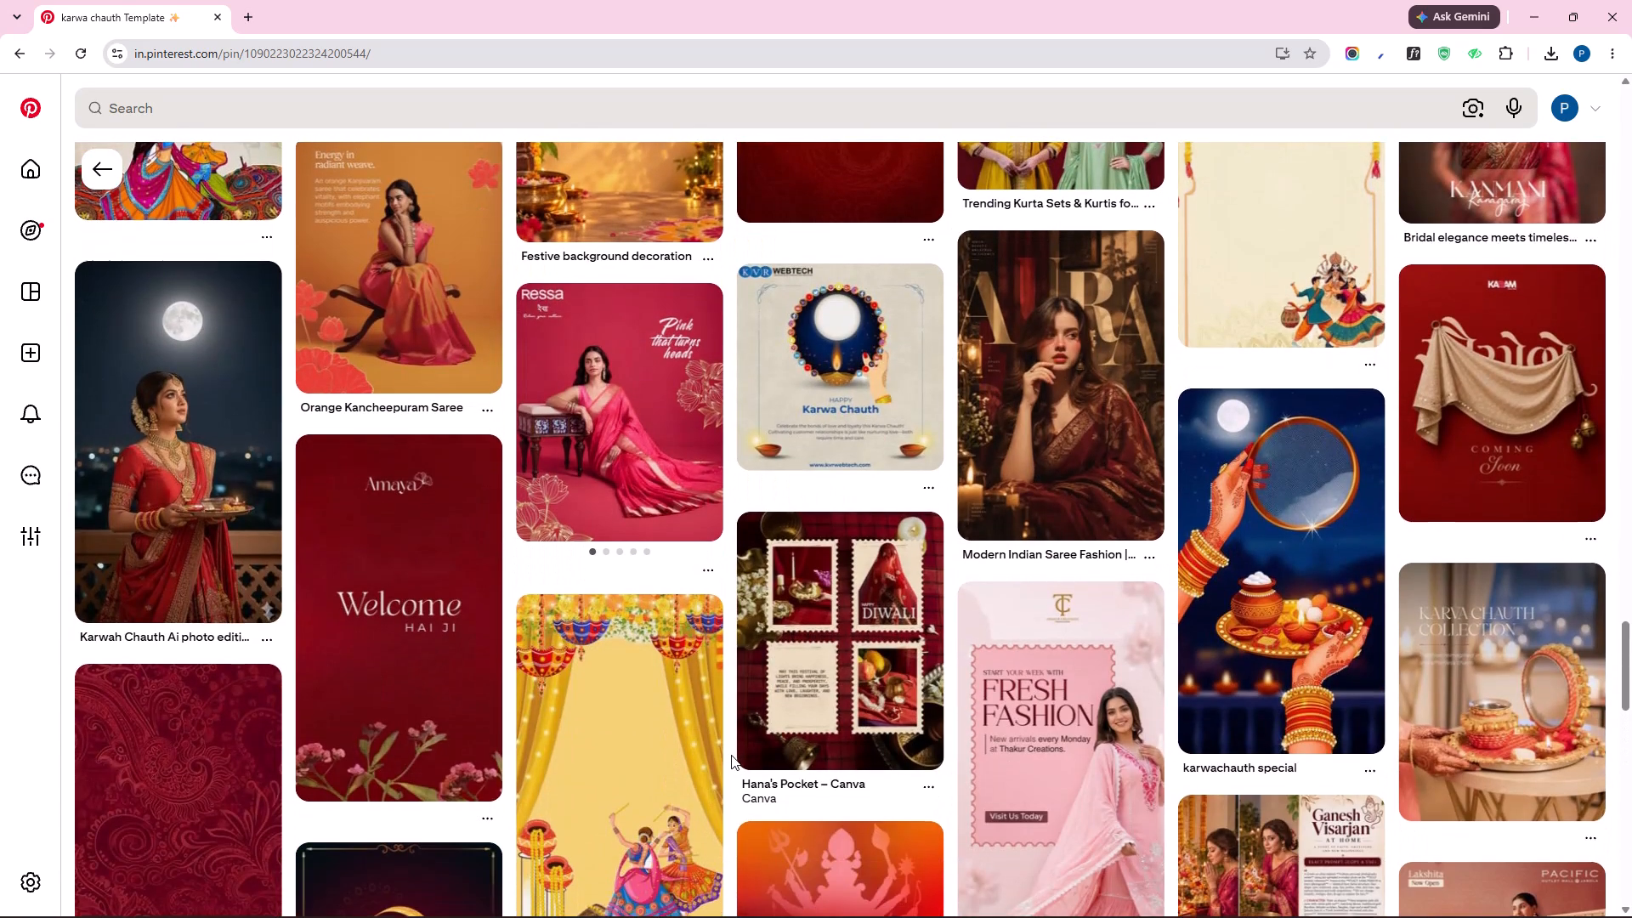
{"action": "scroll", "coordinate": [731, 755], "scroll_direction": "down", "scroll_amount": 7}
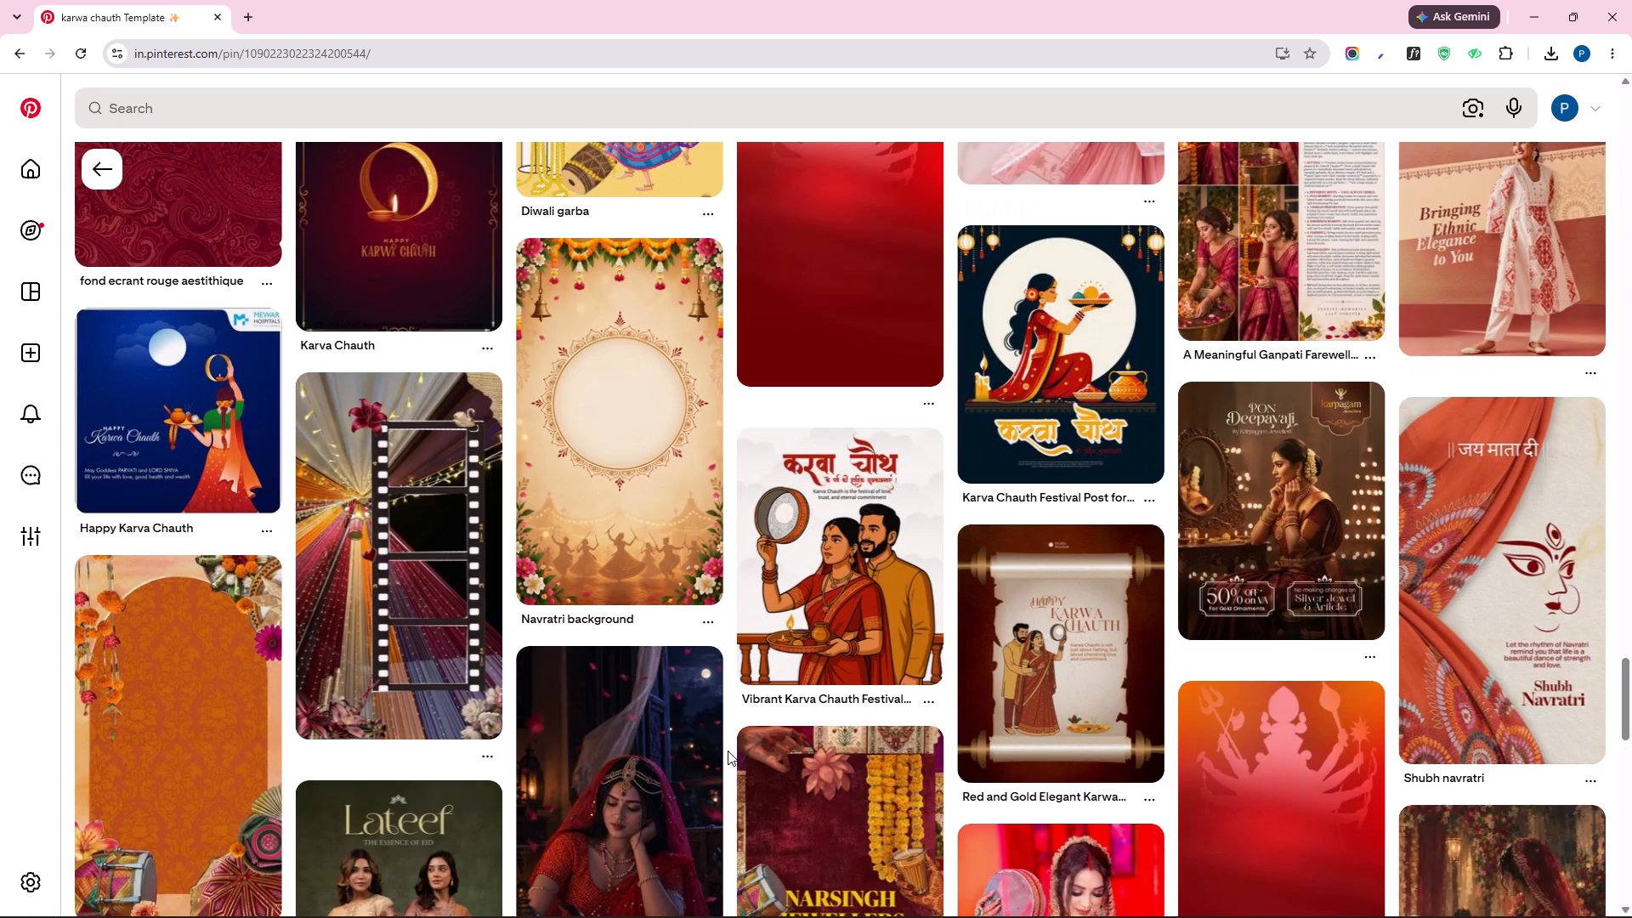
{"action": "scroll", "coordinate": [723, 752], "scroll_direction": "down", "scroll_amount": 4}
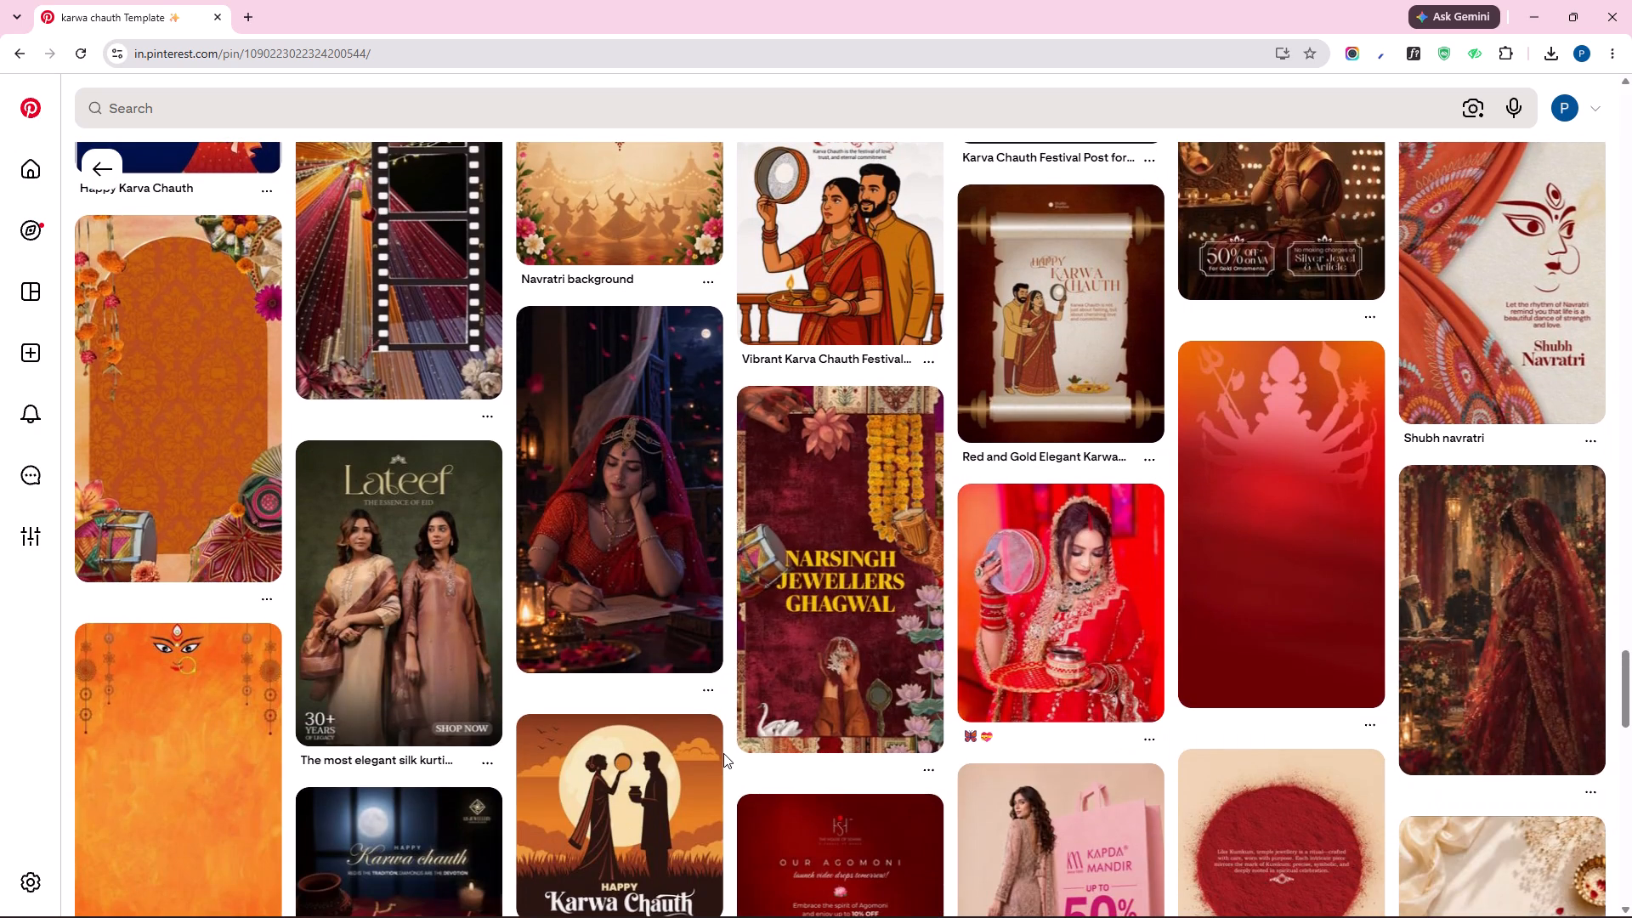
{"action": "scroll", "coordinate": [723, 753], "scroll_direction": "down", "scroll_amount": 3}
{"action": "middle_click", "coordinate": [725, 753]}
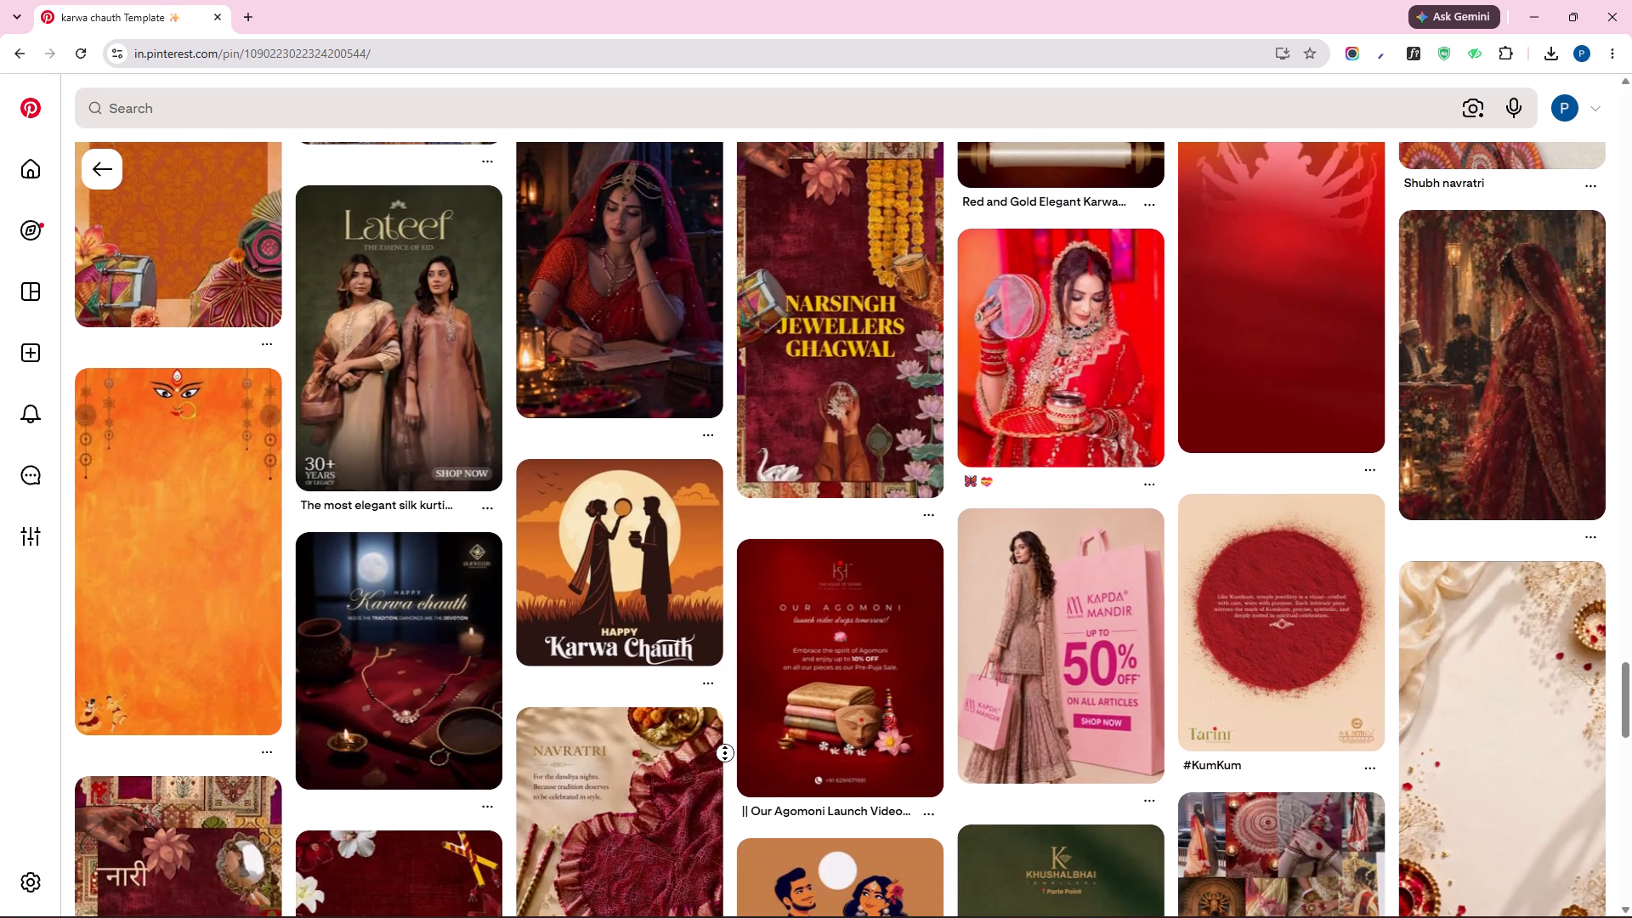
{"action": "middle_click", "coordinate": [722, 477]}
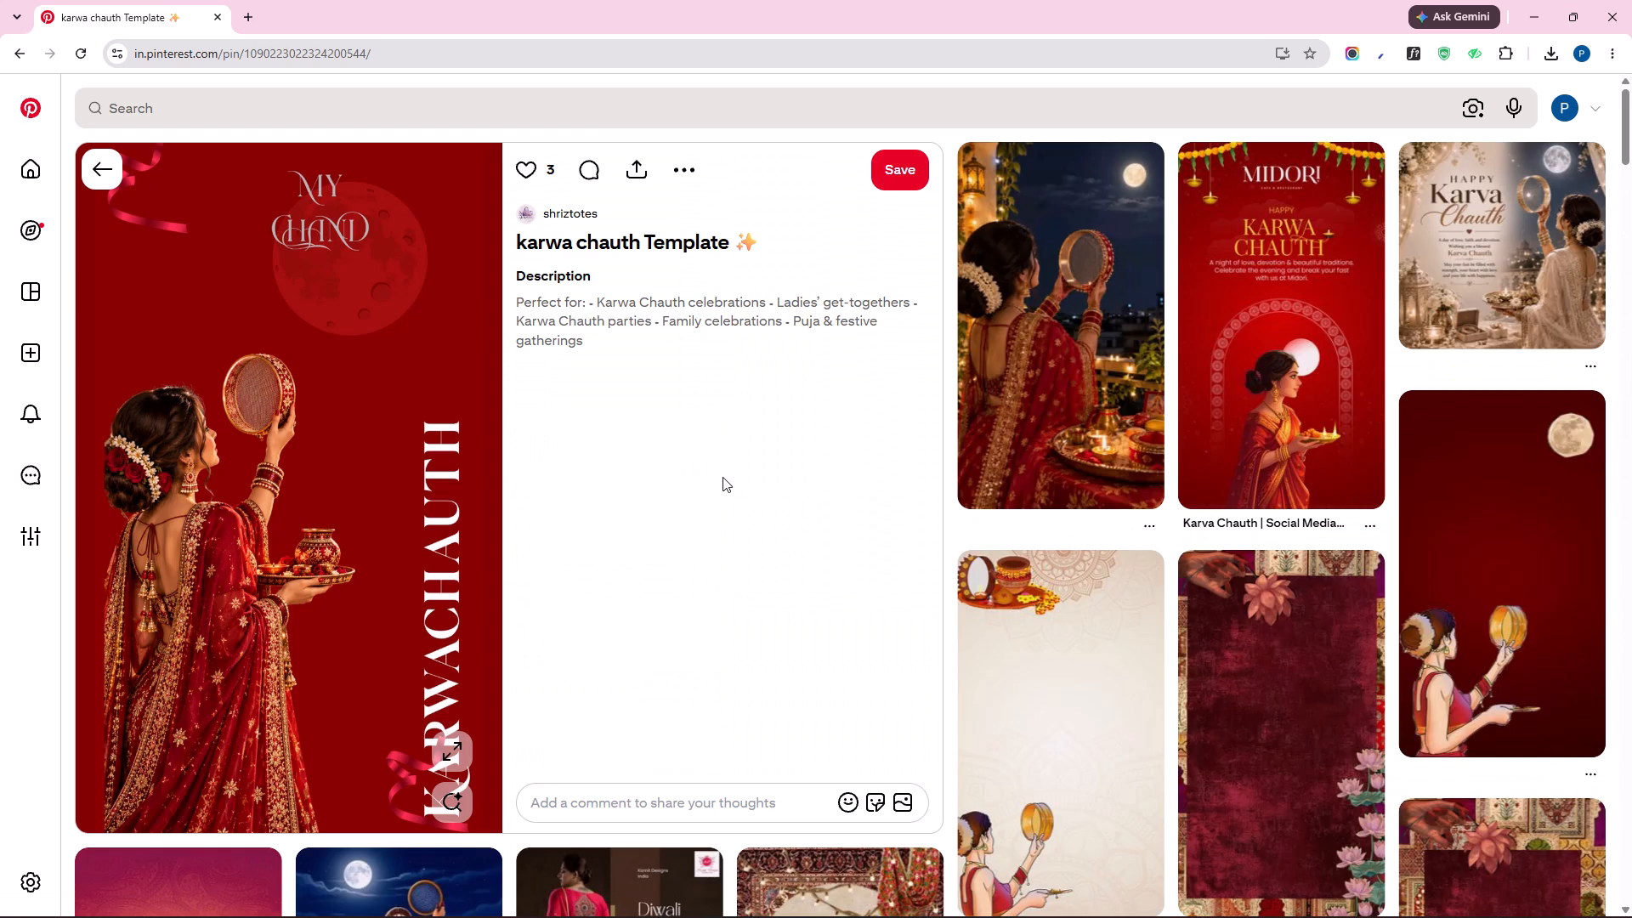
{"action": "left_click", "coordinate": [111, 150]}
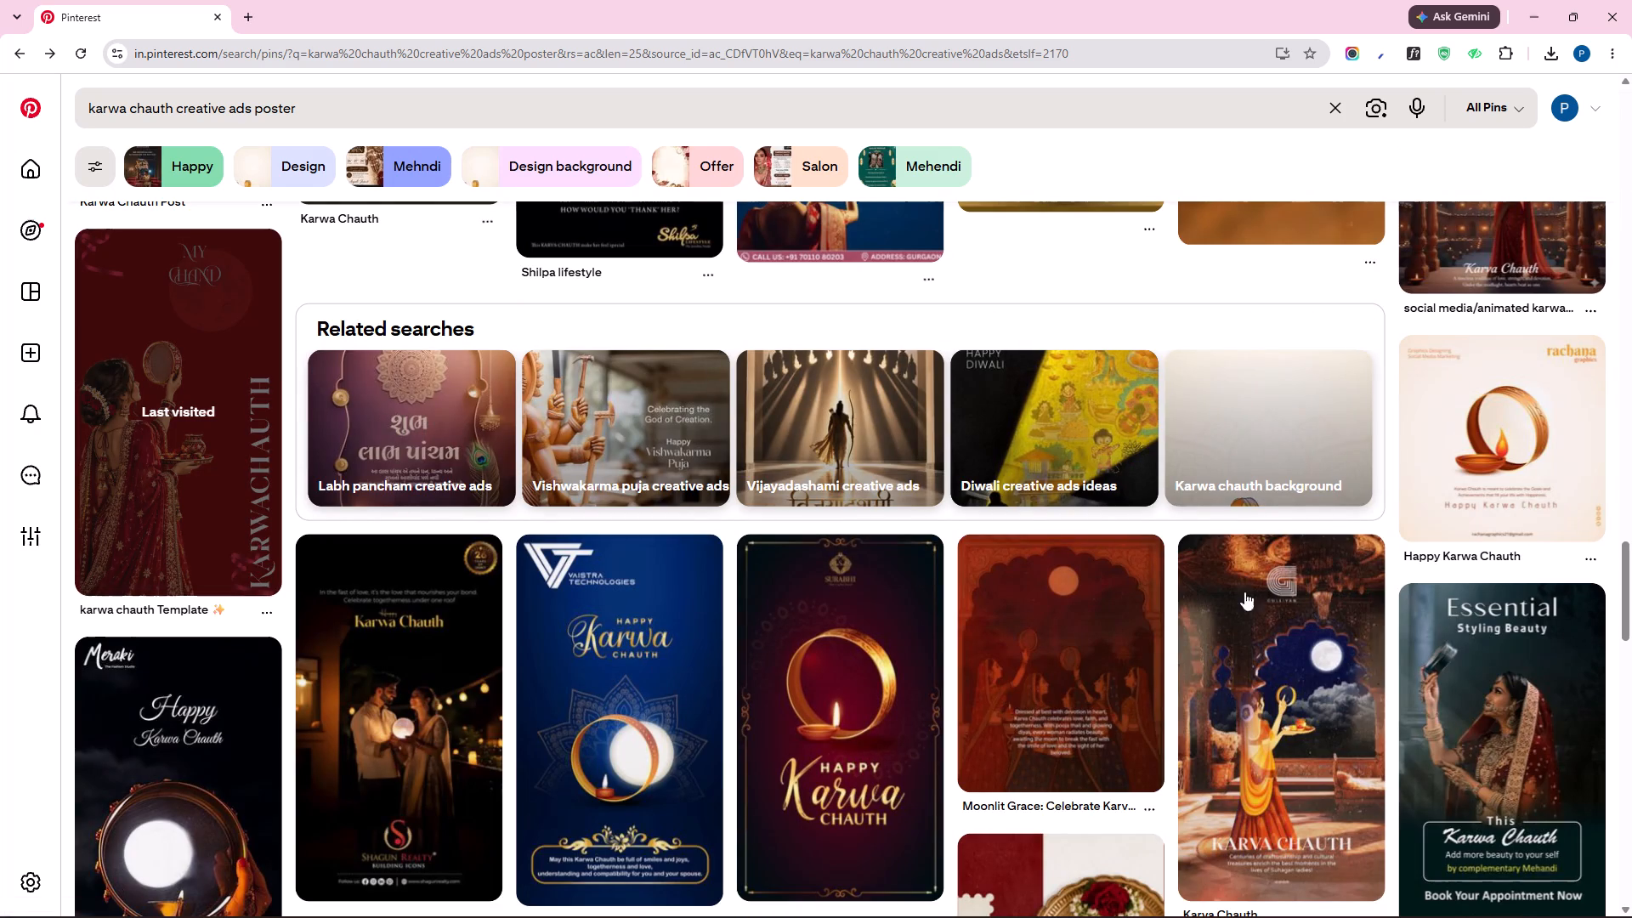
Open the "Essential Styling Beauty" Karwa Chauth pin of a bride holding a sieve and save its image to Downloads.
{"action": "scroll", "coordinate": [1087, 642], "scroll_direction": "down", "scroll_amount": 4}
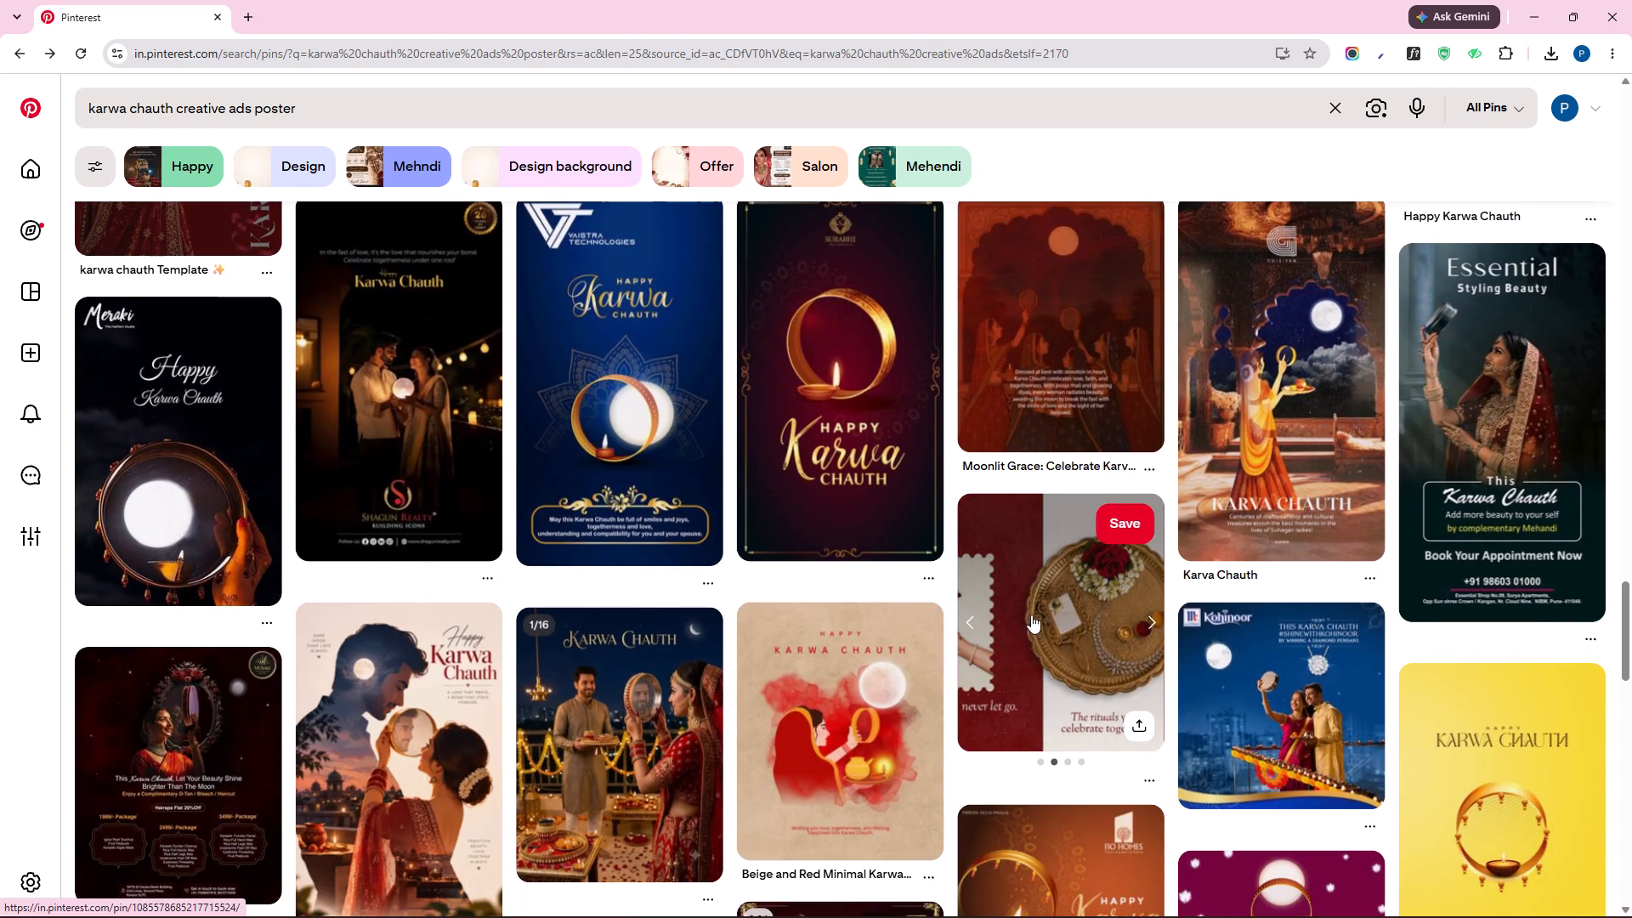
{"action": "left_click", "coordinate": [1543, 467]}
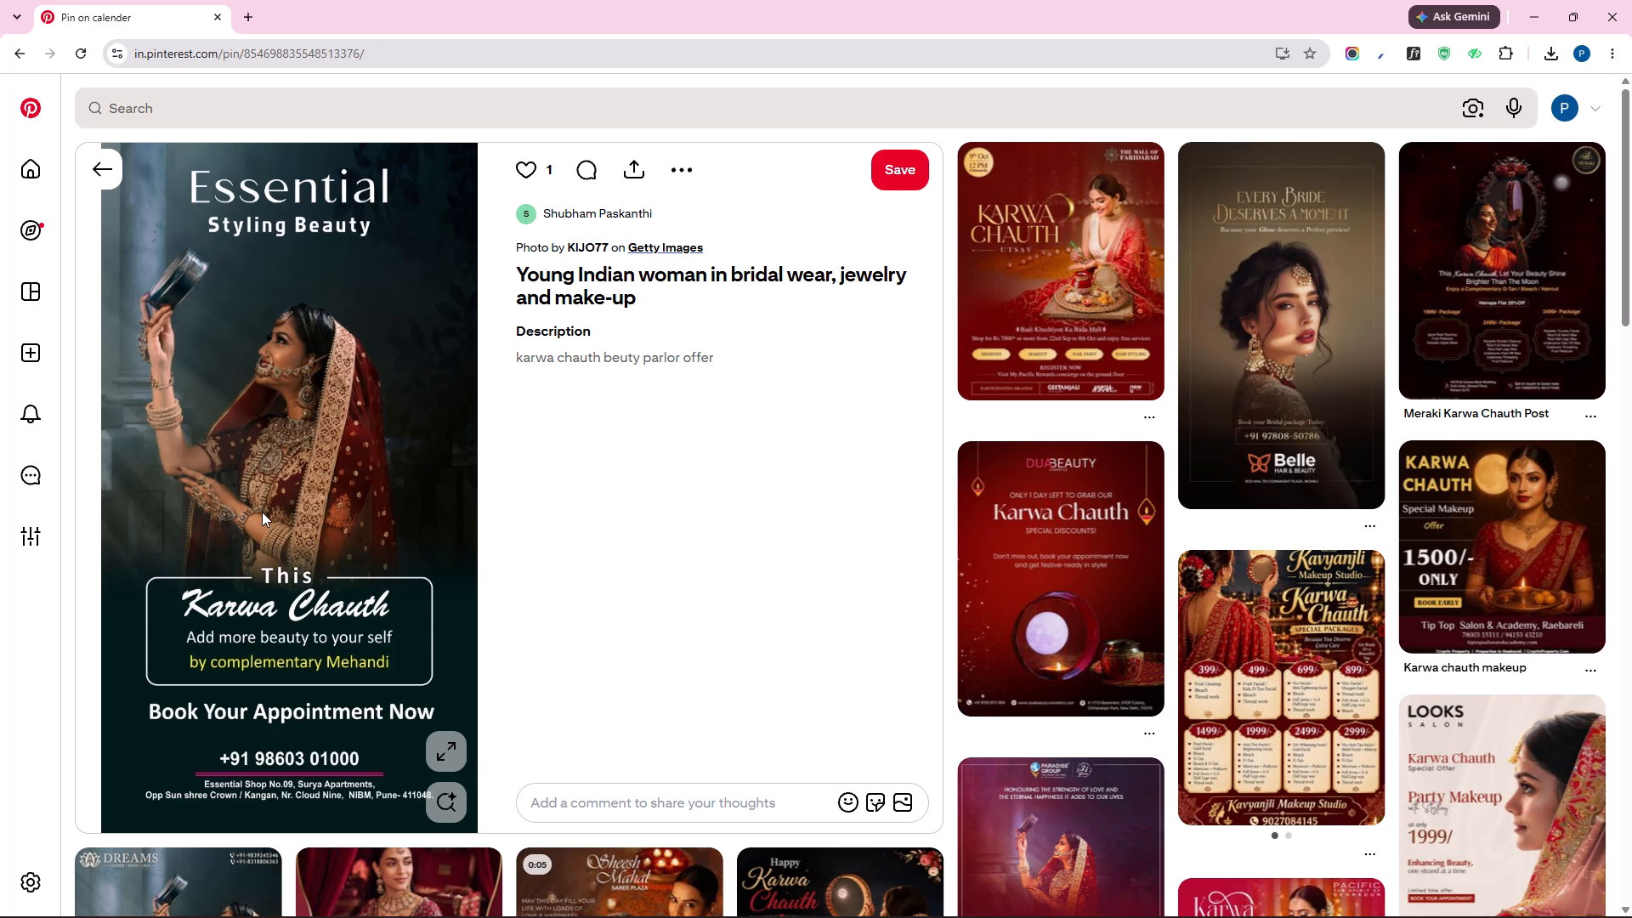
{"action": "right_click", "coordinate": [262, 512]}
{"action": "left_click", "coordinate": [381, 561]}
{"action": "left_click", "coordinate": [849, 739]}
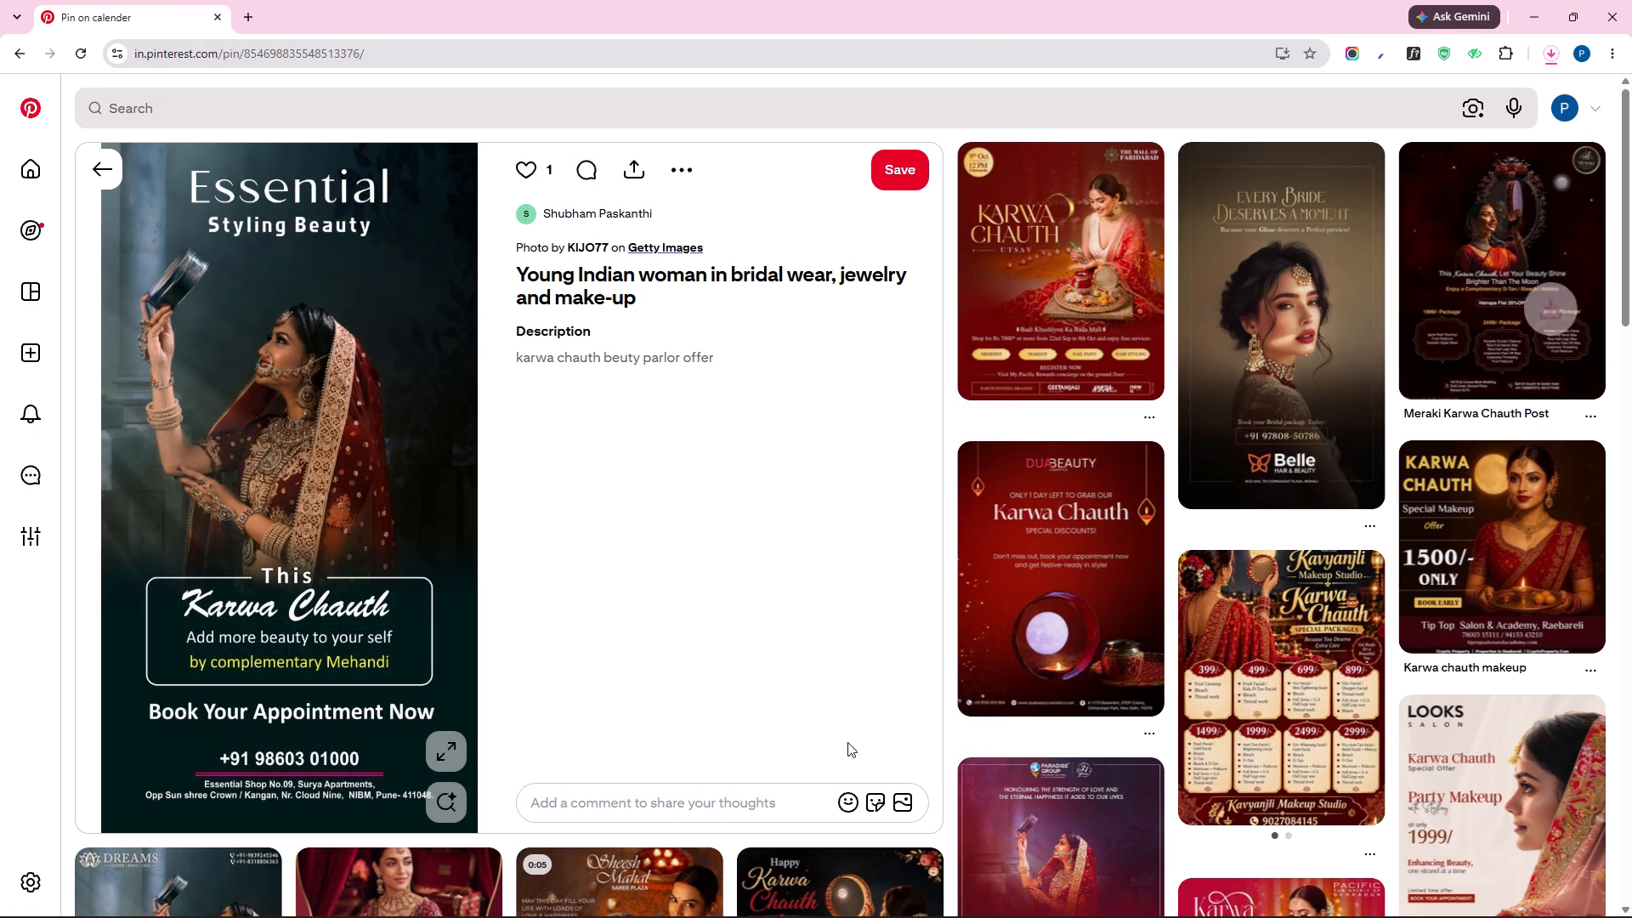
Open the downloaded poster in Photos, crop off the contact details at its bottom to about 698 x 1098, and save over the original.
{"action": "left_click", "coordinate": [1503, 100]}
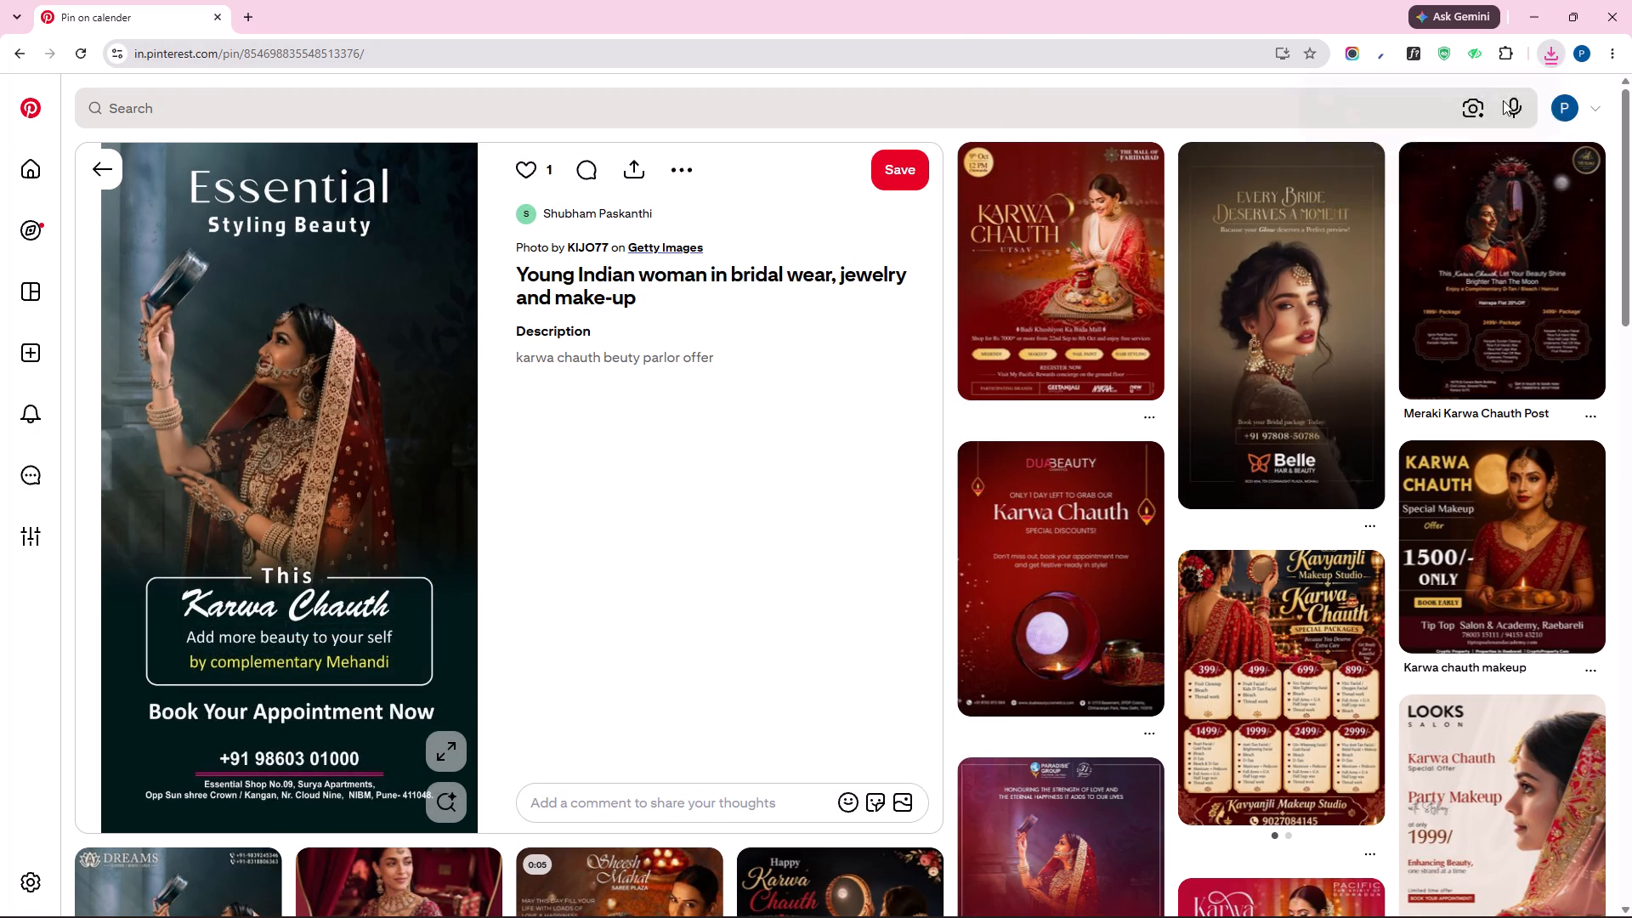
{"action": "double_click", "coordinate": [348, 261]}
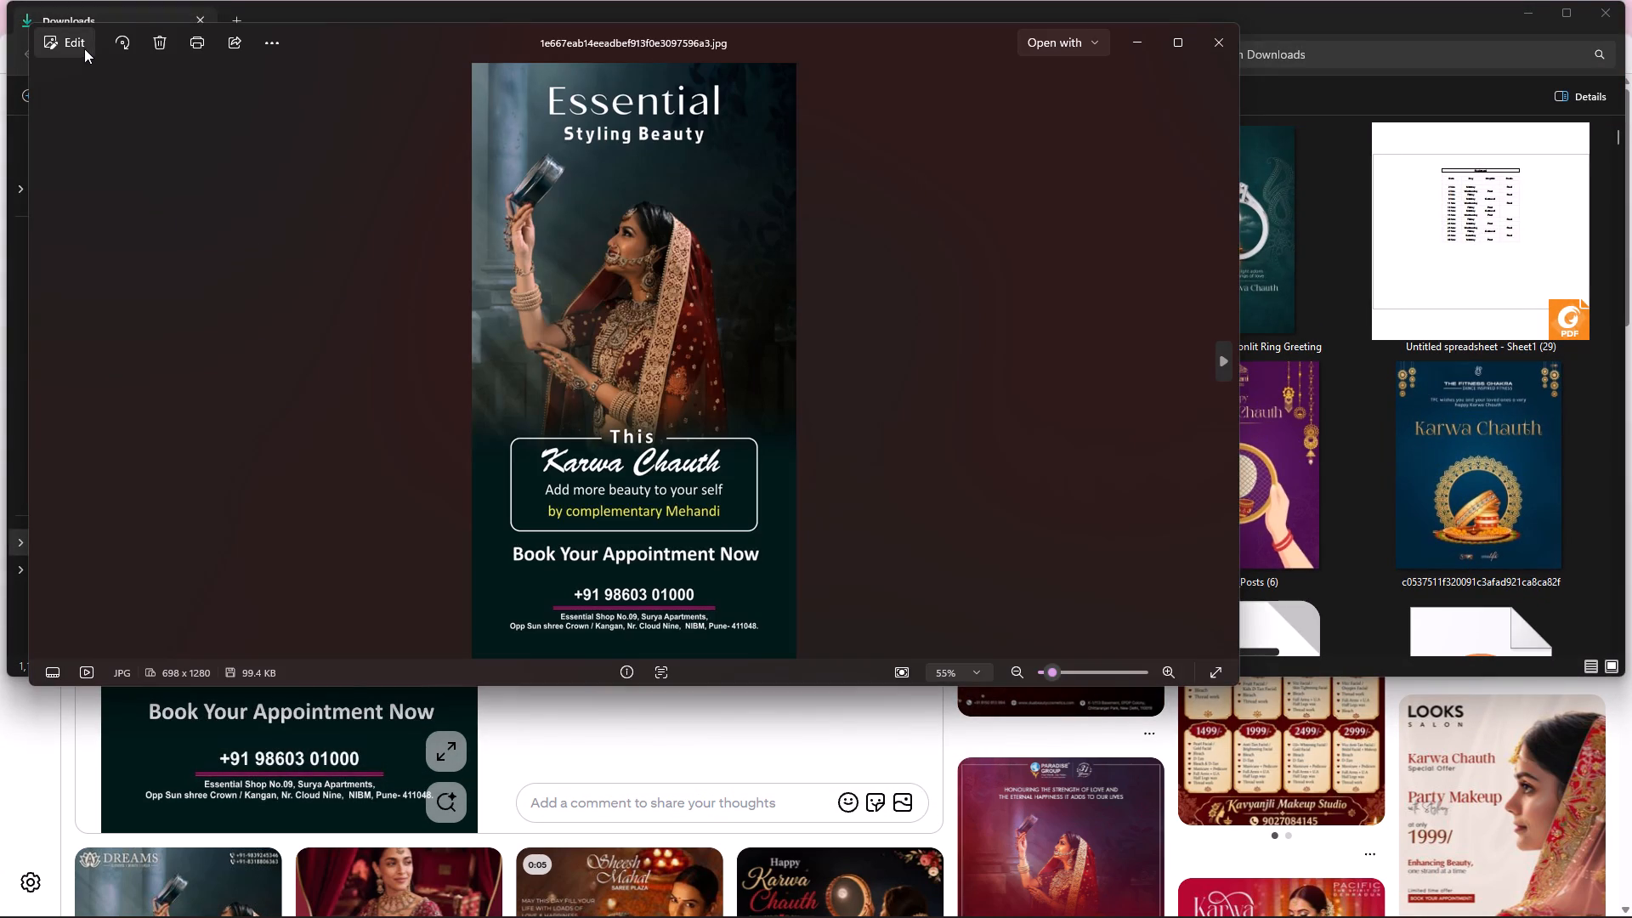
{"action": "left_click", "coordinate": [84, 48]}
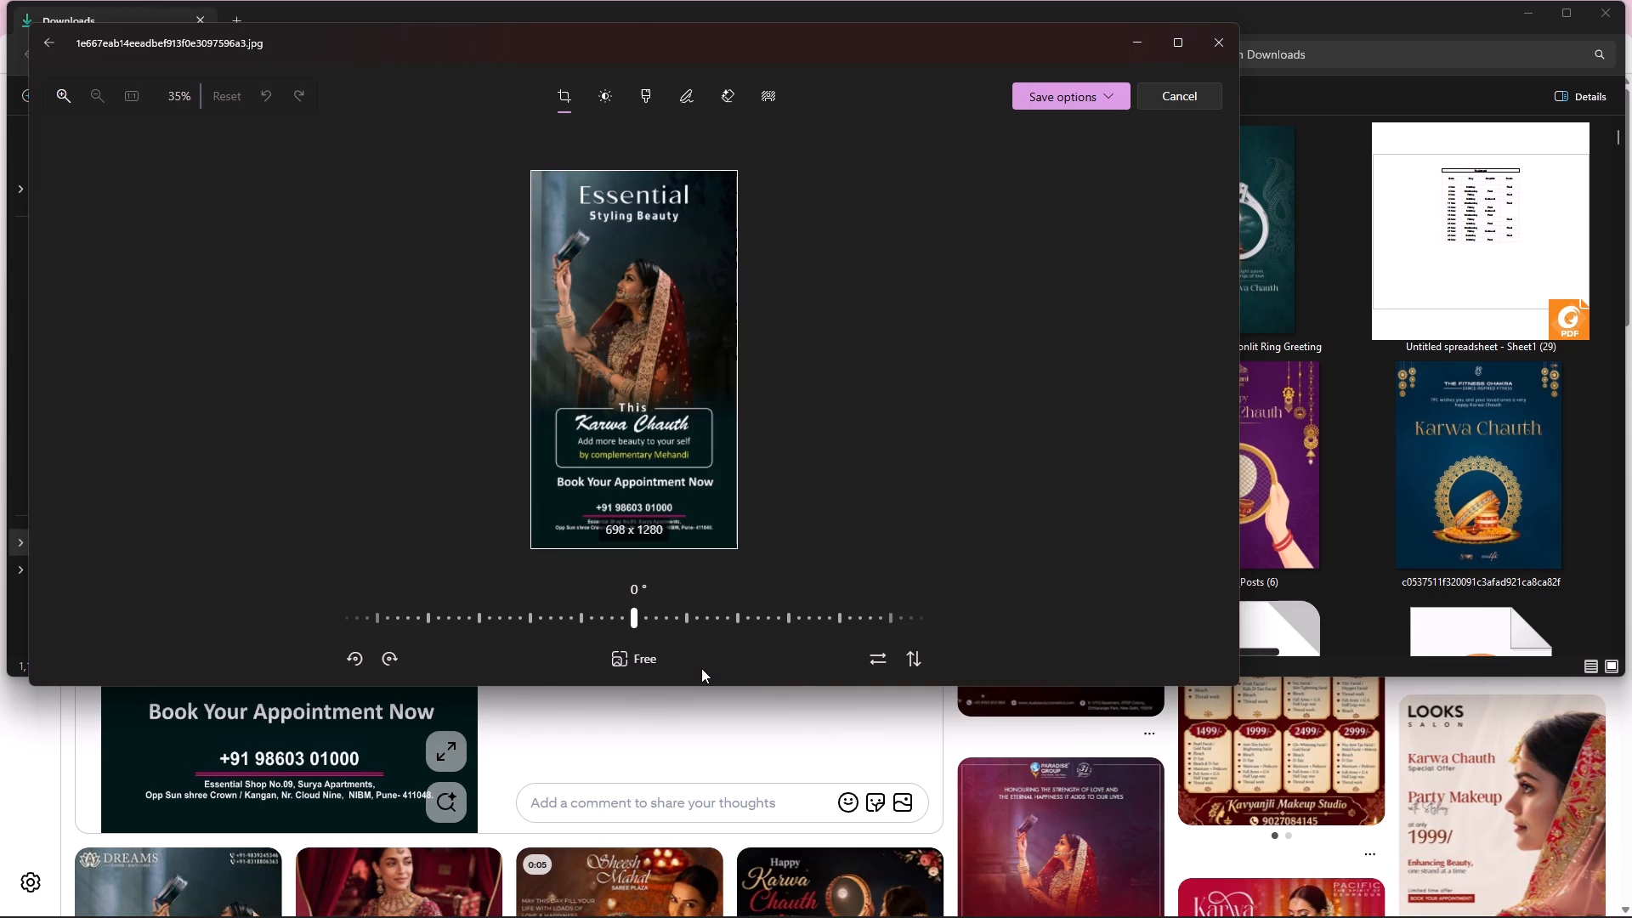
{"action": "left_click_drag", "start_coordinate": [660, 547], "coordinate": [691, 496]}
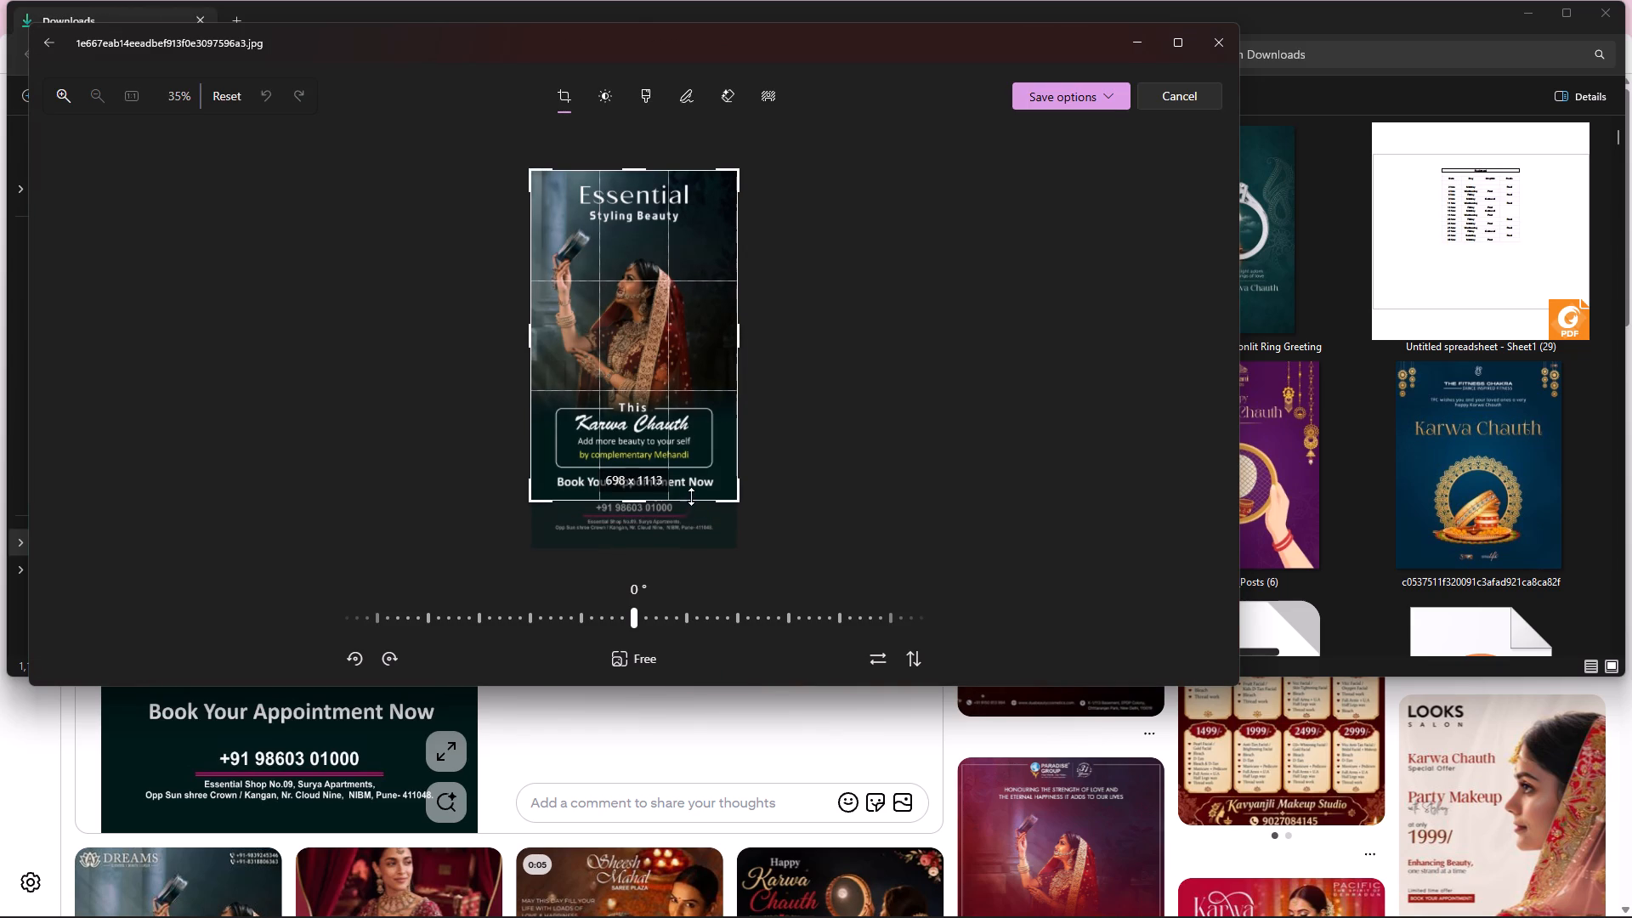
{"action": "left_click_drag", "start_coordinate": [691, 496], "coordinate": [696, 494]}
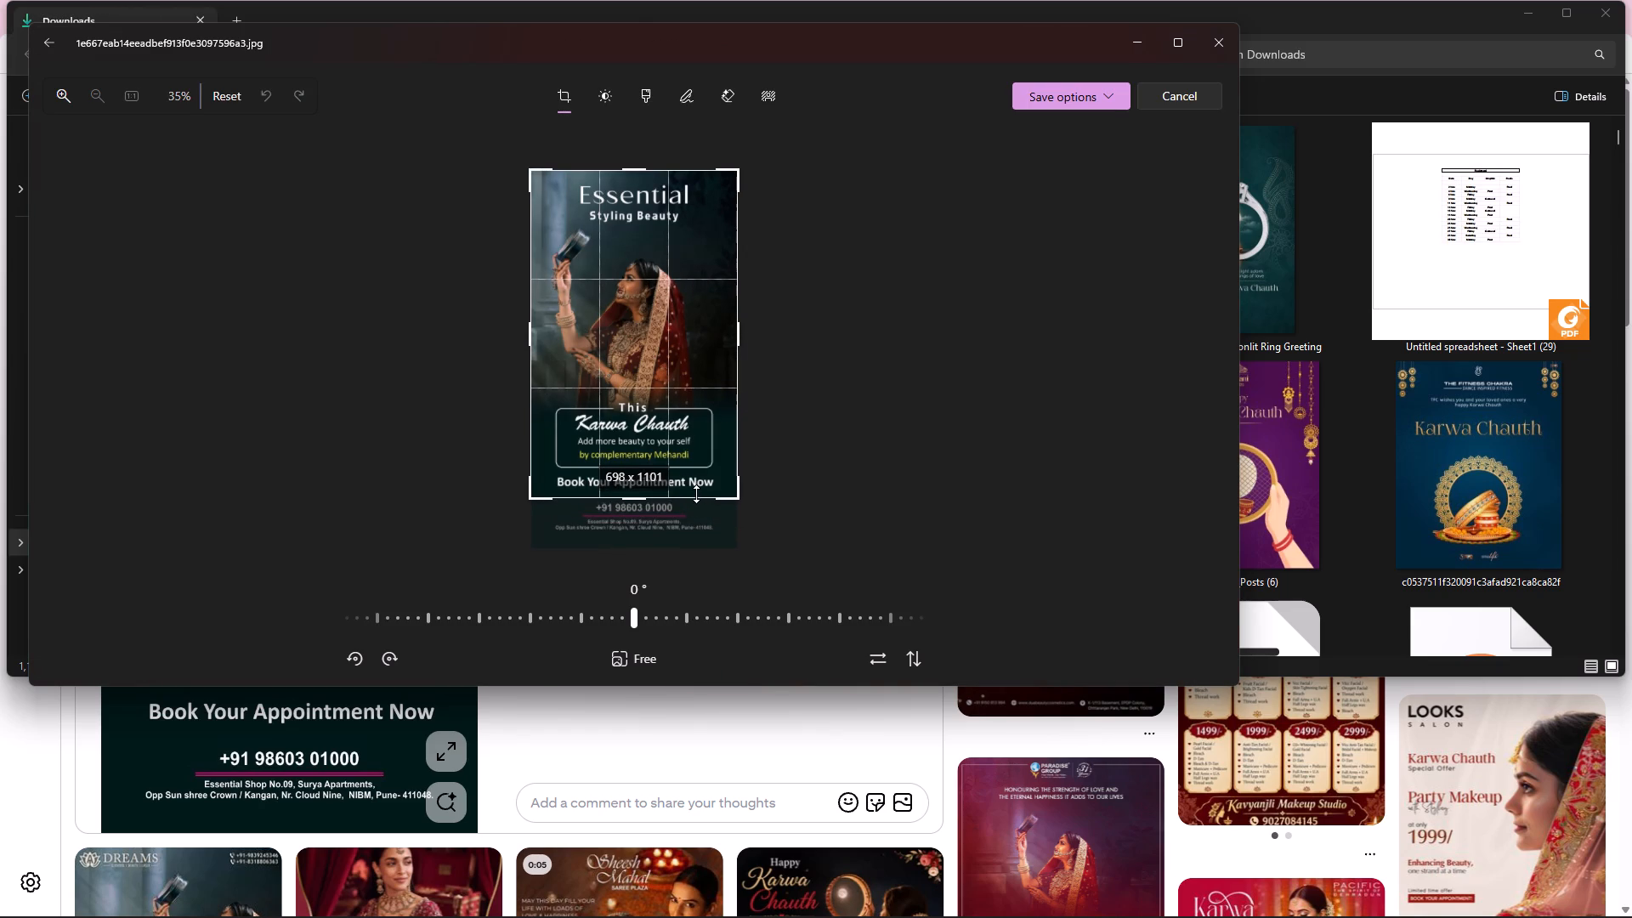
{"action": "left_click_drag", "start_coordinate": [696, 494], "coordinate": [698, 493]}
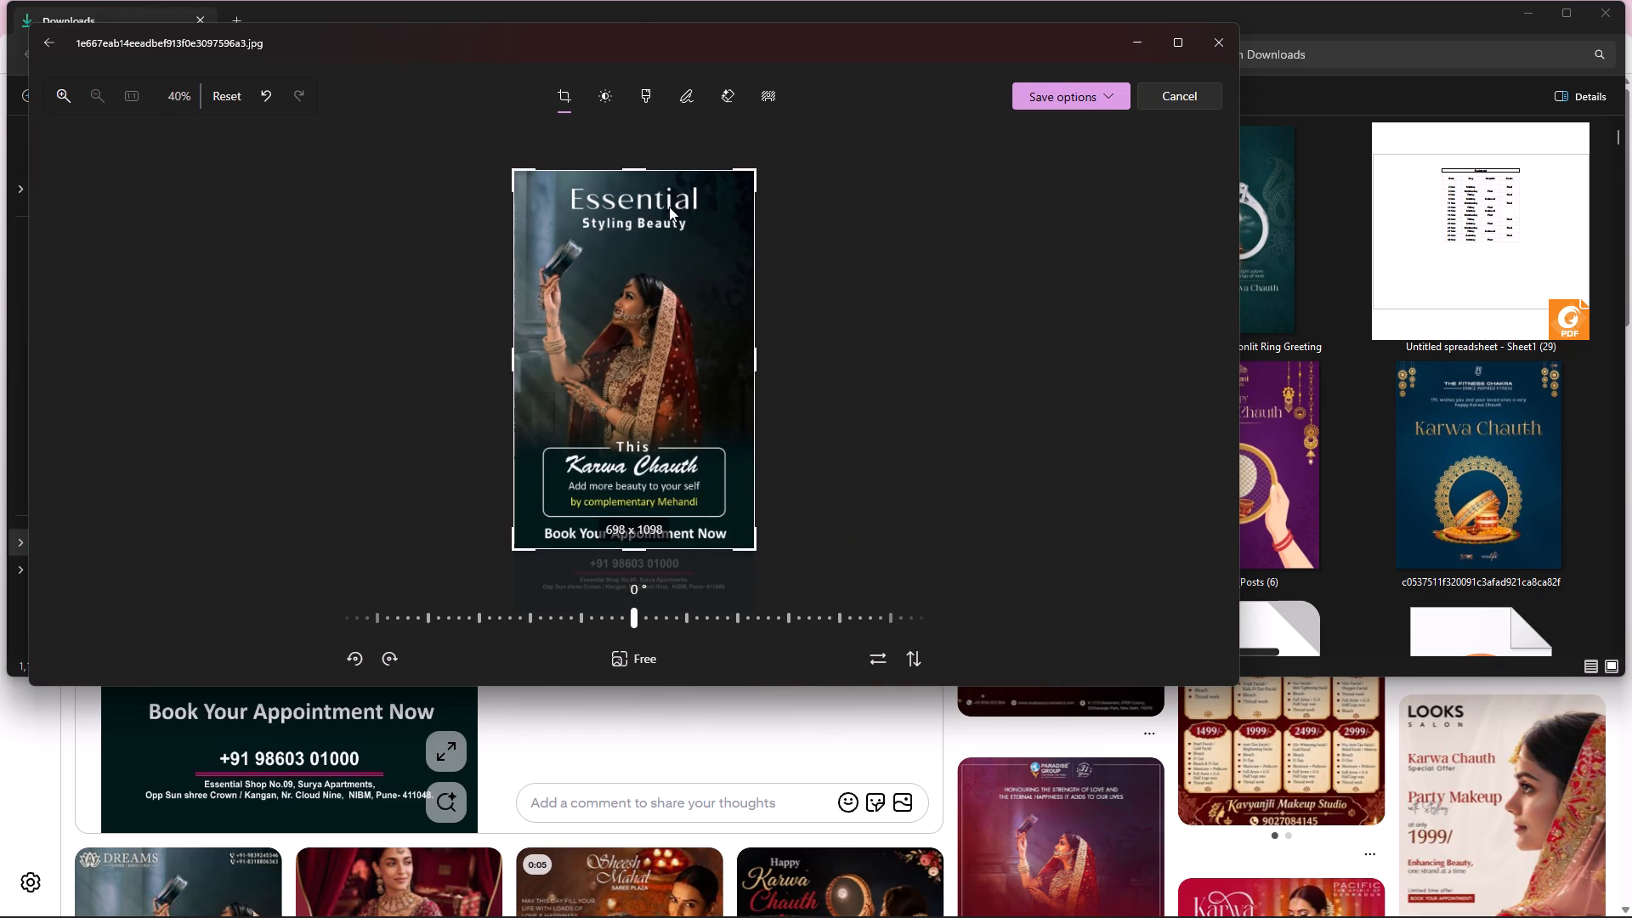
{"action": "left_click", "coordinate": [1074, 86]}
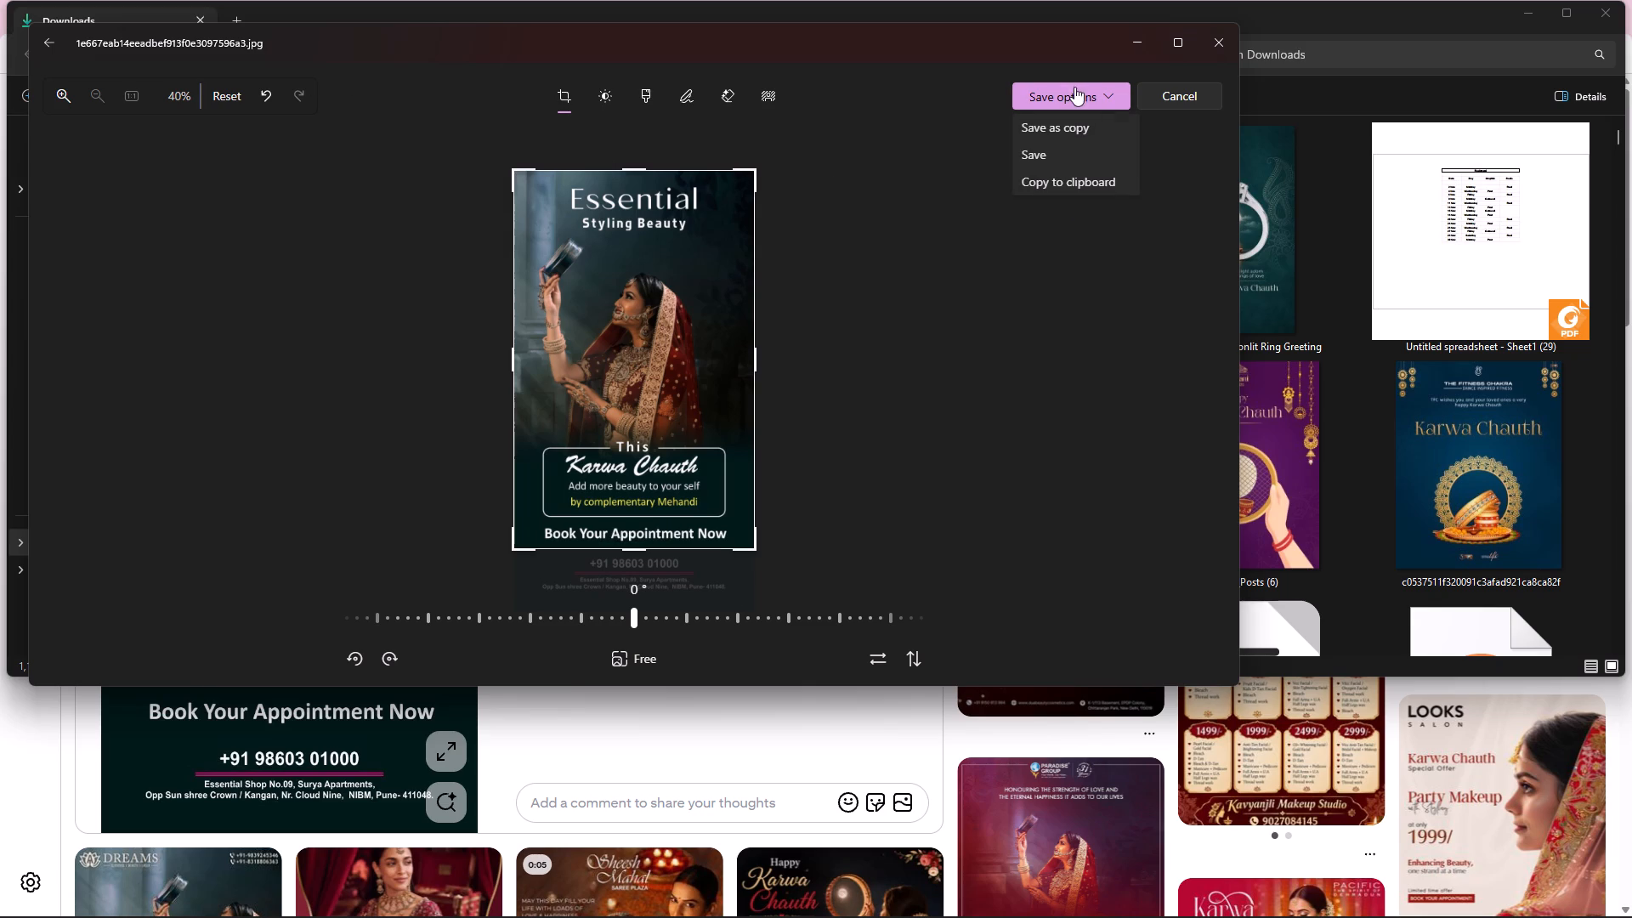
{"action": "left_click", "coordinate": [1068, 162]}
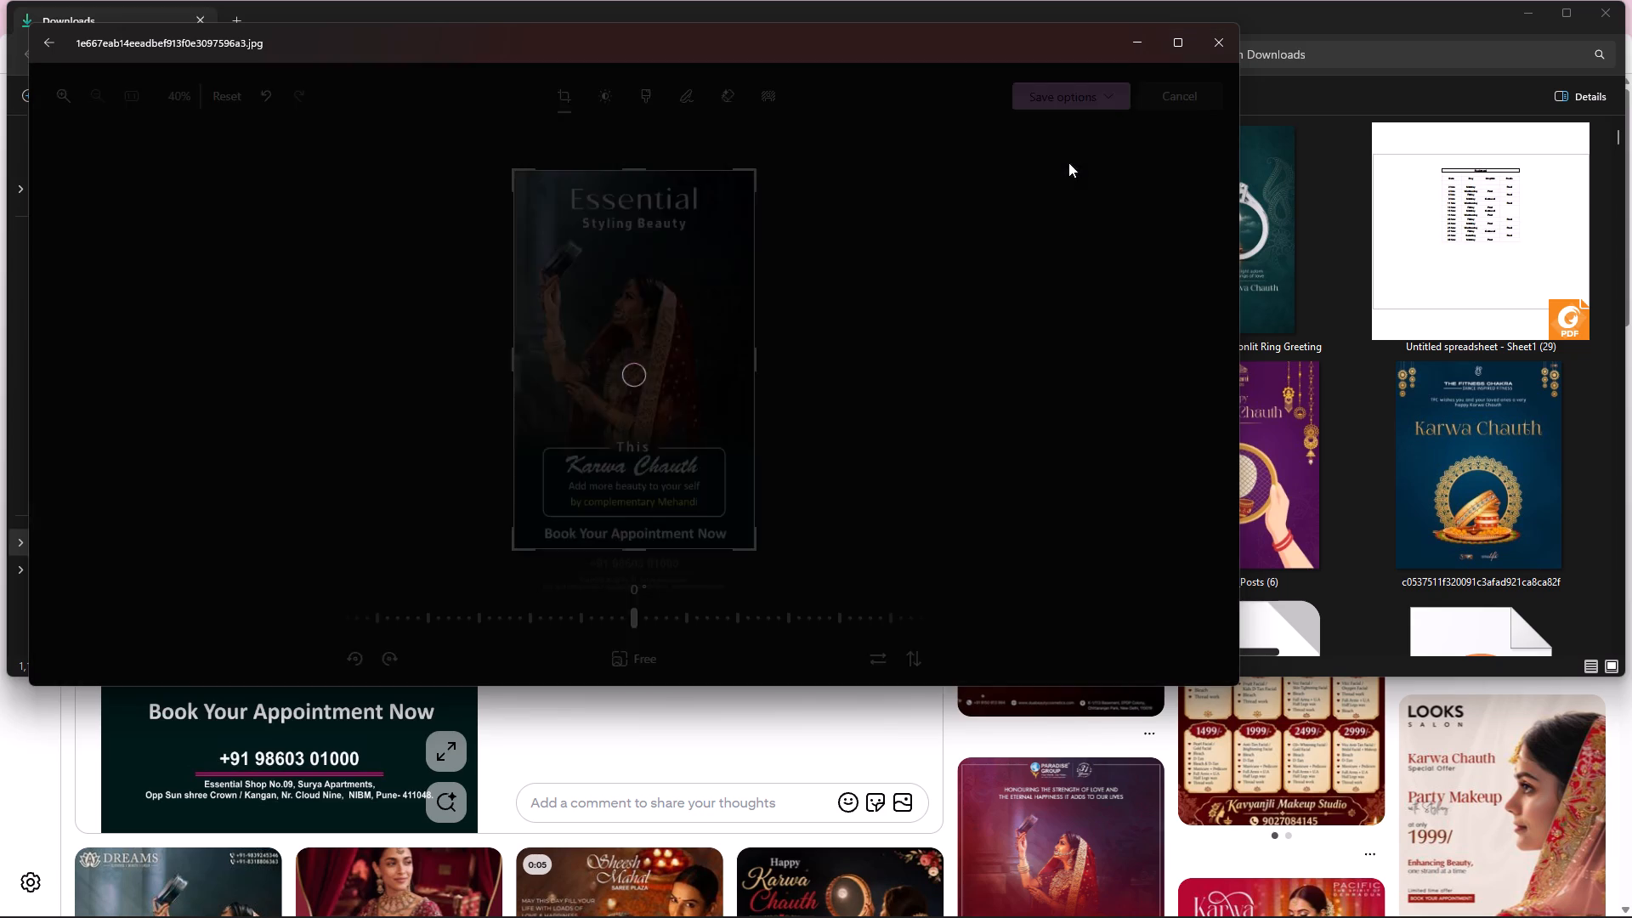
{"action": "left_click", "coordinate": [1210, 58]}
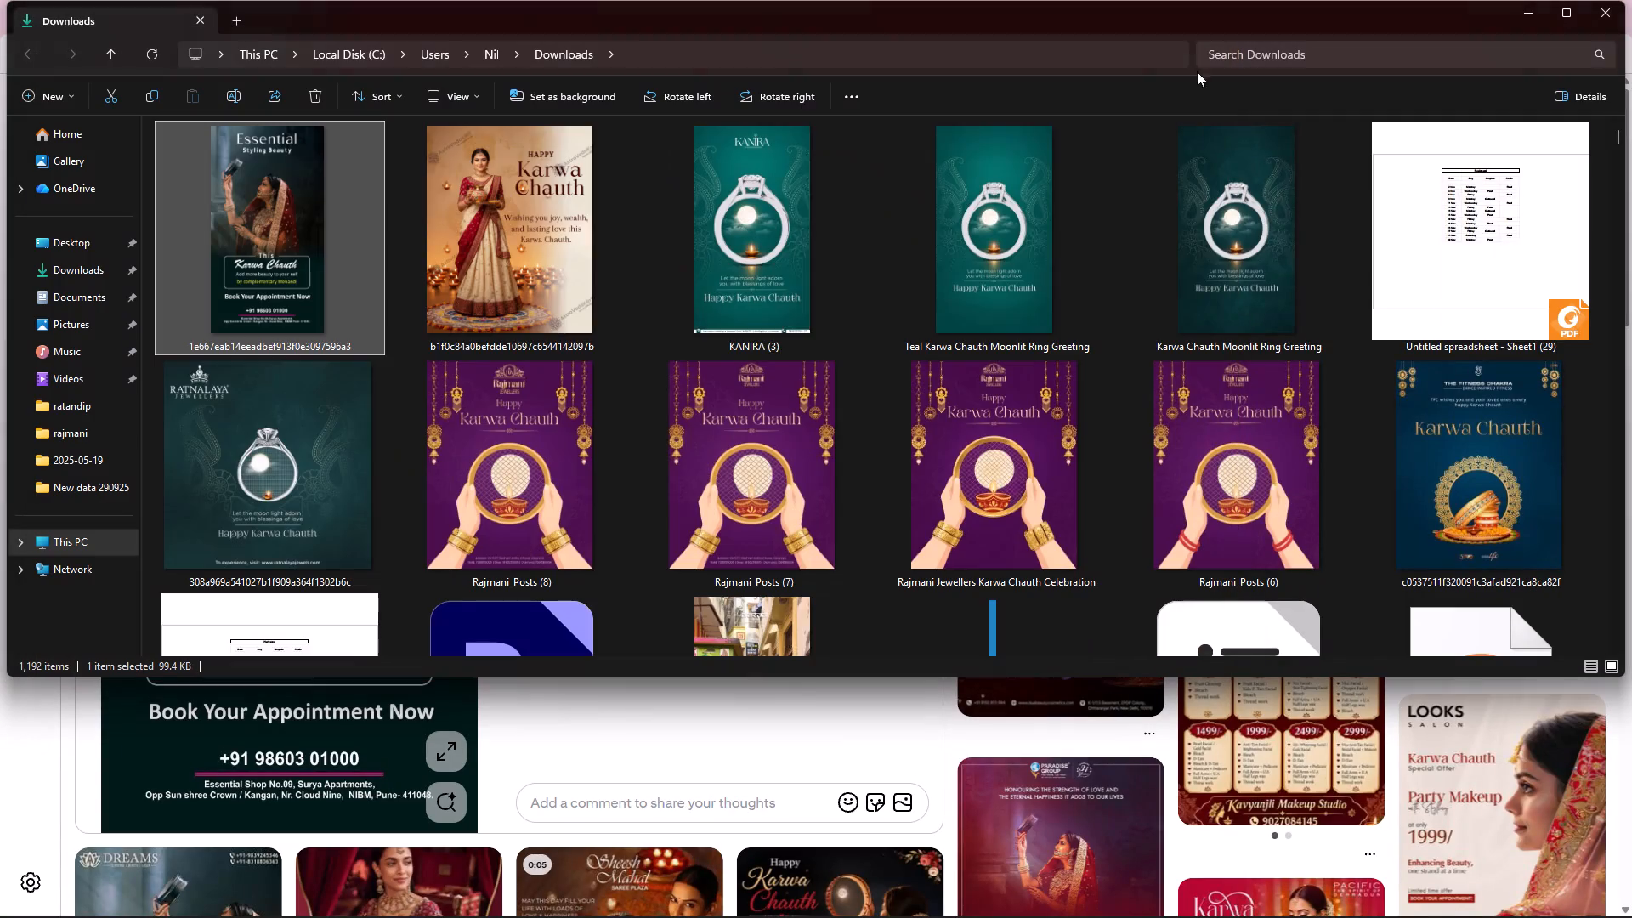
View the cropped "Essential Styling Beauty" image from Downloads to check the crop, and close it.
{"action": "double_click", "coordinate": [310, 258]}
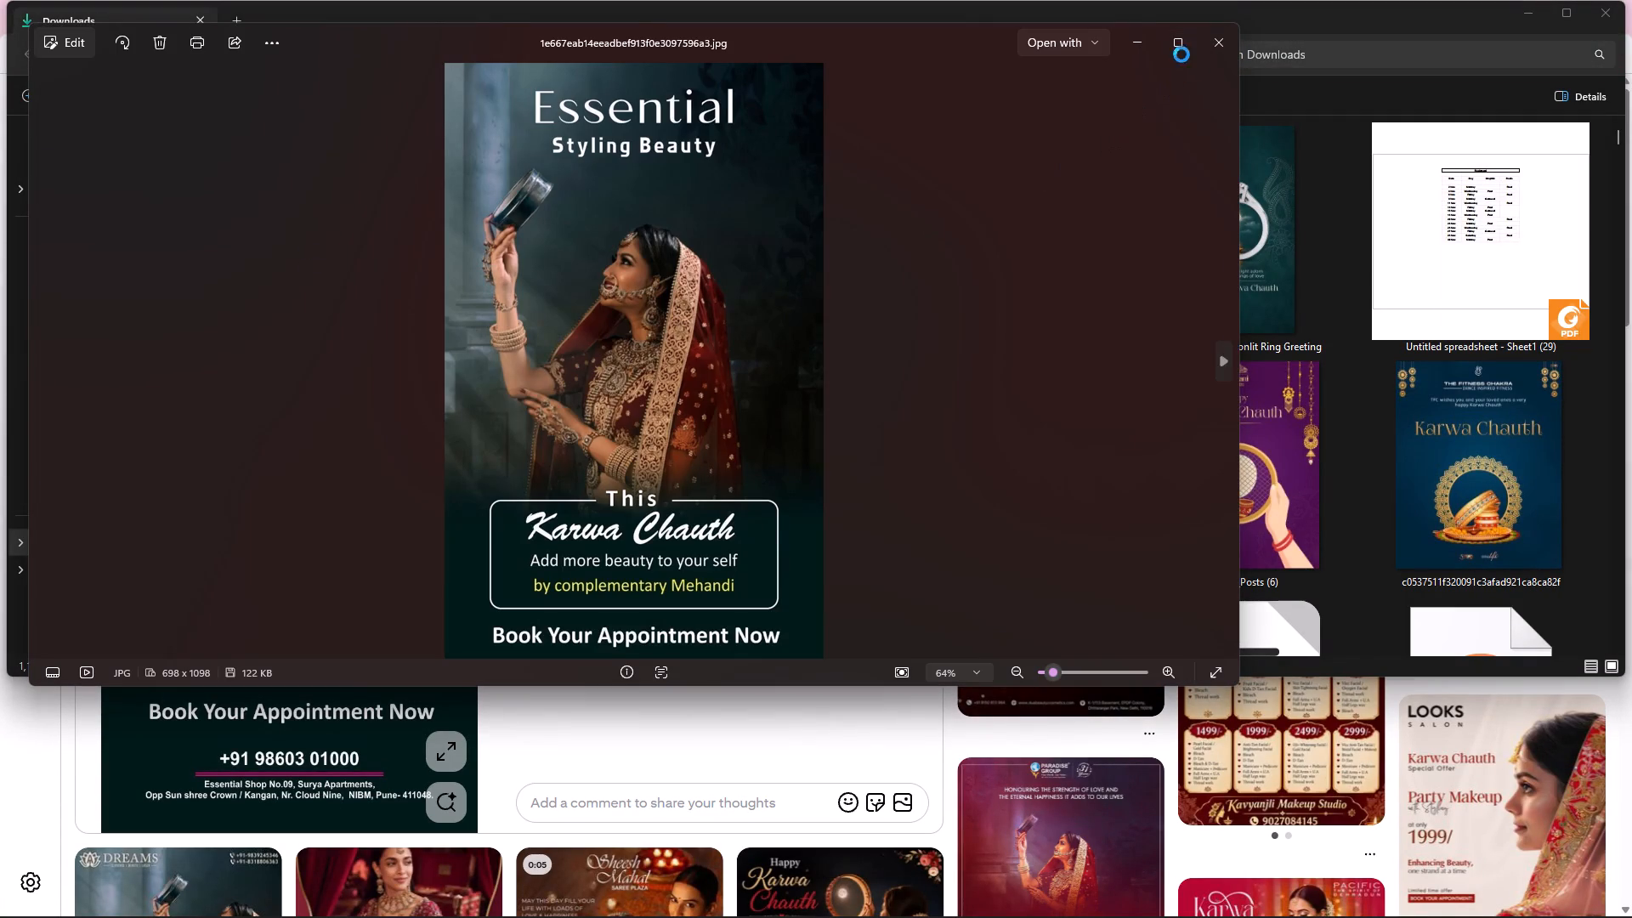
{"action": "left_click", "coordinate": [1206, 59]}
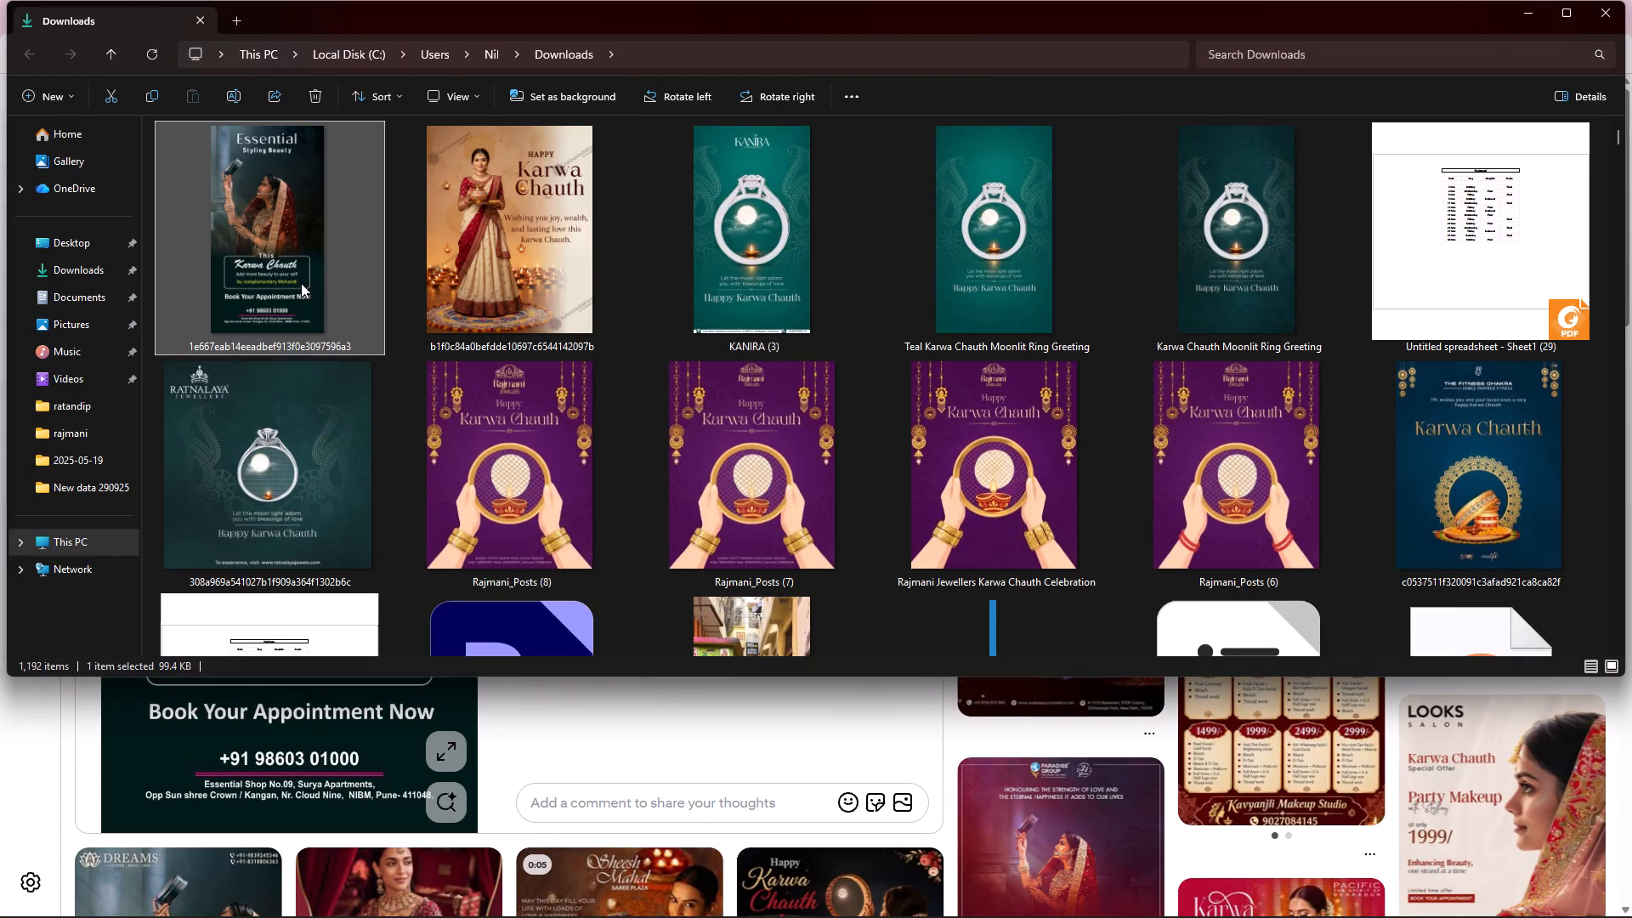
{"action": "left_click_drag", "start_coordinate": [297, 275], "coordinate": [299, 291]}
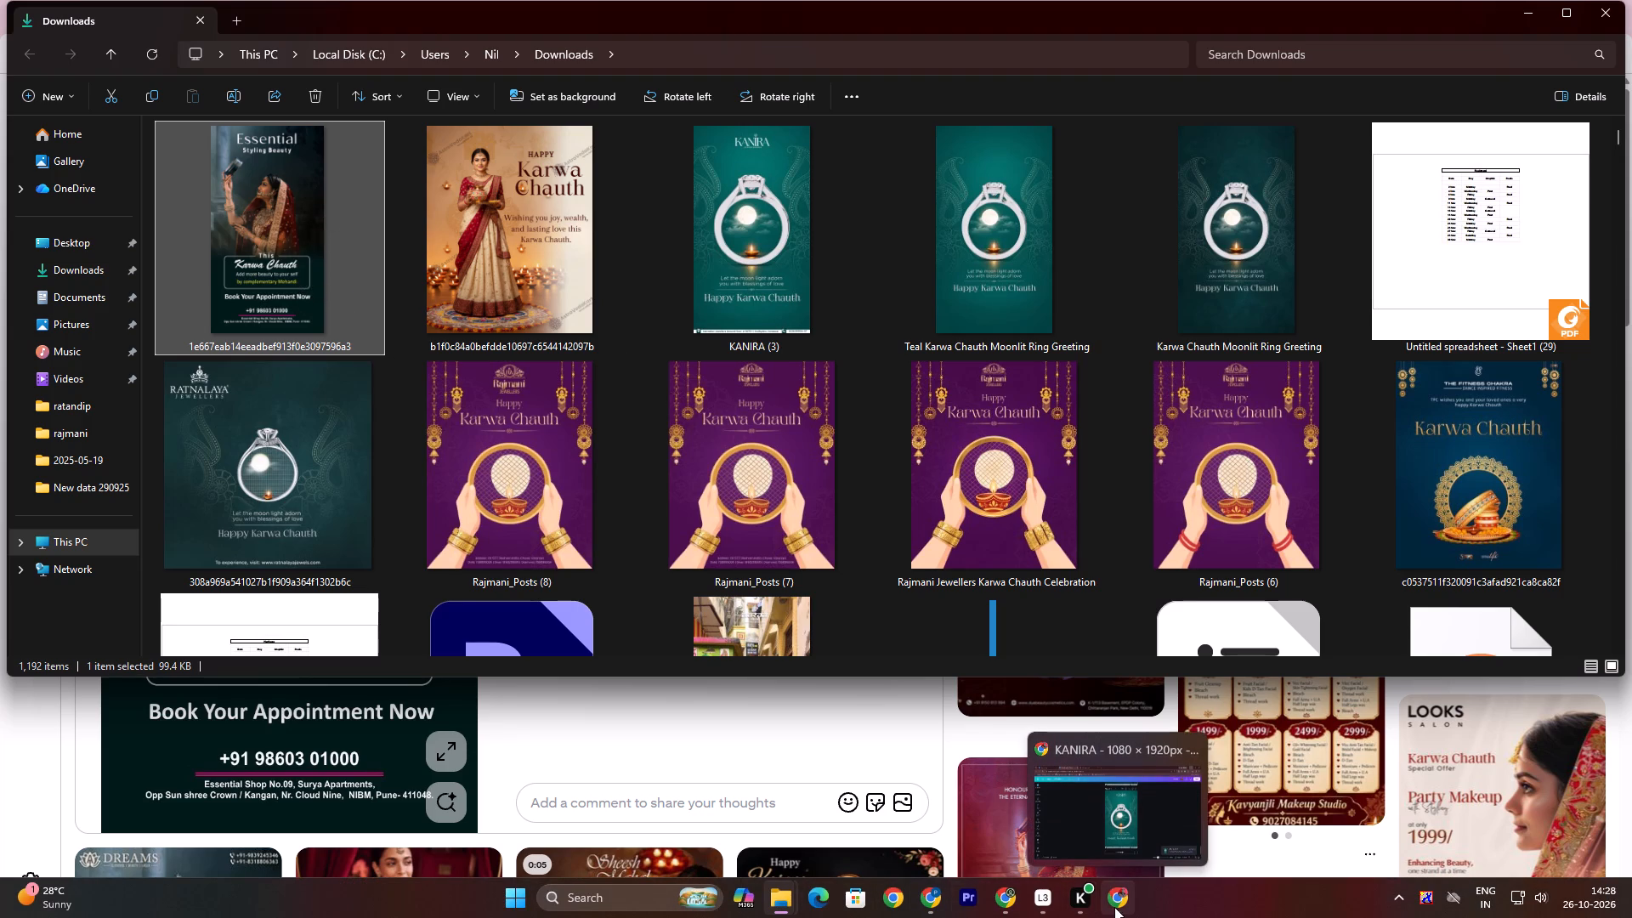
{"action": "left_click", "coordinate": [1114, 907]}
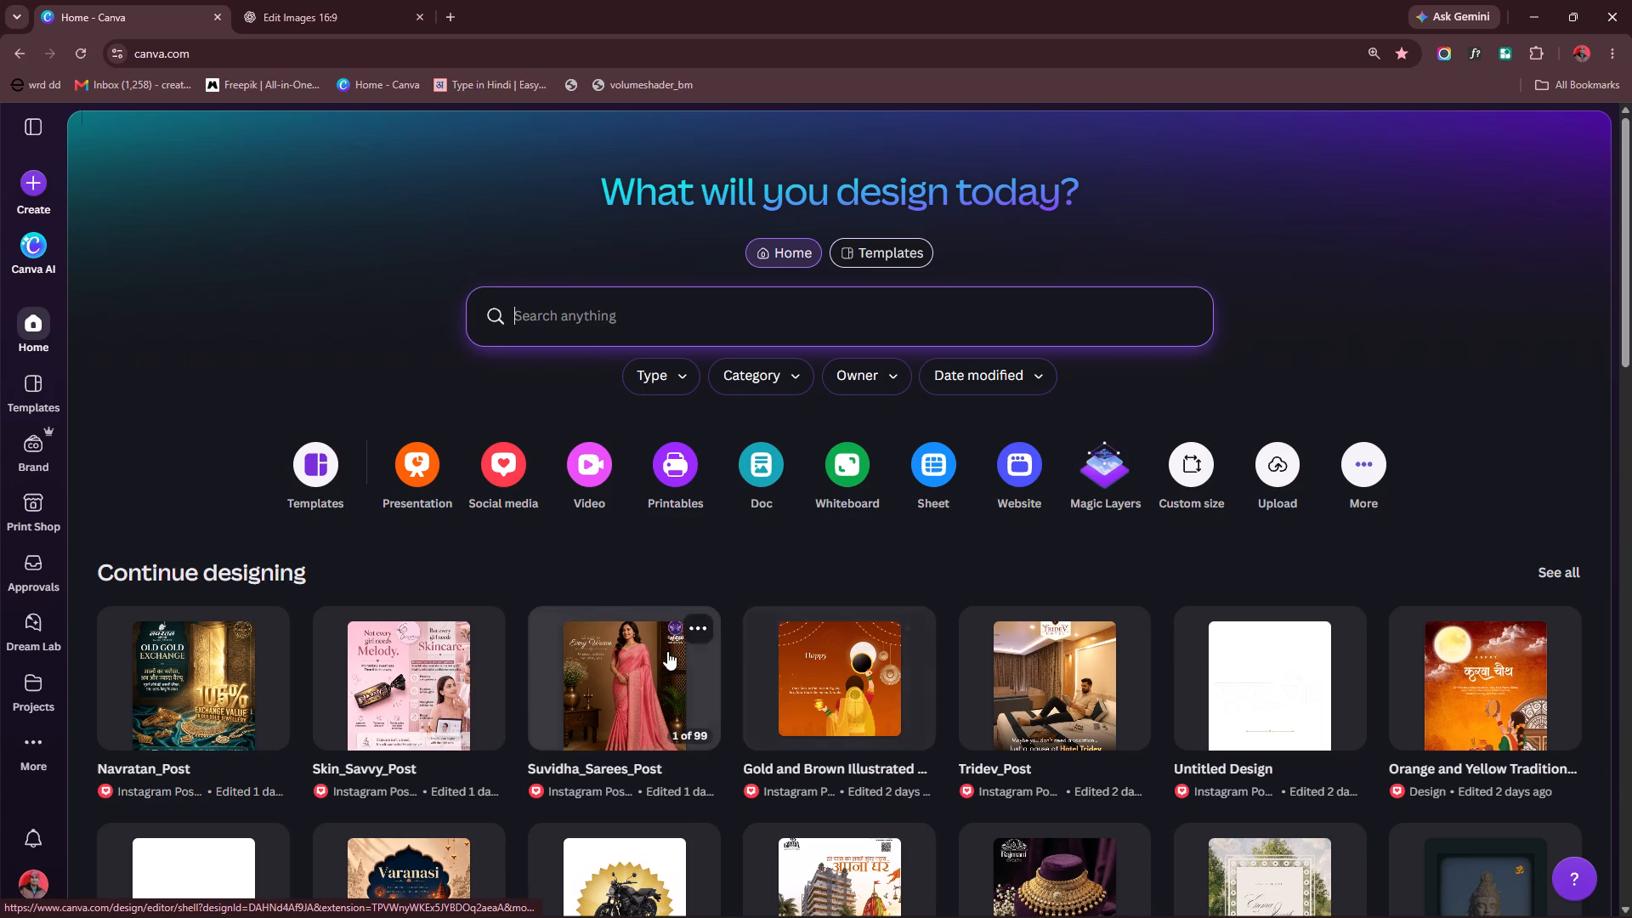
Create a new blank Instagram Post (4:5, Portrait) design from the social media design types.
{"action": "left_click", "coordinate": [626, 312]}
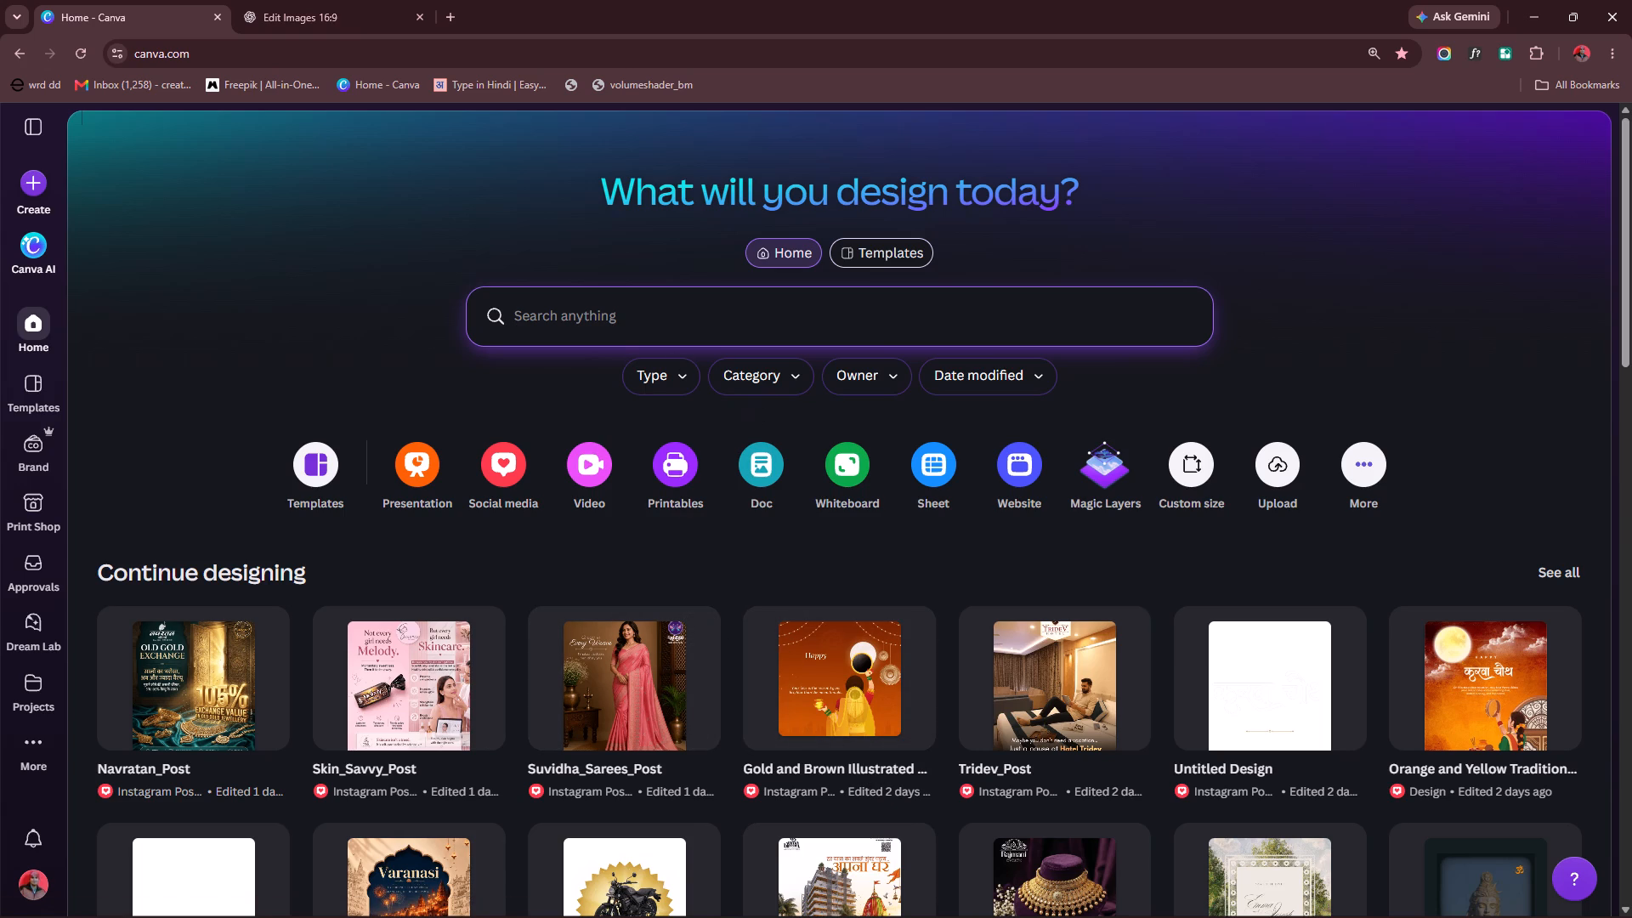
{"action": "left_click", "coordinate": [510, 462]}
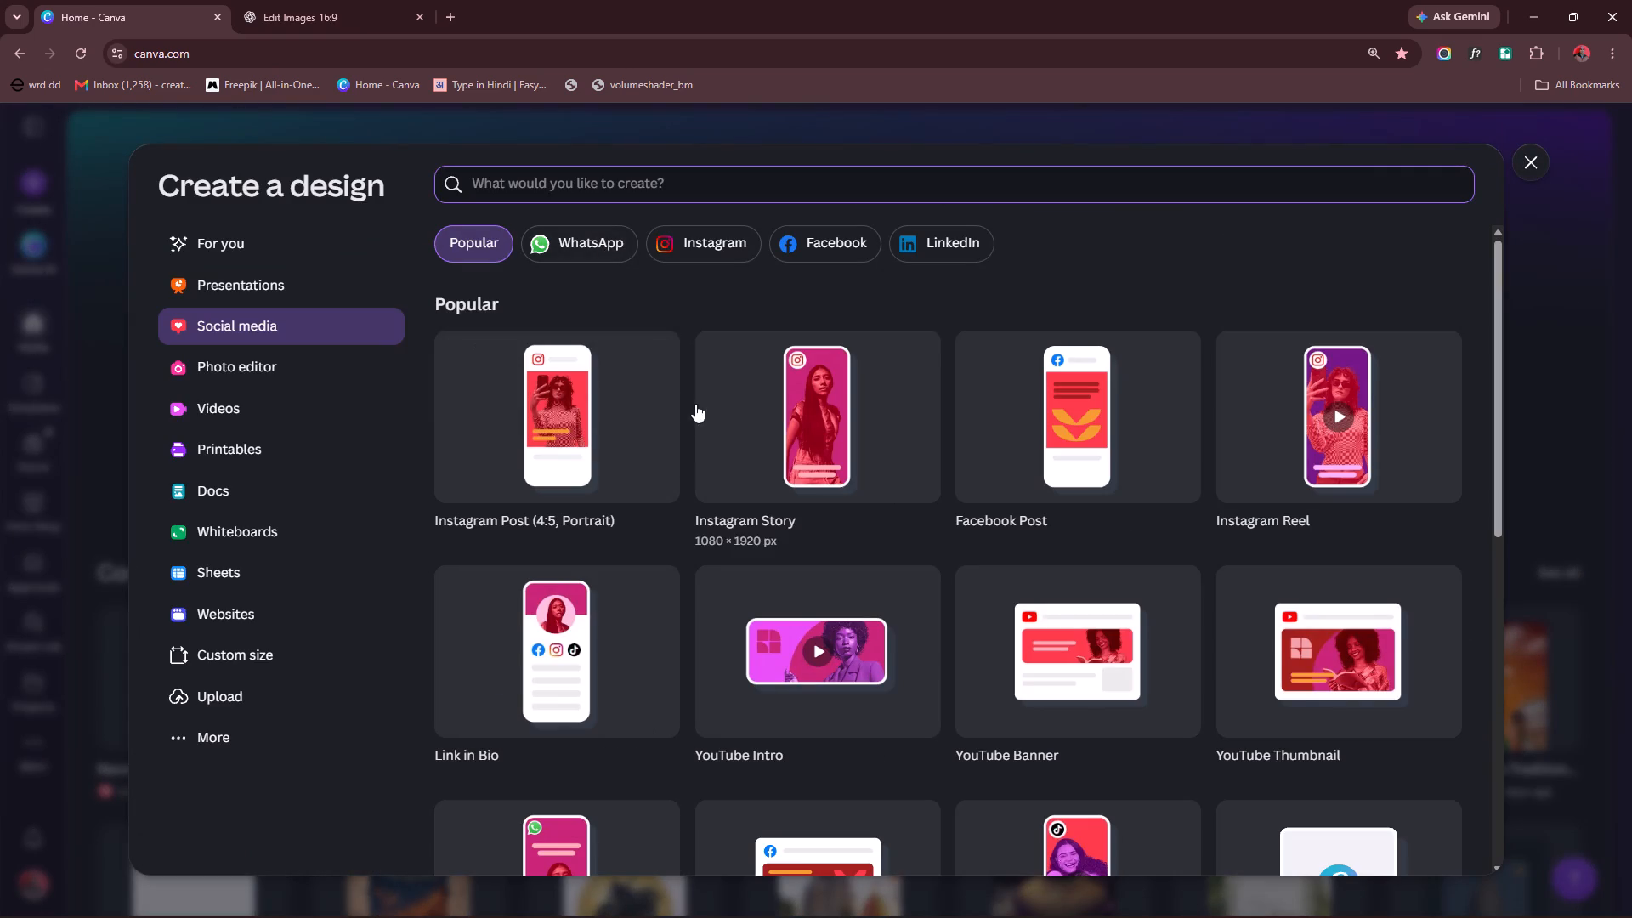
{"action": "left_click", "coordinate": [609, 399]}
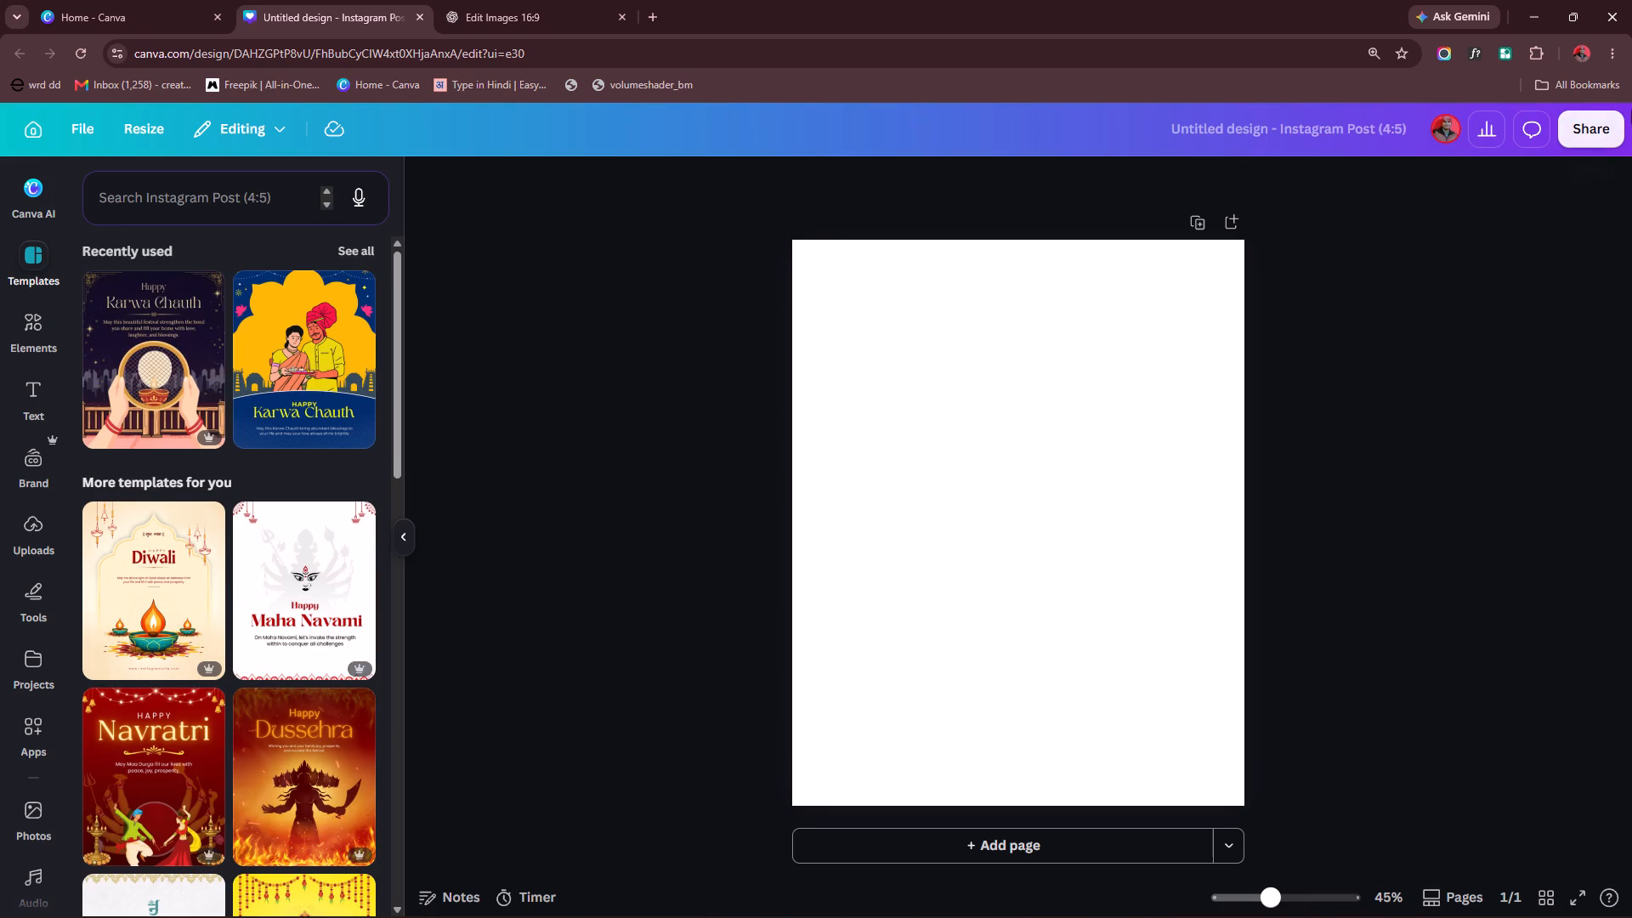
Search the Instagram Post templates for "Karwa Chauth" and browse the matching designs.
{"action": "left_click", "coordinate": [209, 204]}
{"action": "left_click", "coordinate": [176, 345]}
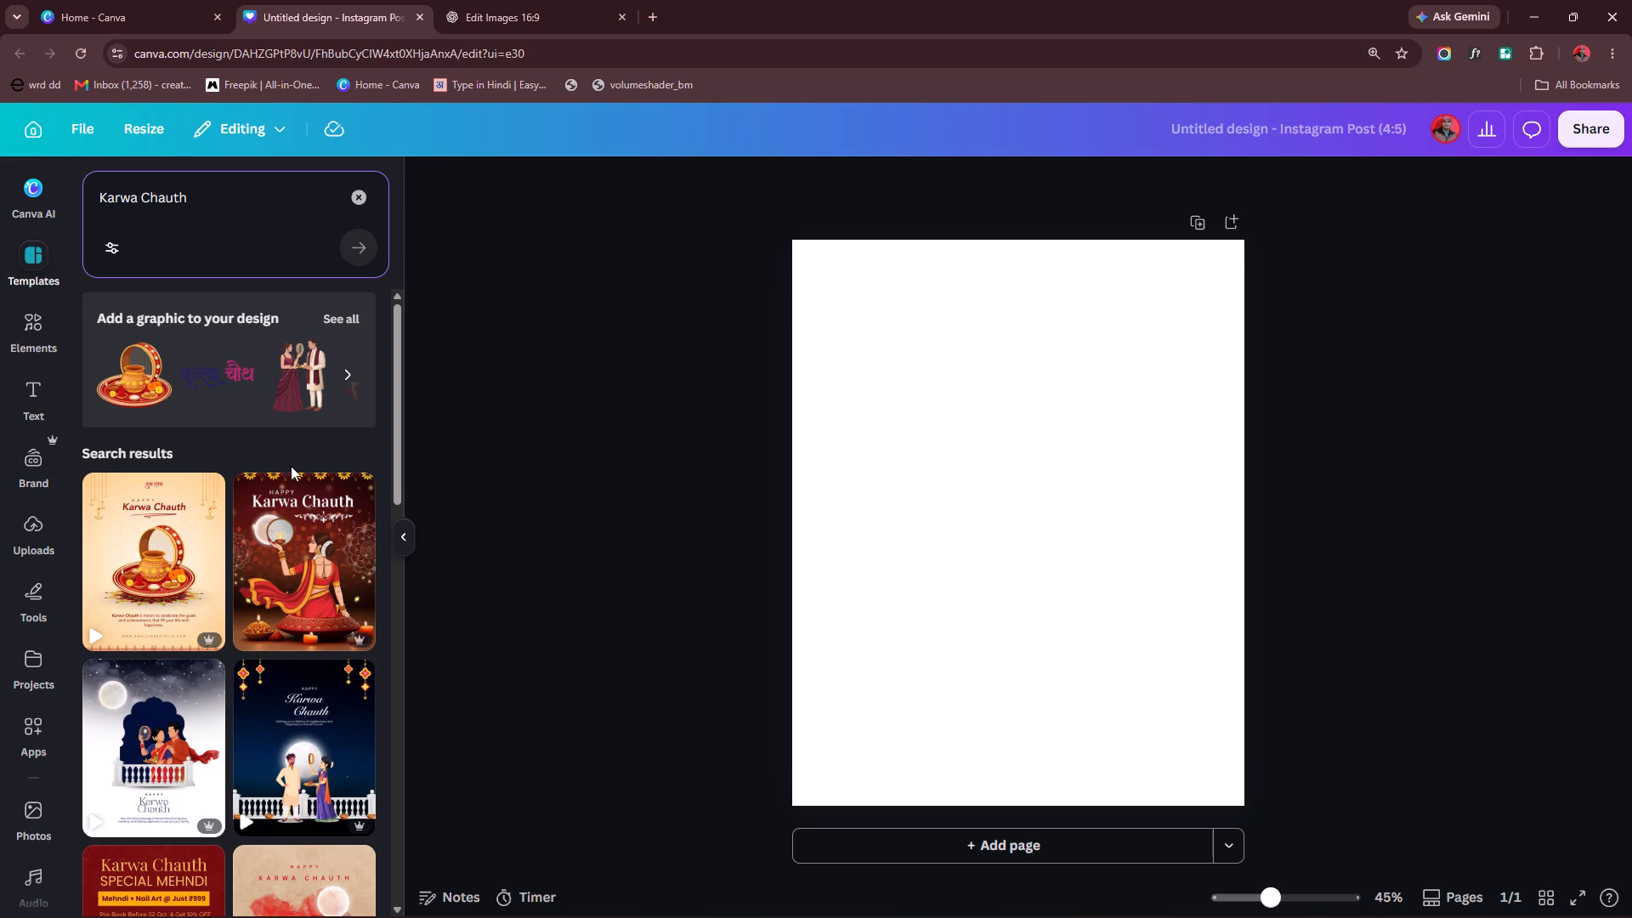
{"action": "scroll", "coordinate": [291, 466], "scroll_direction": "down", "scroll_amount": 2}
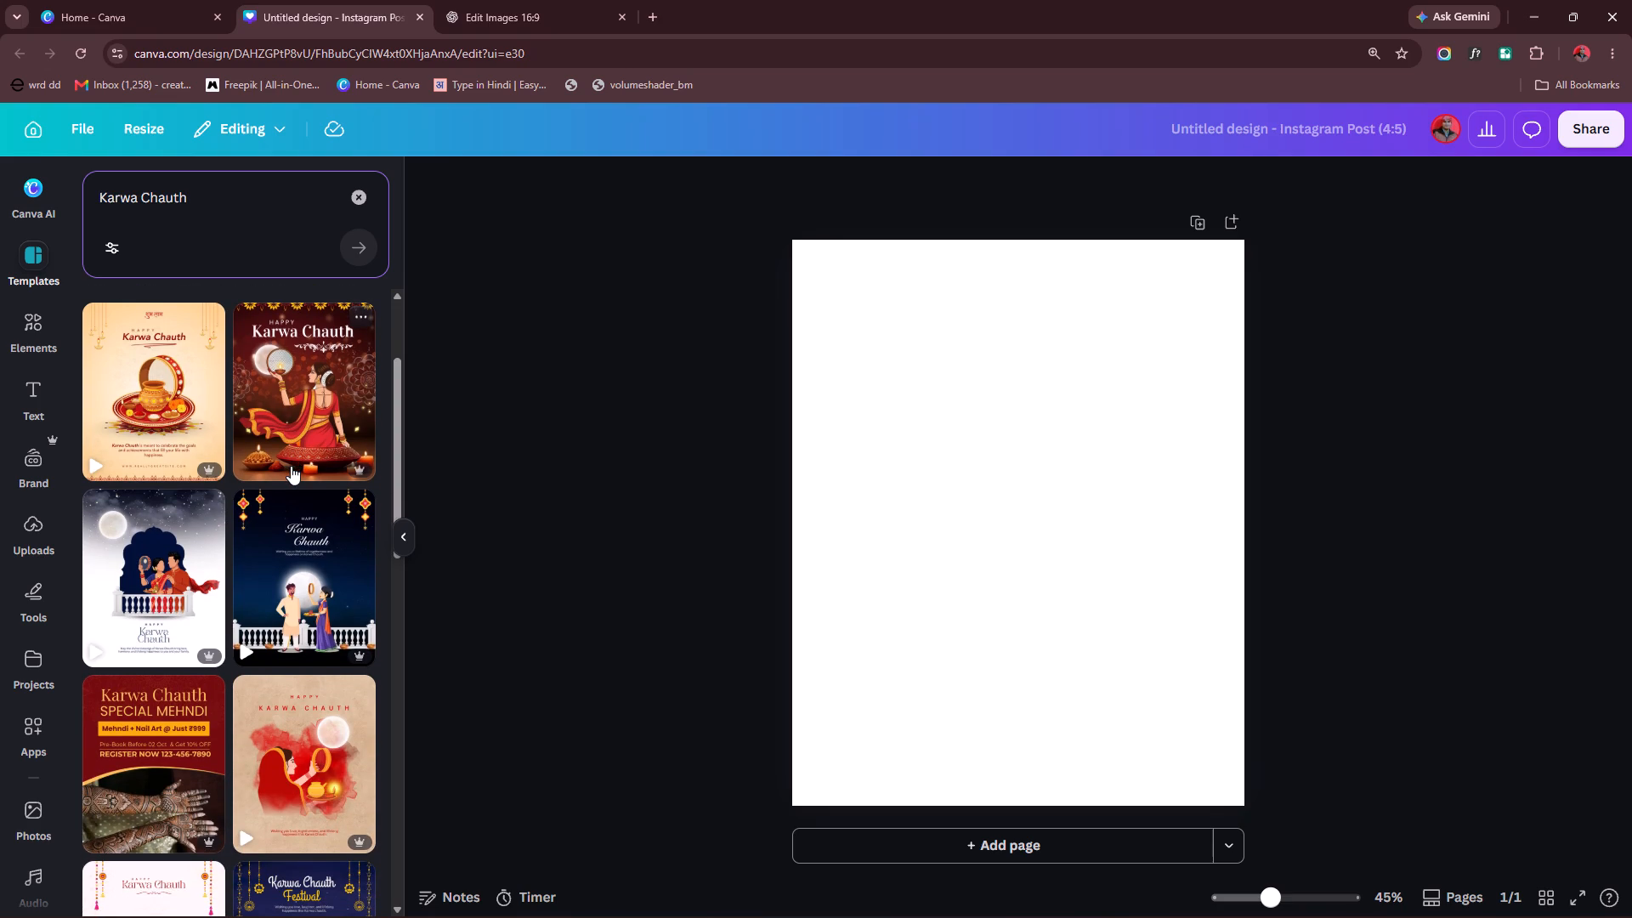
Browse the Karwa Chauth templates in the new Canva design for layout ideas, and minimize the window.
{"action": "scroll", "coordinate": [291, 466], "scroll_direction": "down", "scroll_amount": 3}
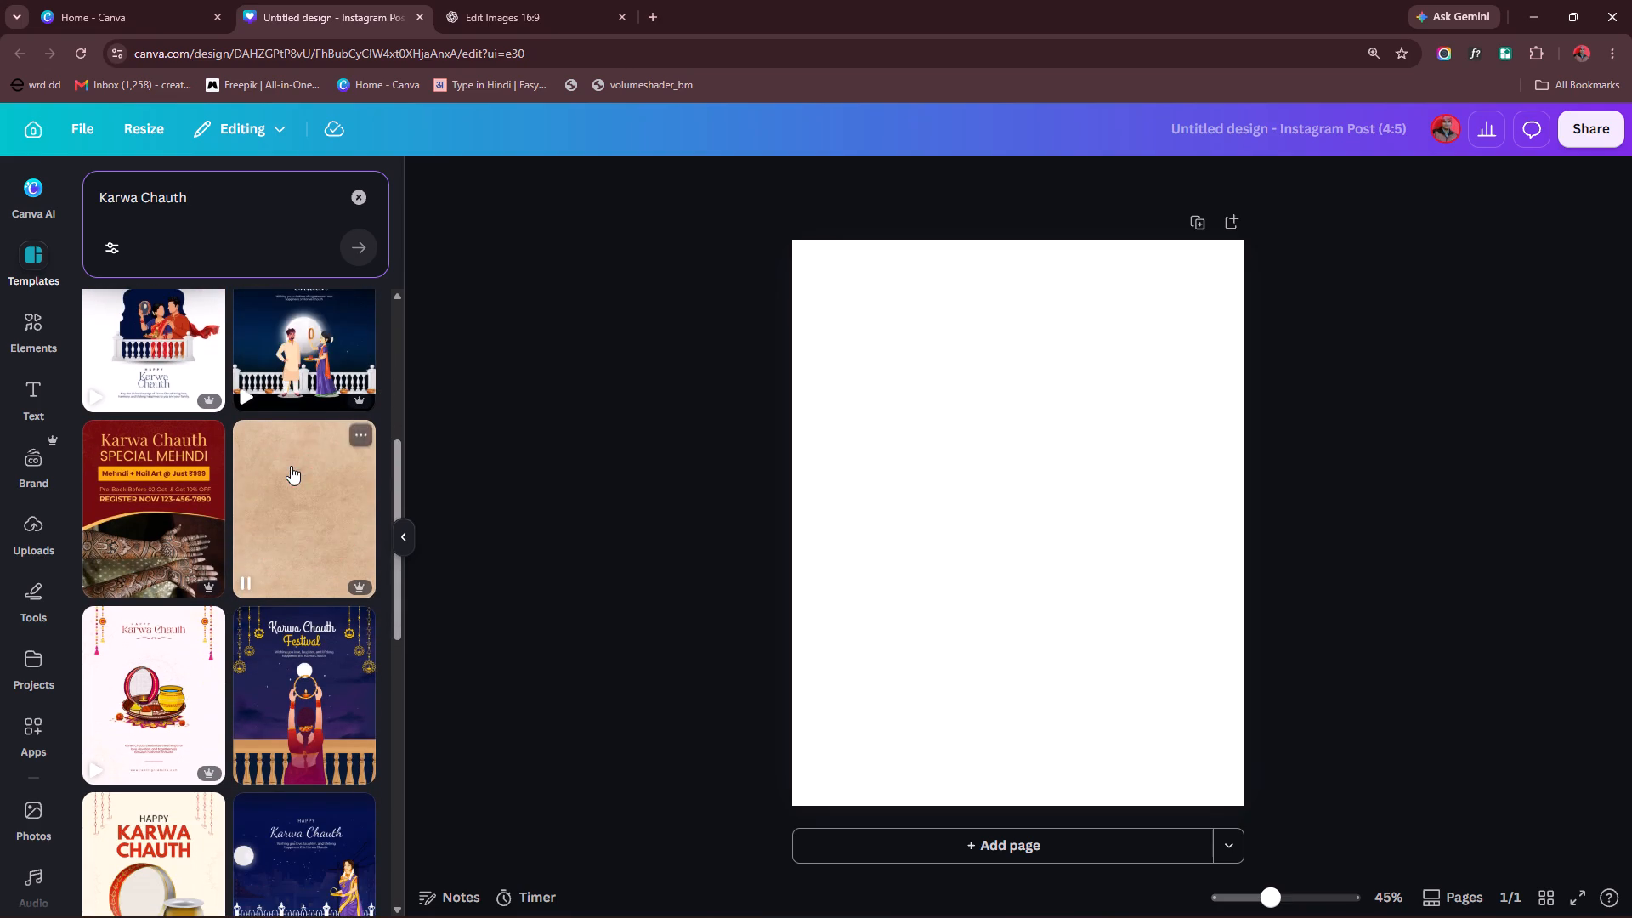
{"action": "scroll", "coordinate": [291, 466], "scroll_direction": "down", "scroll_amount": 9}
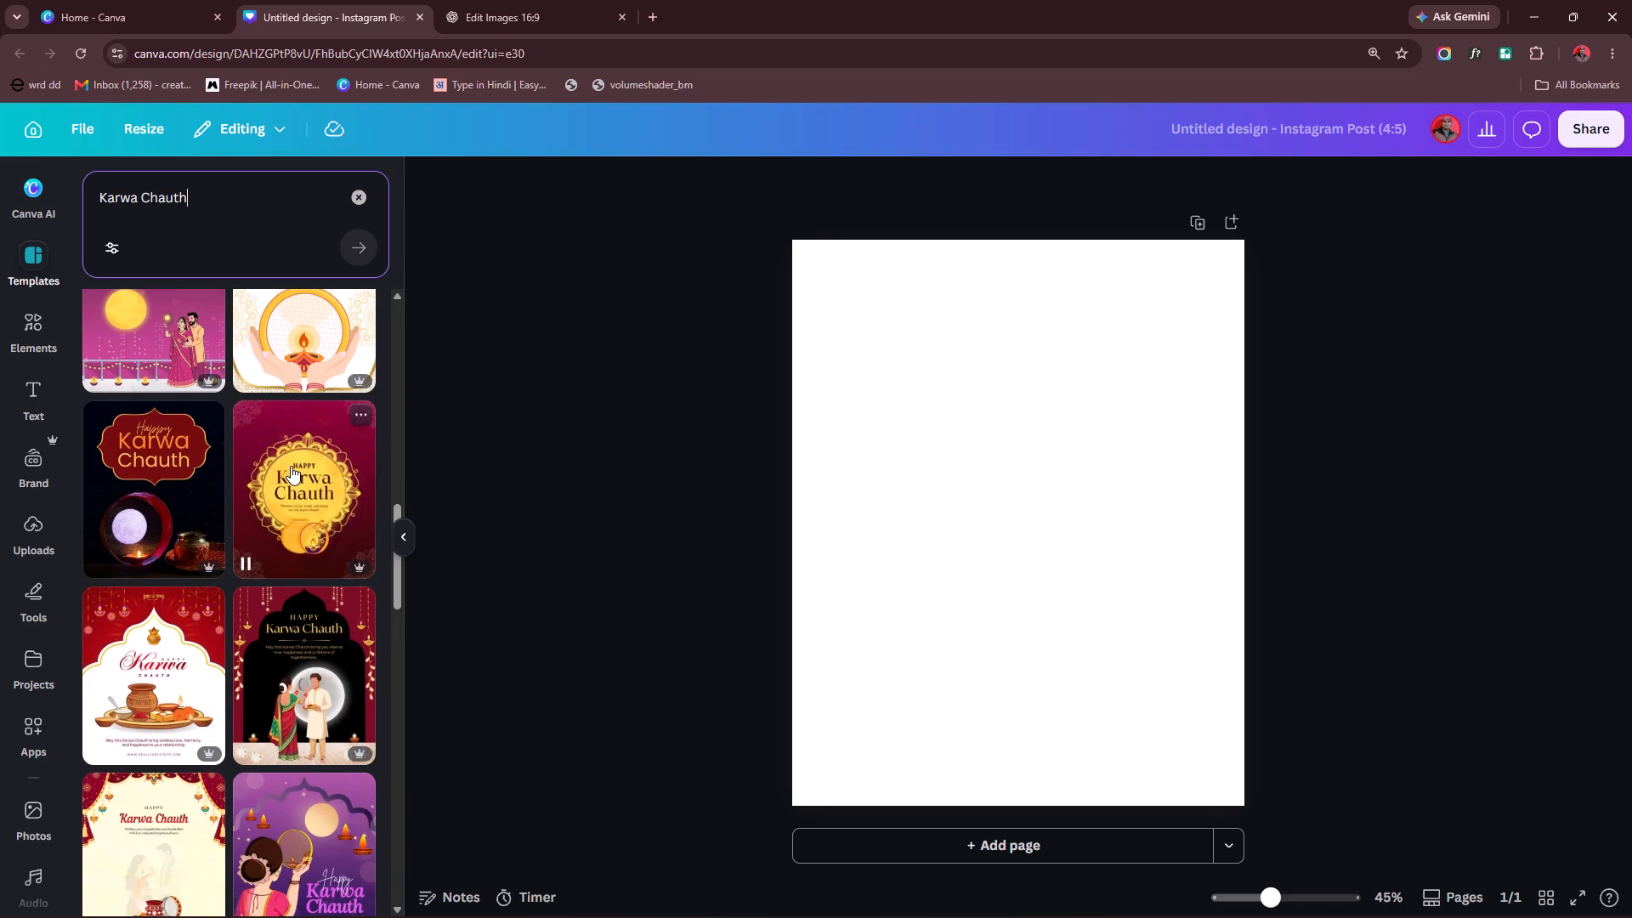
{"action": "scroll", "coordinate": [291, 466], "scroll_direction": "down", "scroll_amount": 6}
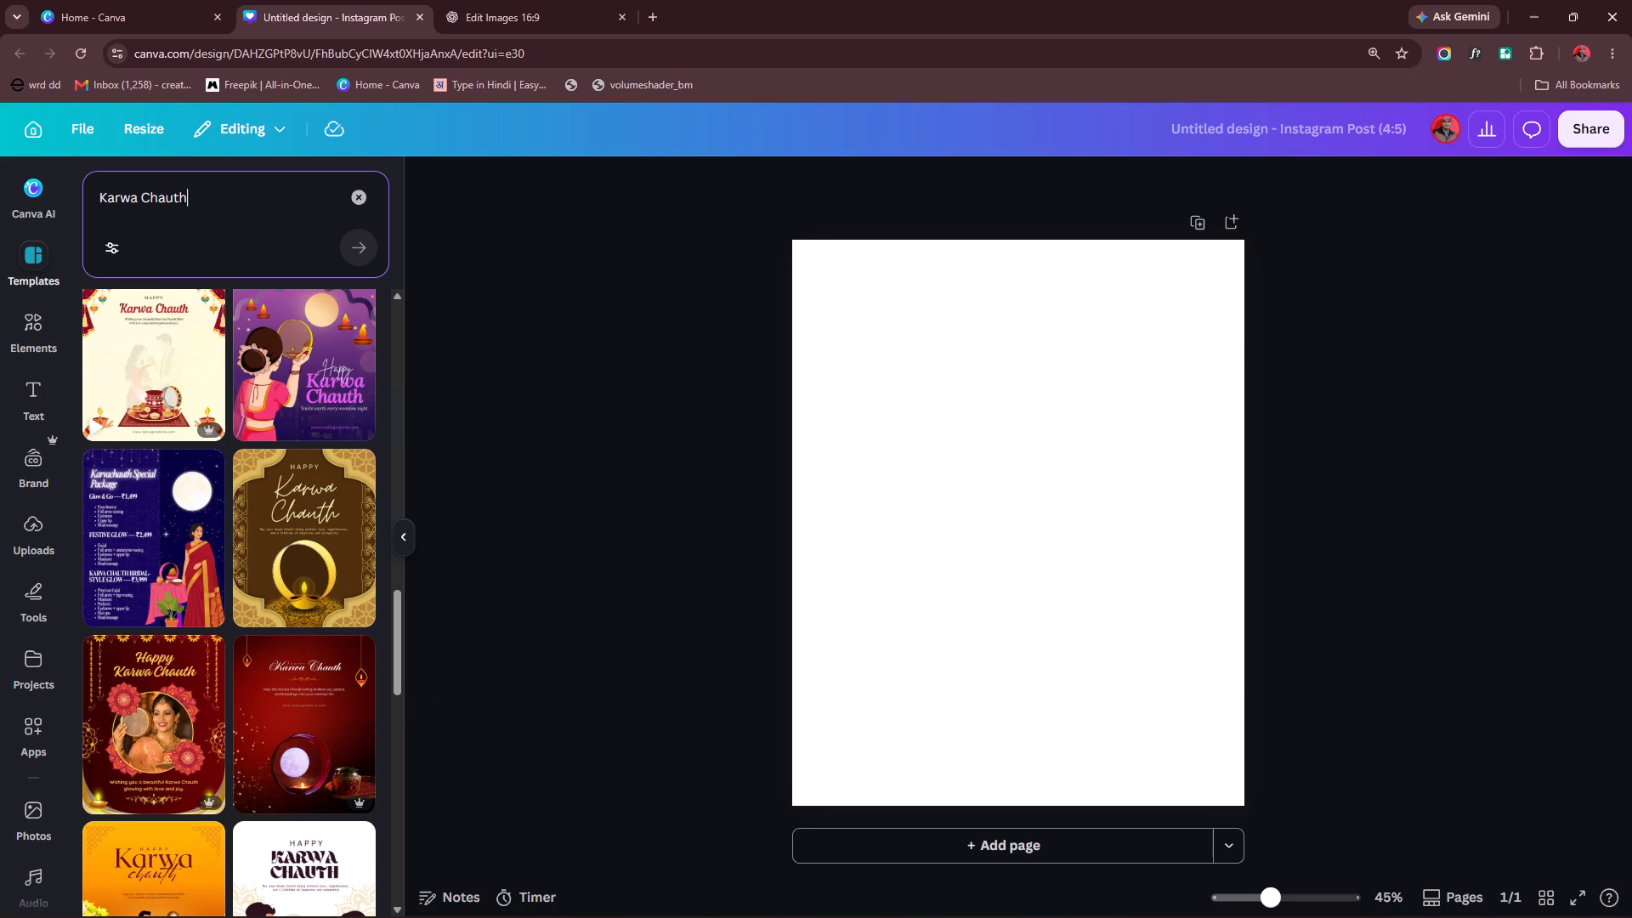
{"action": "left_click", "coordinate": [1537, 0]}
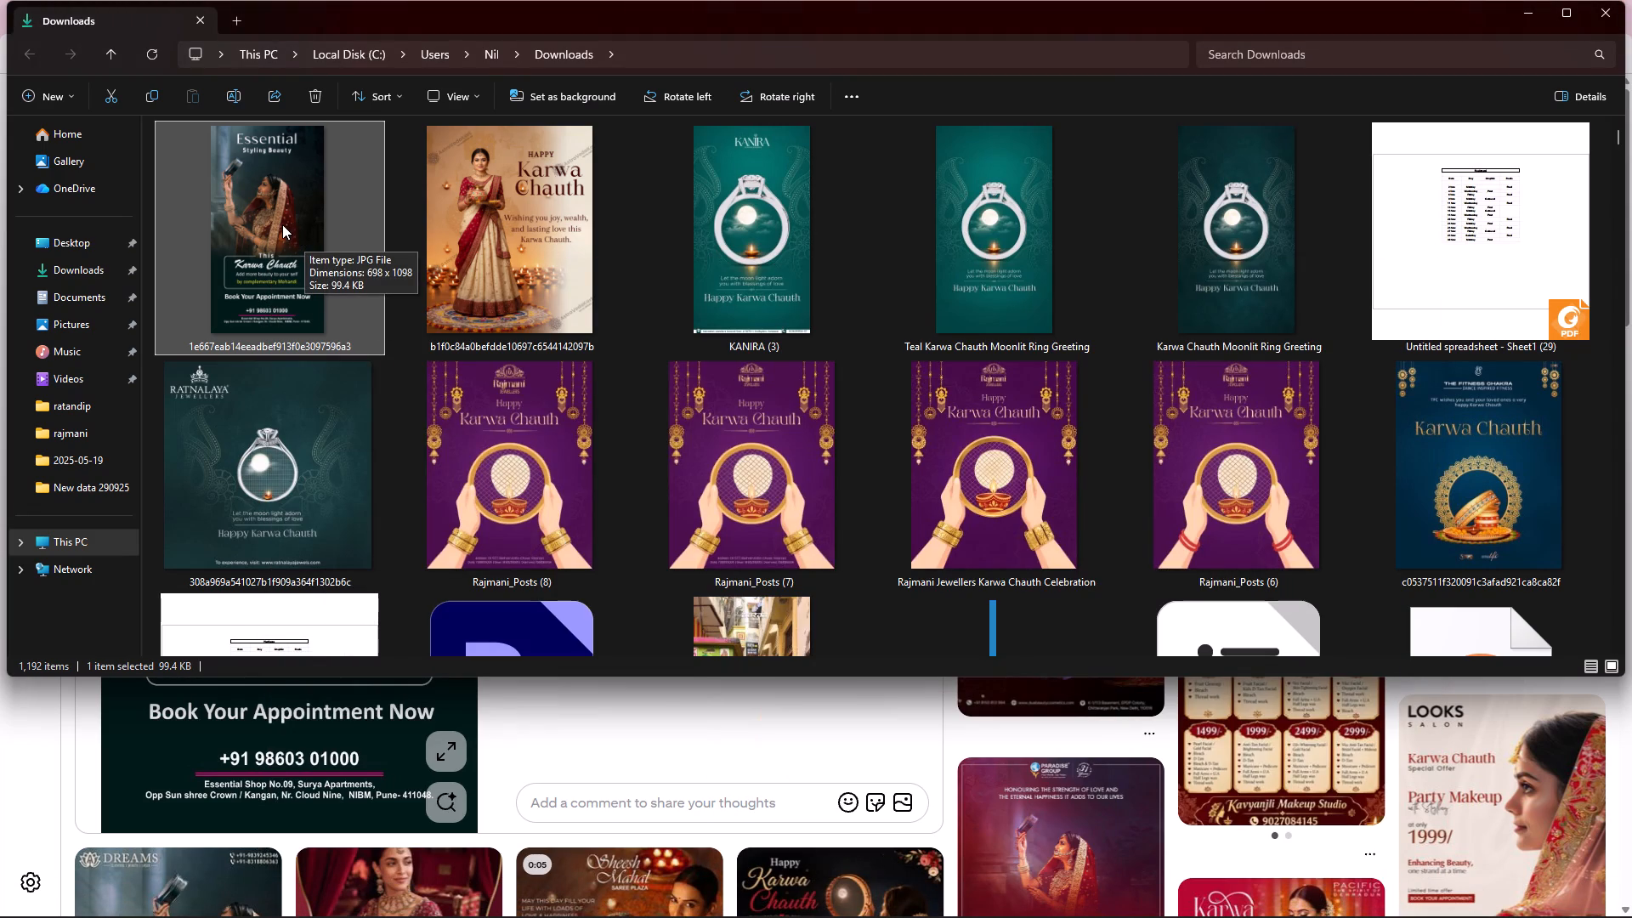
View the cropped "Essential Styling Beauty" poster from Downloads once more and close it.
{"action": "left_click_drag", "start_coordinate": [275, 224], "coordinate": [313, 224]}
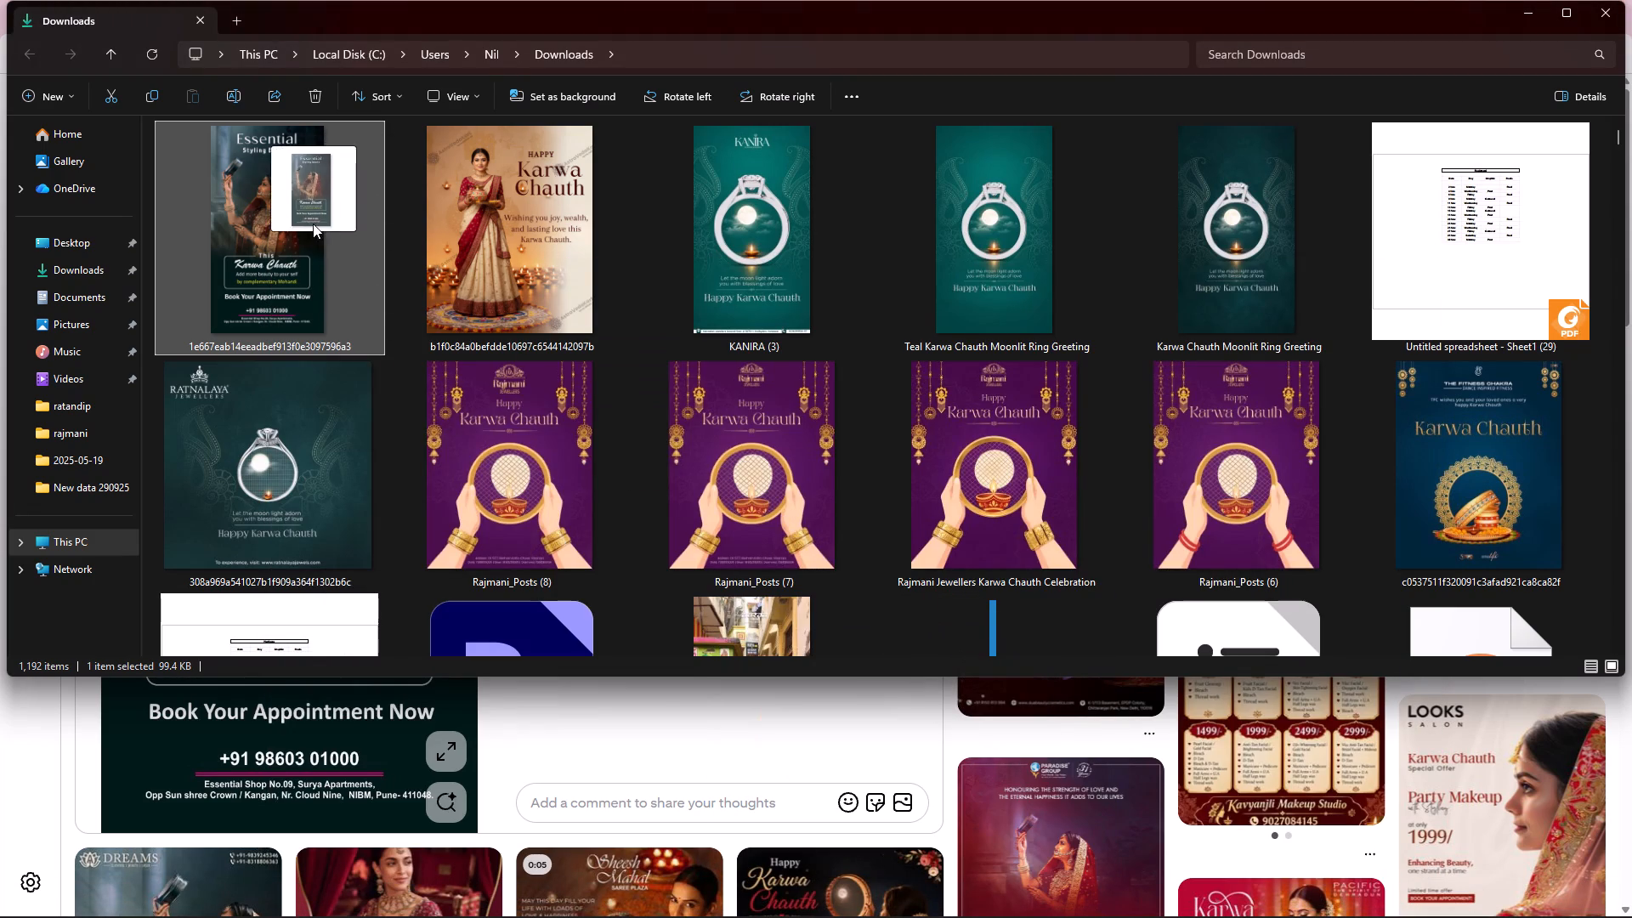
{"action": "left_click_drag", "start_coordinate": [313, 224], "coordinate": [312, 224]}
{"action": "double_click", "coordinate": [297, 230]}
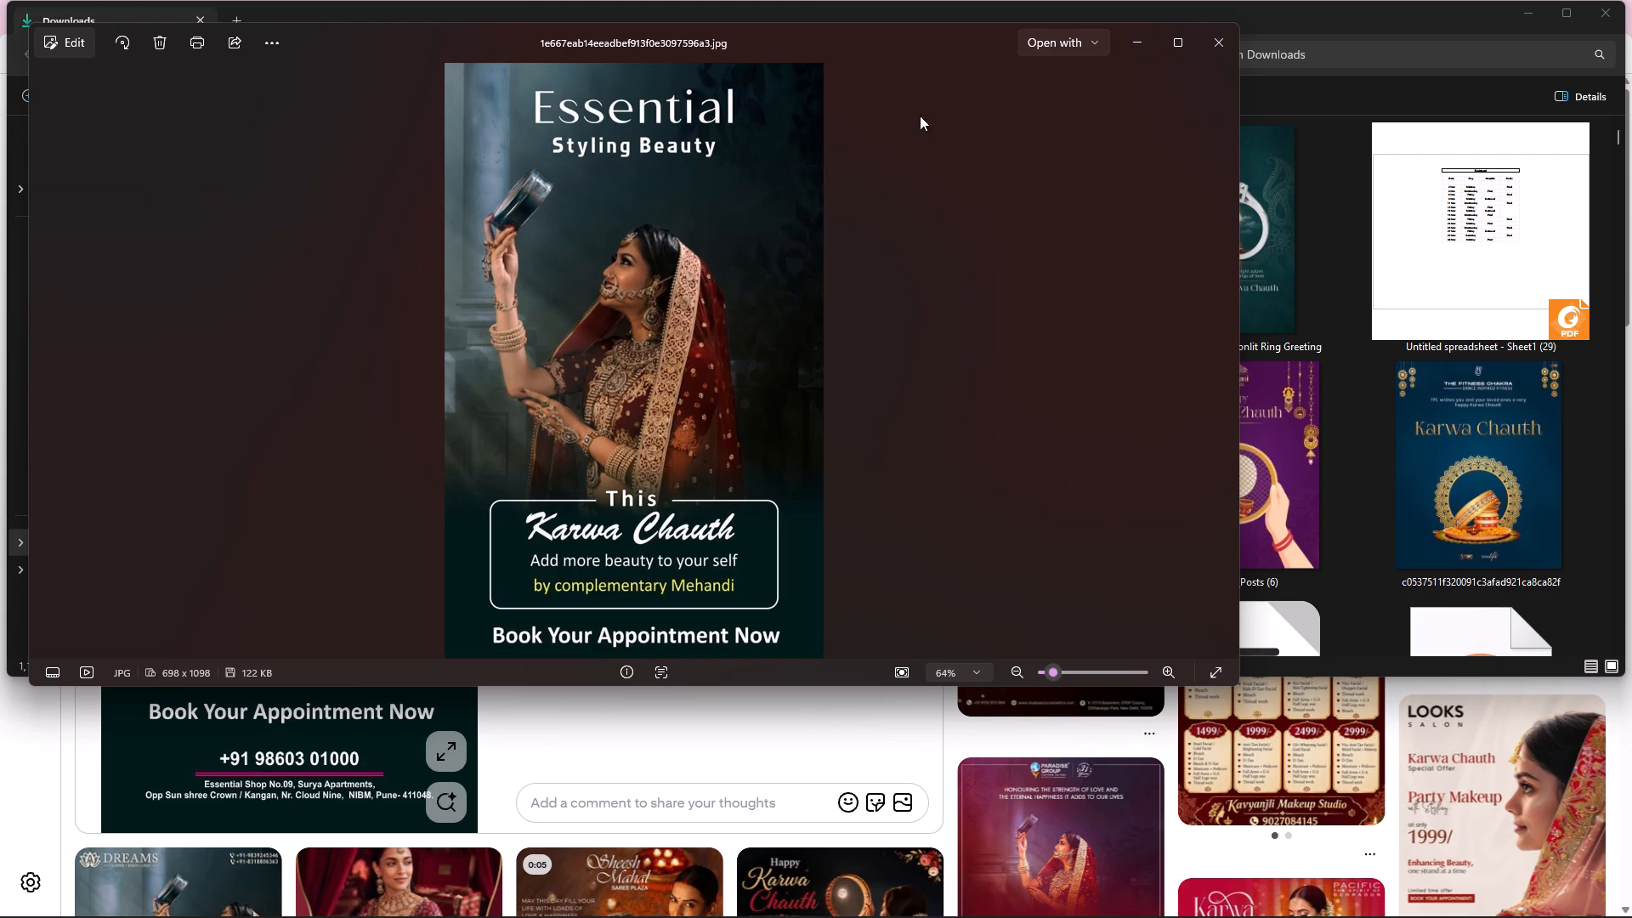
{"action": "left_click", "coordinate": [1221, 33]}
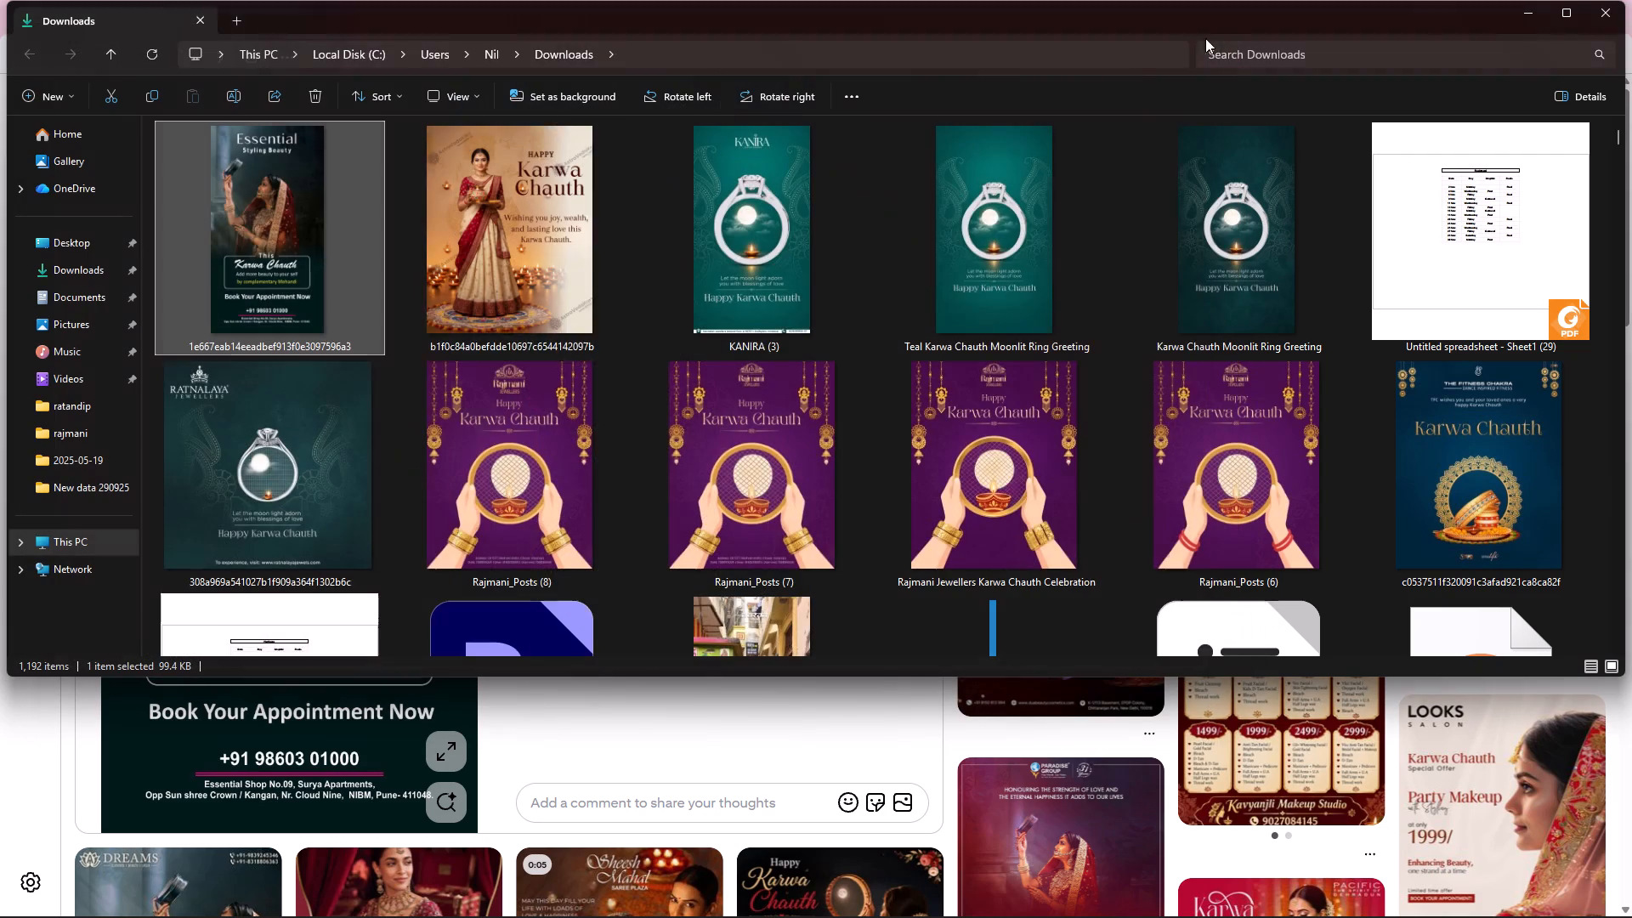
{"action": "left_click_drag", "start_coordinate": [252, 220], "coordinate": [1052, 785]}
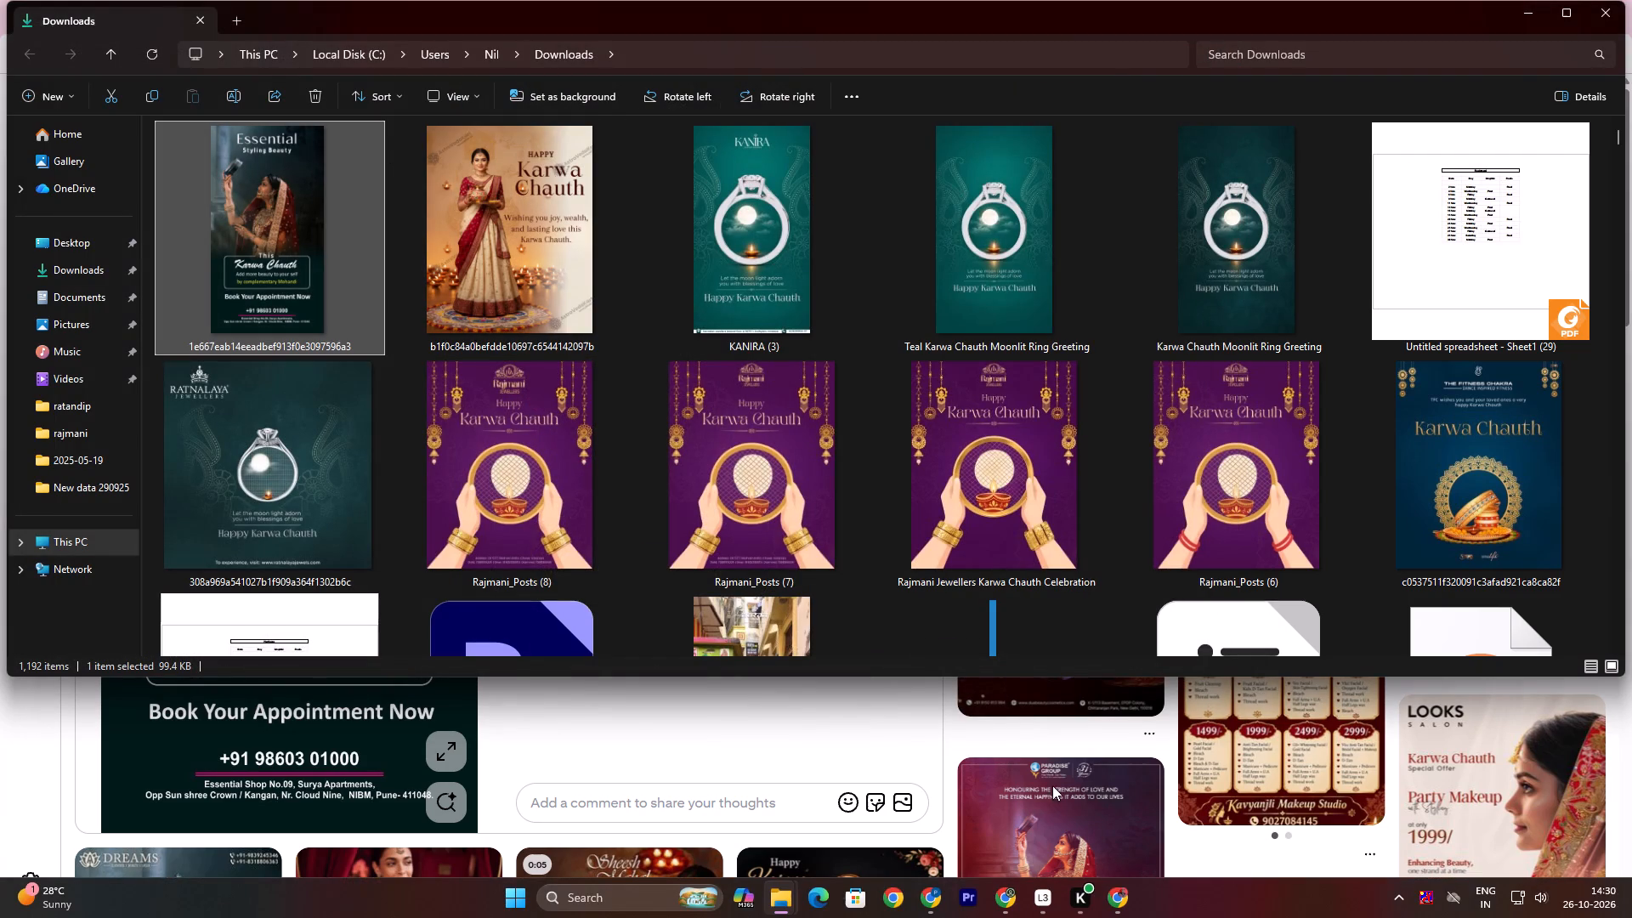
{"action": "left_click_drag", "start_coordinate": [1052, 785], "coordinate": [308, 303]}
Examine the Paradise Group "Happy Karwa Chauth" pin and its related pins, and return to the poster search results.
{"action": "left_click", "coordinate": [1050, 823]}
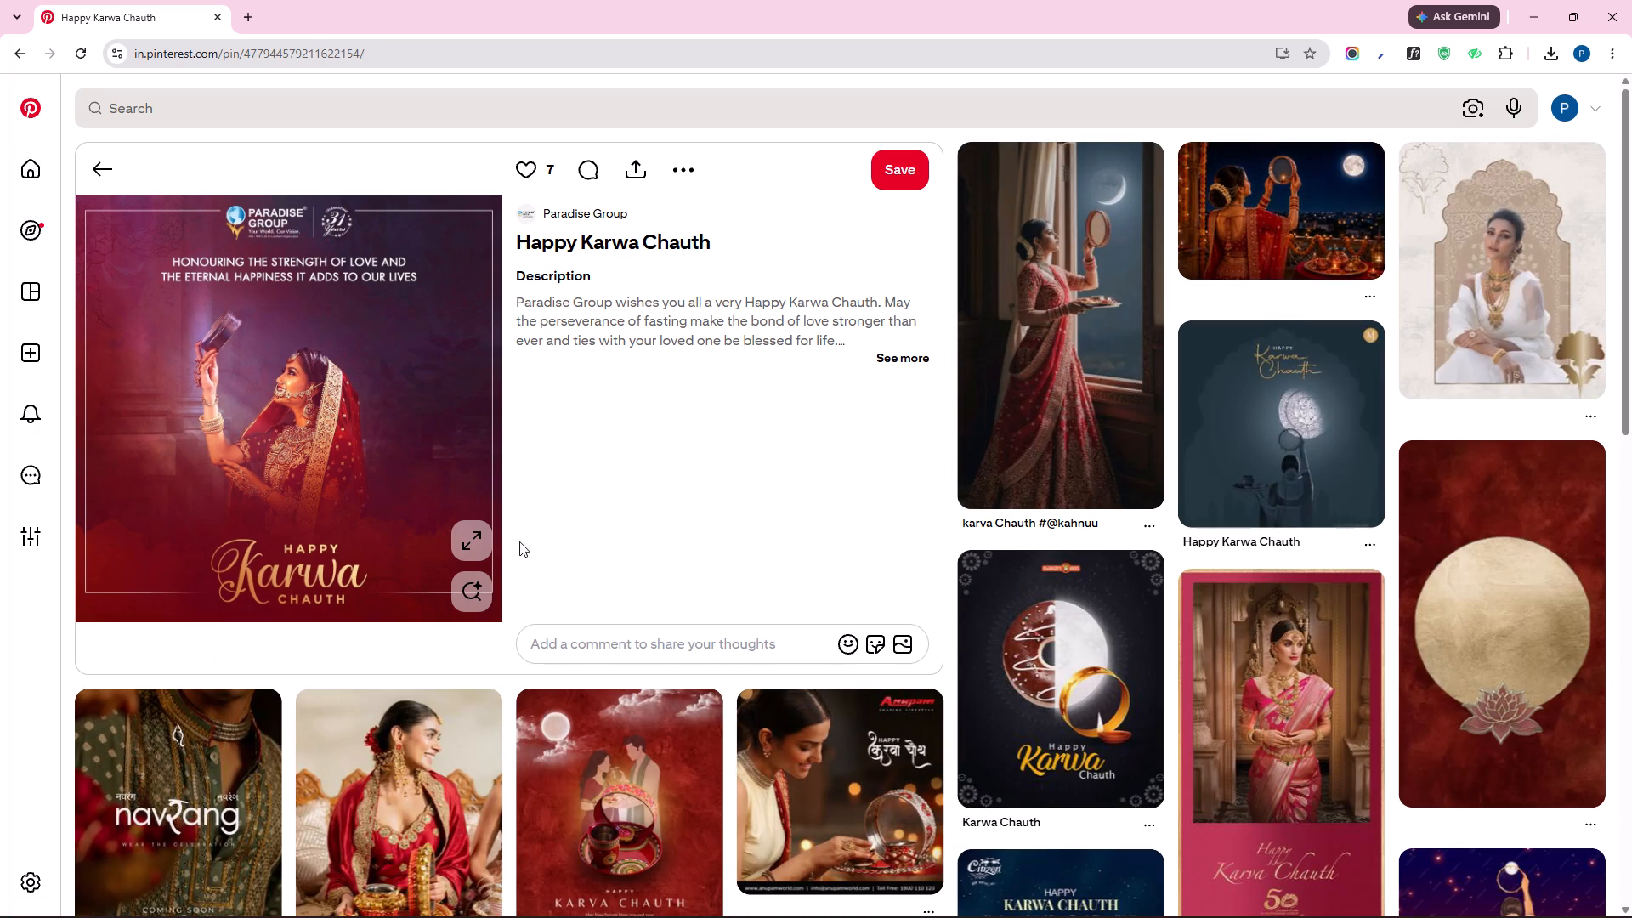
{"action": "scroll", "coordinate": [493, 495], "scroll_direction": "down", "scroll_amount": 6}
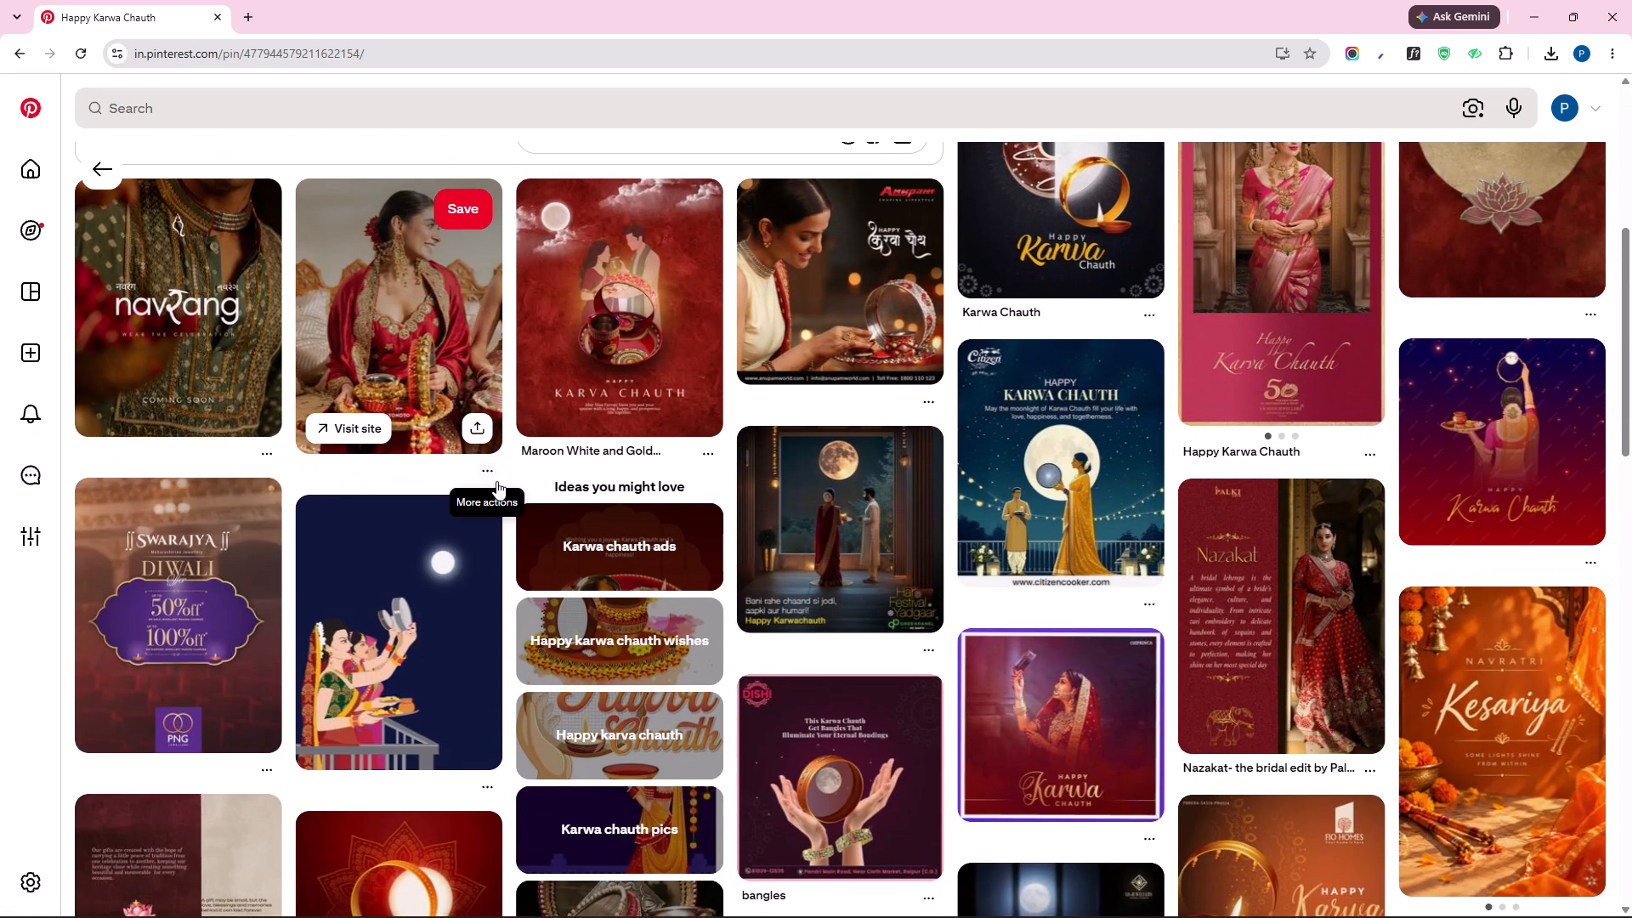
{"action": "scroll", "coordinate": [496, 481], "scroll_direction": "up", "scroll_amount": 7}
{"action": "left_click", "coordinate": [105, 168]}
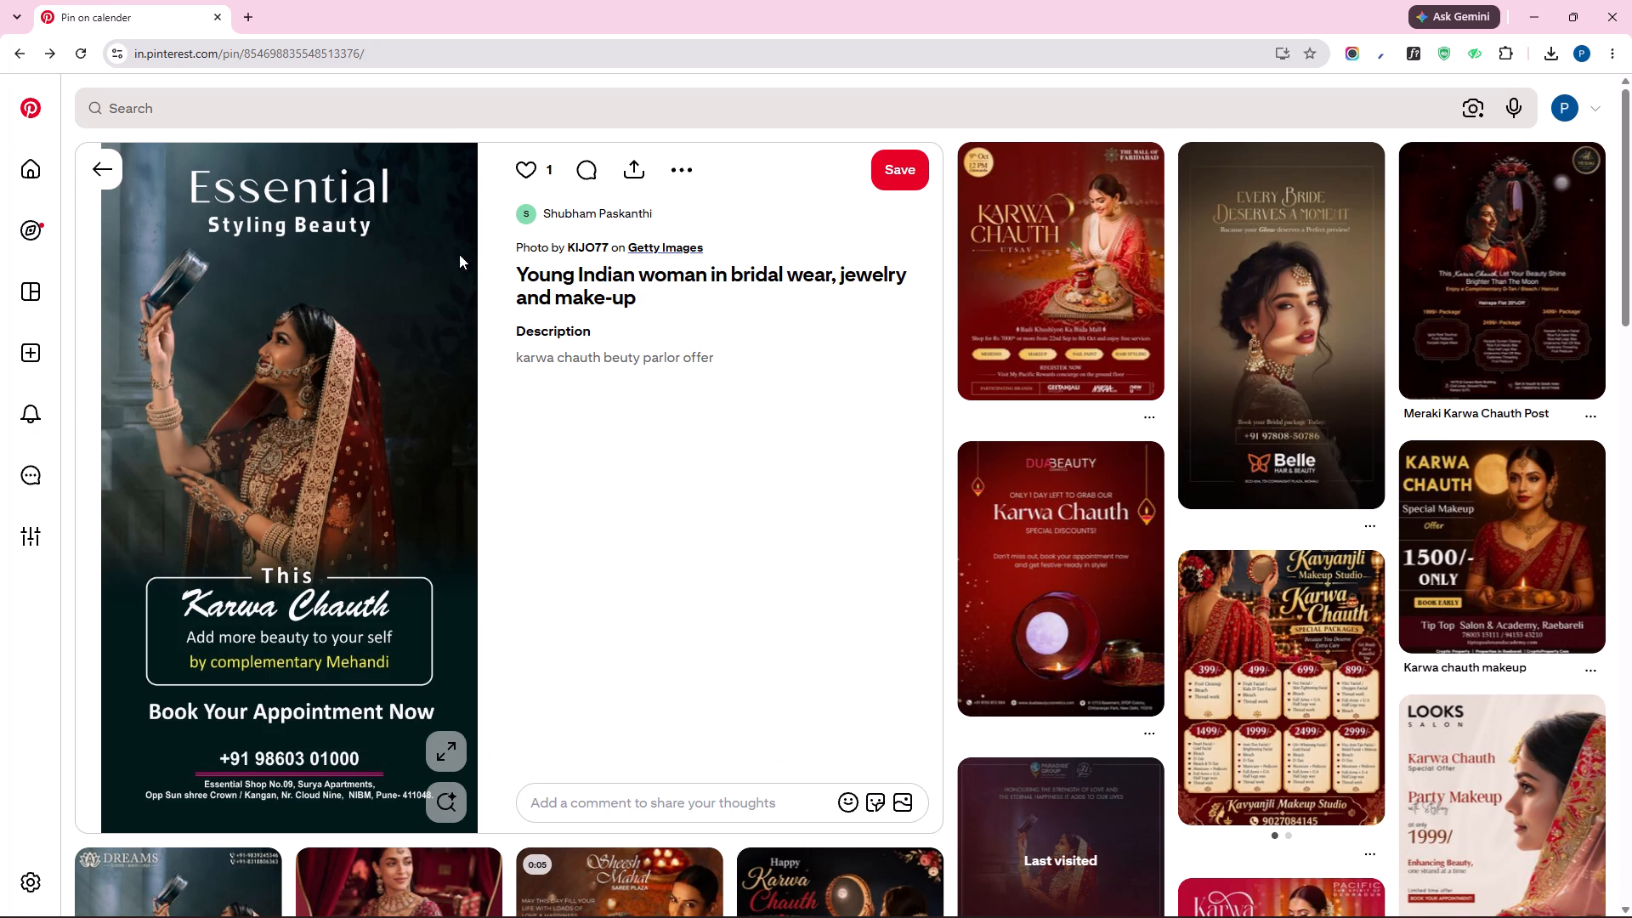
{"action": "left_click", "coordinate": [120, 174]}
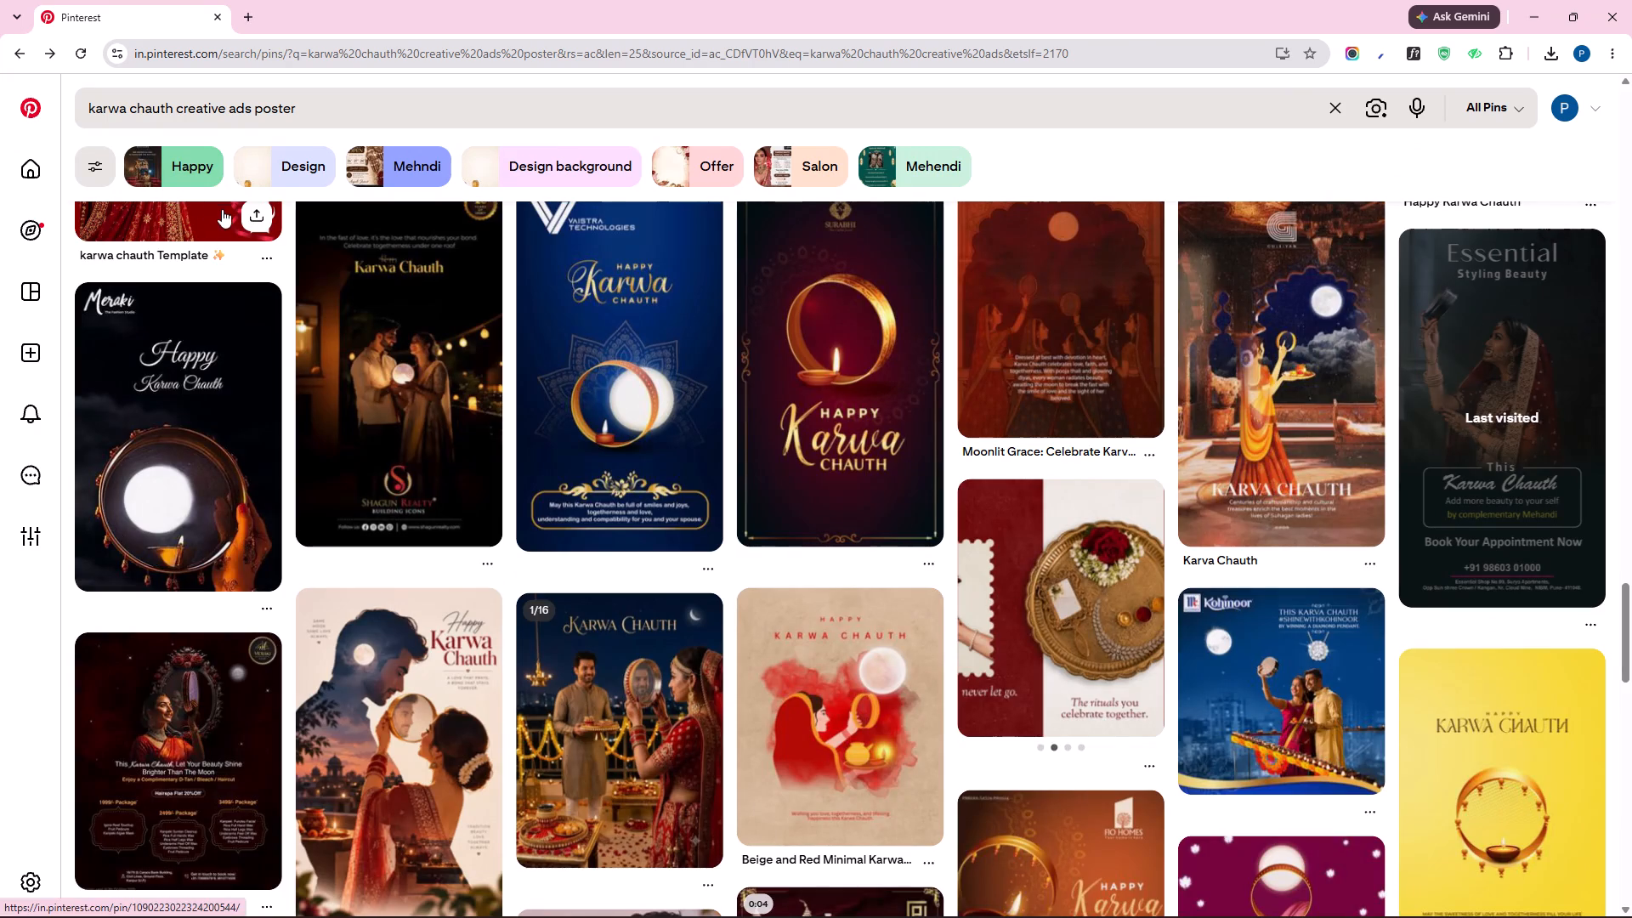
Open the Probey Services "Karwa Chauth Post" pin with the moon, sieve and folded sarees, and save its image.
{"action": "scroll", "coordinate": [496, 310], "scroll_direction": "down", "scroll_amount": 3}
{"action": "scroll", "coordinate": [494, 313], "scroll_direction": "up", "scroll_amount": 14}
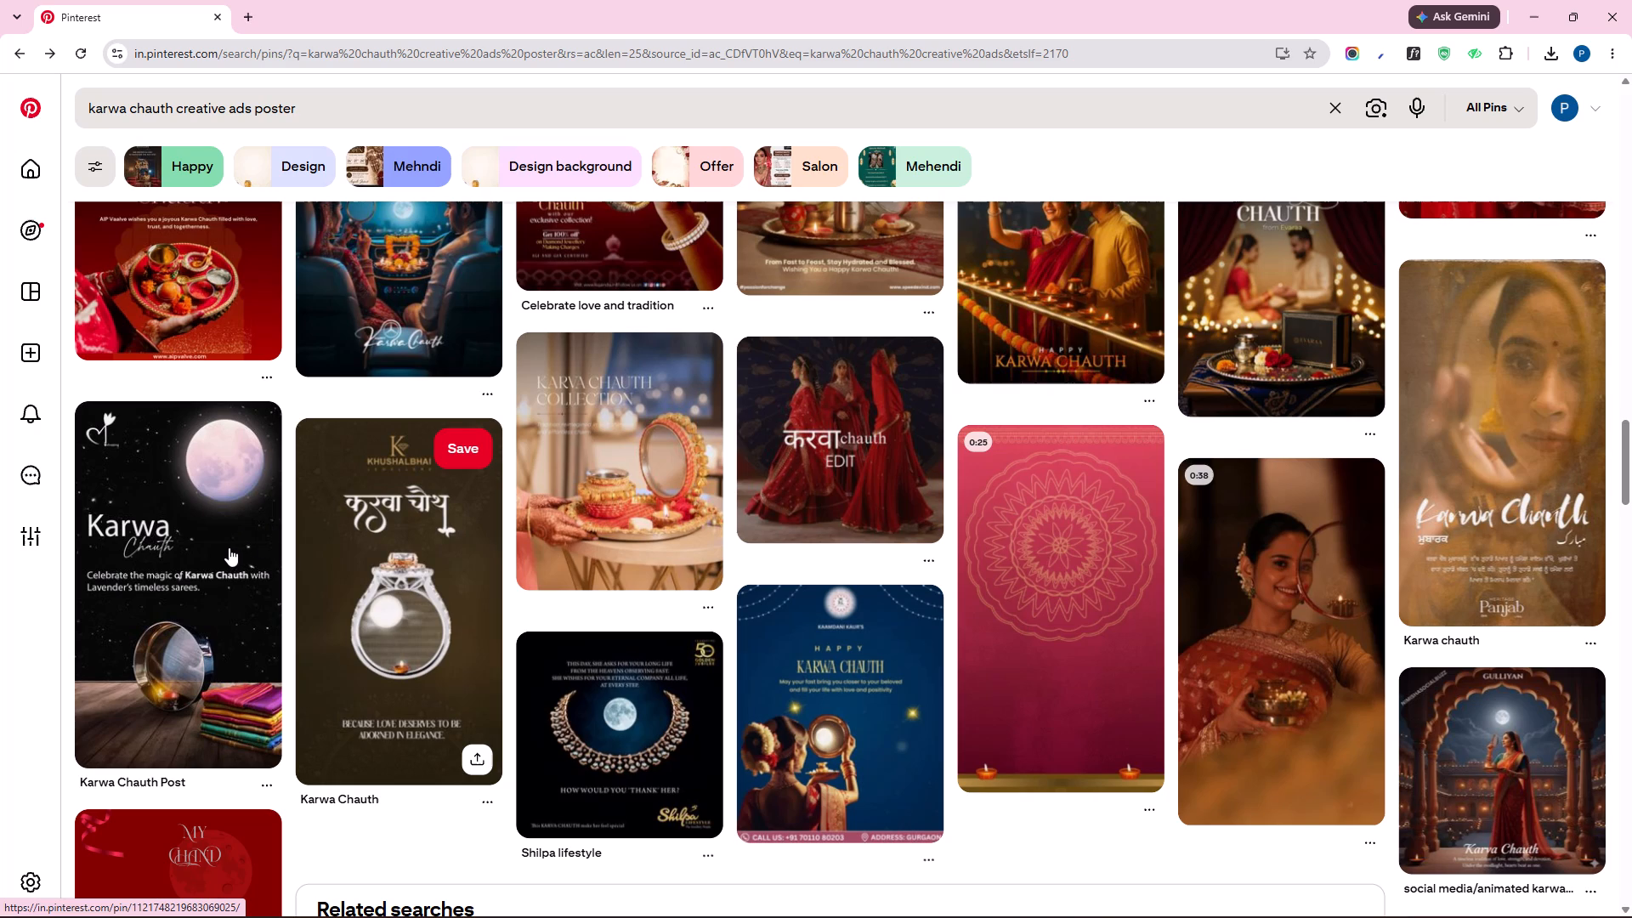
{"action": "left_click", "coordinate": [233, 543]}
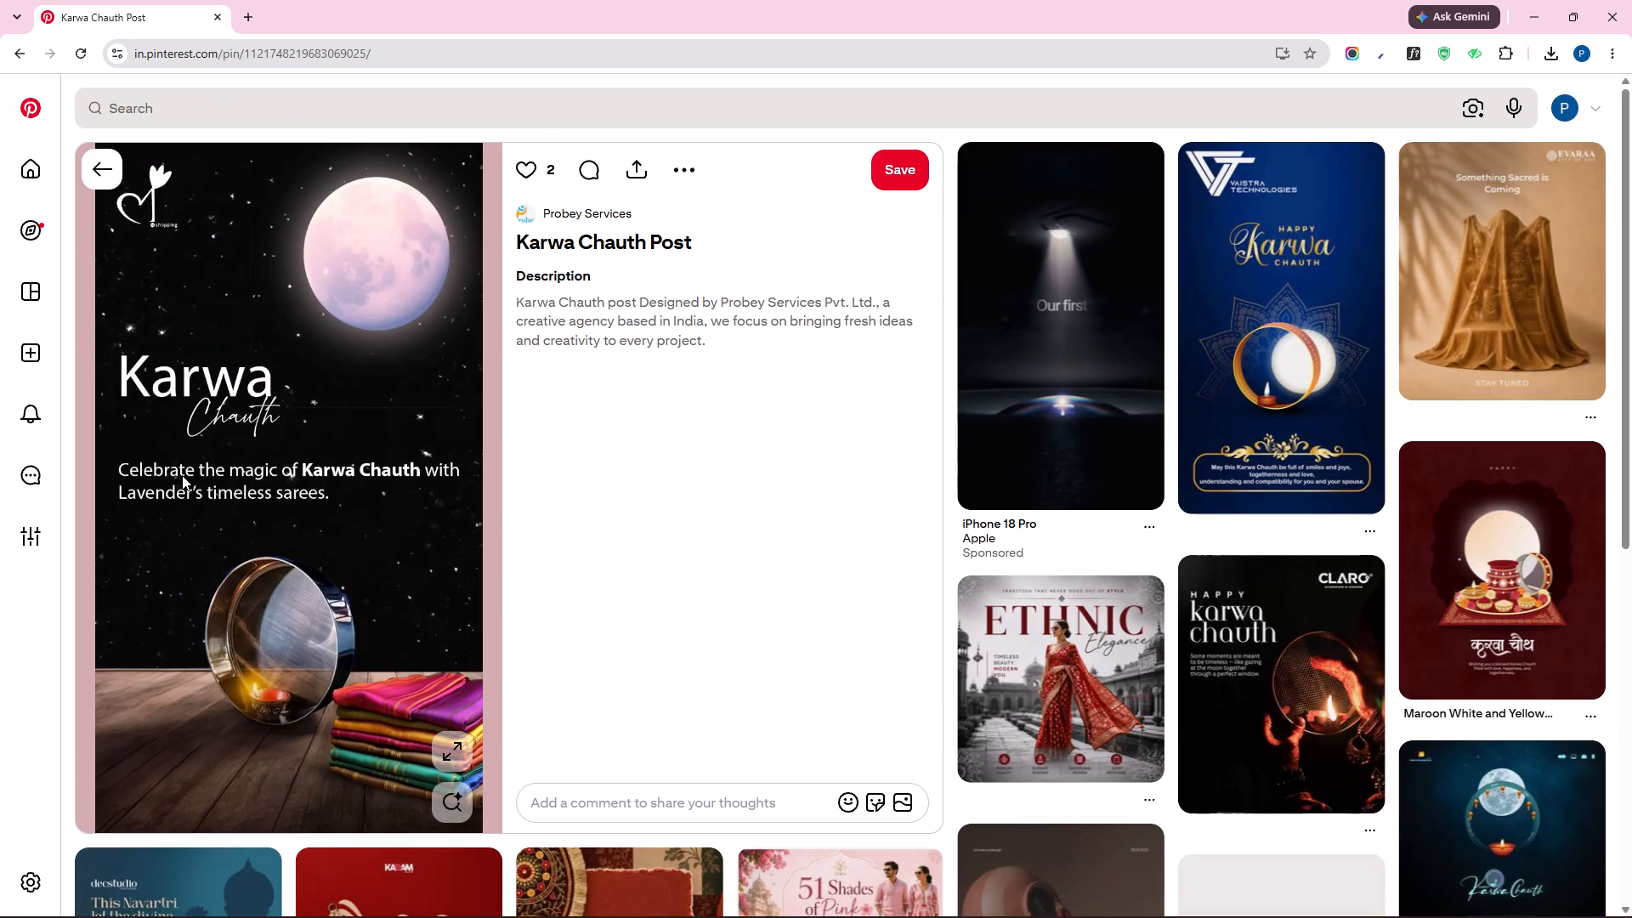
{"action": "right_click", "coordinate": [253, 360]}
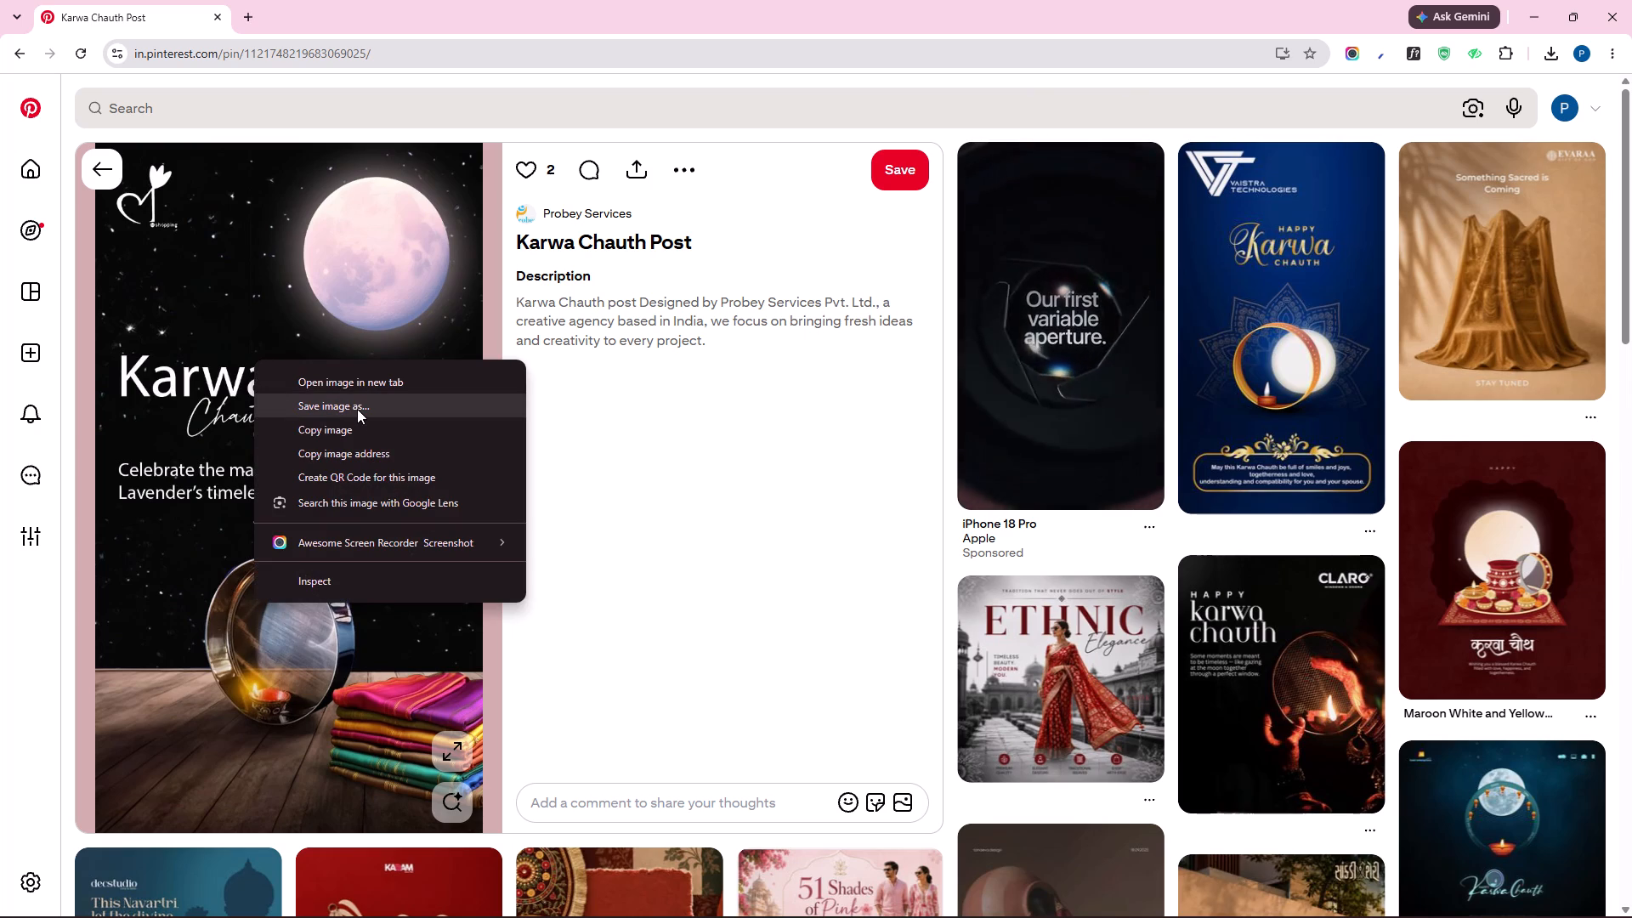
{"action": "left_click", "coordinate": [357, 409]}
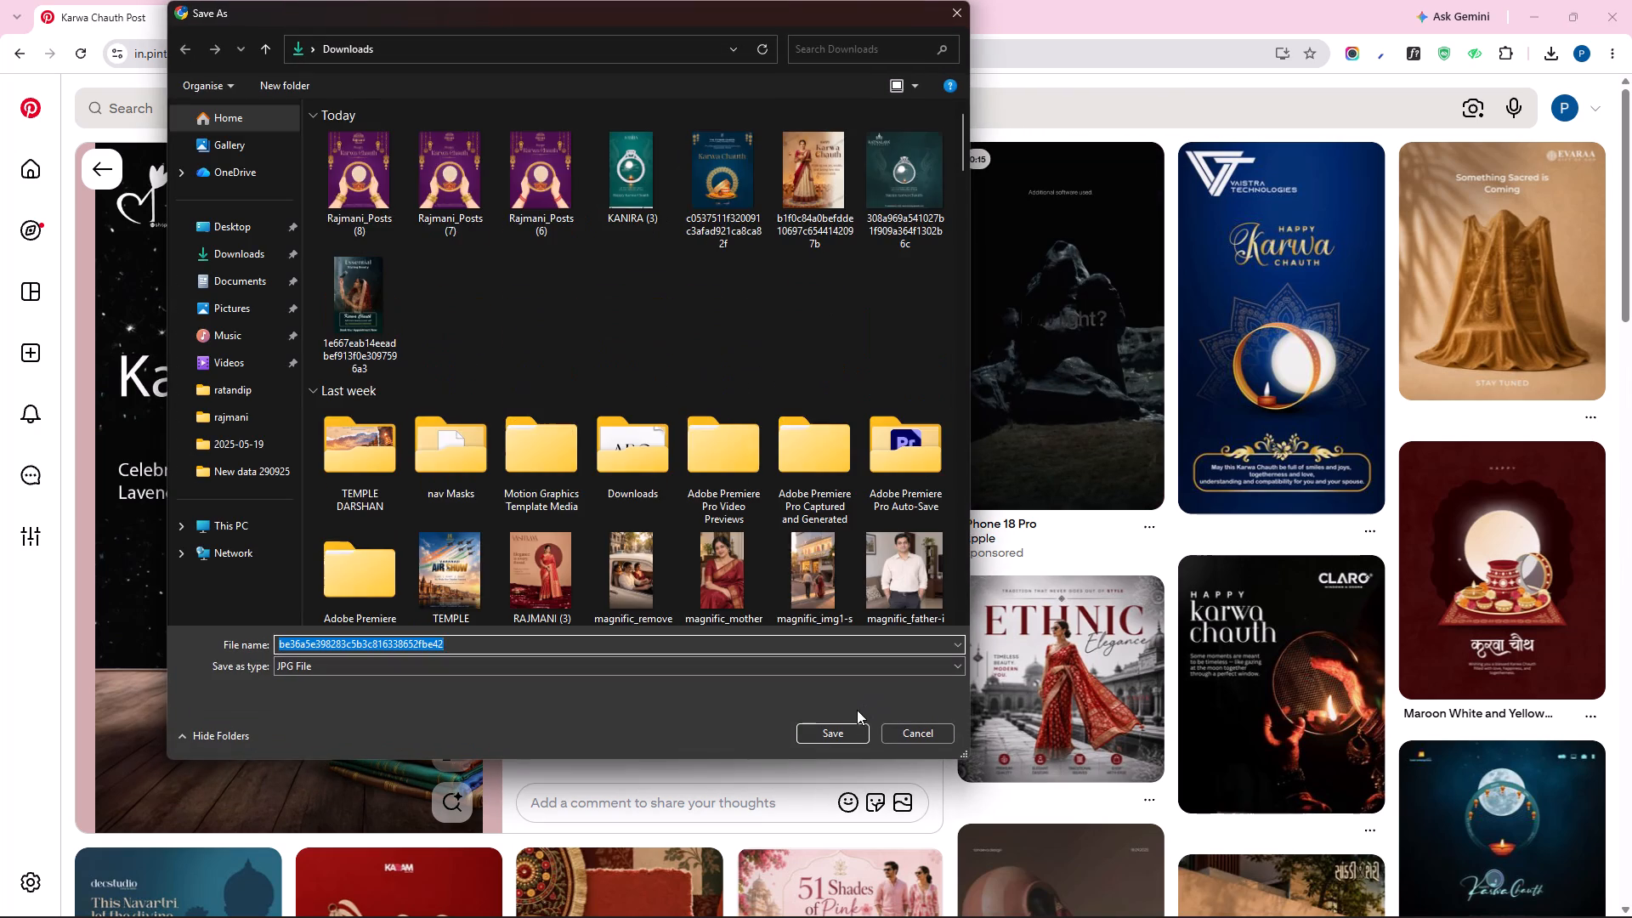
Save the Probey Services Karwa Chauth pin image as a JPG in Downloads under its suggested file name.
{"action": "left_click", "coordinate": [830, 723]}
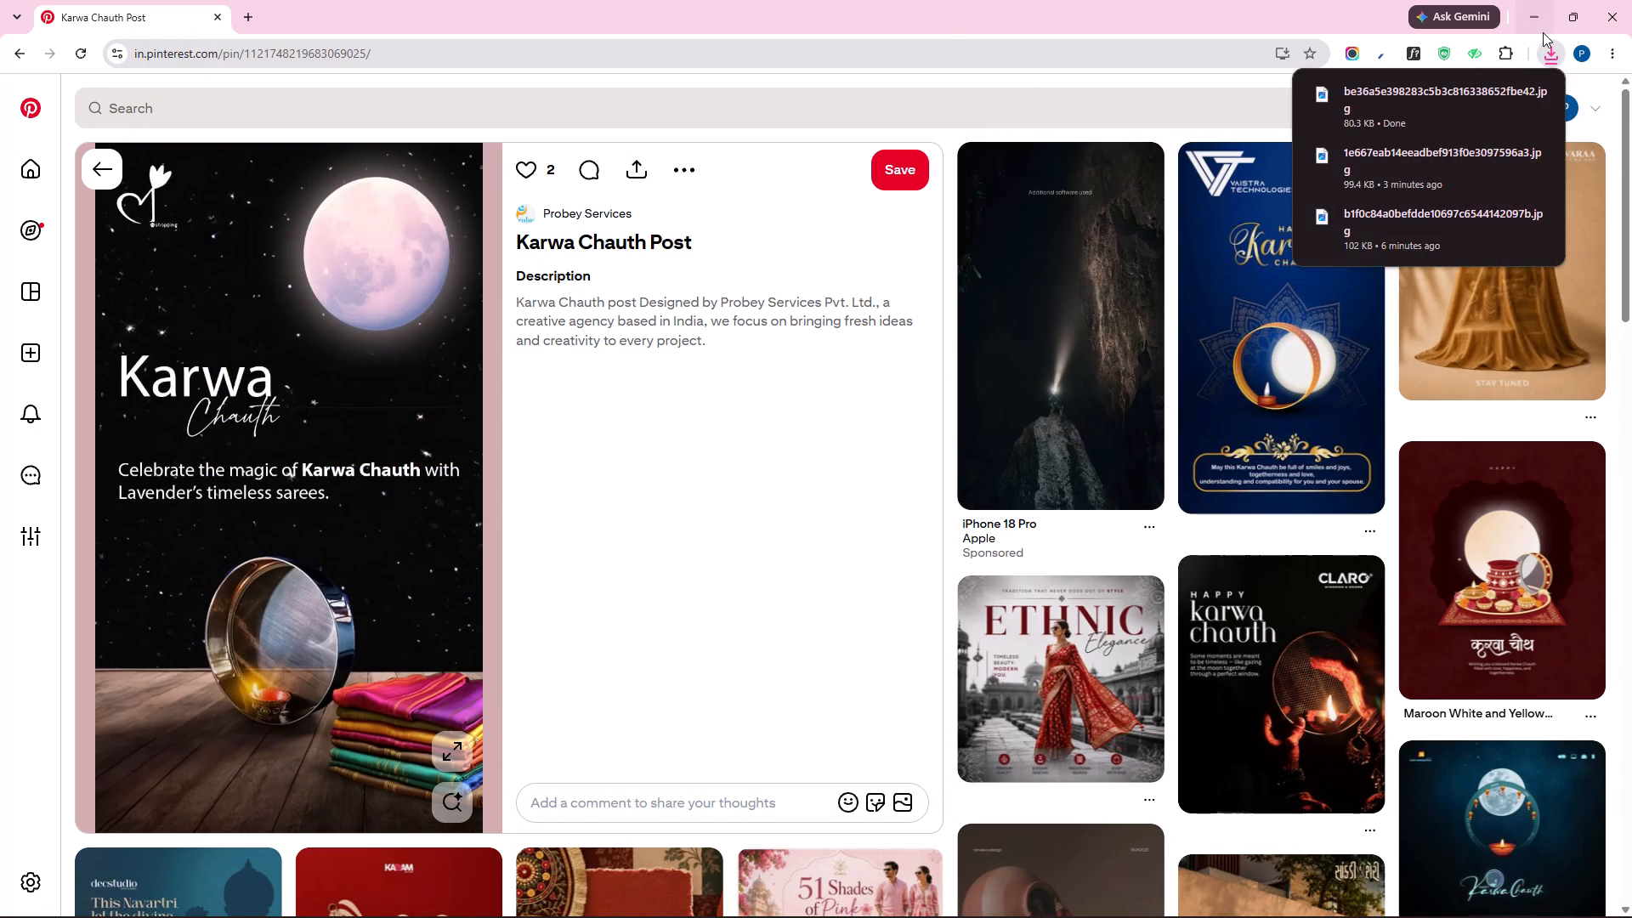
Minimize the Pinterest window and switch to the blank Instagram Post (4:5) design in Canva.
{"action": "left_click", "coordinate": [1529, 16]}
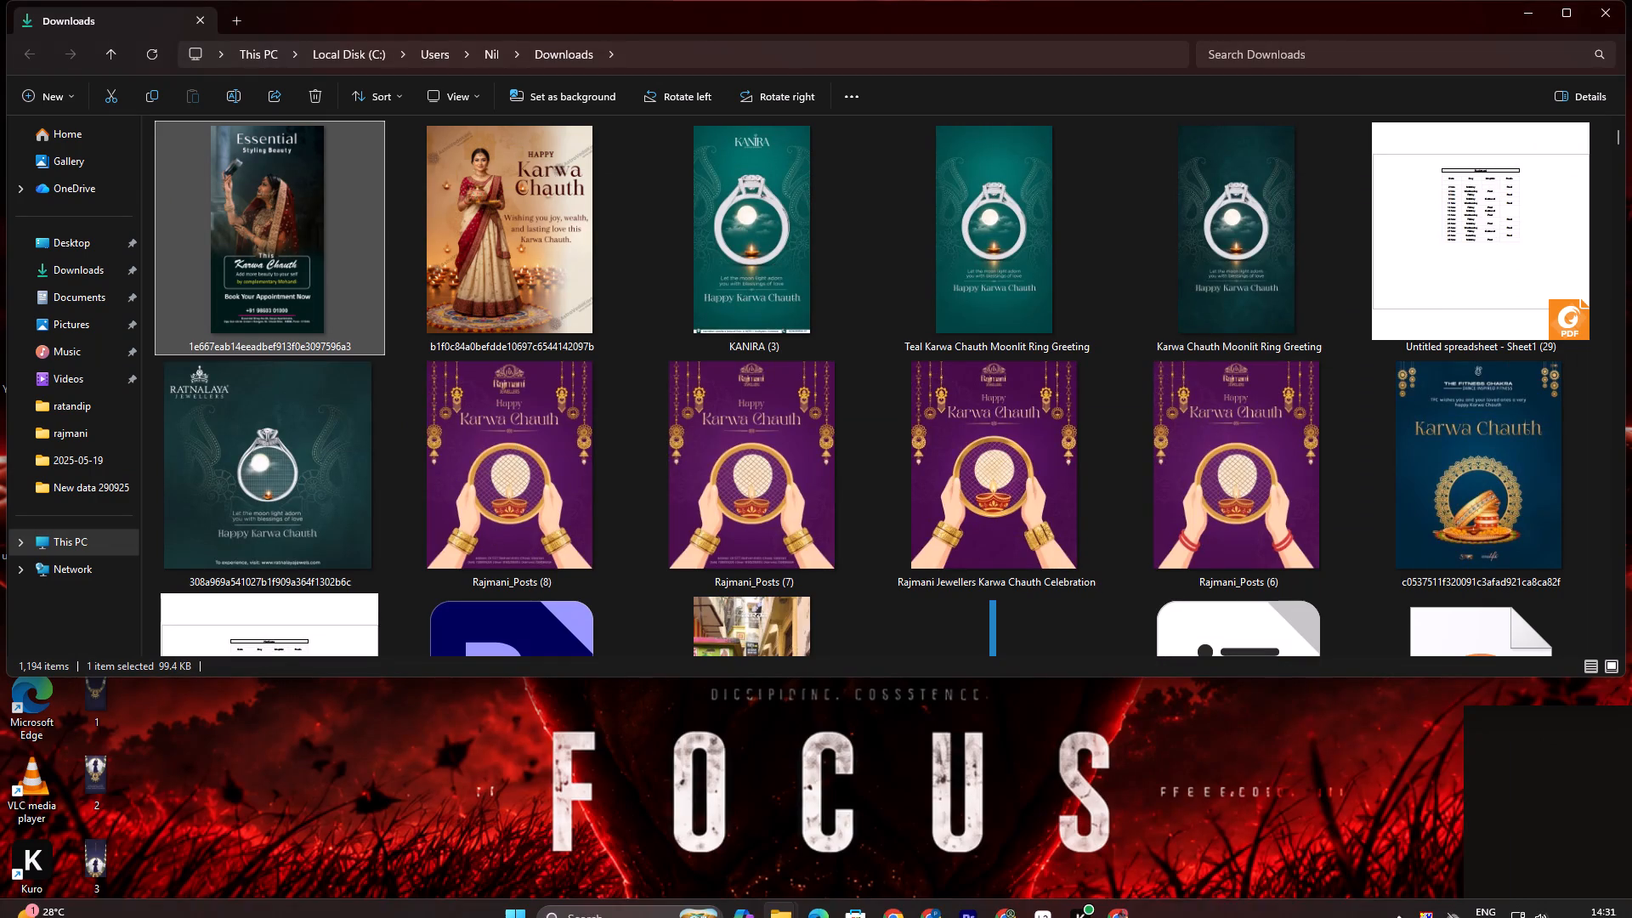
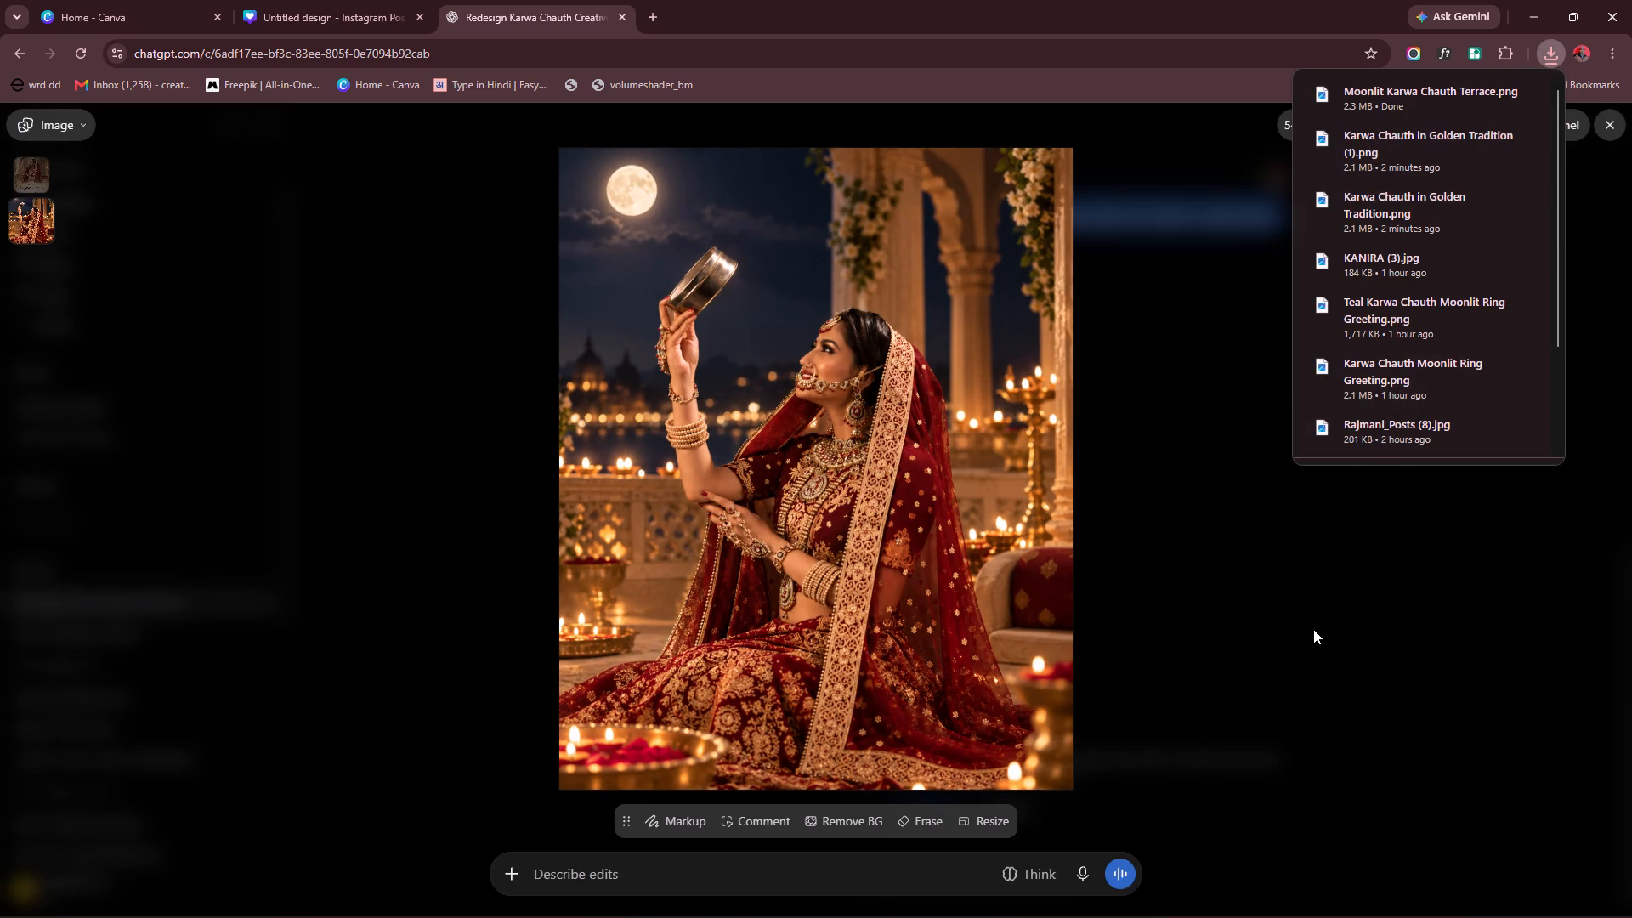
Close the enlarged image preview and insert the downloaded Moonlit Karwa Chauth Terrace image into the blank Canva Instagram post.
{"action": "left_click", "coordinate": [1290, 567]}
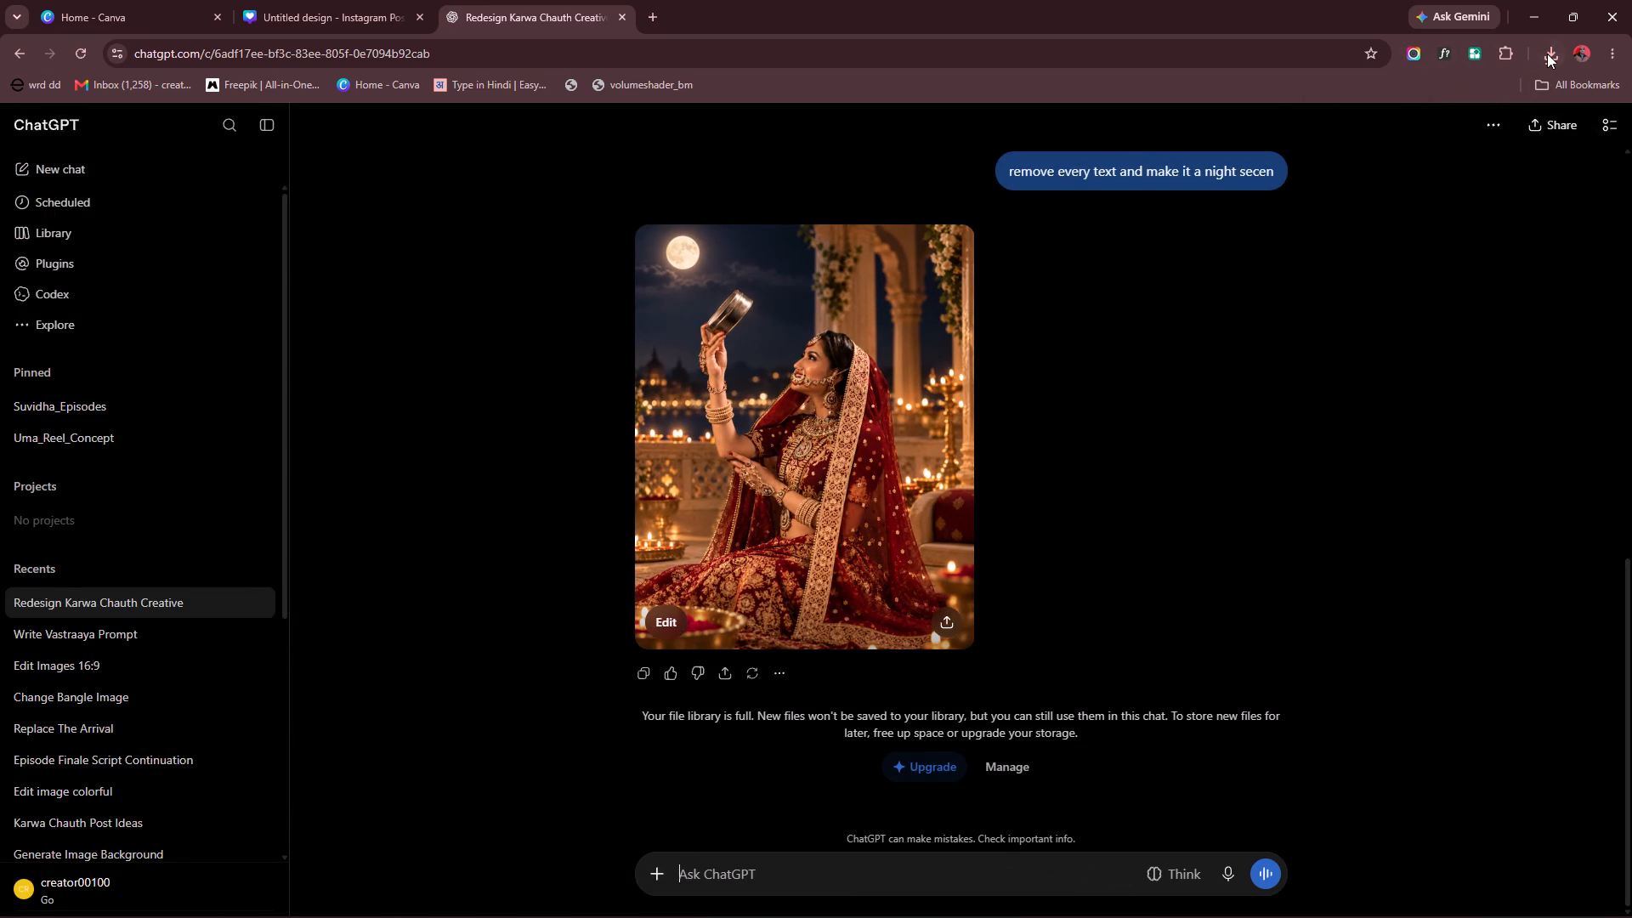
{"action": "left_click", "coordinate": [290, 15]}
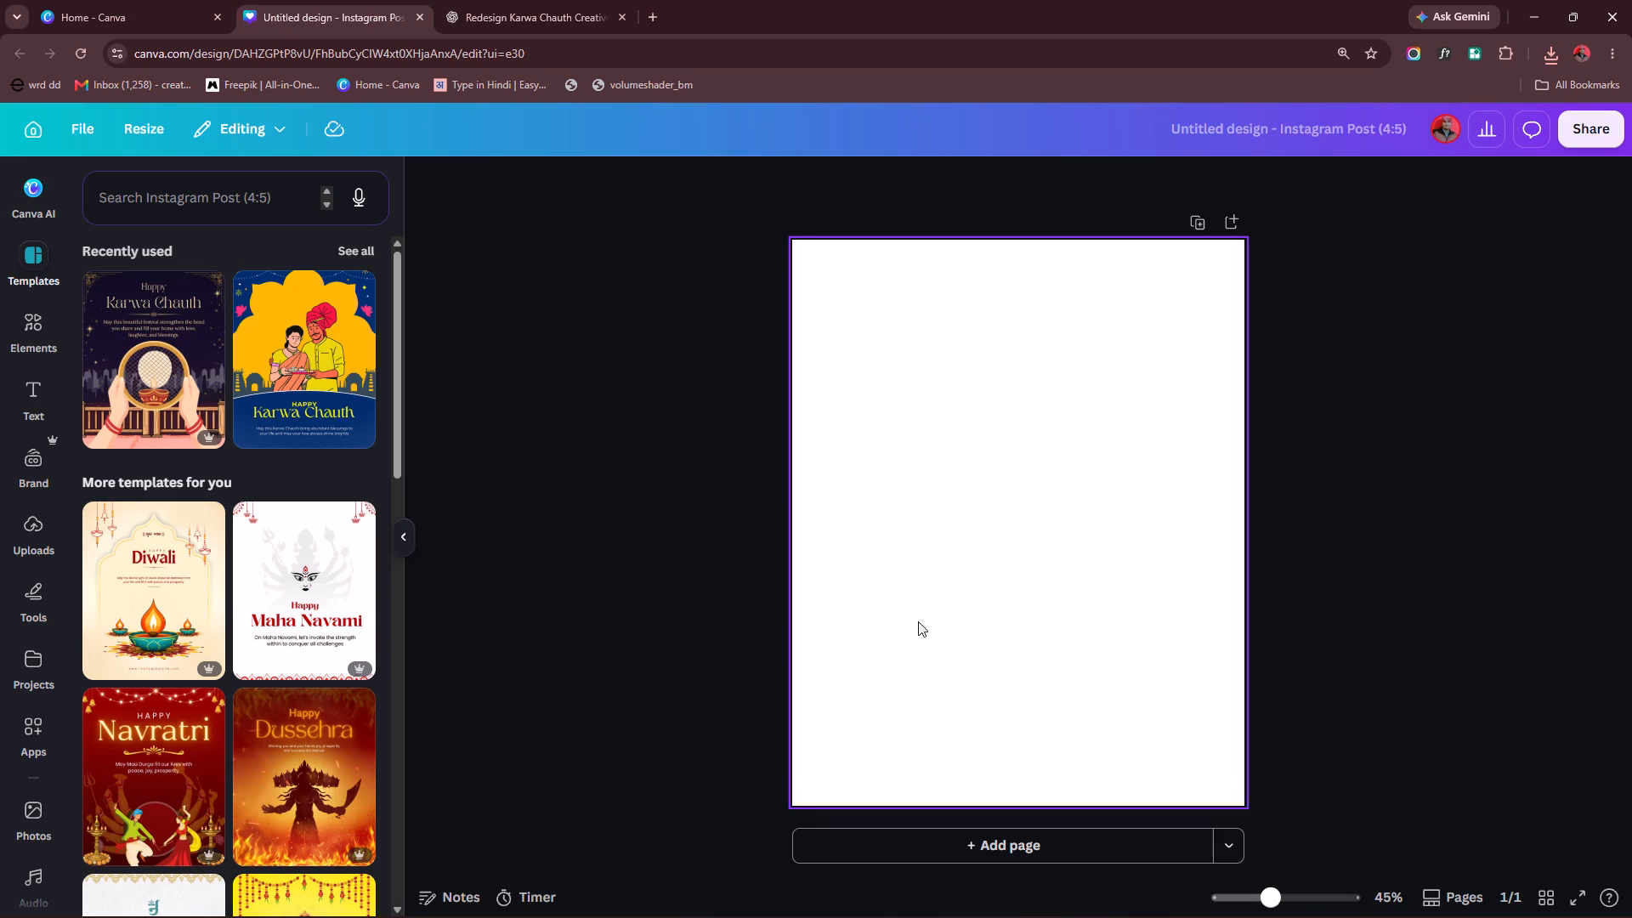
{"action": "left_click", "coordinate": [1538, 52]}
{"action": "left_click_drag", "start_coordinate": [1394, 134], "coordinate": [1376, 149]}
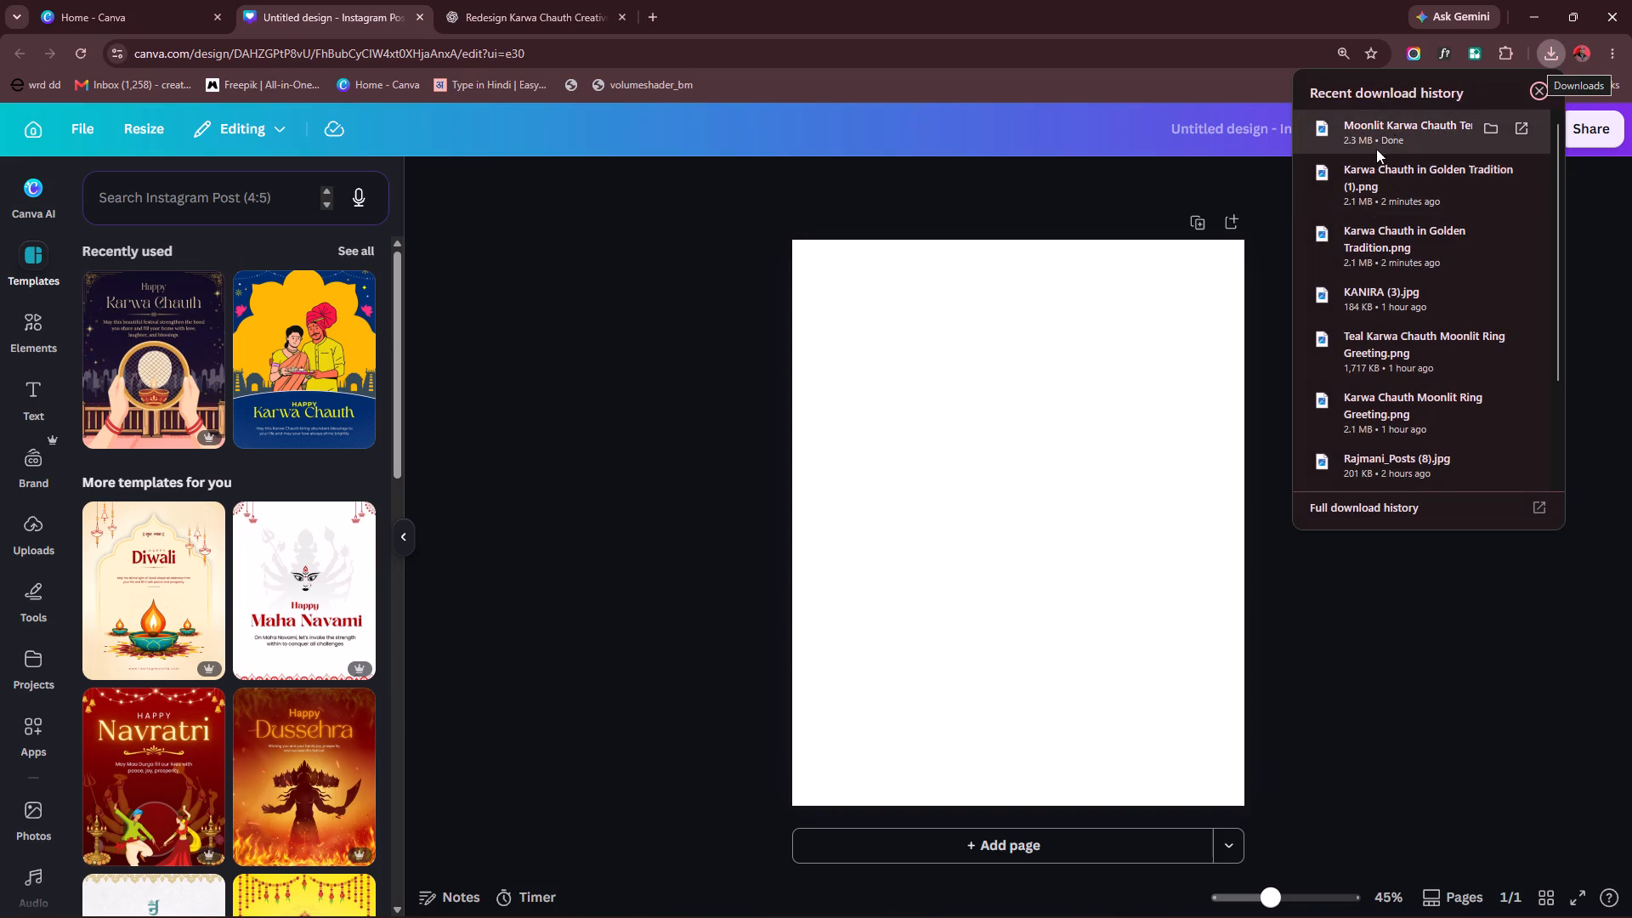
{"action": "left_click_drag", "start_coordinate": [1376, 149], "coordinate": [1078, 555]}
Align the inserted night image with the page's lower-left corner and enlarge it to fill the whole page.
{"action": "left_click_drag", "start_coordinate": [1007, 514], "coordinate": [949, 586]}
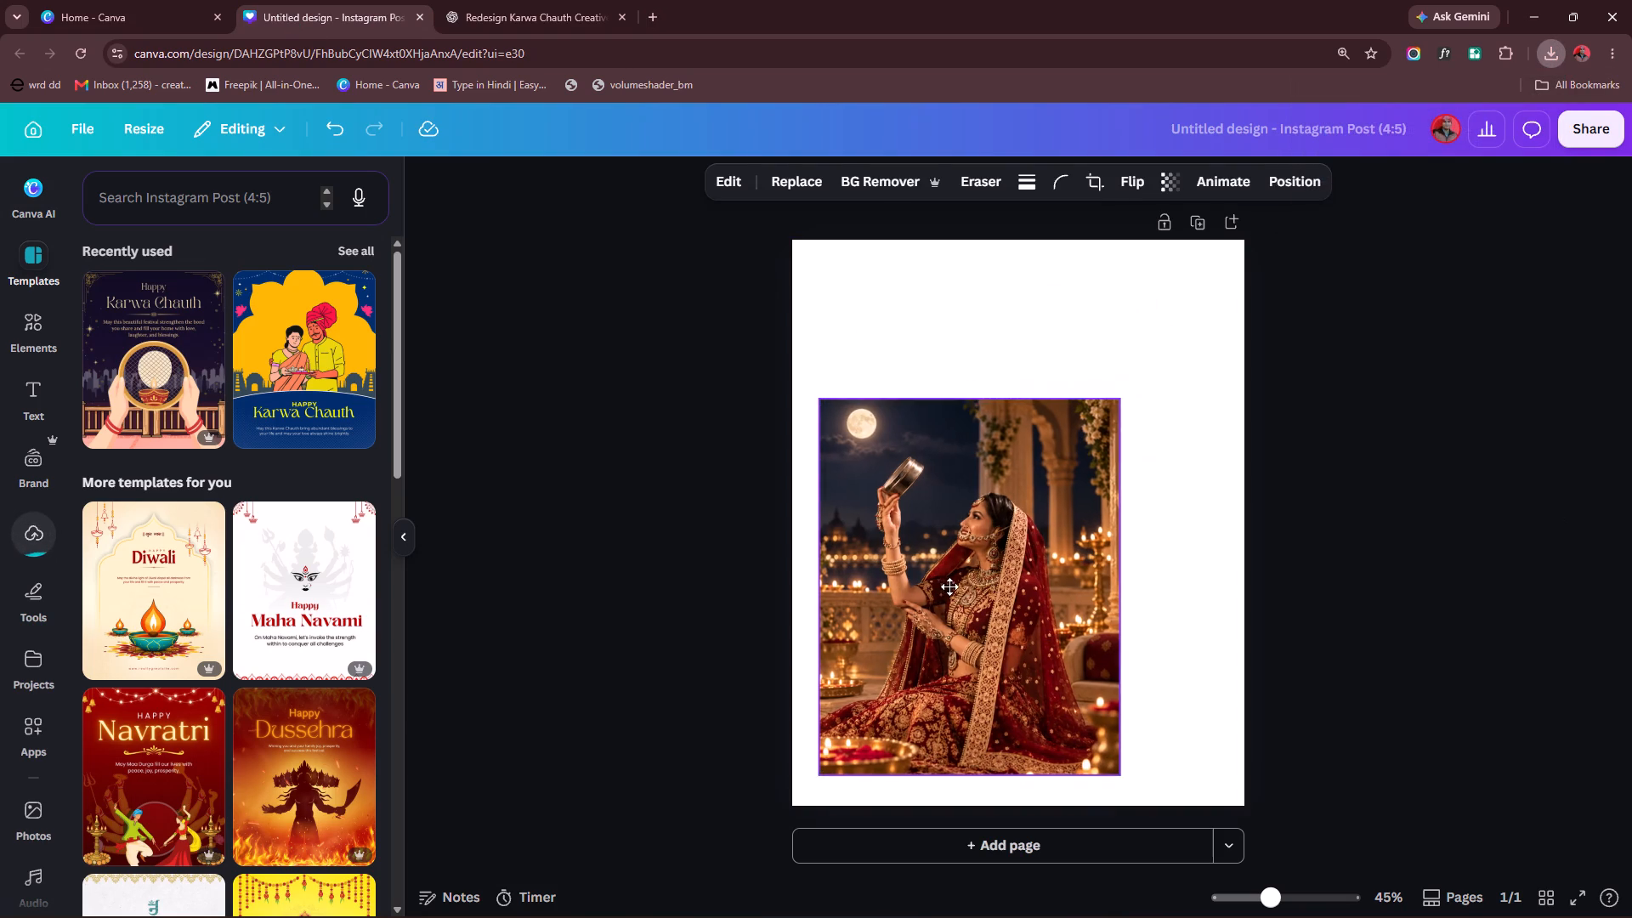
{"action": "left_click_drag", "start_coordinate": [949, 586], "coordinate": [932, 609]}
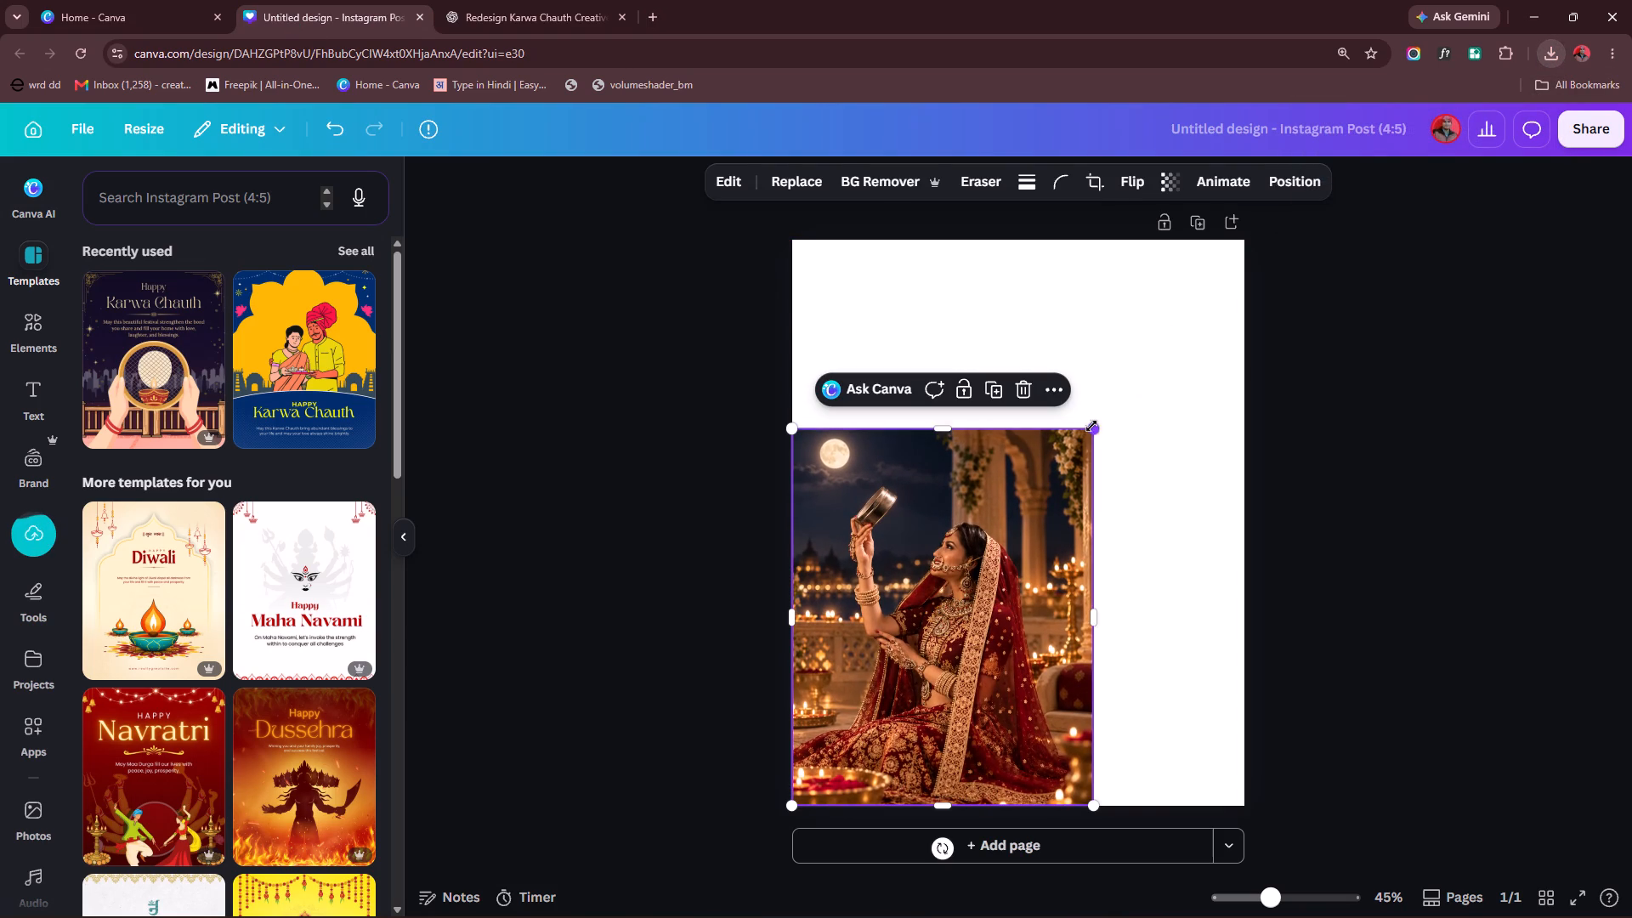
{"action": "left_click_drag", "start_coordinate": [1094, 427], "coordinate": [1305, 284]}
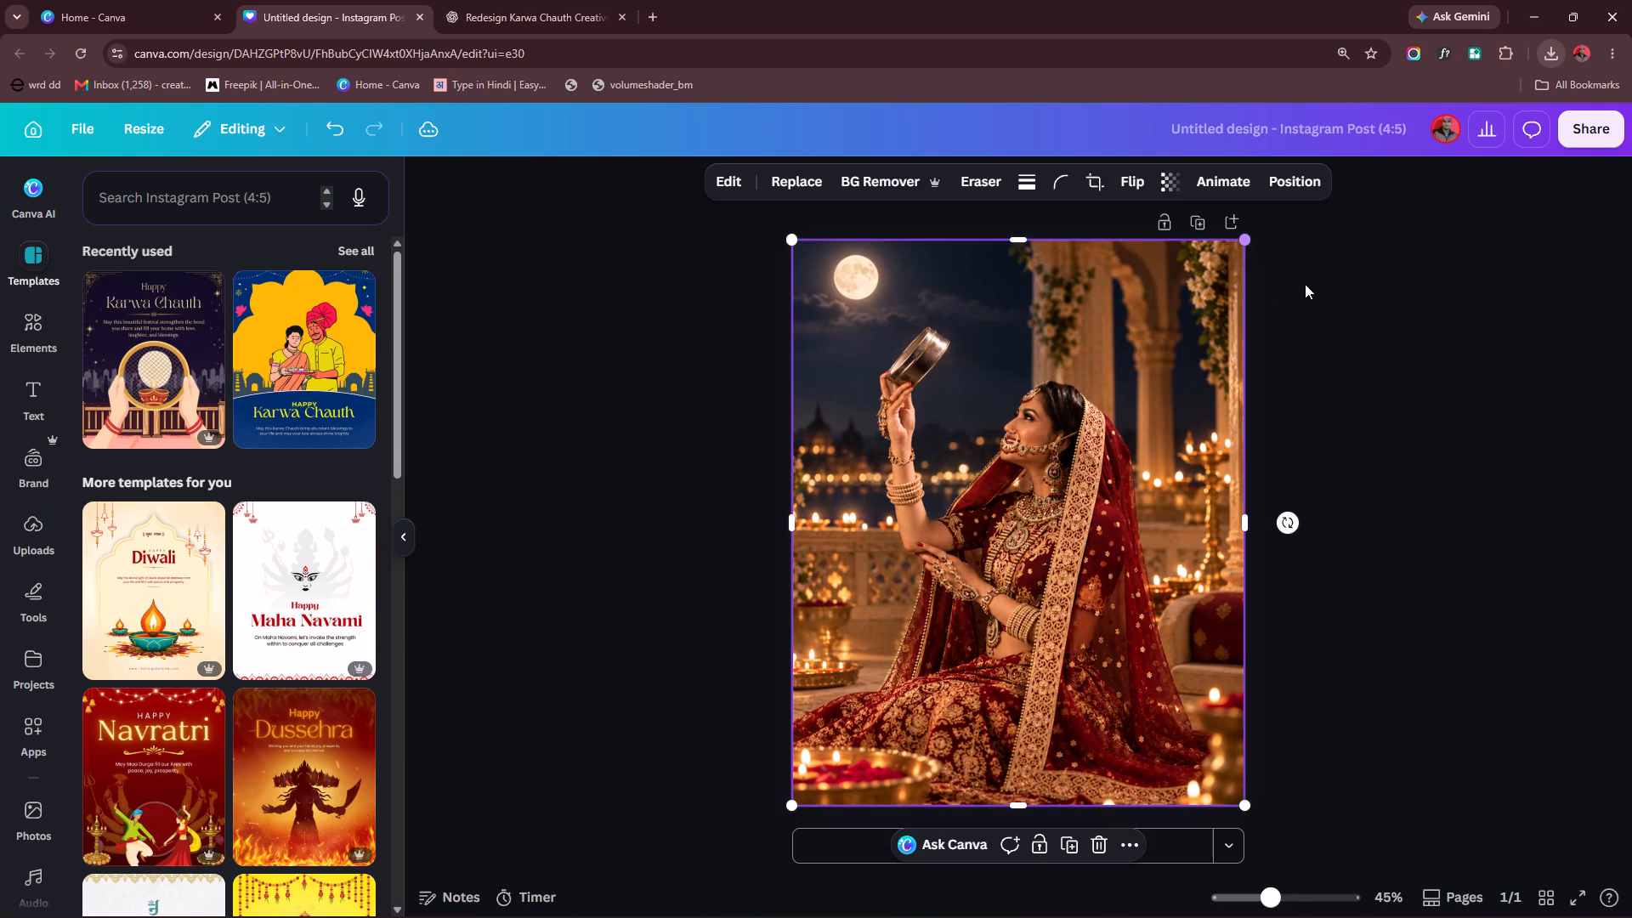
{"action": "left_click", "coordinate": [1424, 301]}
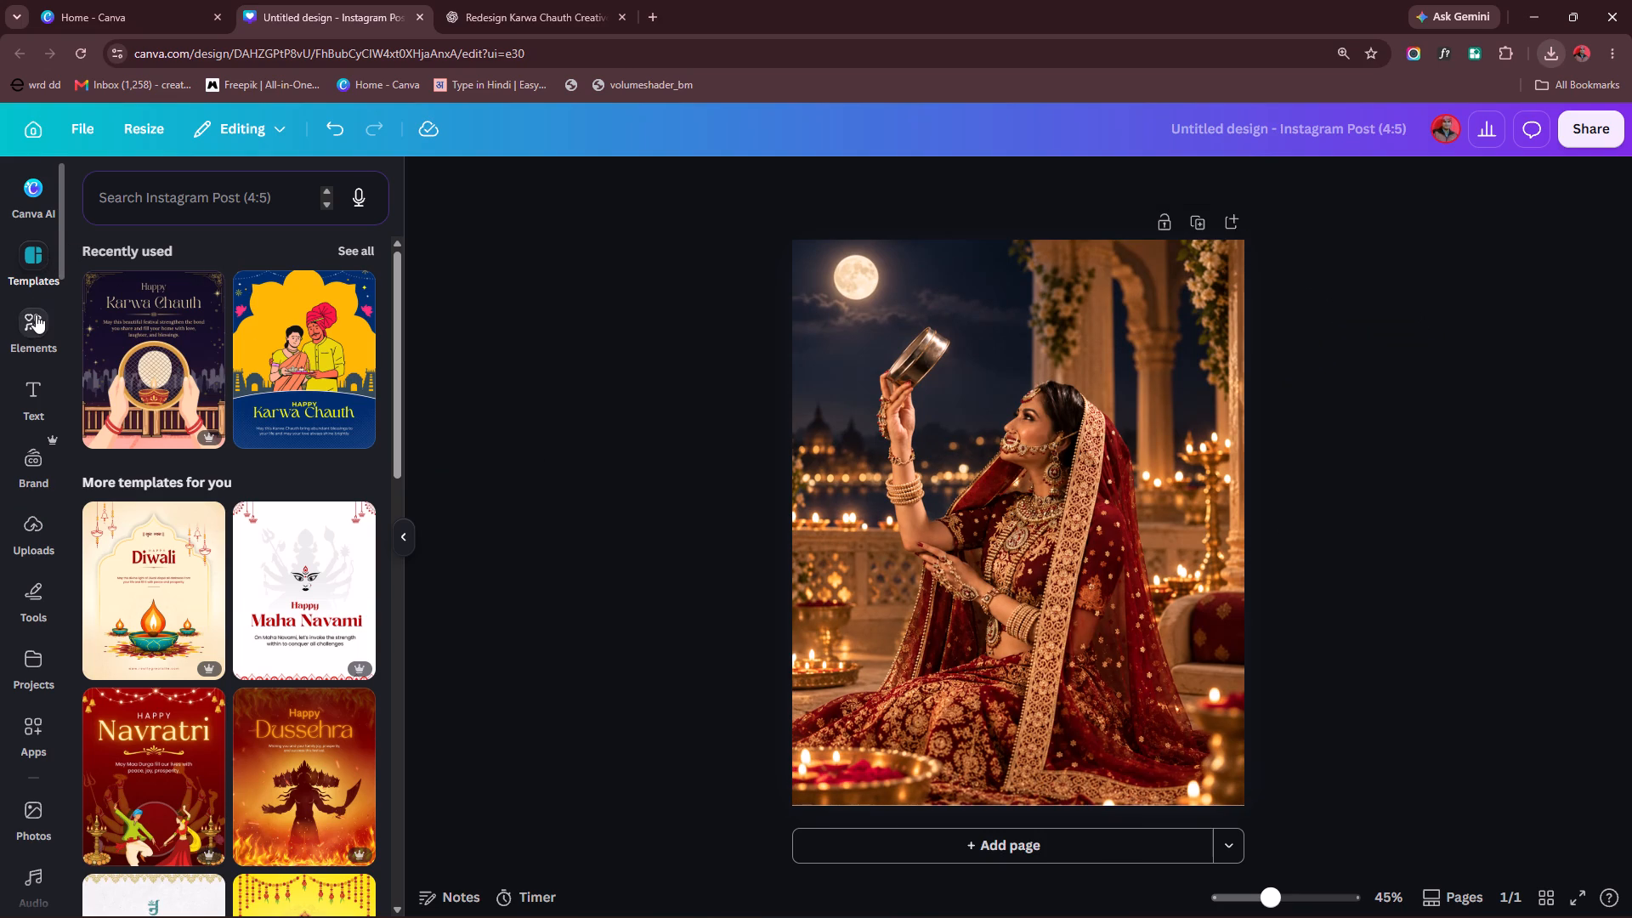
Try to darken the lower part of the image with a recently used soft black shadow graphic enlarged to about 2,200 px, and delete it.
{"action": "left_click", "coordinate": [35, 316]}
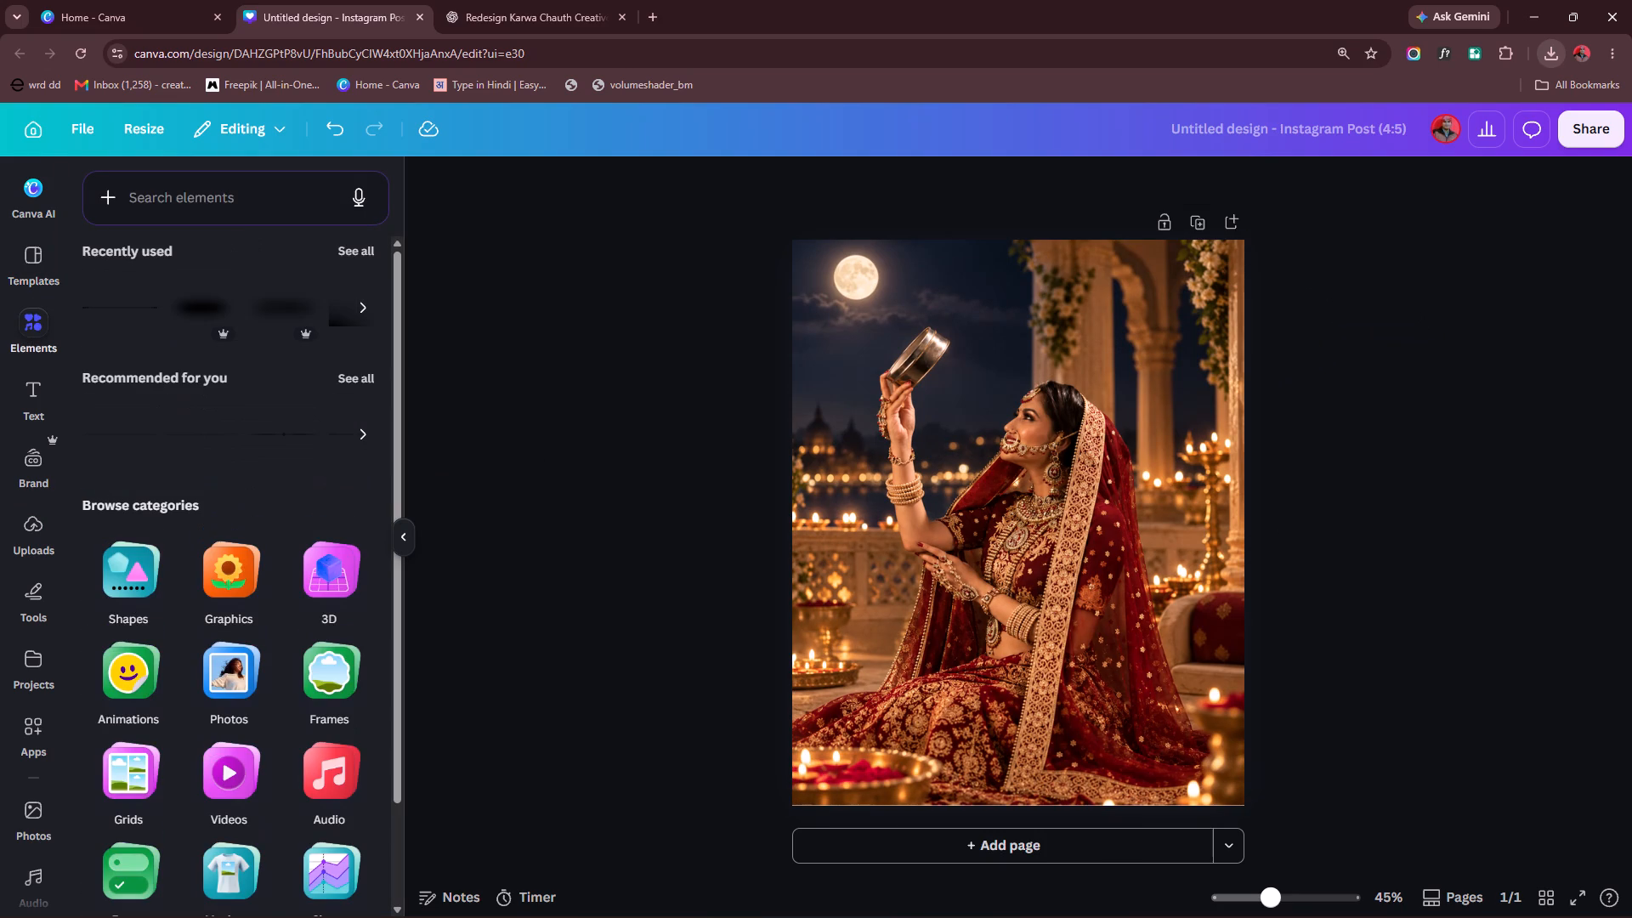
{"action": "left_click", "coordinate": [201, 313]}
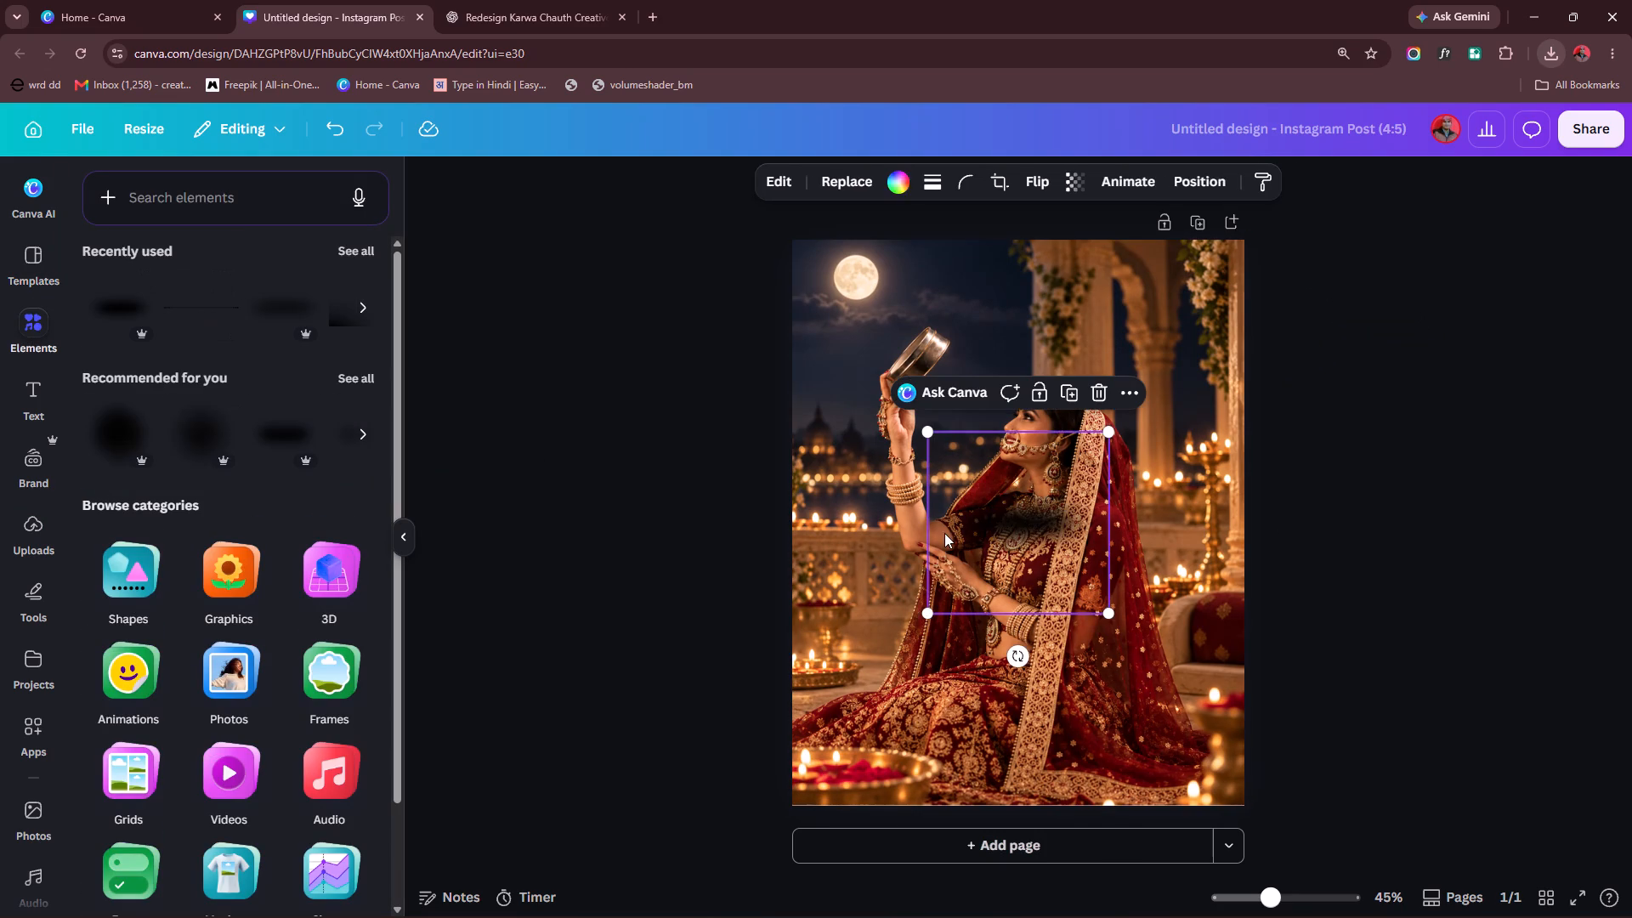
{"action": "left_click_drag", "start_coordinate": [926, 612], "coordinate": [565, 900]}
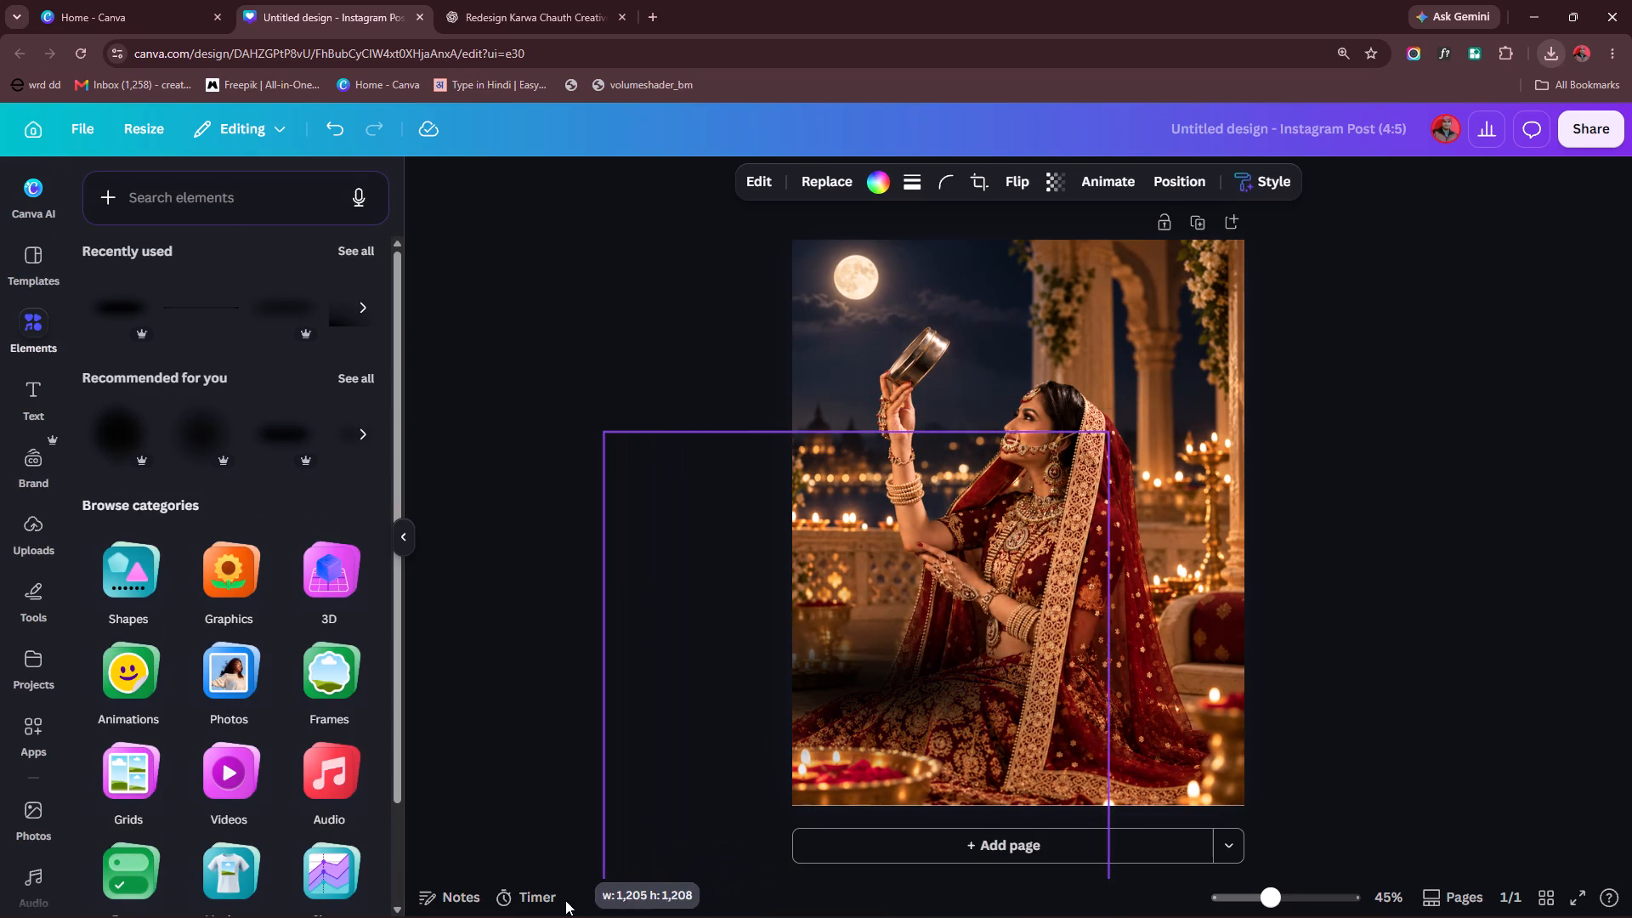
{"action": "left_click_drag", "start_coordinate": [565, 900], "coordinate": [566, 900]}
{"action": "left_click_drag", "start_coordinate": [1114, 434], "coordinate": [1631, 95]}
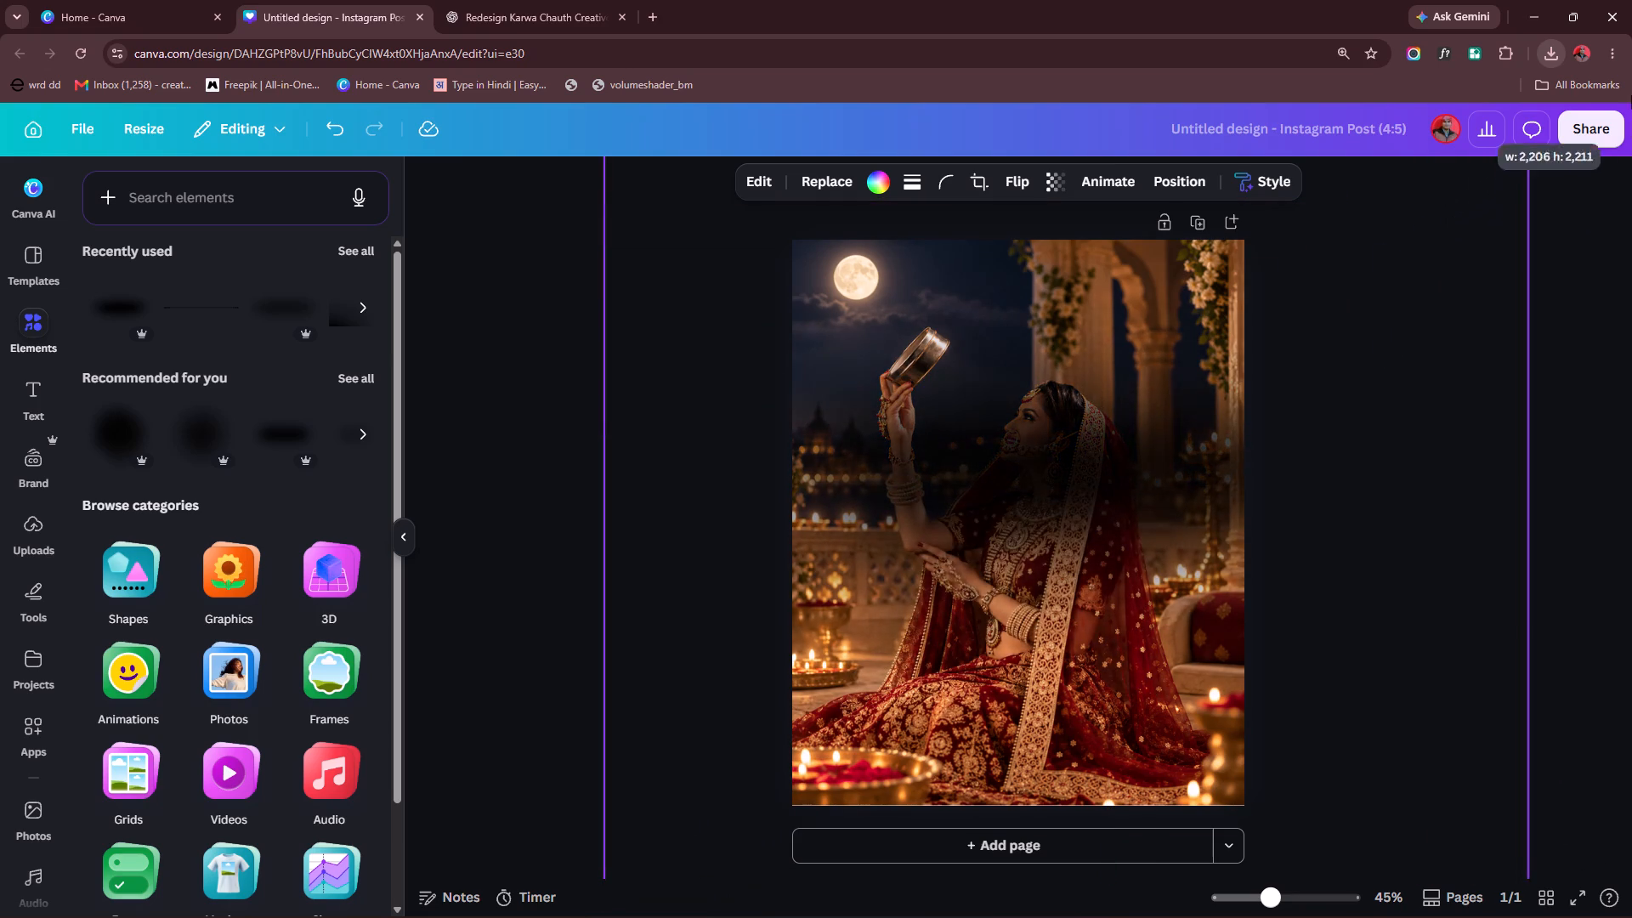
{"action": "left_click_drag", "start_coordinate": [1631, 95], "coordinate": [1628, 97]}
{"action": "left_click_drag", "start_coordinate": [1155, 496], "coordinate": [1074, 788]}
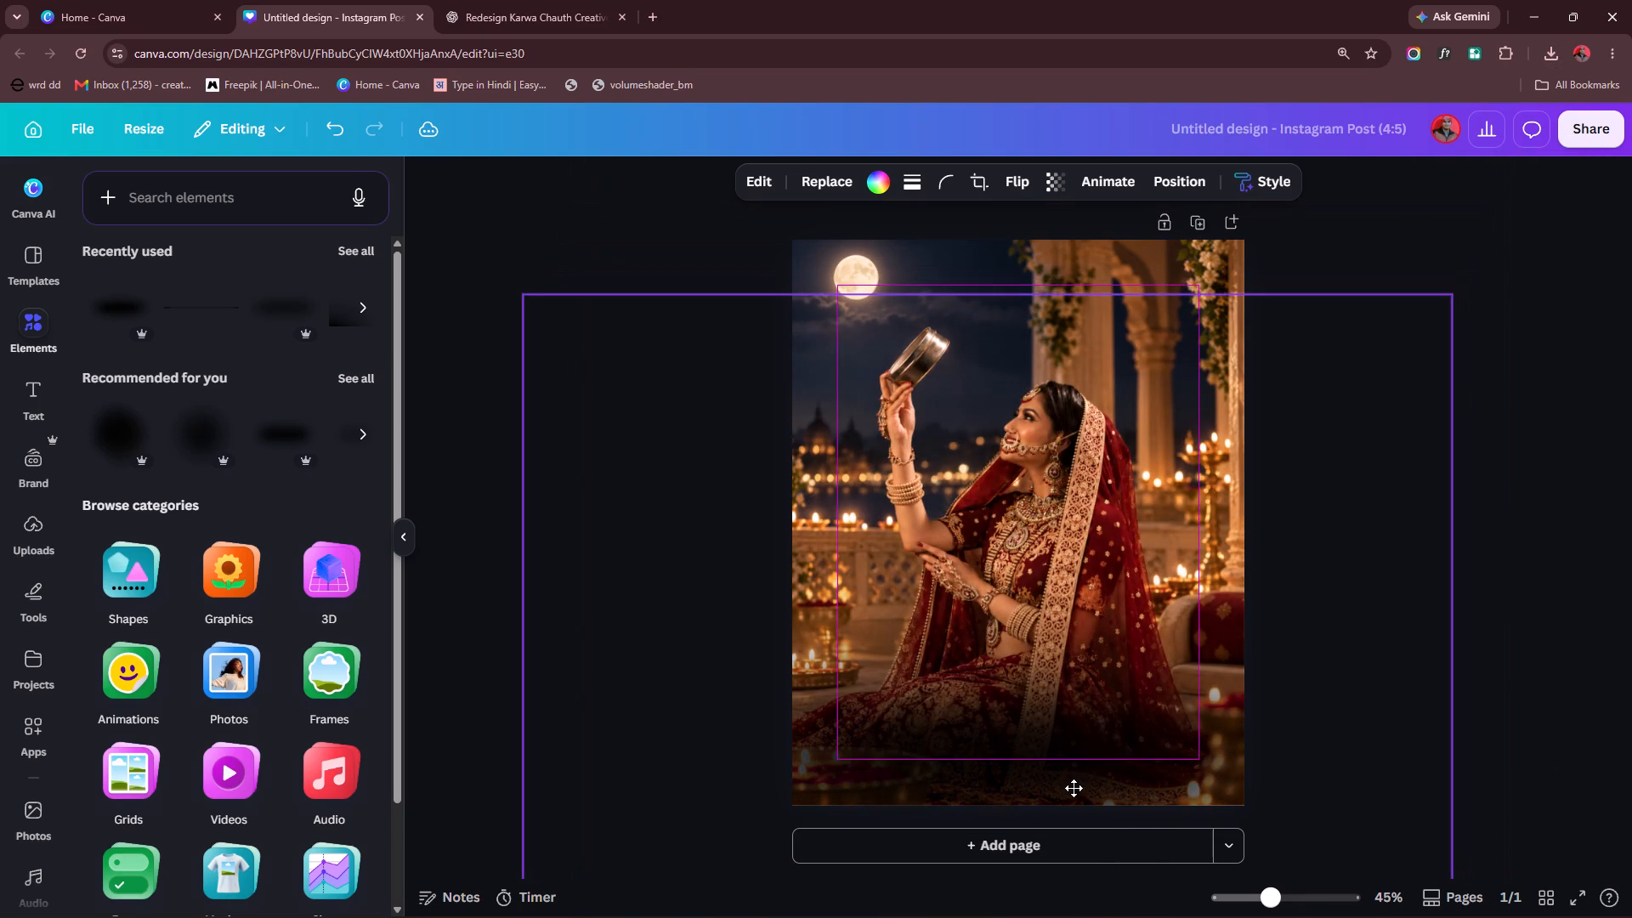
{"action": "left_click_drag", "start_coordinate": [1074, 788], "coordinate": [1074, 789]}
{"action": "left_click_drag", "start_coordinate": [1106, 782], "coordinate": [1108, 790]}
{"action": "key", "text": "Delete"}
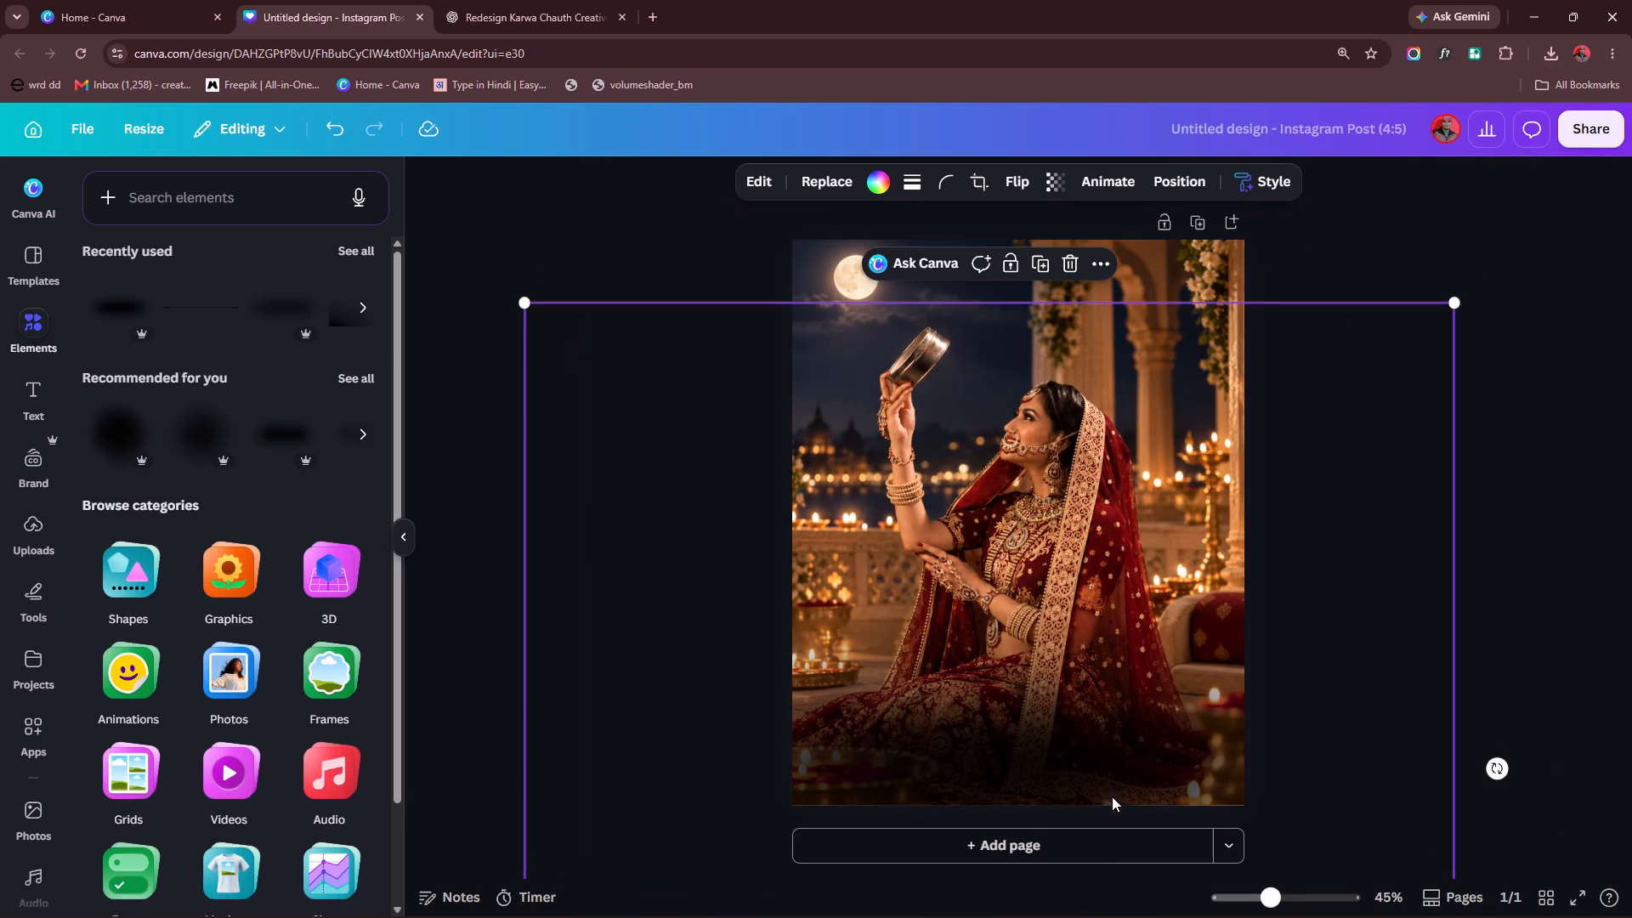
Search the design elements for "gradient".
{"action": "left_click", "coordinate": [362, 298]}
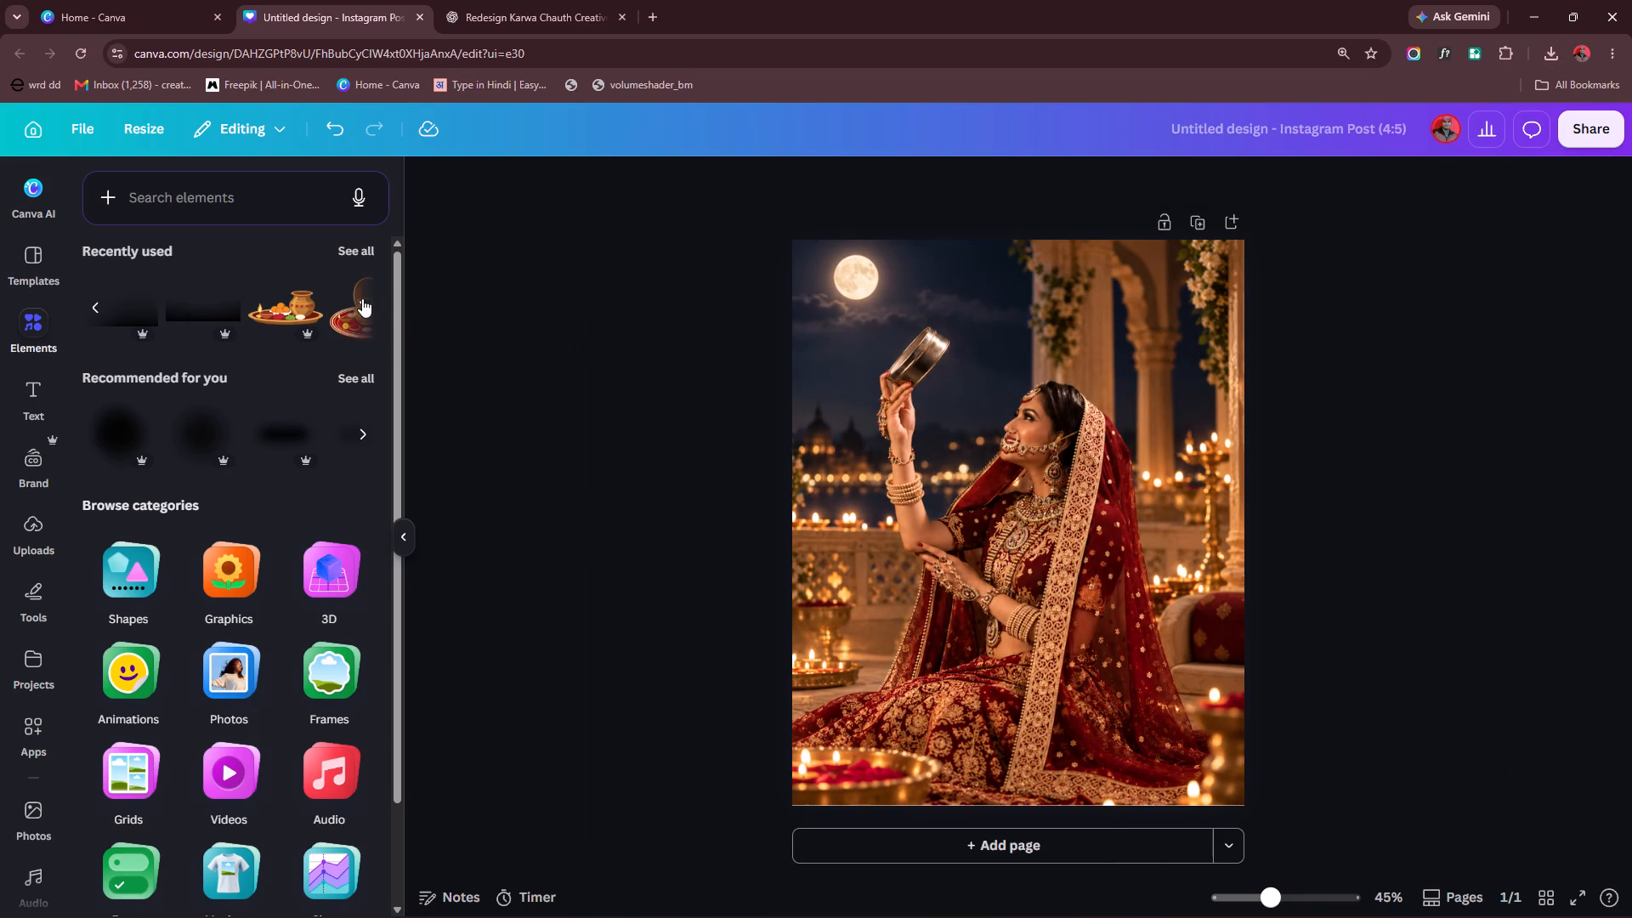
{"action": "left_click", "coordinate": [221, 191]}
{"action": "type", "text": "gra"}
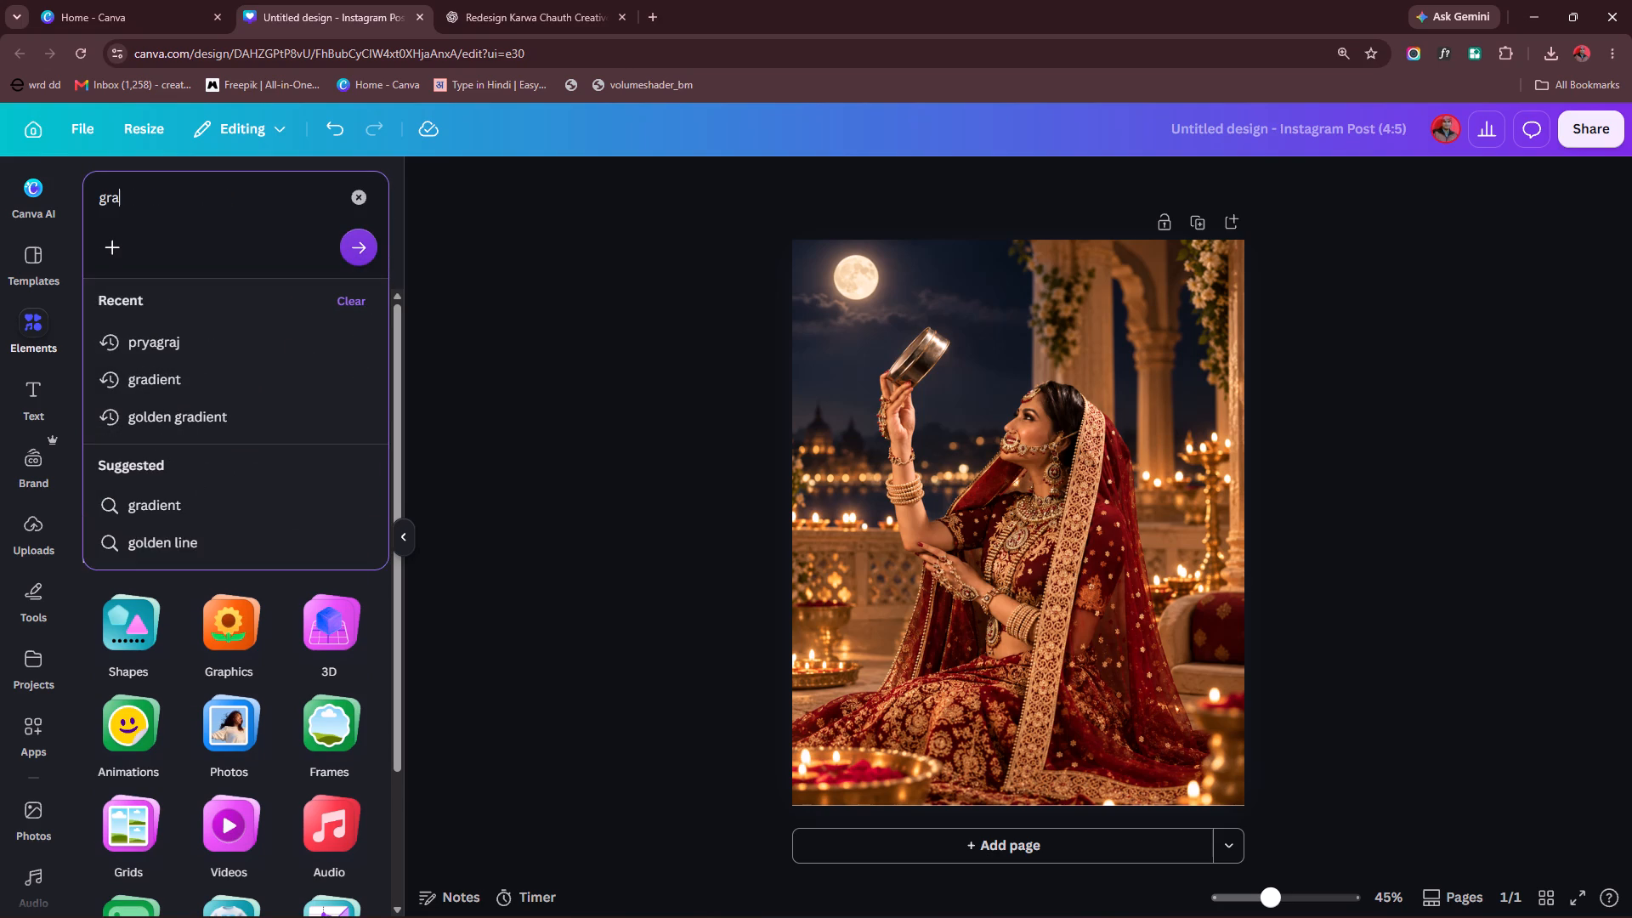
{"action": "left_click", "coordinate": [216, 381]}
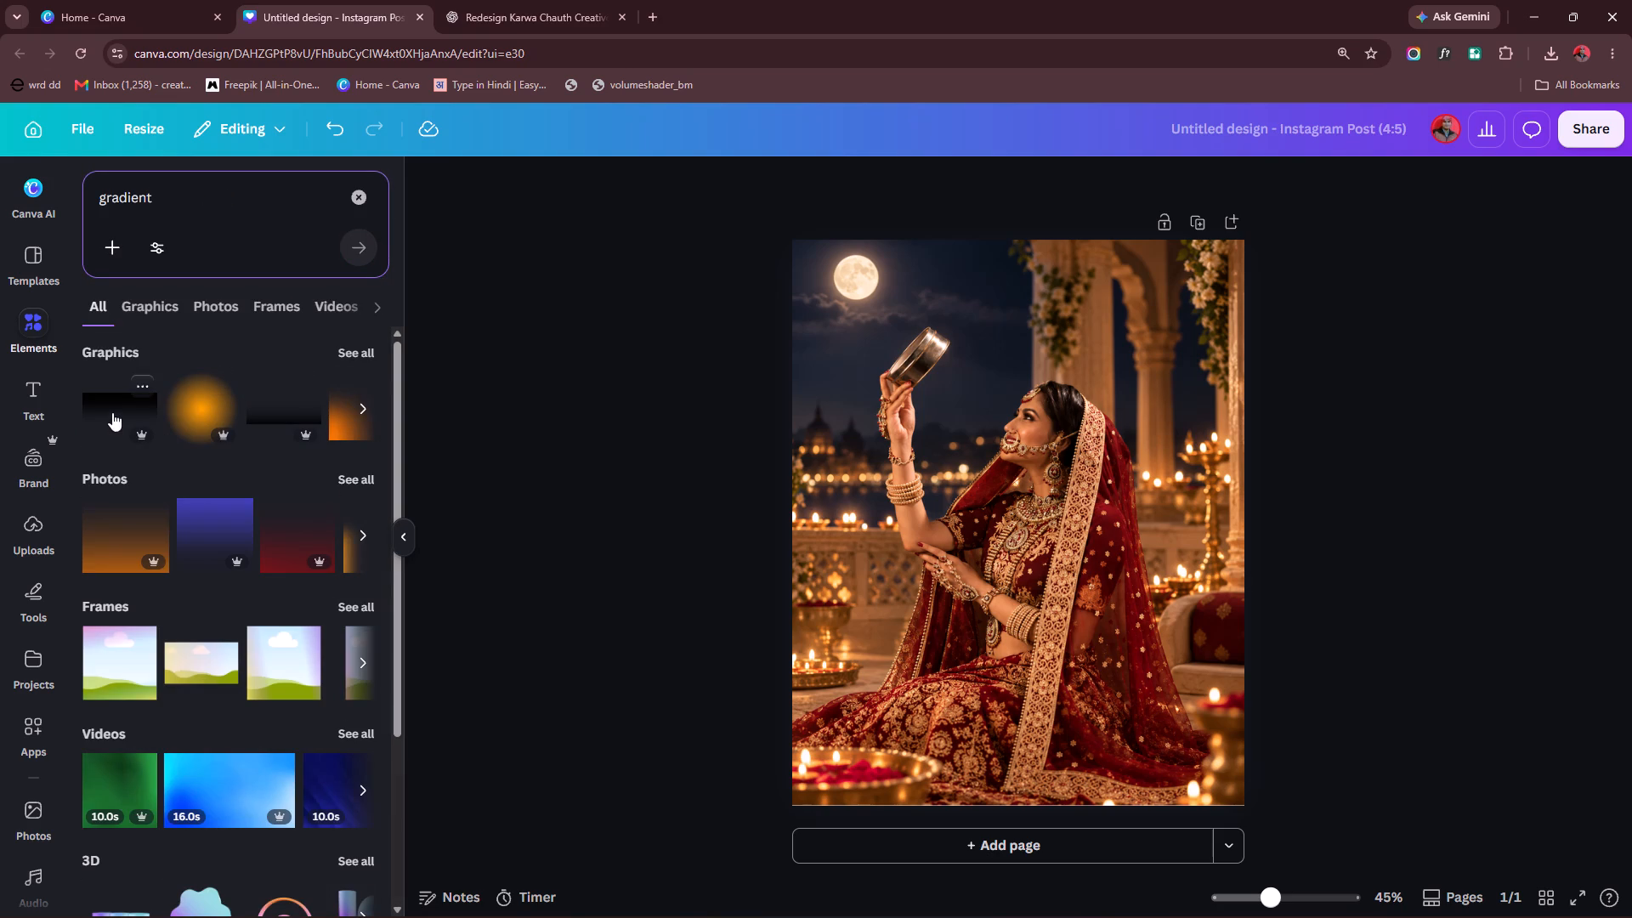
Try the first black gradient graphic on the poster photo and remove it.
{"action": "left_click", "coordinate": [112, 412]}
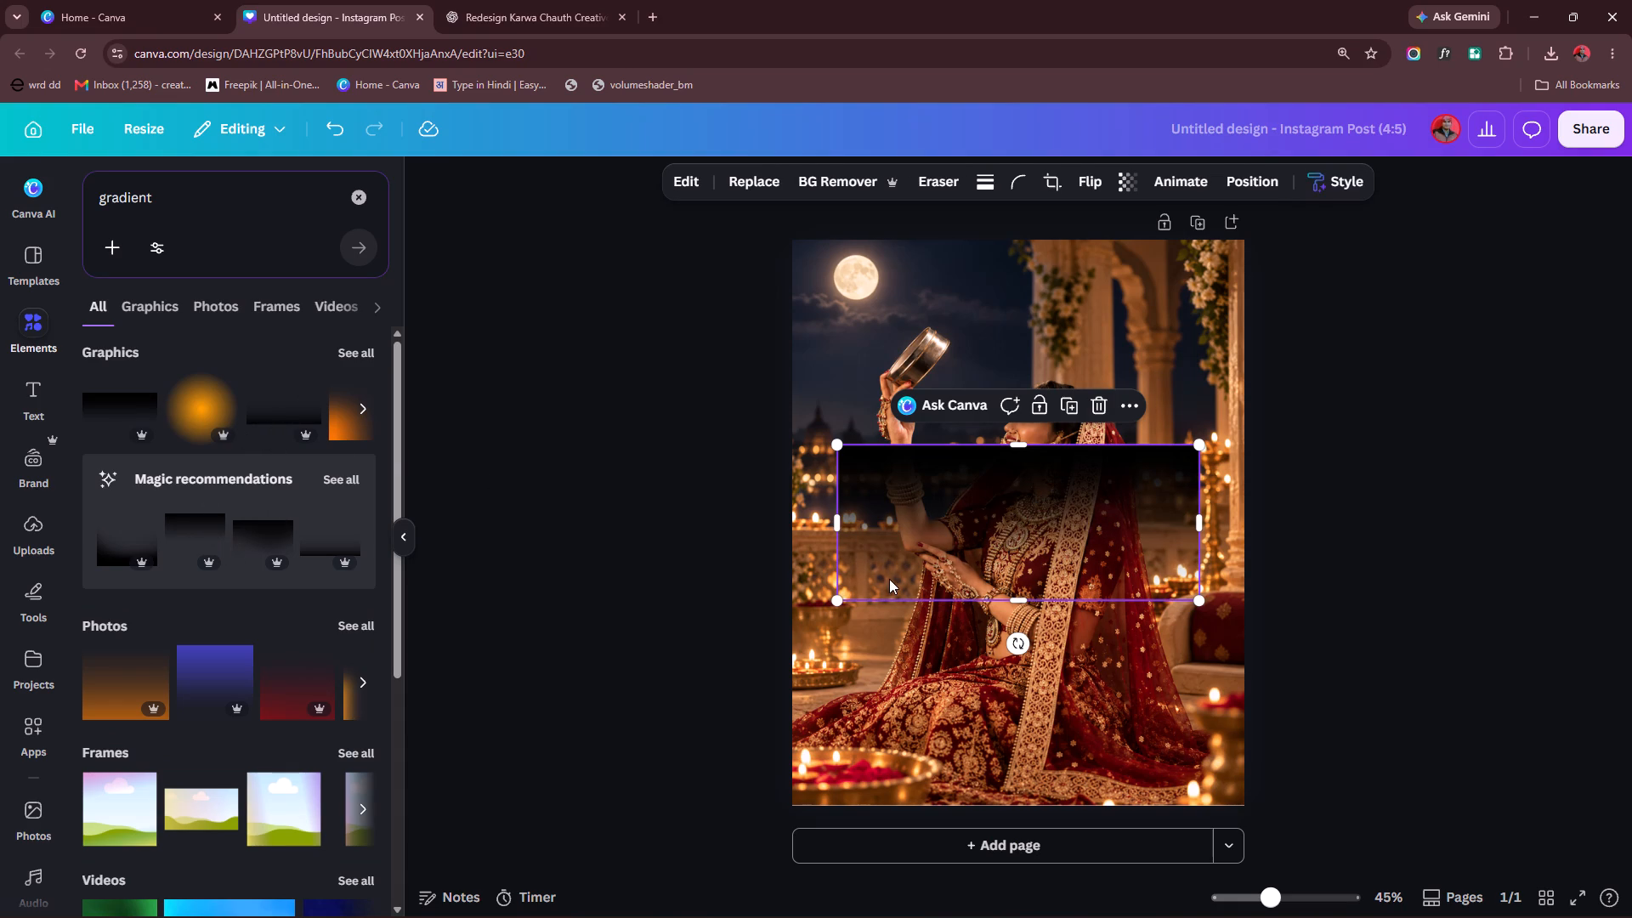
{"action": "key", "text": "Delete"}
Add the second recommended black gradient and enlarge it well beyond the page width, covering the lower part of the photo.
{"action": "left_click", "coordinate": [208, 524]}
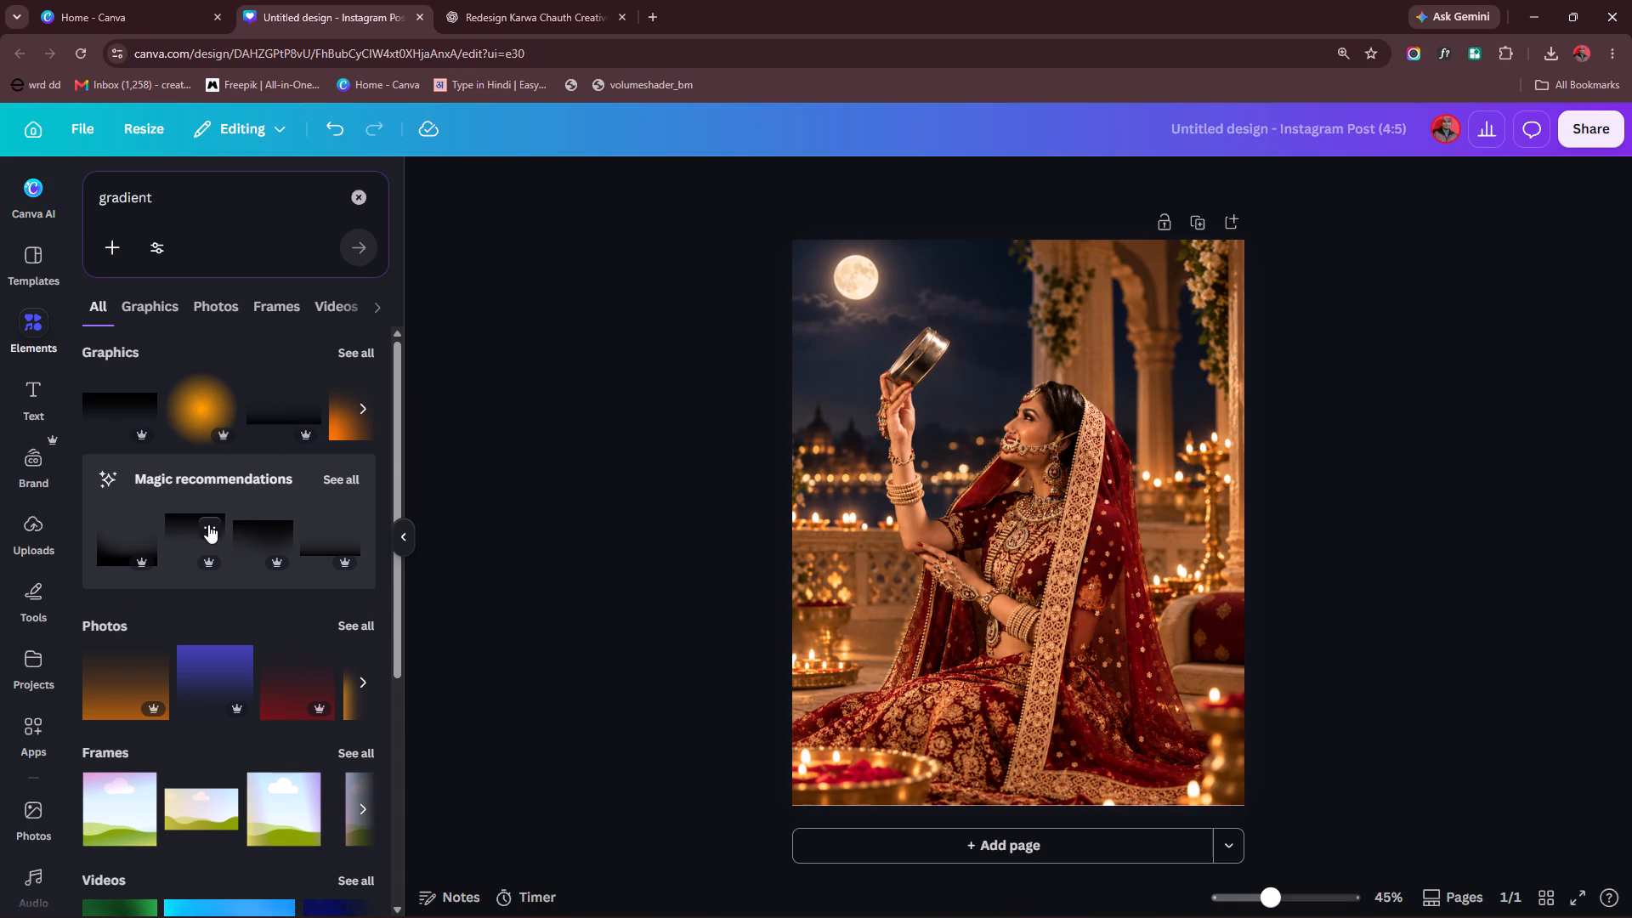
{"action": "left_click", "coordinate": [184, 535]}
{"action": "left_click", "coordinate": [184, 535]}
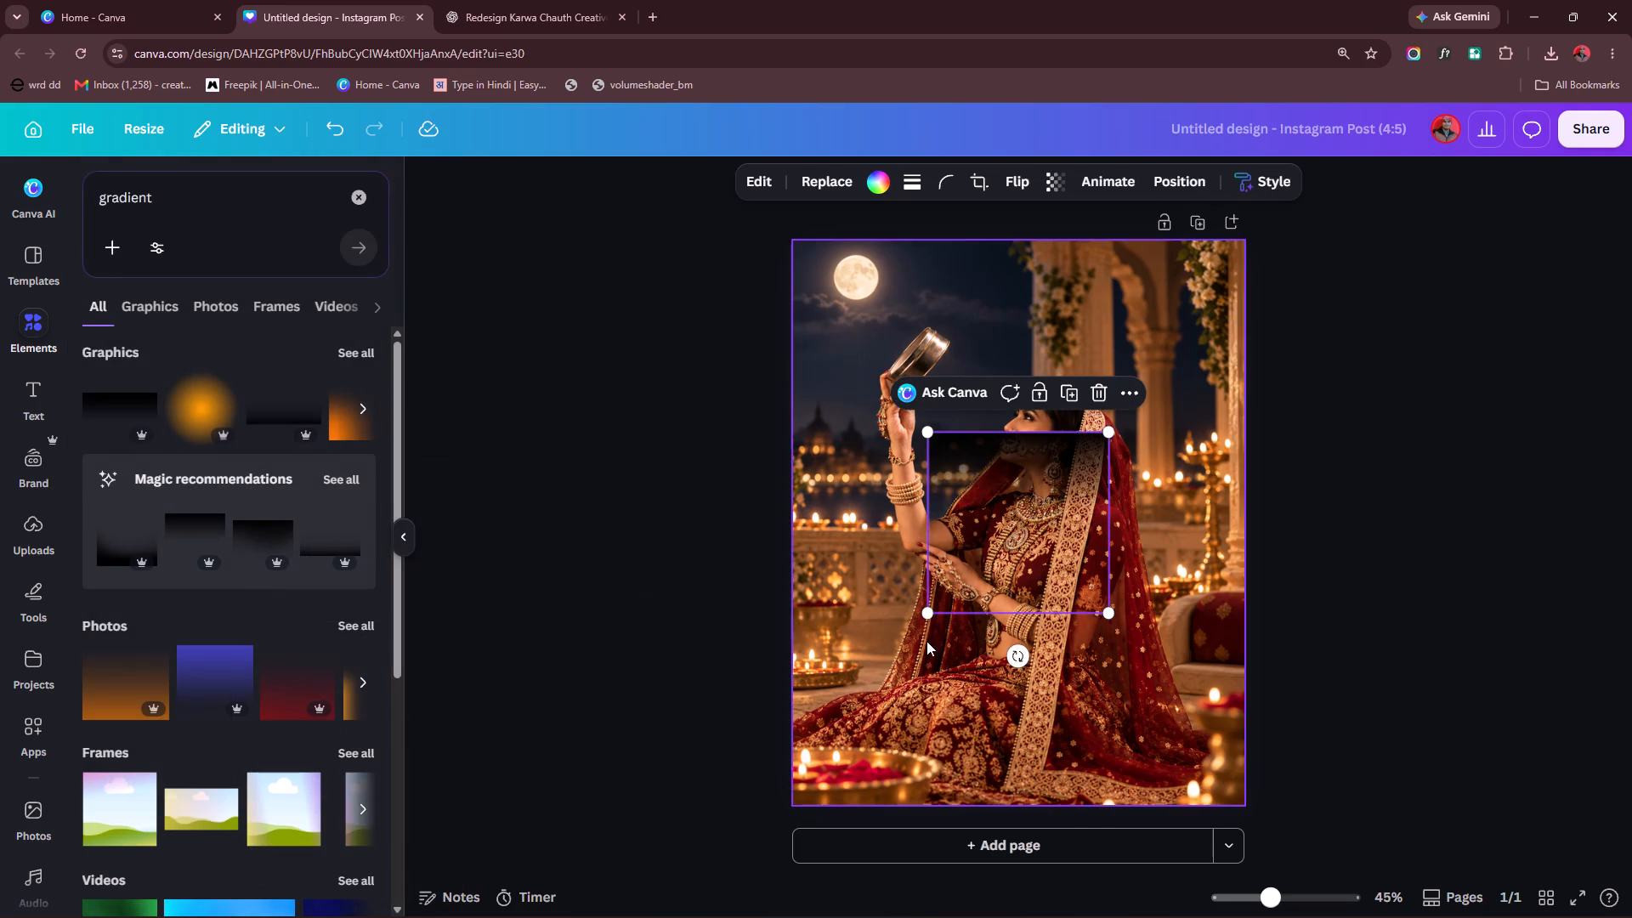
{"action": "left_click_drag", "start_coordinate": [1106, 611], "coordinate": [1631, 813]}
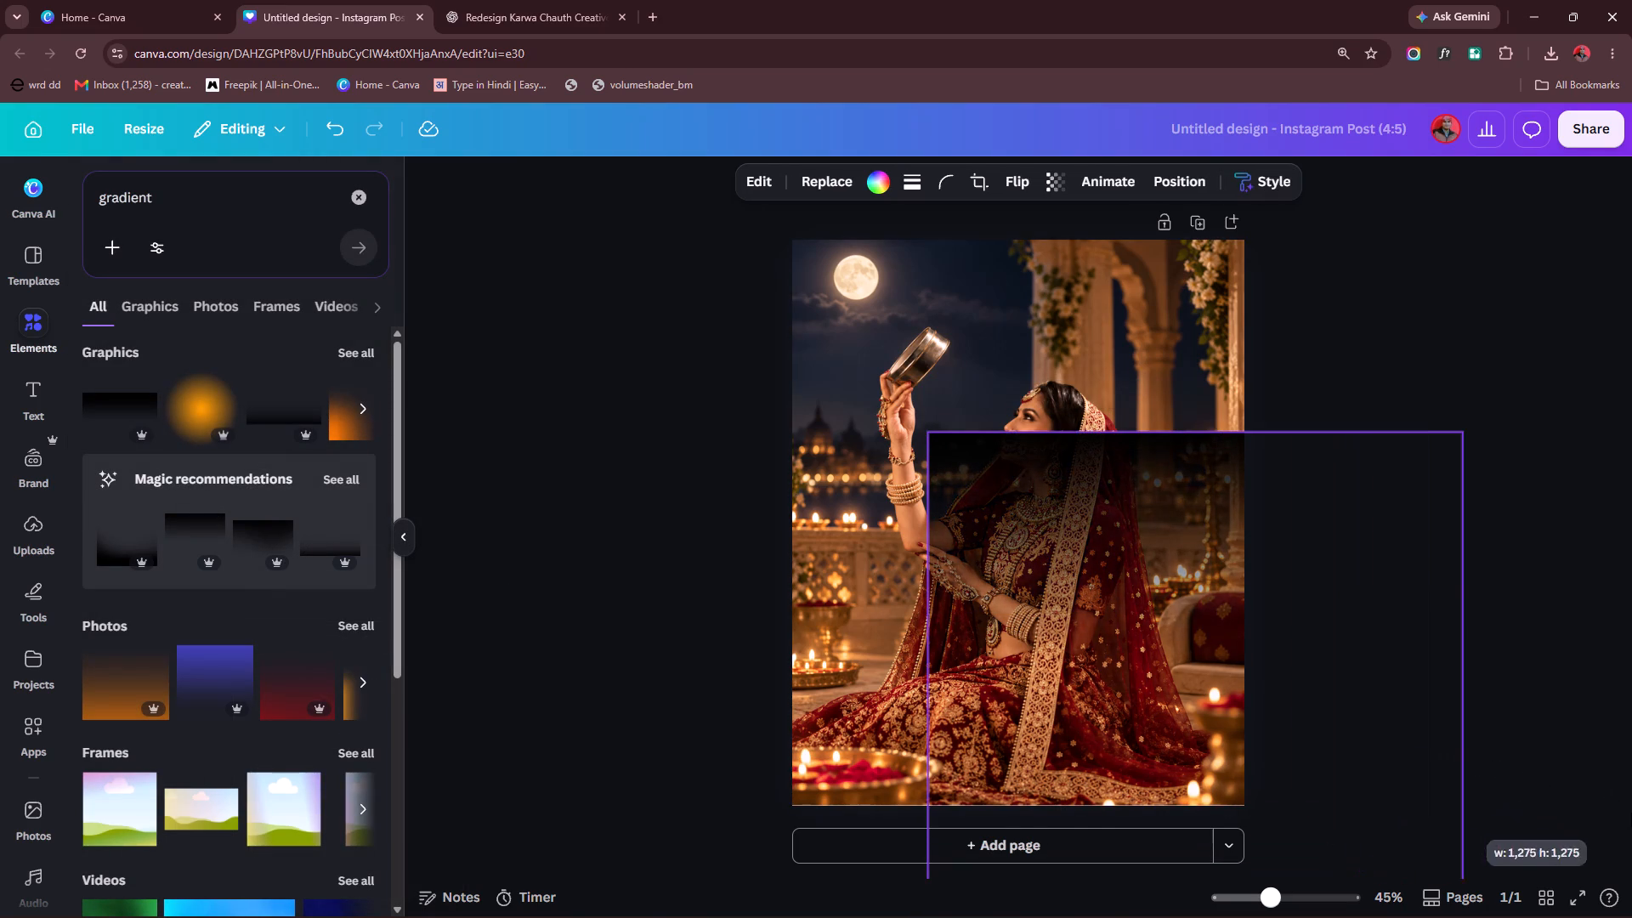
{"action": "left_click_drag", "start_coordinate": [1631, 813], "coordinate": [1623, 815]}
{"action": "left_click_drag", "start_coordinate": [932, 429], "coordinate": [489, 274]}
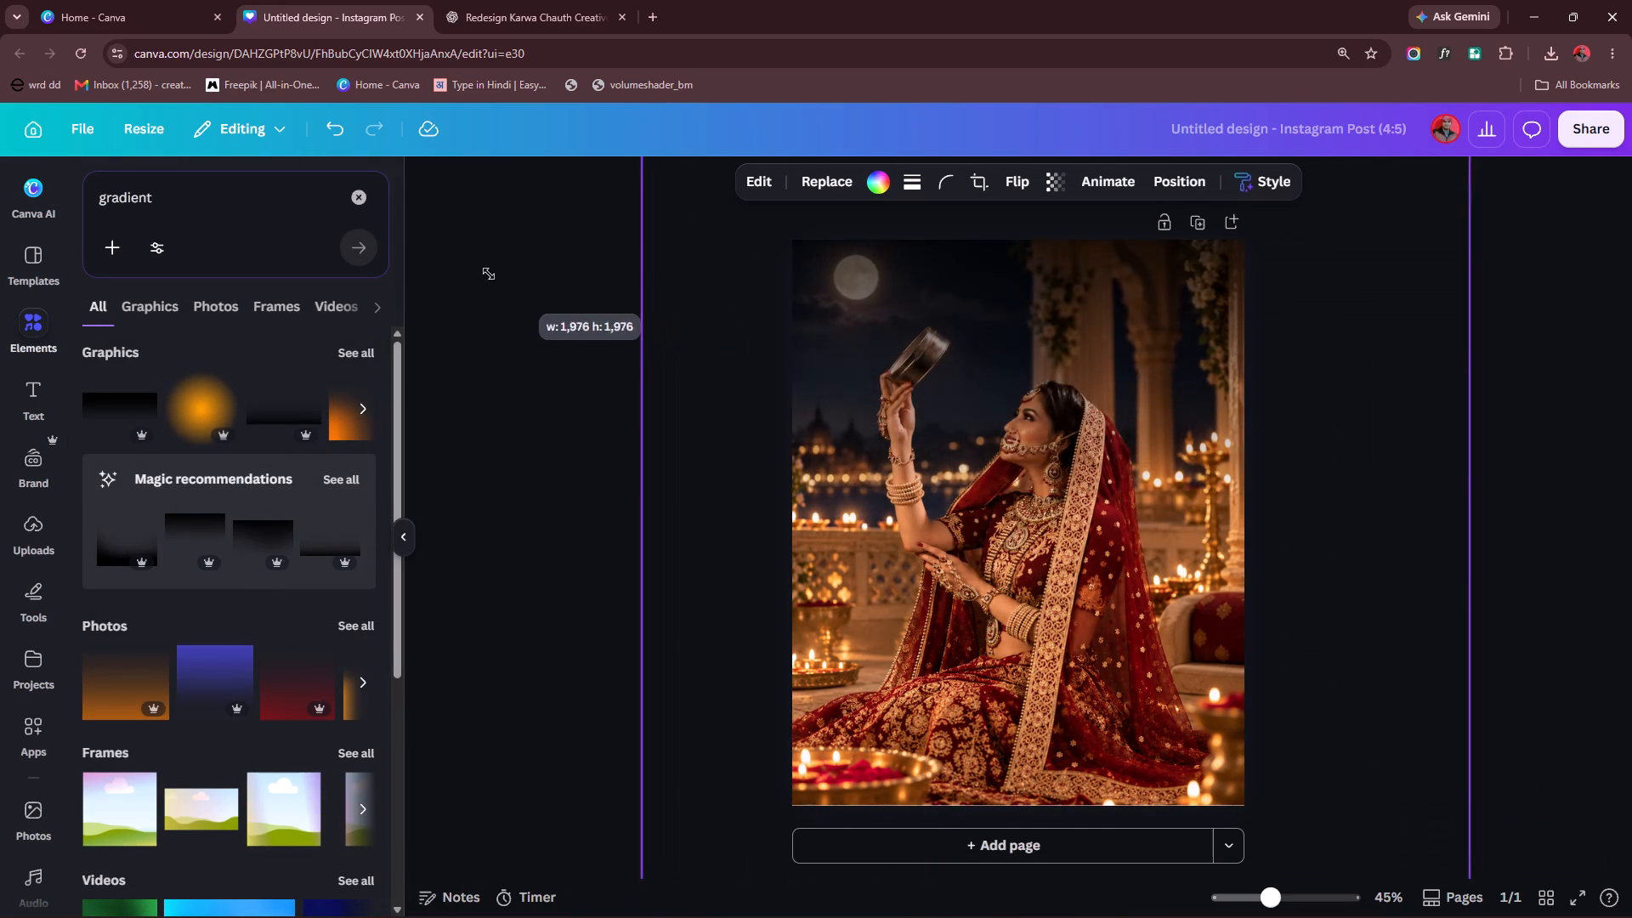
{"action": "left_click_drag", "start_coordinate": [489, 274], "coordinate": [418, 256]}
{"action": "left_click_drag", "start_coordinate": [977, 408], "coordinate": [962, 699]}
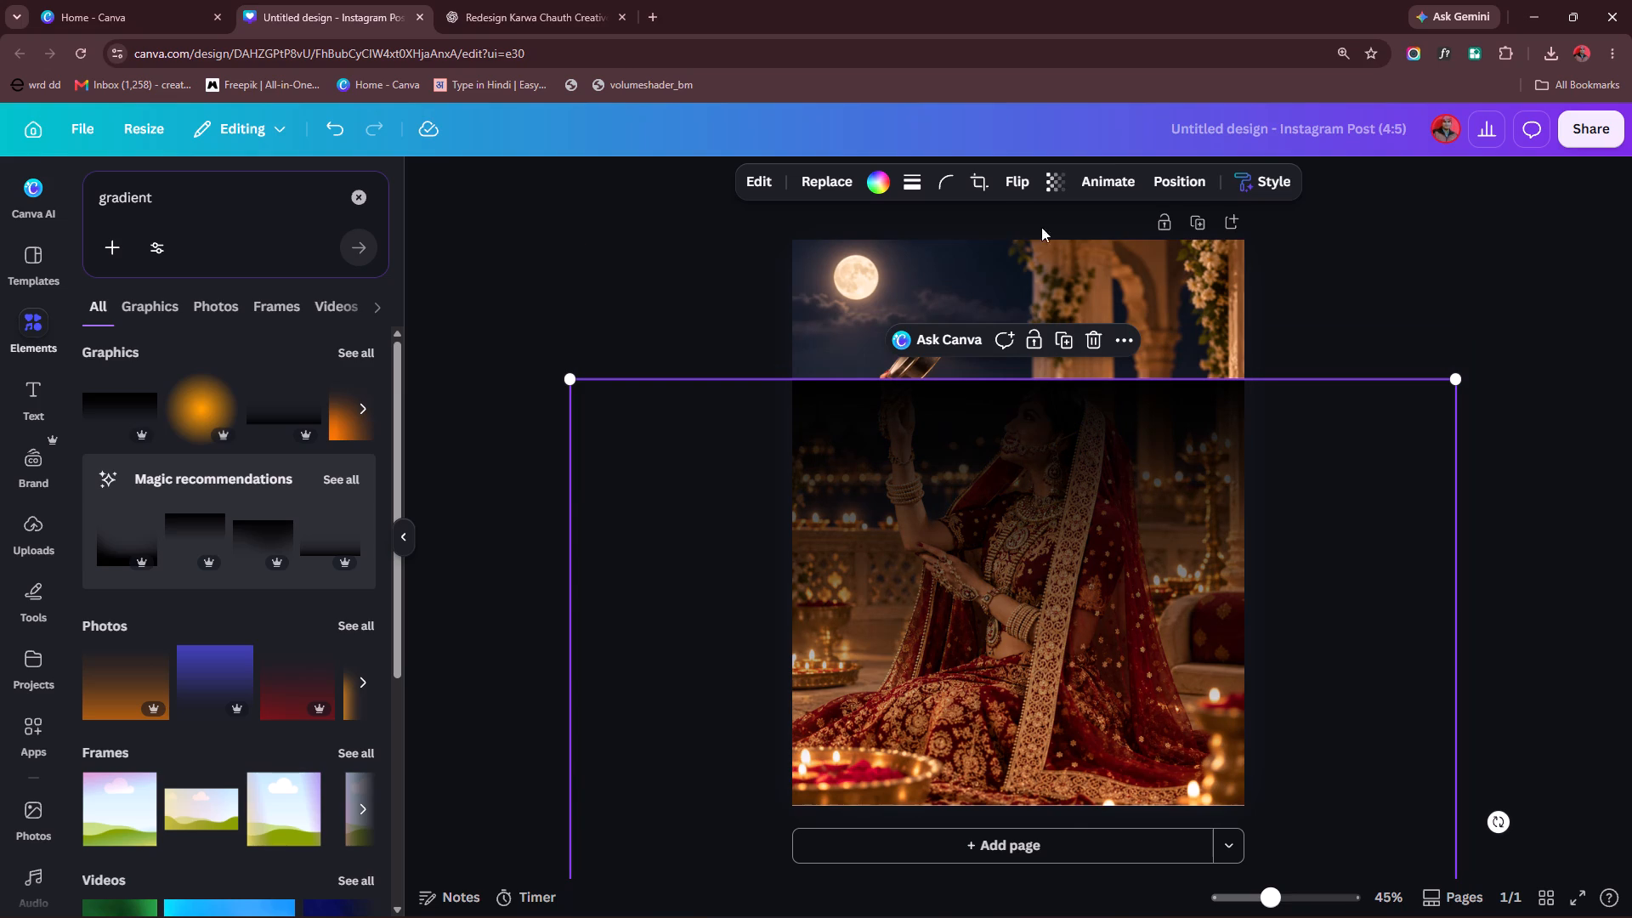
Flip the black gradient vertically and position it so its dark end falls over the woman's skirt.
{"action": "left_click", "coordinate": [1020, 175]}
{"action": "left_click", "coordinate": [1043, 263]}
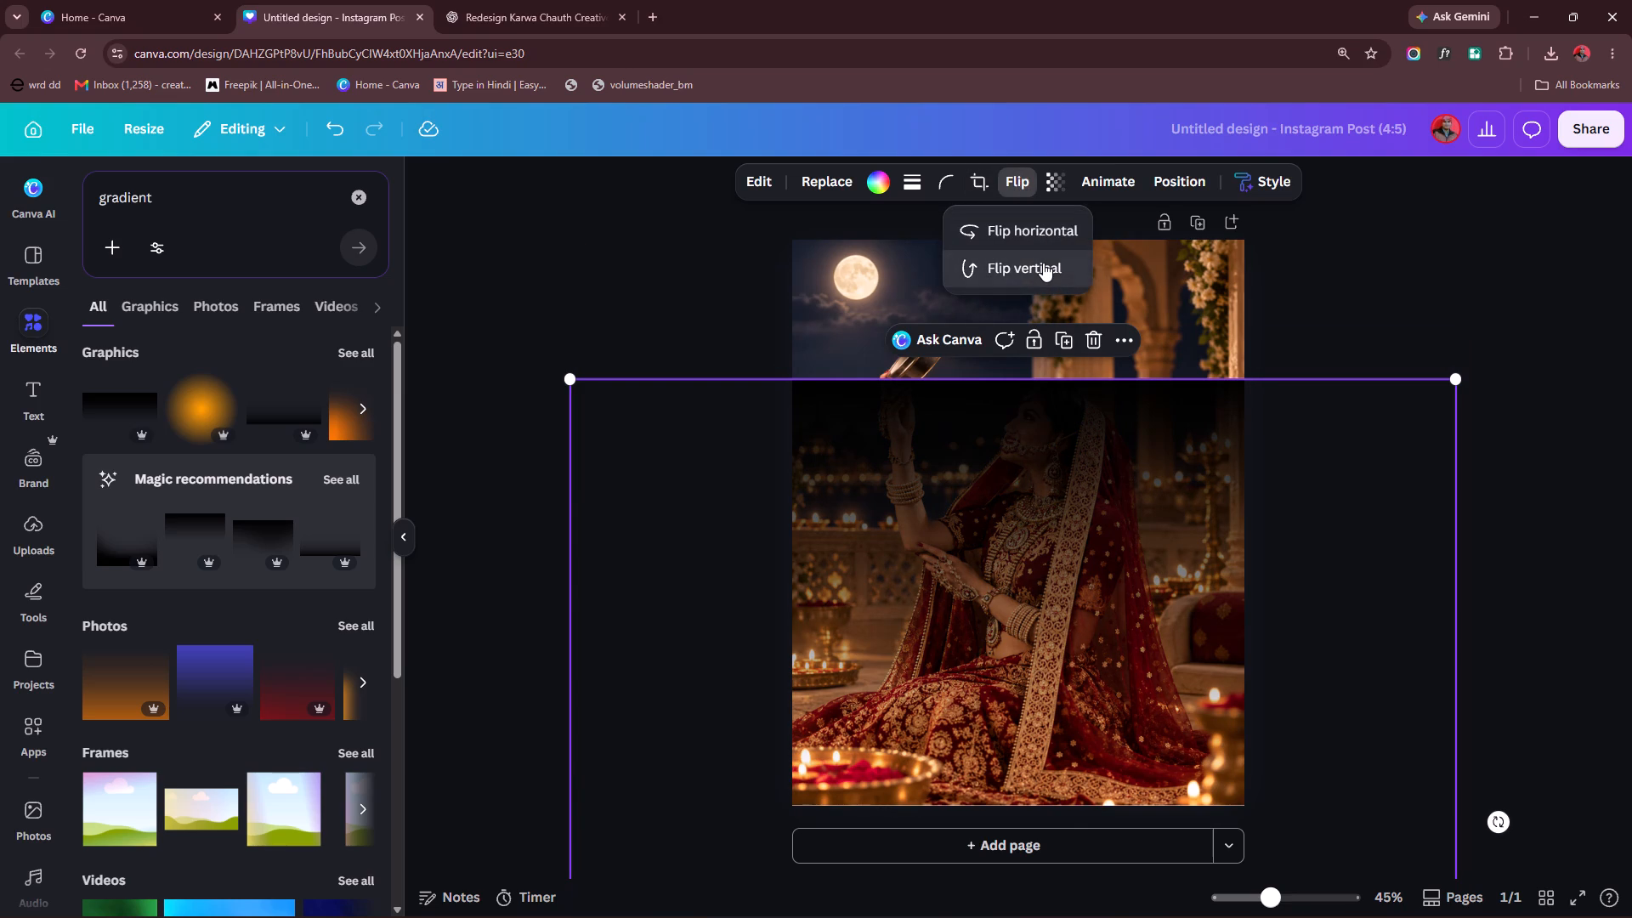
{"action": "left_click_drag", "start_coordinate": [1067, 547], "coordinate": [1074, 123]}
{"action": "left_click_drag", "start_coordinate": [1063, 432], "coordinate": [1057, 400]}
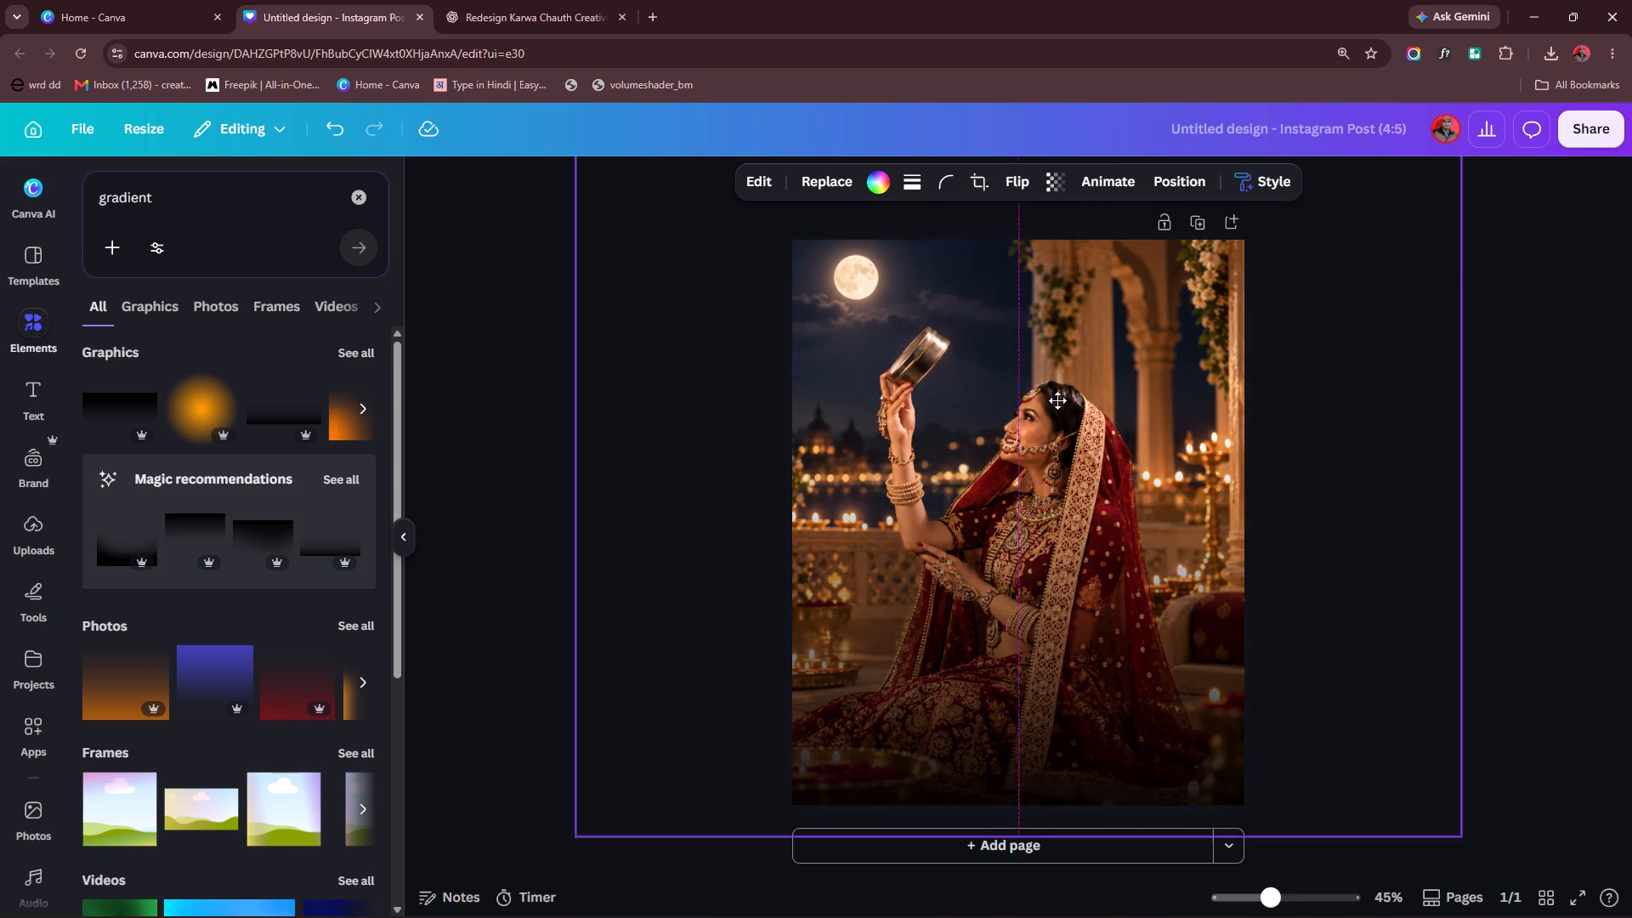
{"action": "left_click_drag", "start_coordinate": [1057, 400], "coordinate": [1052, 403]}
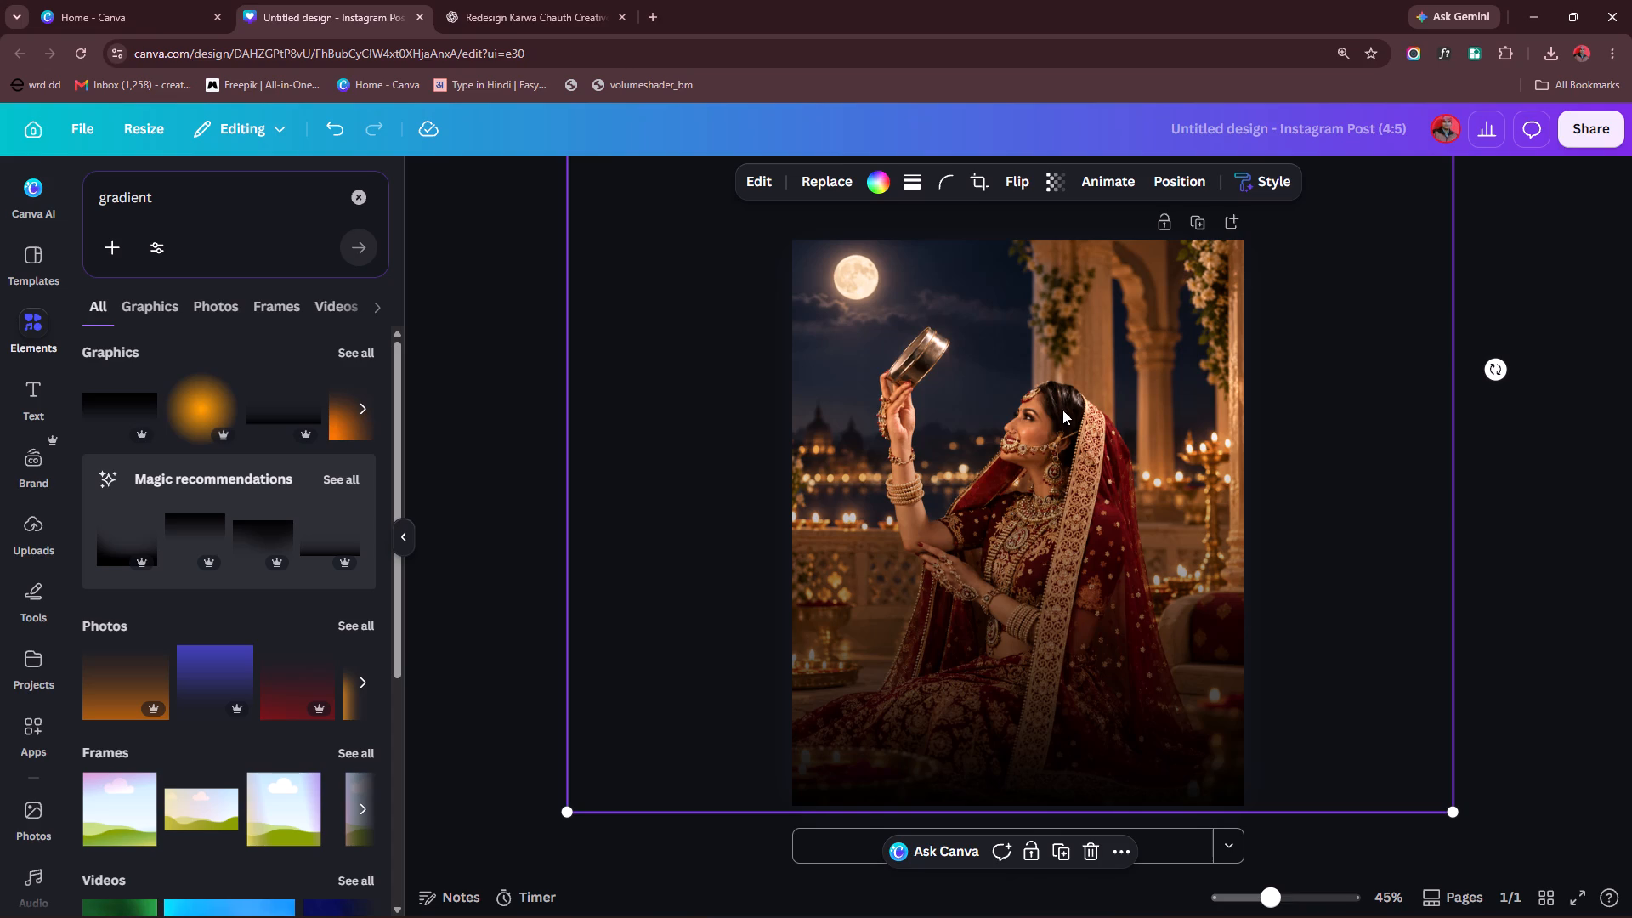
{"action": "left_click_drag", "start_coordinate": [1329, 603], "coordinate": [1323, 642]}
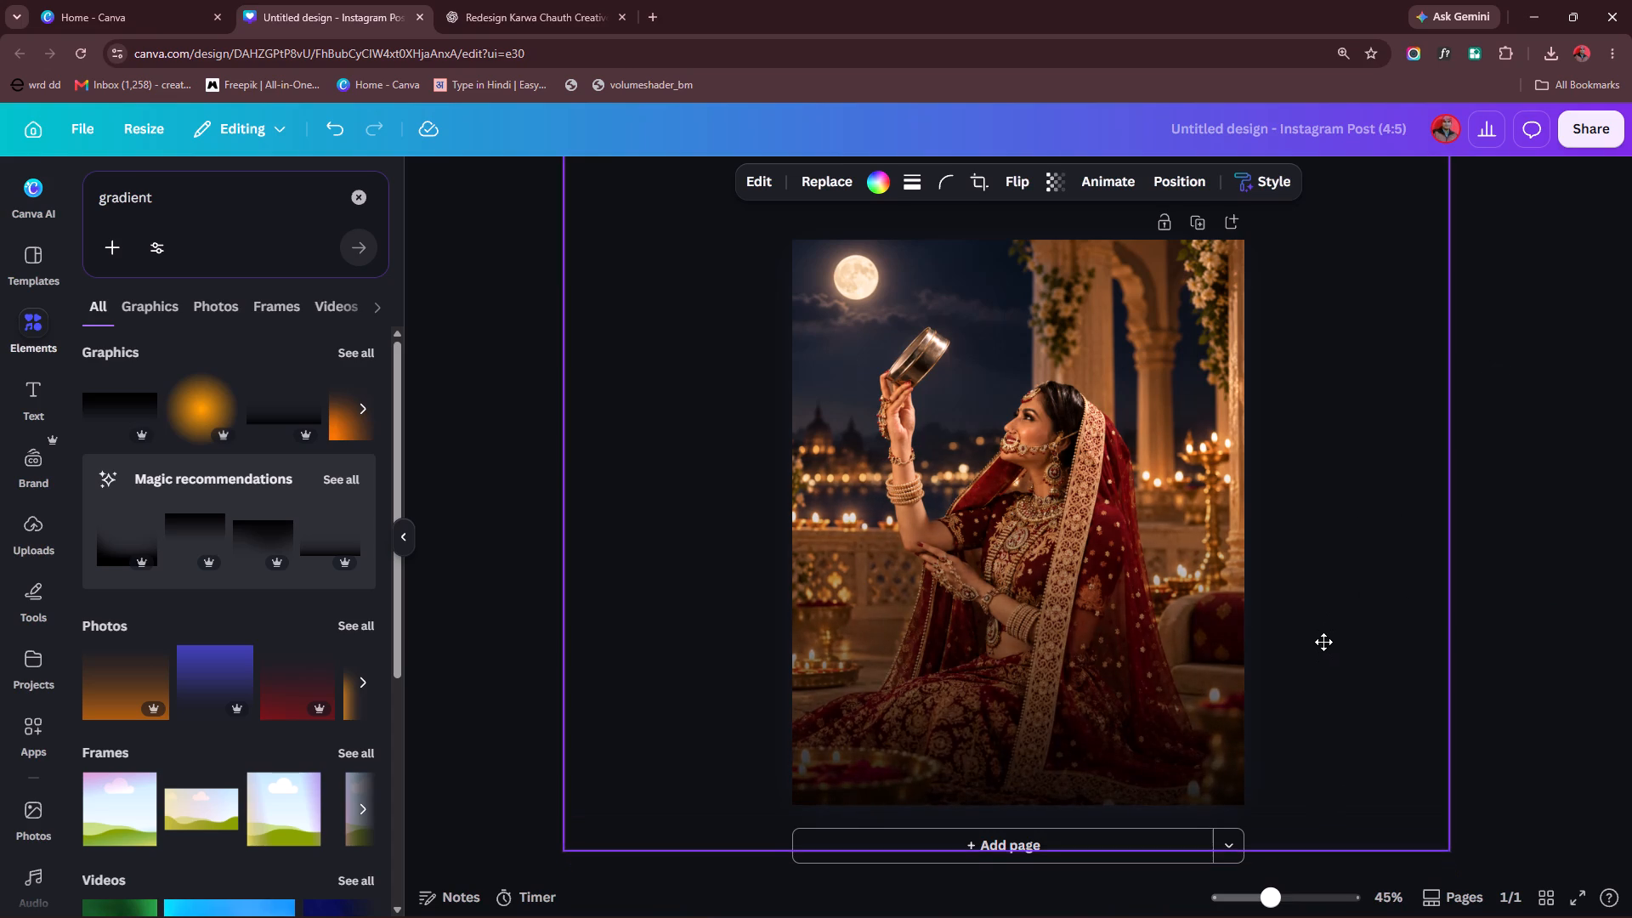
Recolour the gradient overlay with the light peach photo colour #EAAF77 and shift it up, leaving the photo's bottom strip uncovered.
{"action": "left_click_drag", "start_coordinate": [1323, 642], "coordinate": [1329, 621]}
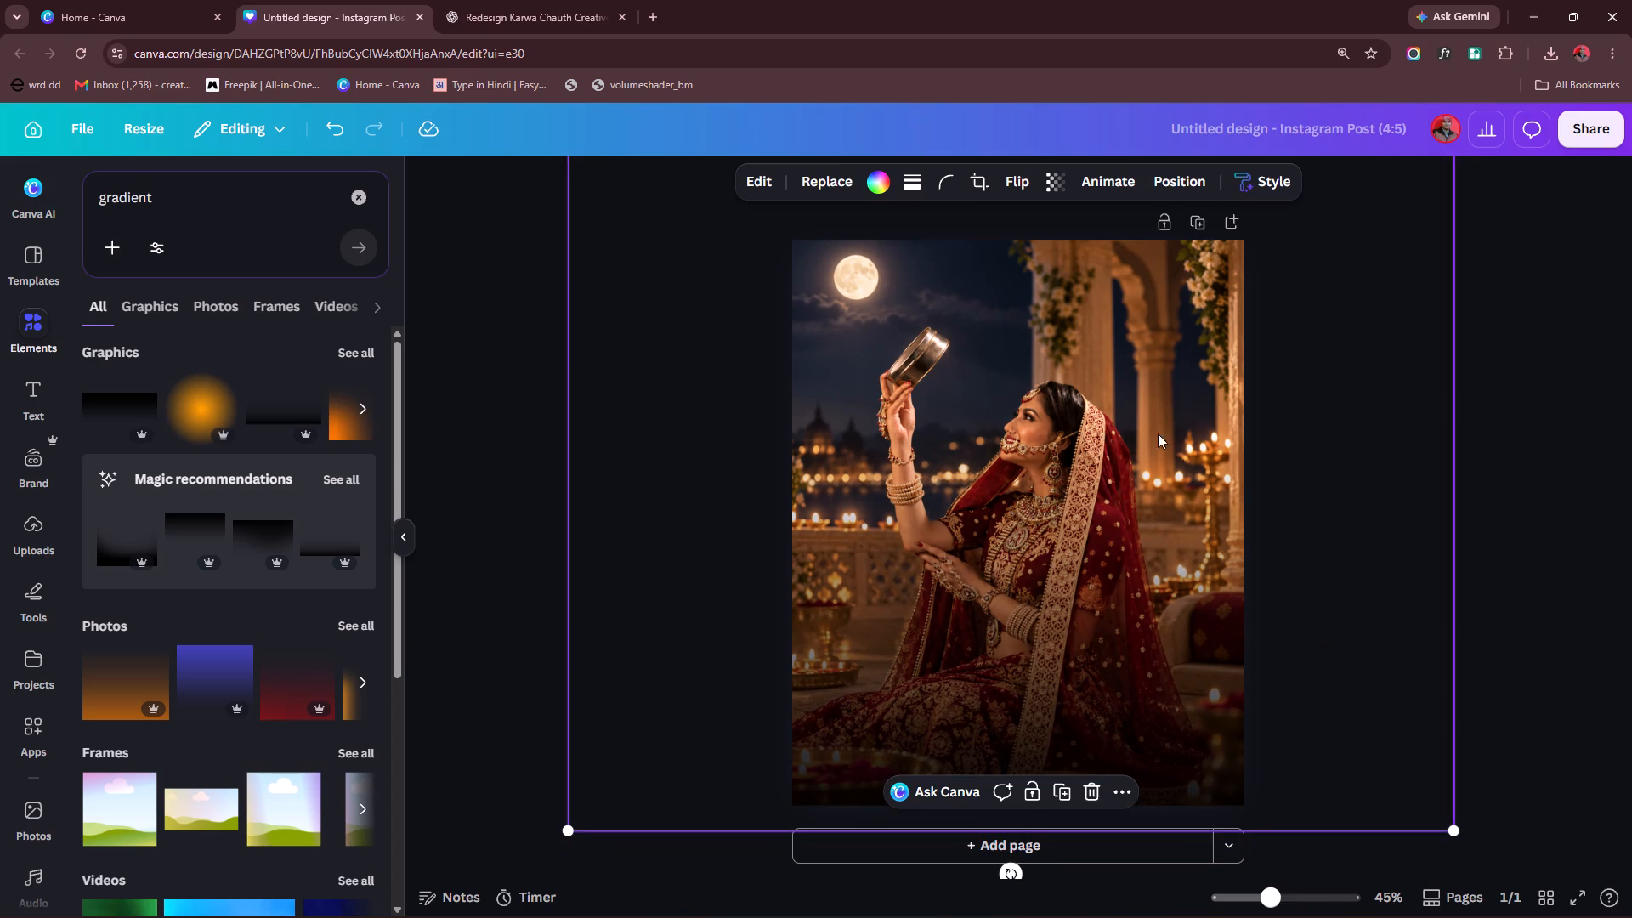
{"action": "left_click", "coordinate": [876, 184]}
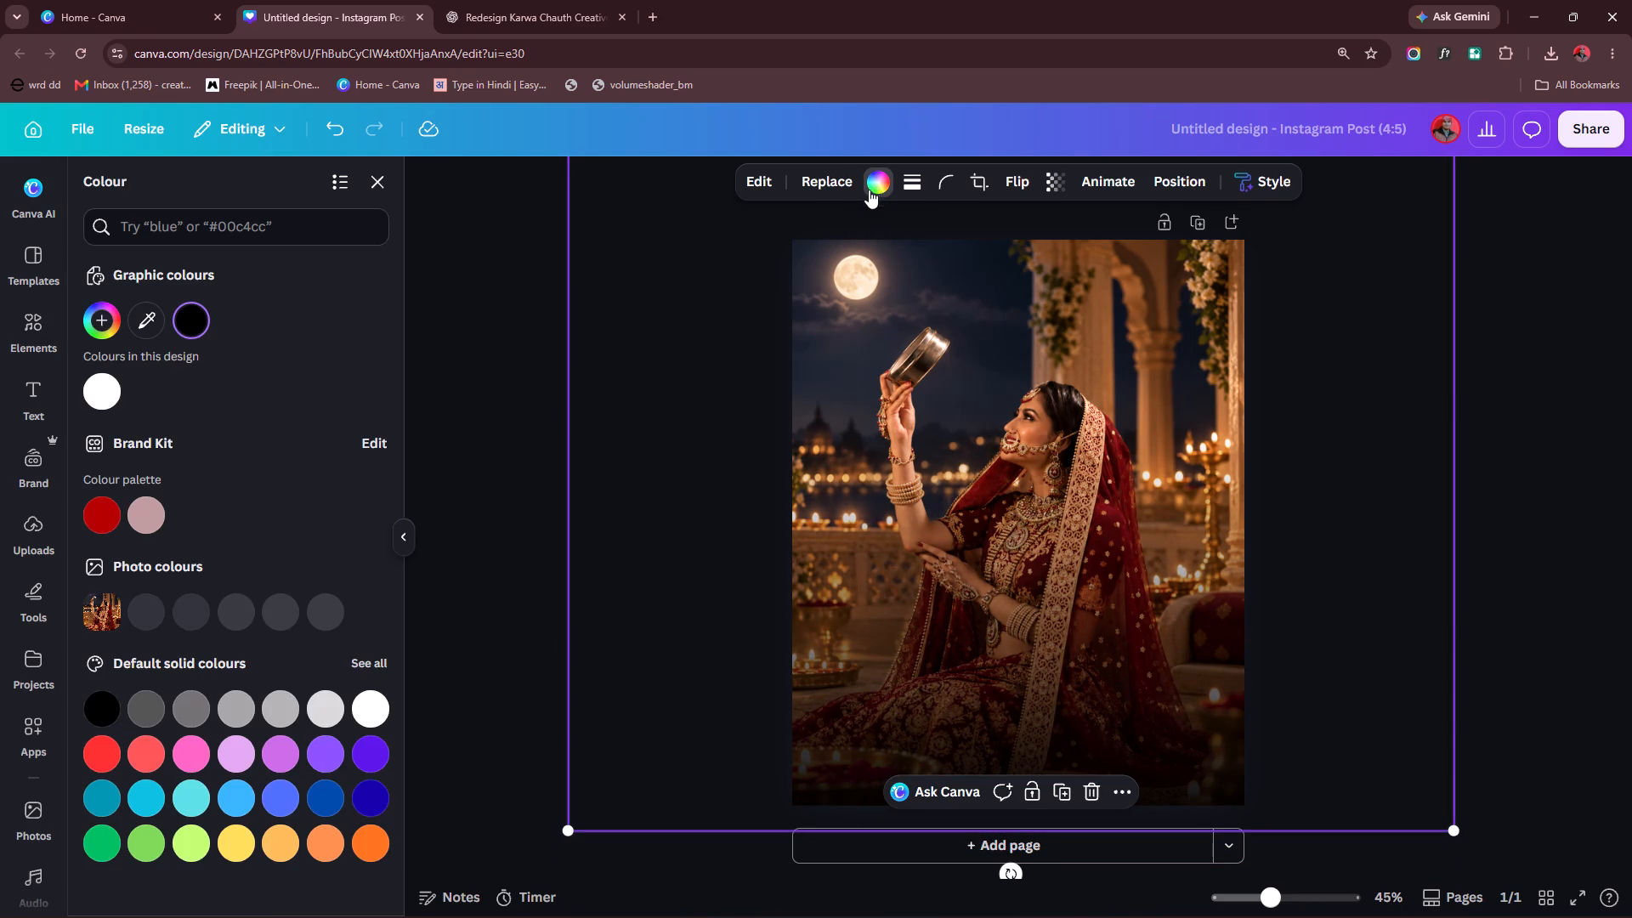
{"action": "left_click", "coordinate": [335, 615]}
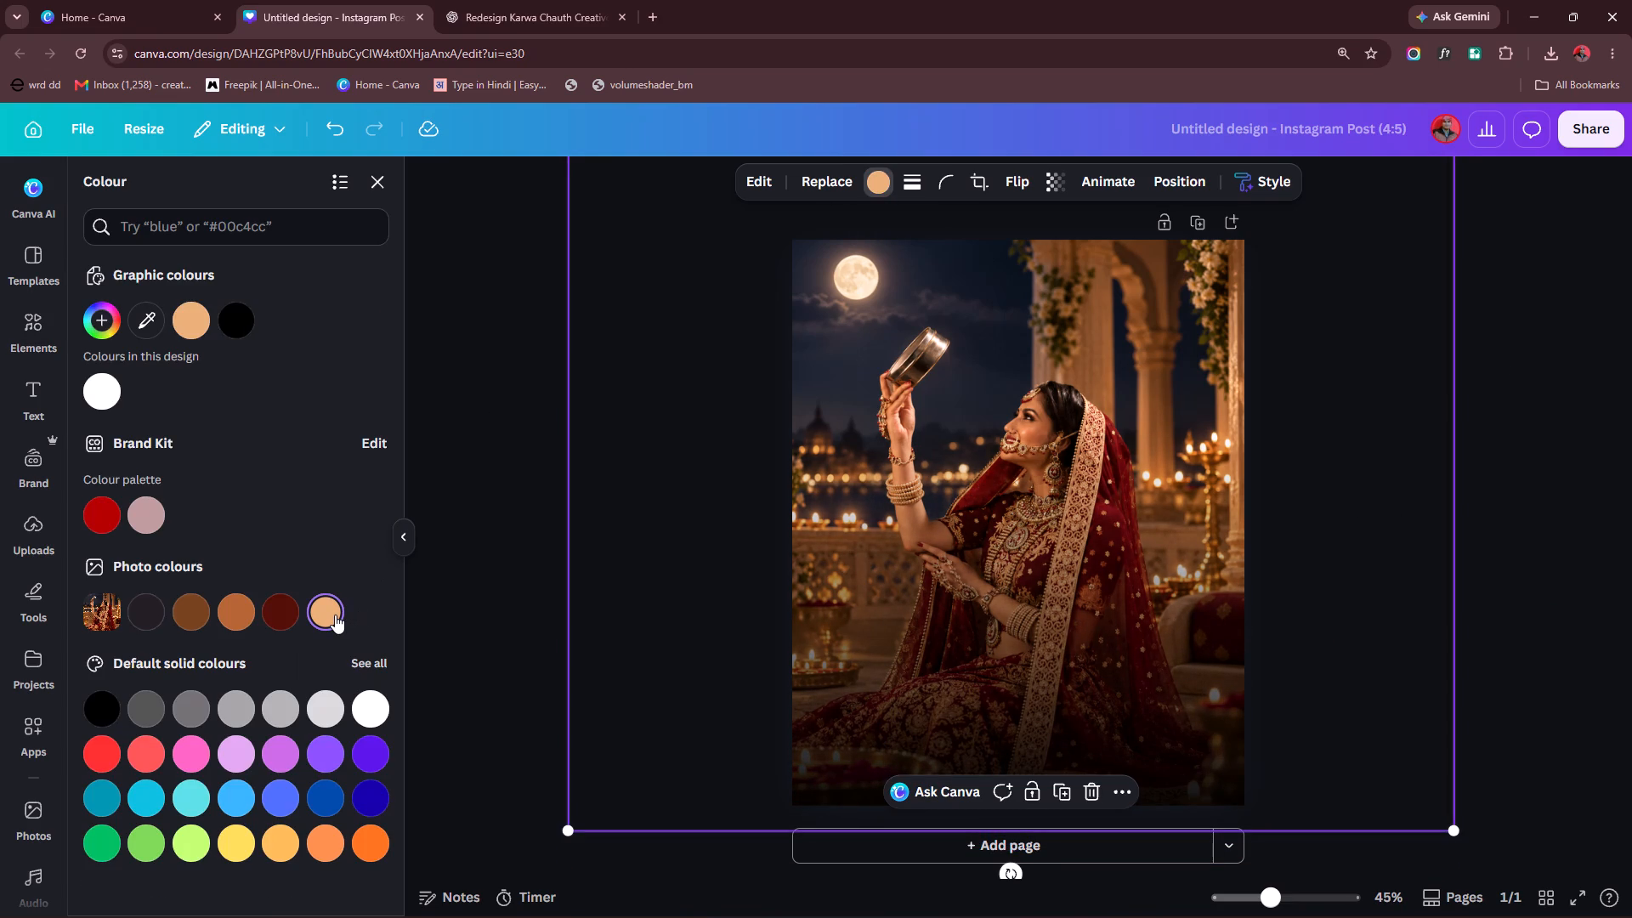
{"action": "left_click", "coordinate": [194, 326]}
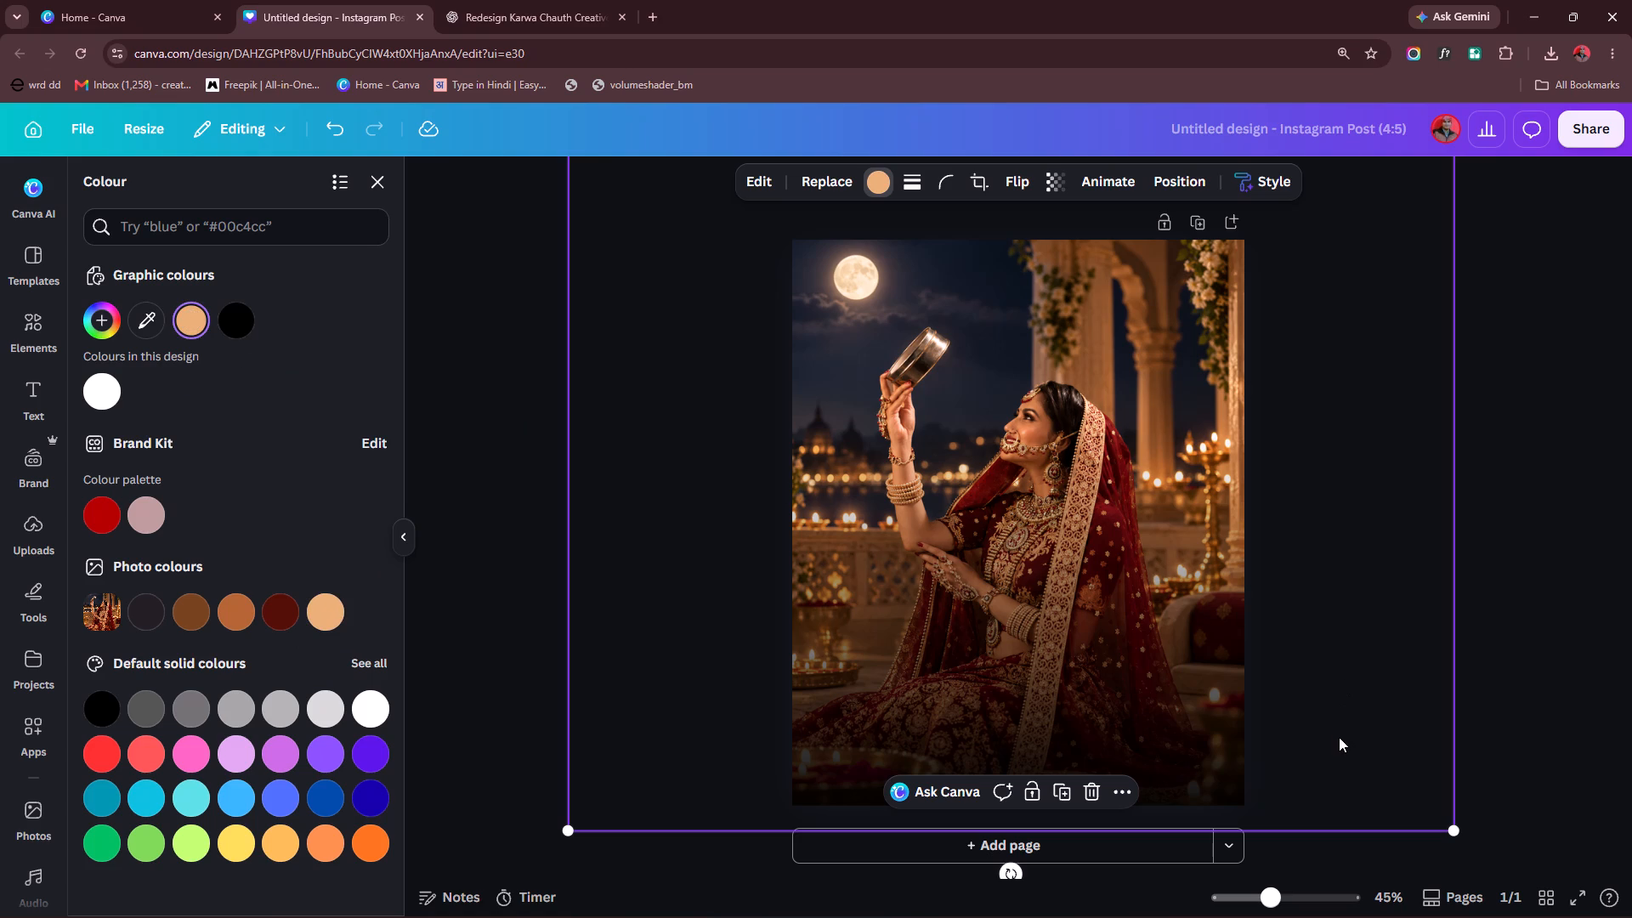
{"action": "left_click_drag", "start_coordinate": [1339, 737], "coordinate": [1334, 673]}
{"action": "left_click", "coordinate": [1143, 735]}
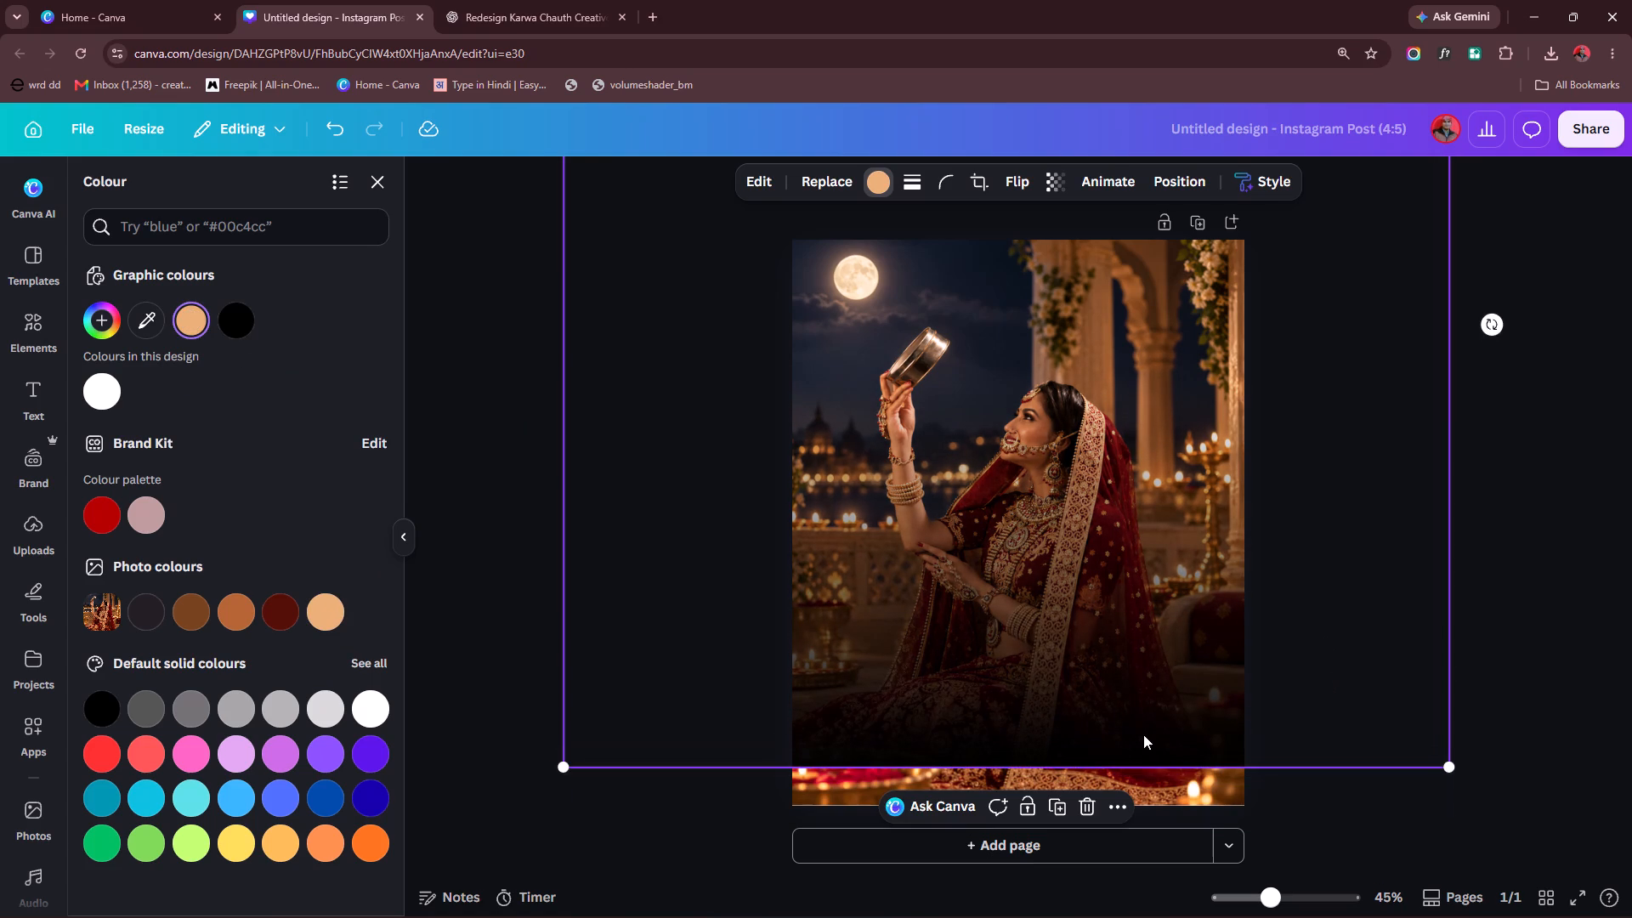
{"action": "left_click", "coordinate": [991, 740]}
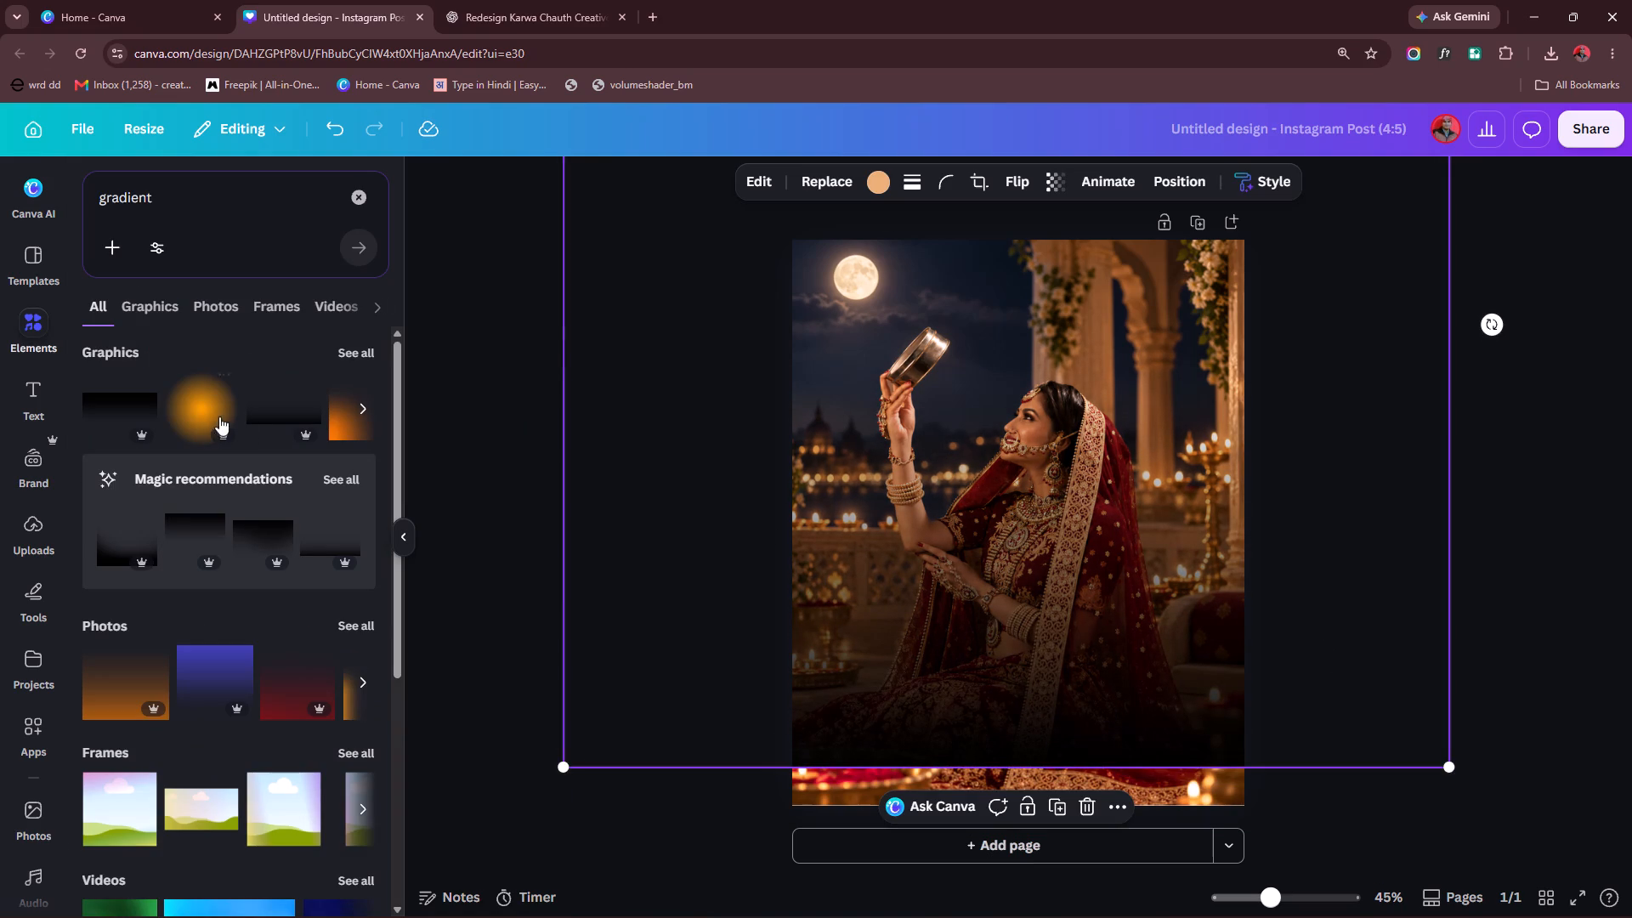
Set the gradient overlay's colour to a custom pure red, #FF0000.
{"action": "left_click", "coordinate": [877, 181]}
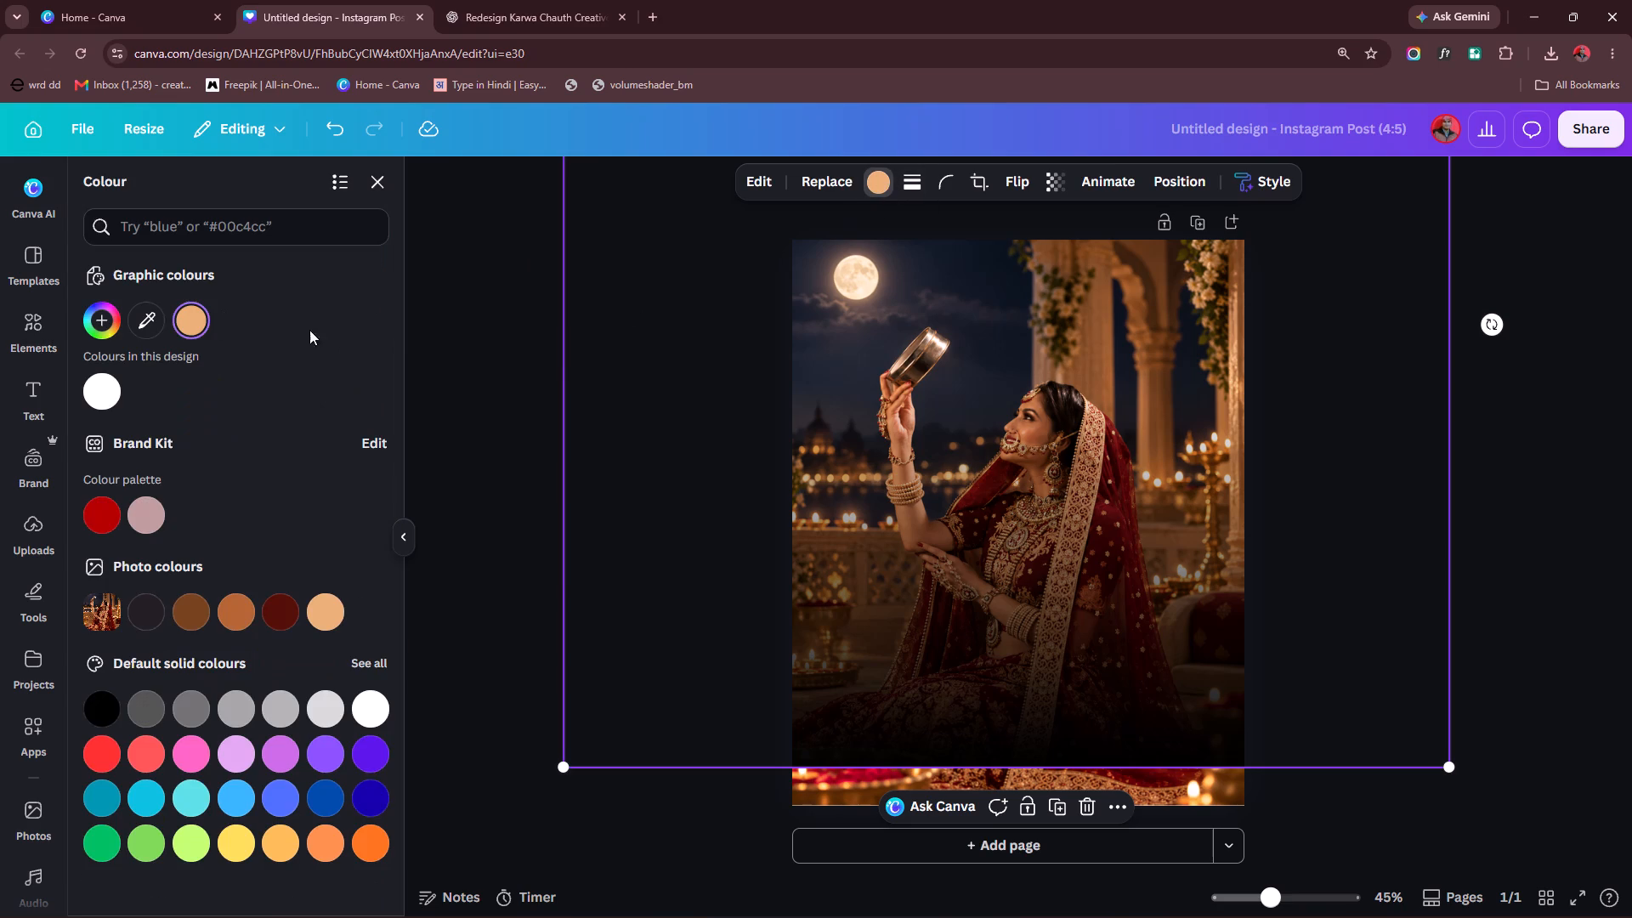
{"action": "left_click", "coordinate": [94, 320]}
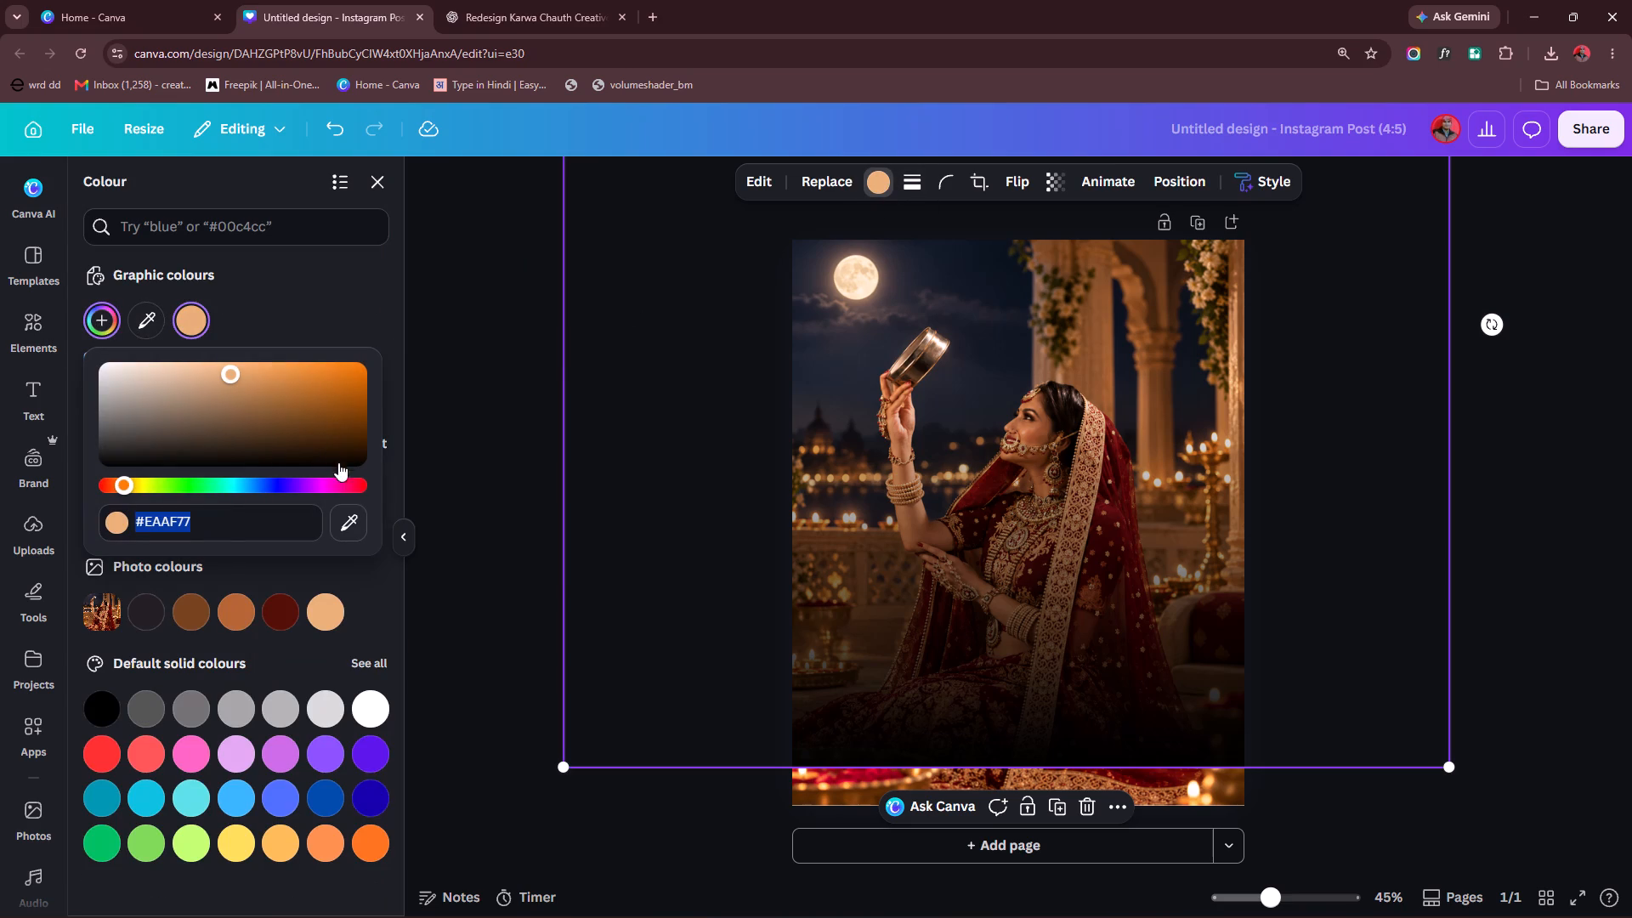
{"action": "left_click_drag", "start_coordinate": [341, 490], "coordinate": [431, 484]}
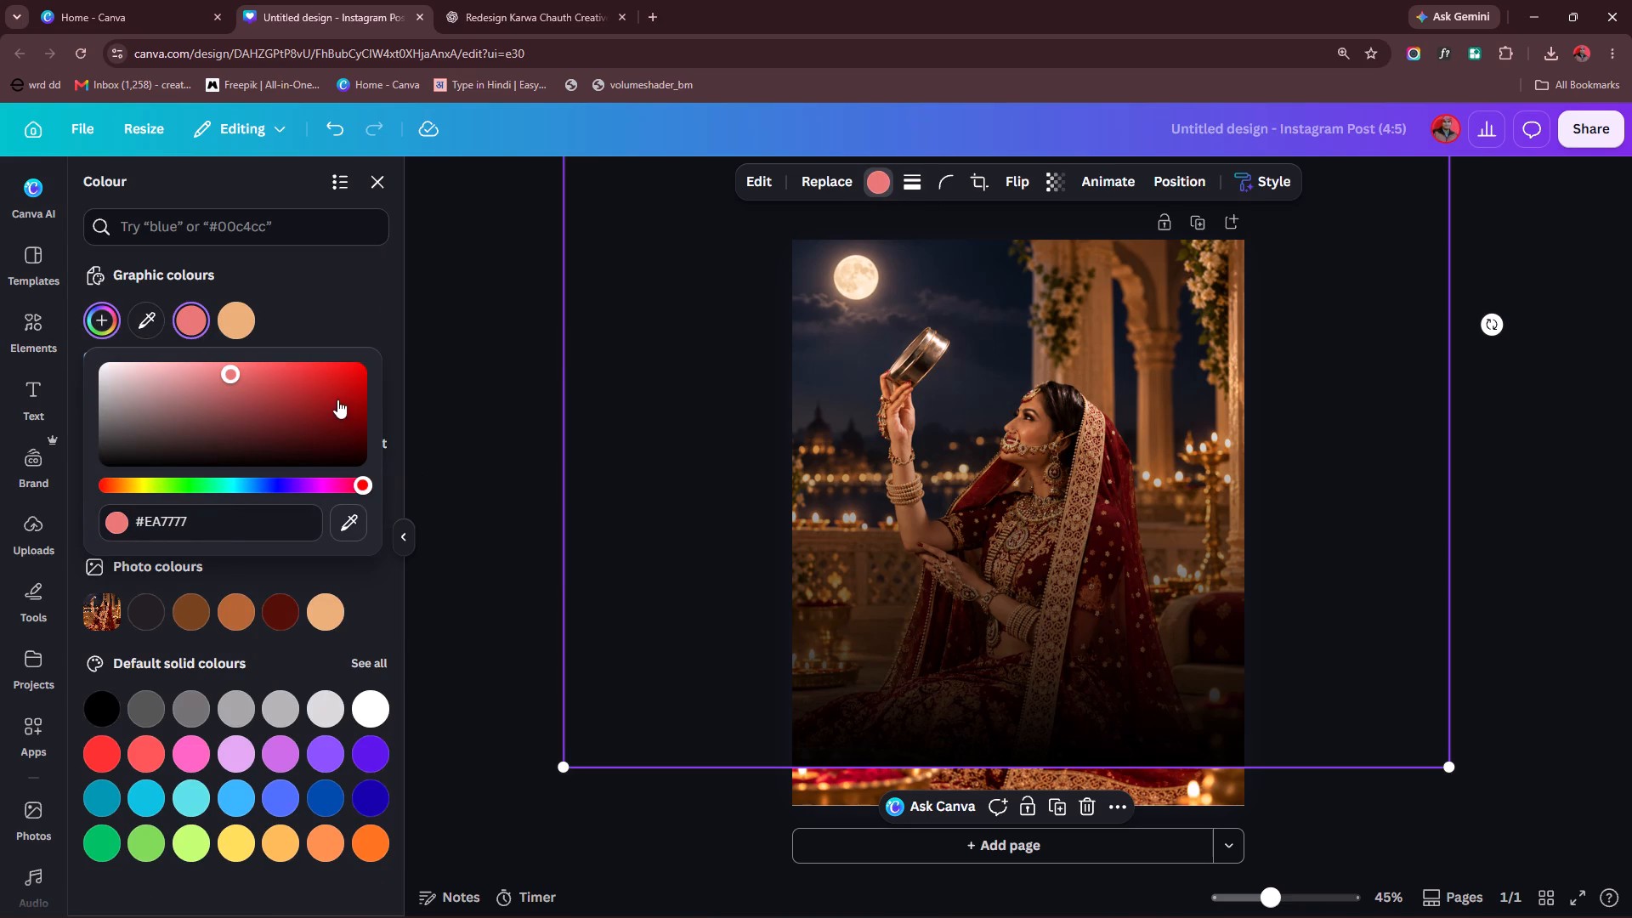
{"action": "left_click_drag", "start_coordinate": [338, 392], "coordinate": [462, 303]}
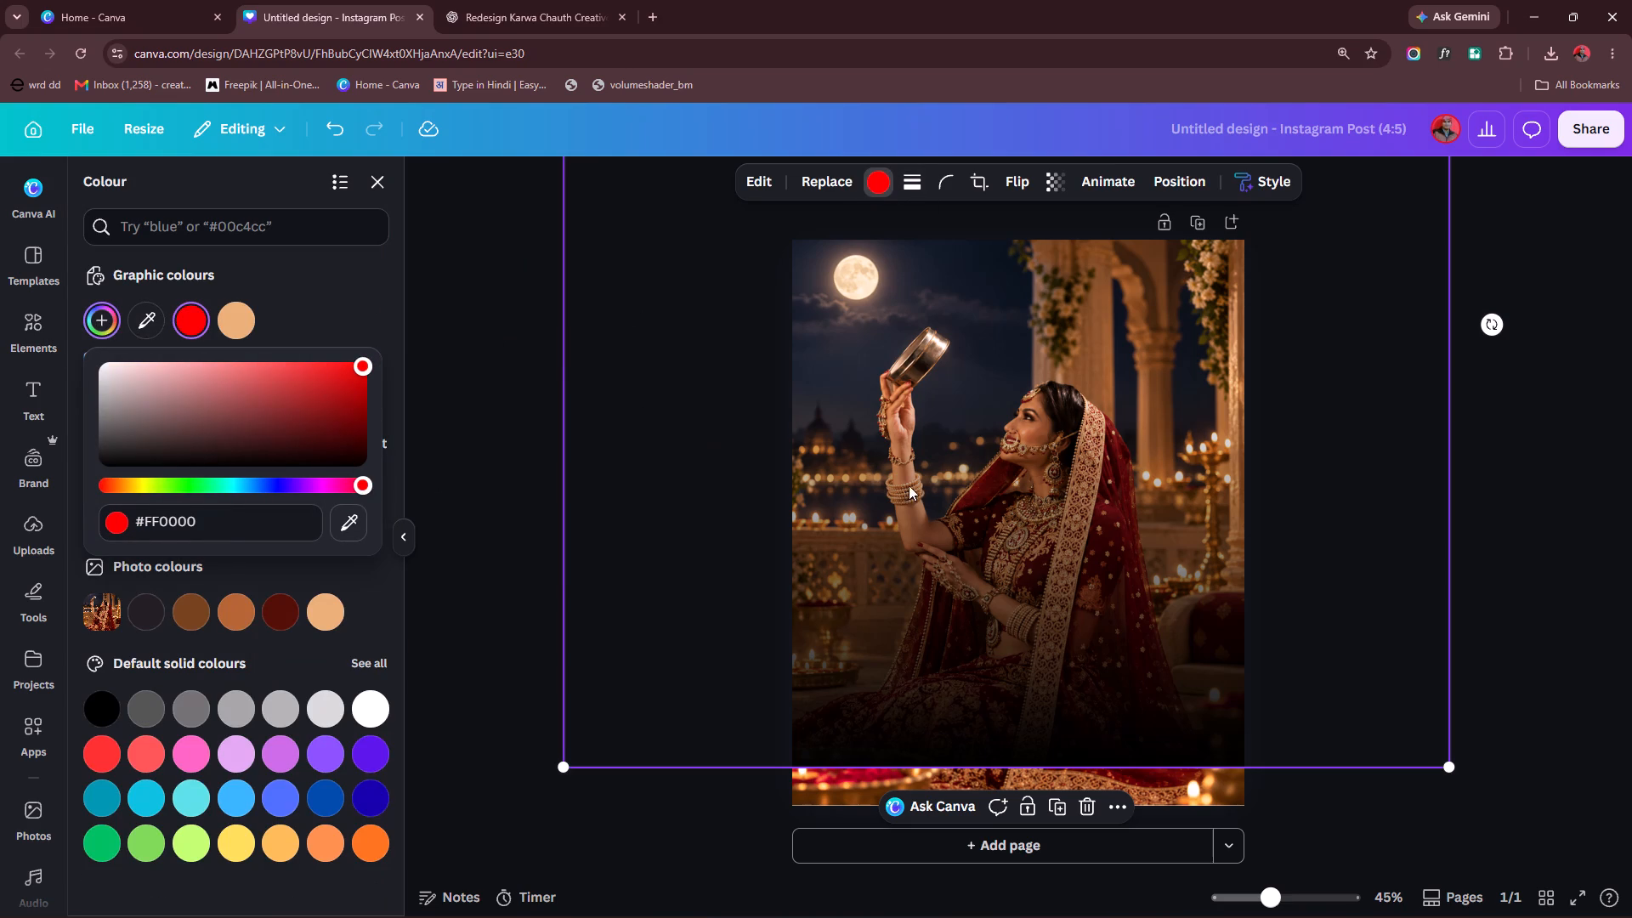
{"action": "left_click", "coordinate": [508, 472]}
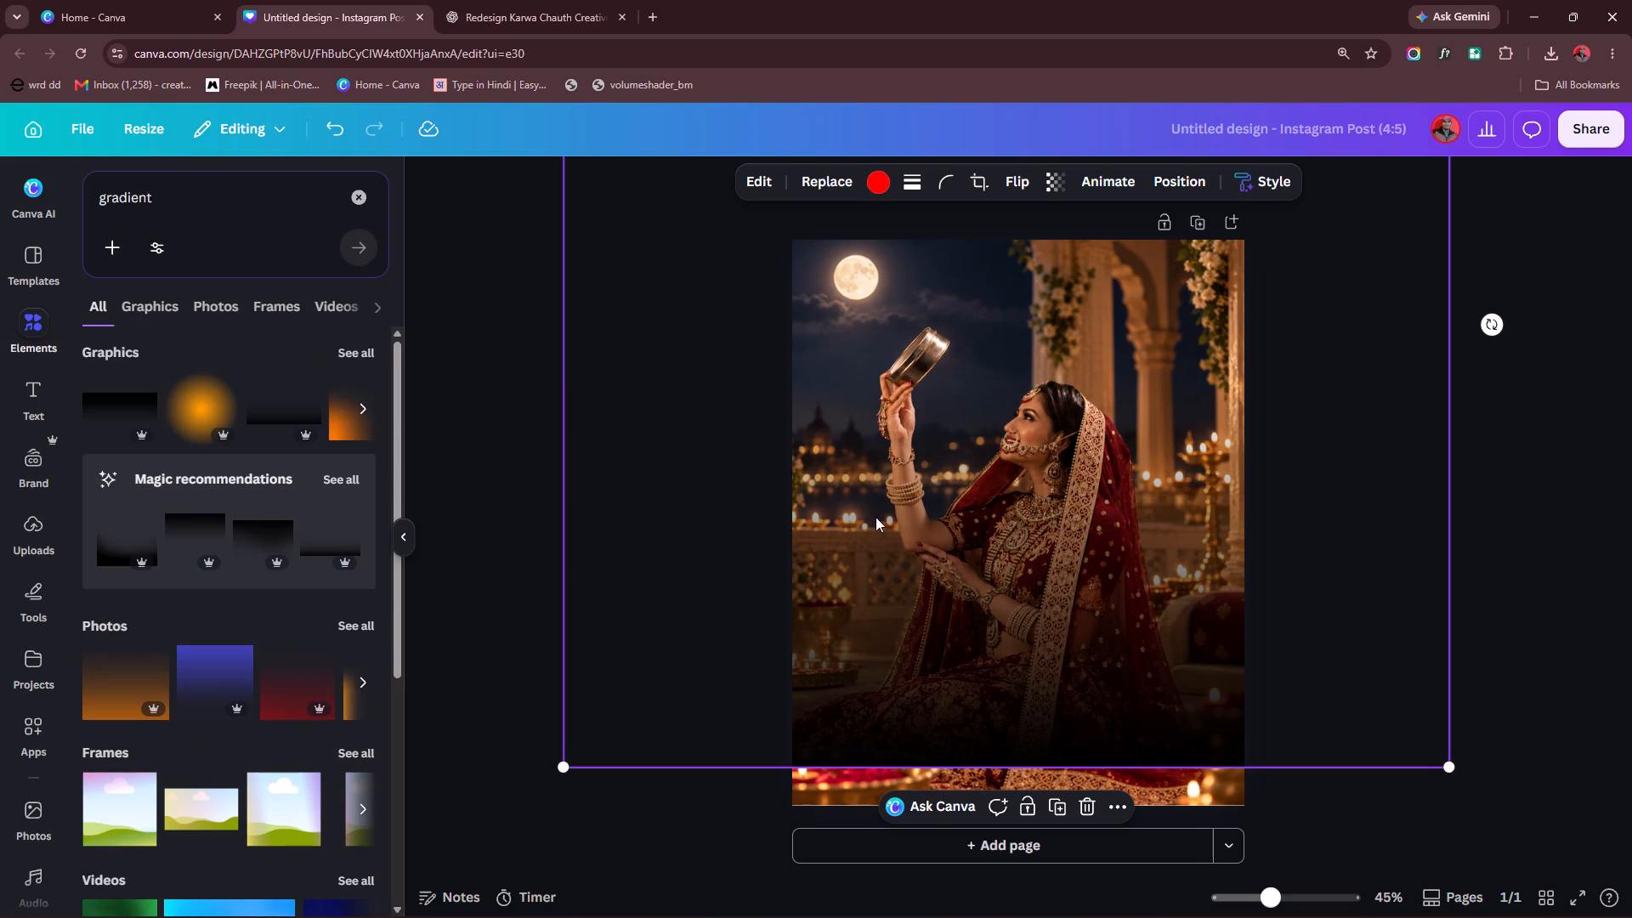
Move the gradient overlay further up so its lower edge crosses the woman's skirt, and keep it selected.
{"action": "left_click", "coordinate": [992, 684]}
{"action": "left_click_drag", "start_coordinate": [1001, 706], "coordinate": [995, 636]}
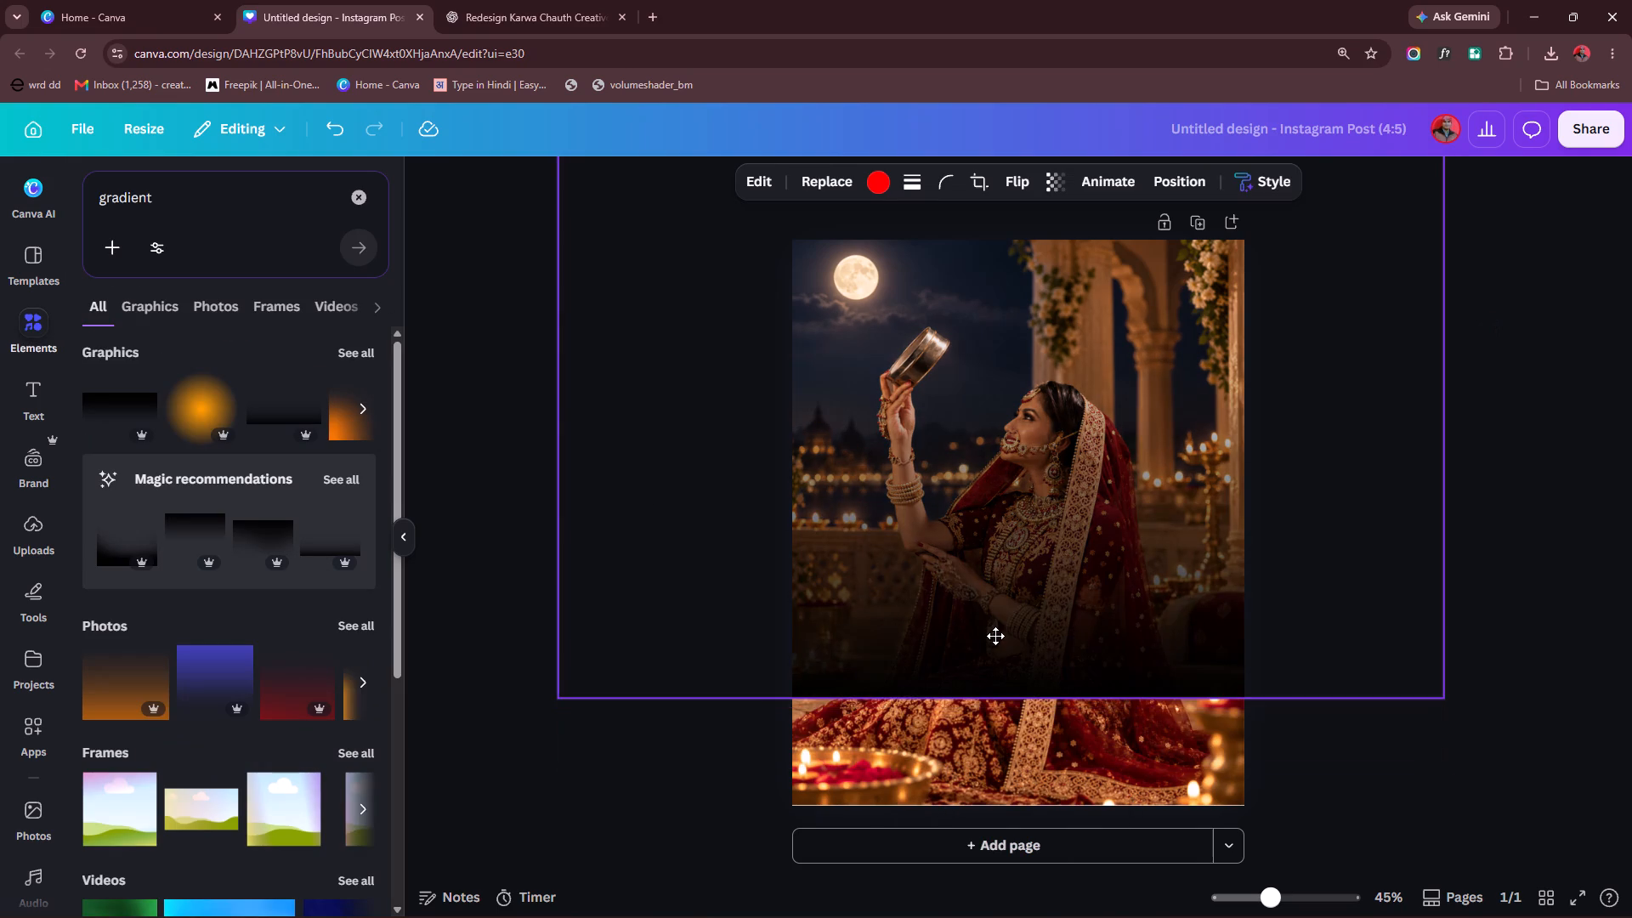
{"action": "left_click_drag", "start_coordinate": [995, 636], "coordinate": [1005, 667]}
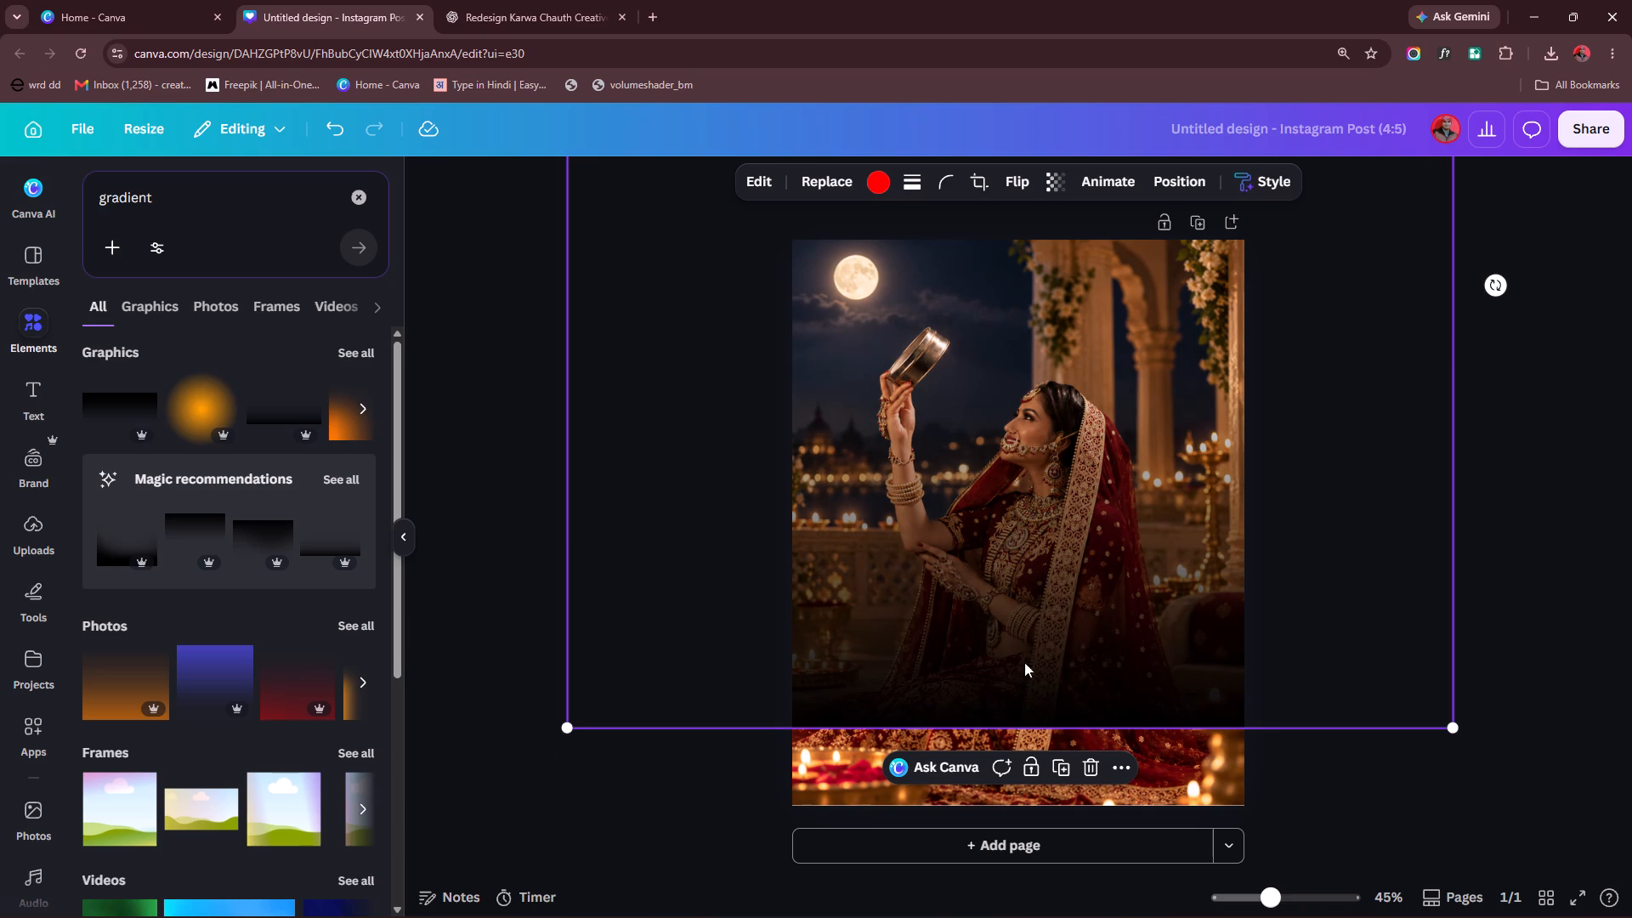
{"action": "left_click", "coordinate": [1041, 662]}
{"action": "left_click", "coordinate": [1038, 674]}
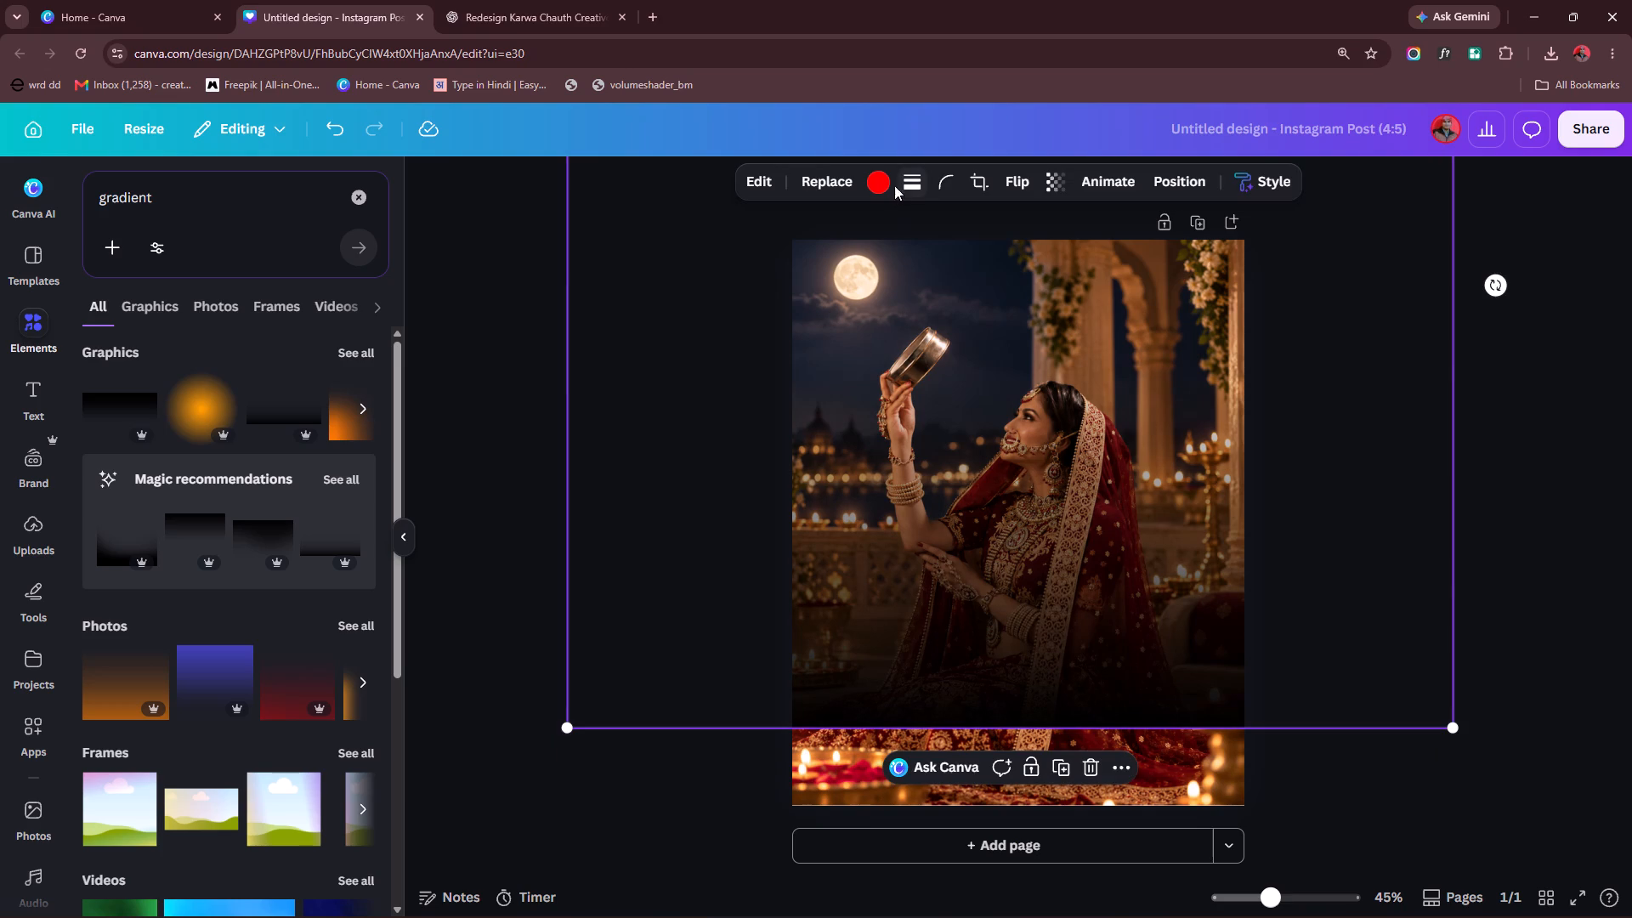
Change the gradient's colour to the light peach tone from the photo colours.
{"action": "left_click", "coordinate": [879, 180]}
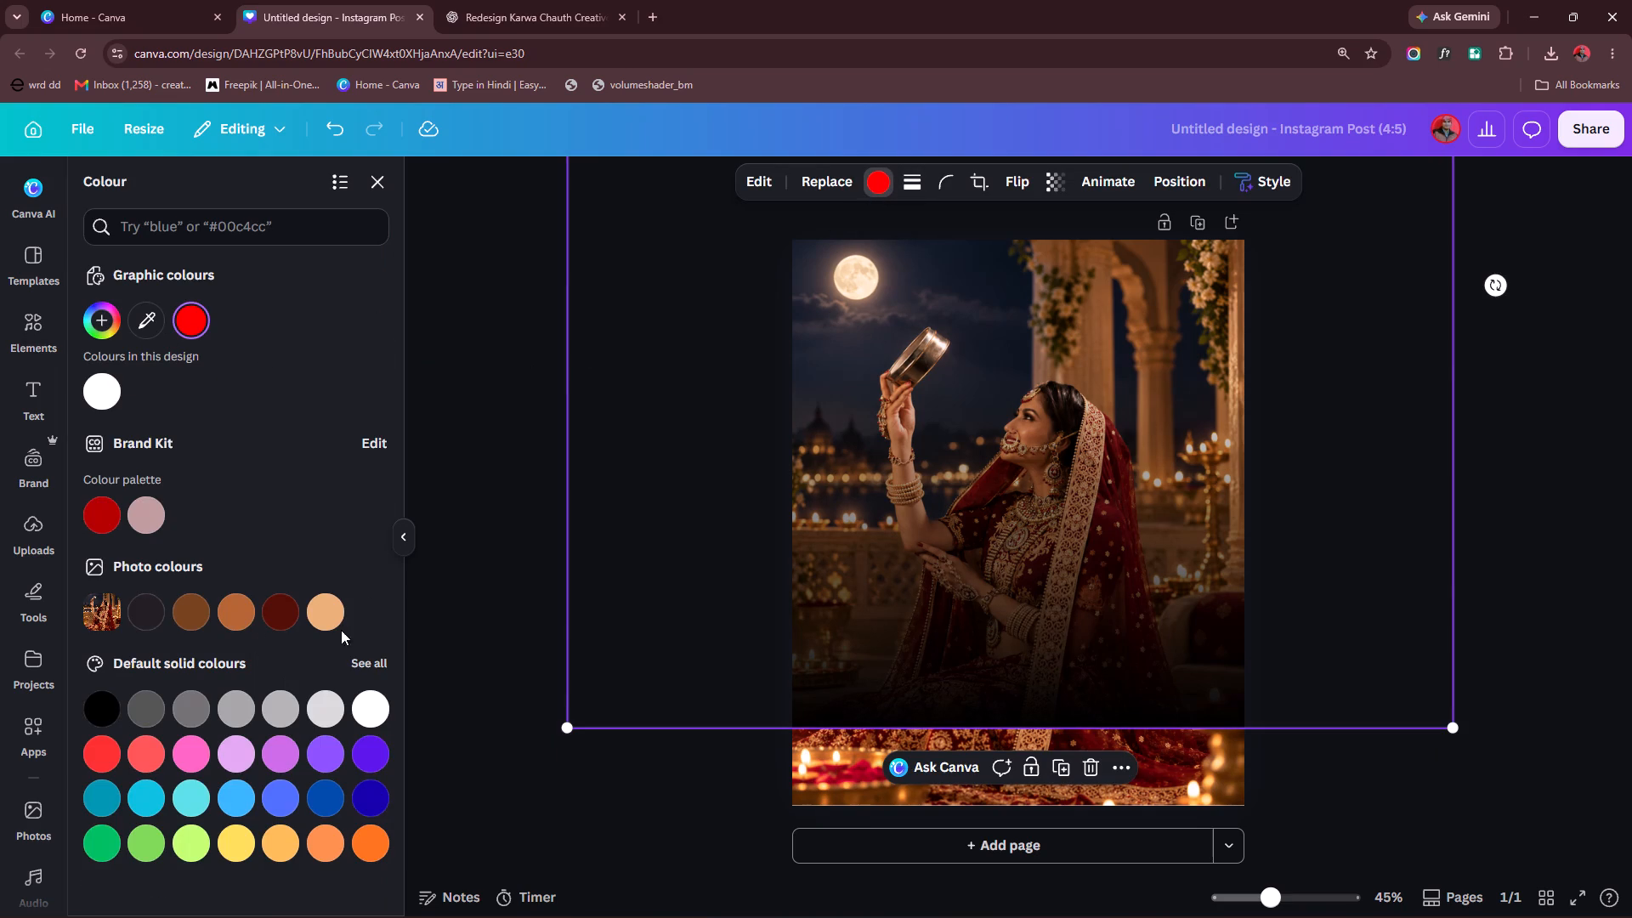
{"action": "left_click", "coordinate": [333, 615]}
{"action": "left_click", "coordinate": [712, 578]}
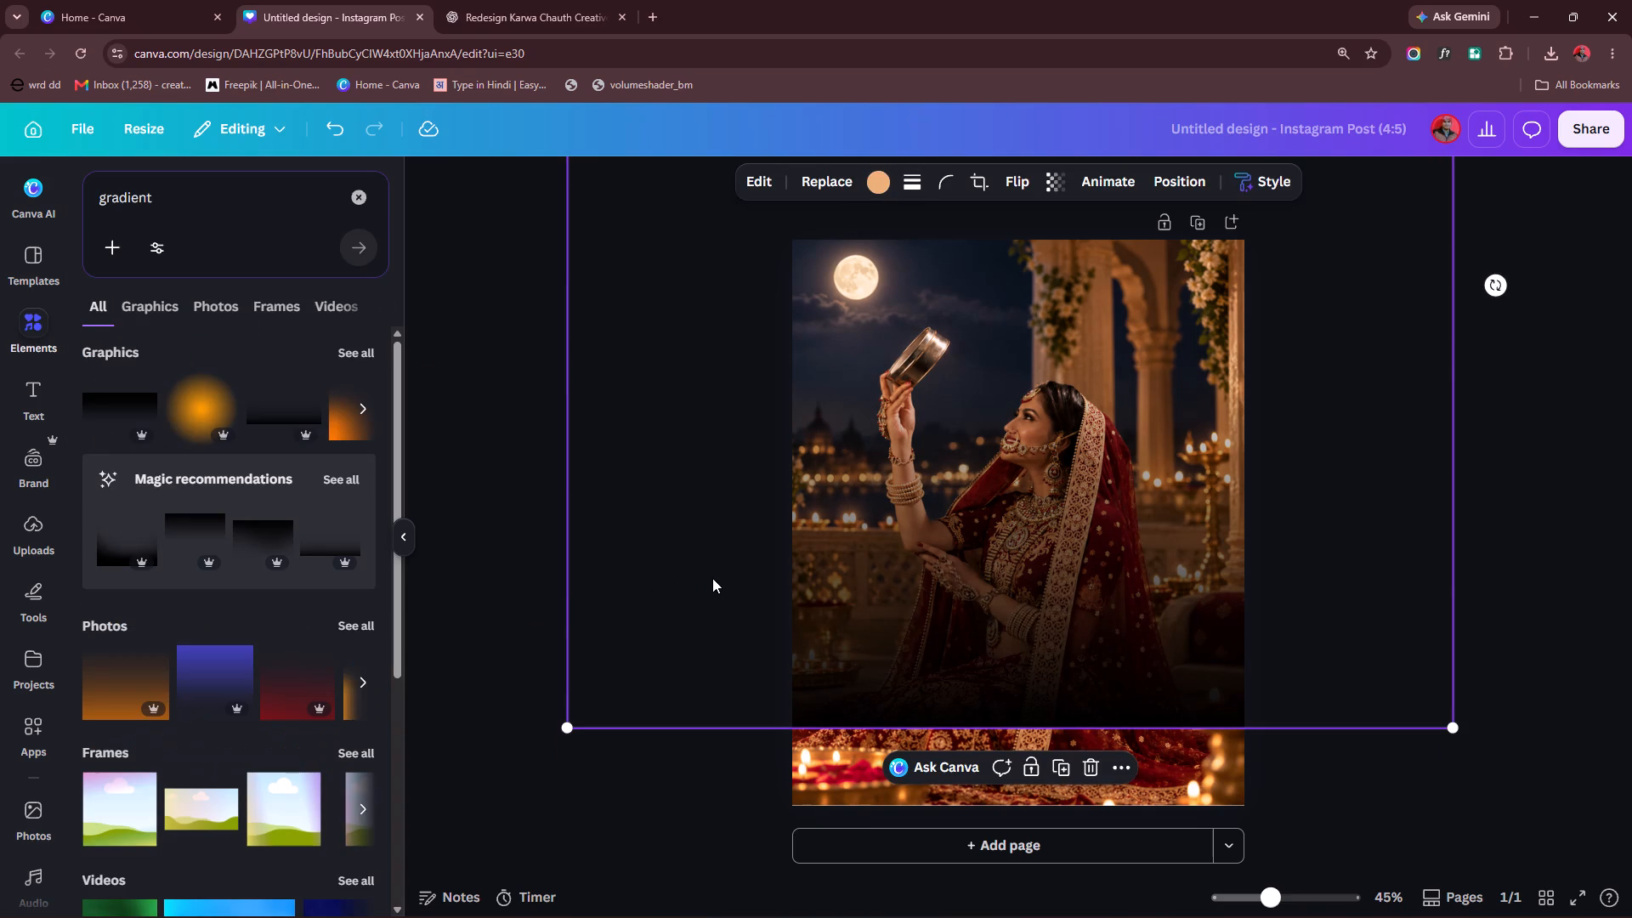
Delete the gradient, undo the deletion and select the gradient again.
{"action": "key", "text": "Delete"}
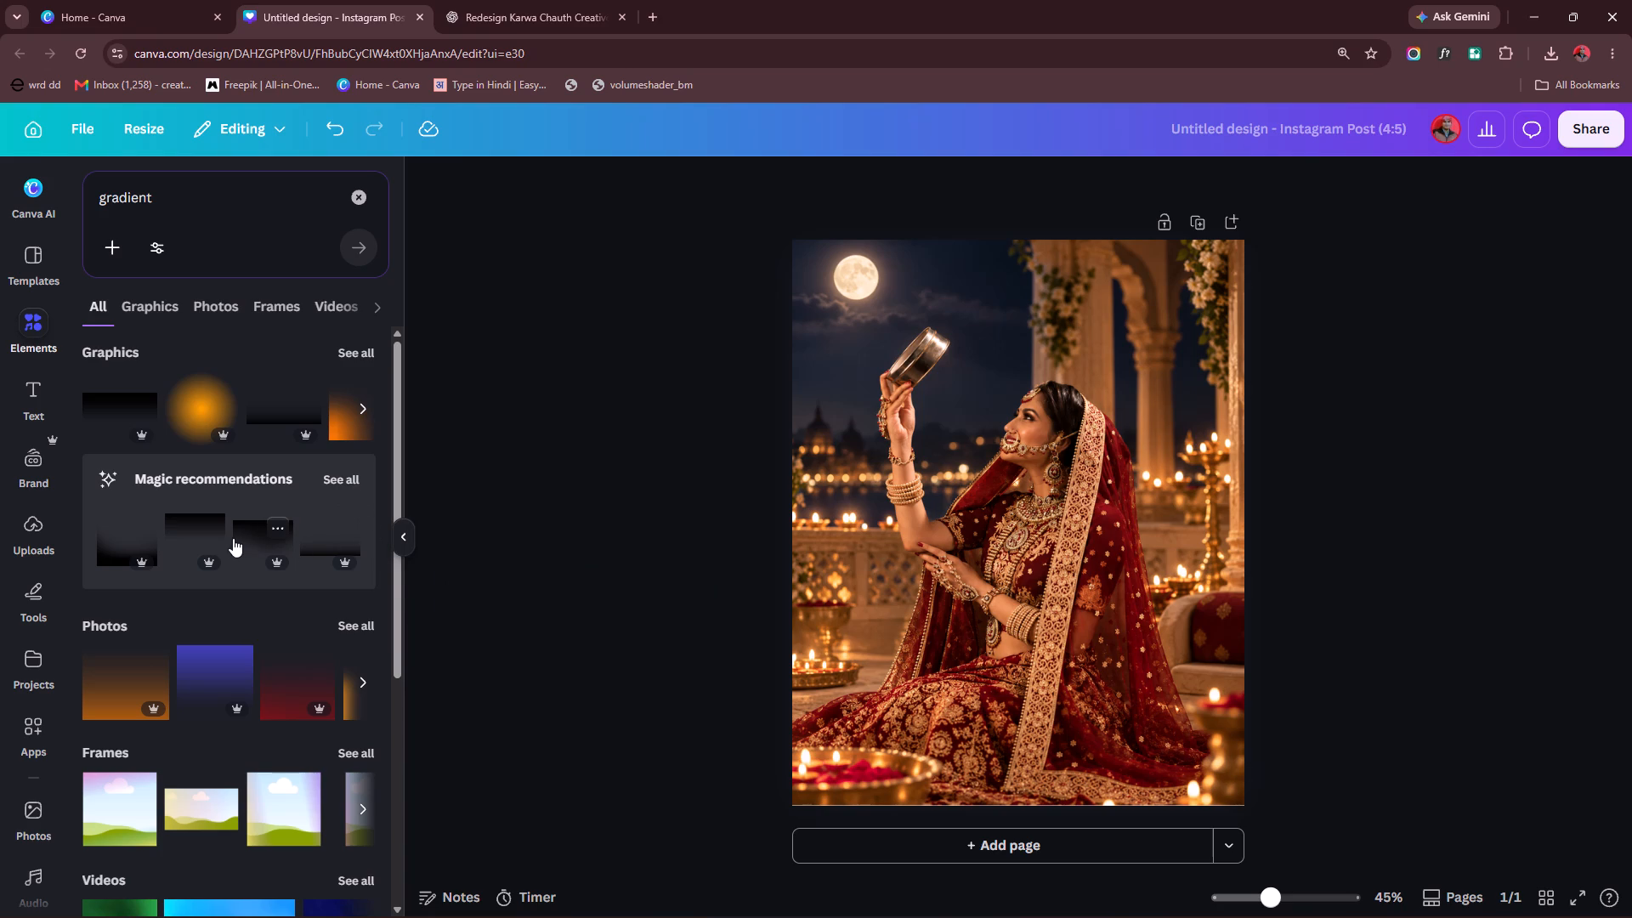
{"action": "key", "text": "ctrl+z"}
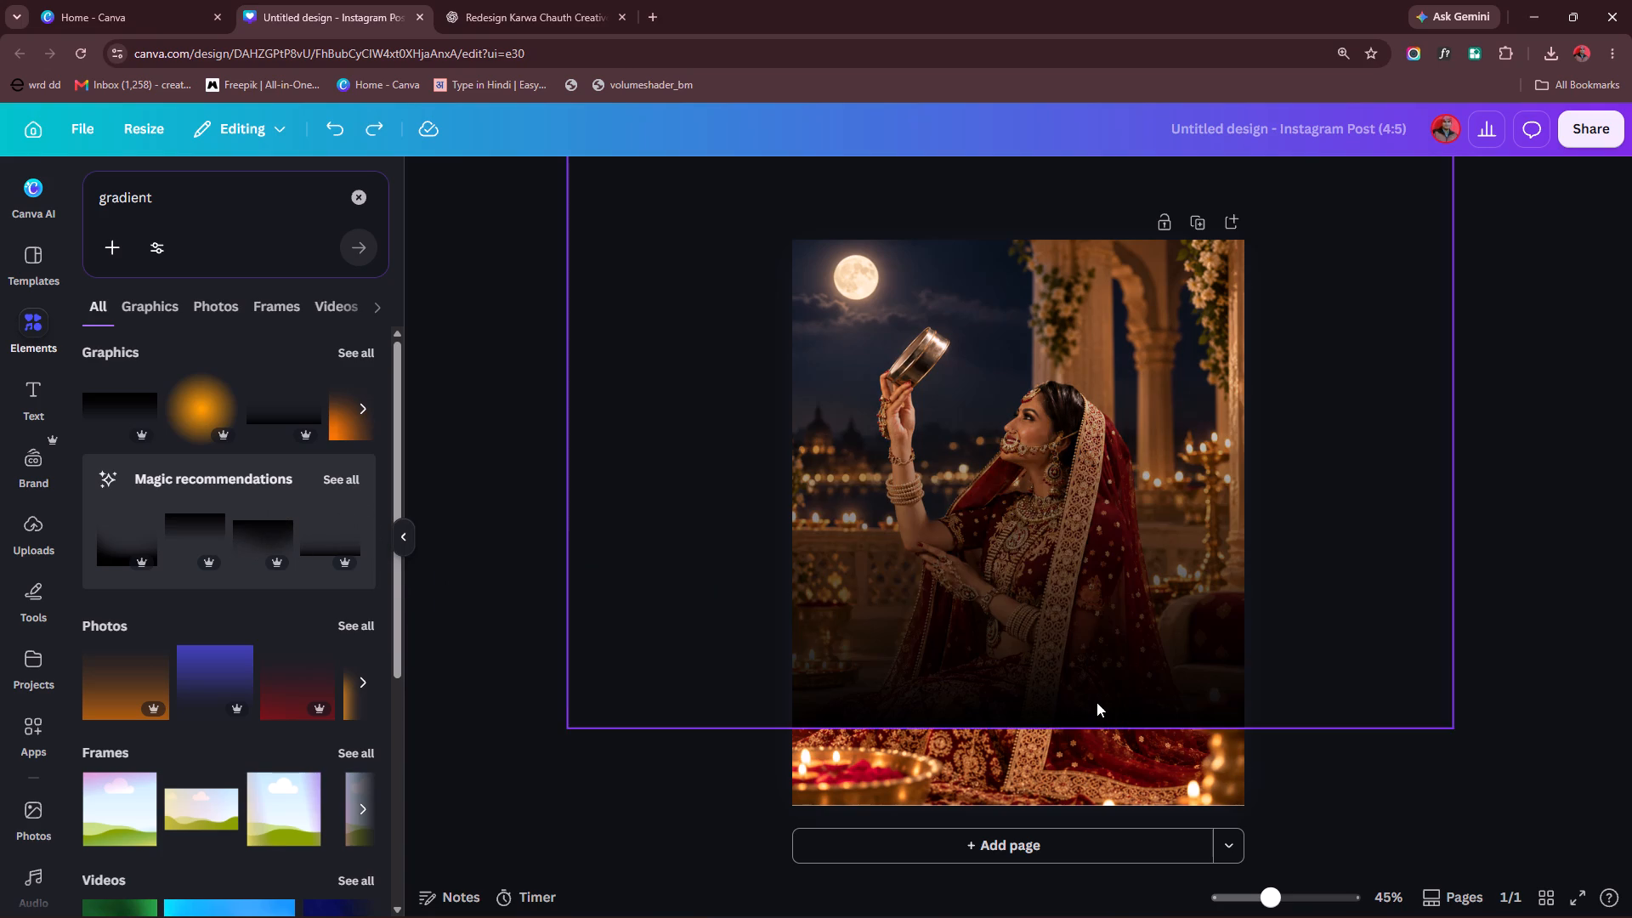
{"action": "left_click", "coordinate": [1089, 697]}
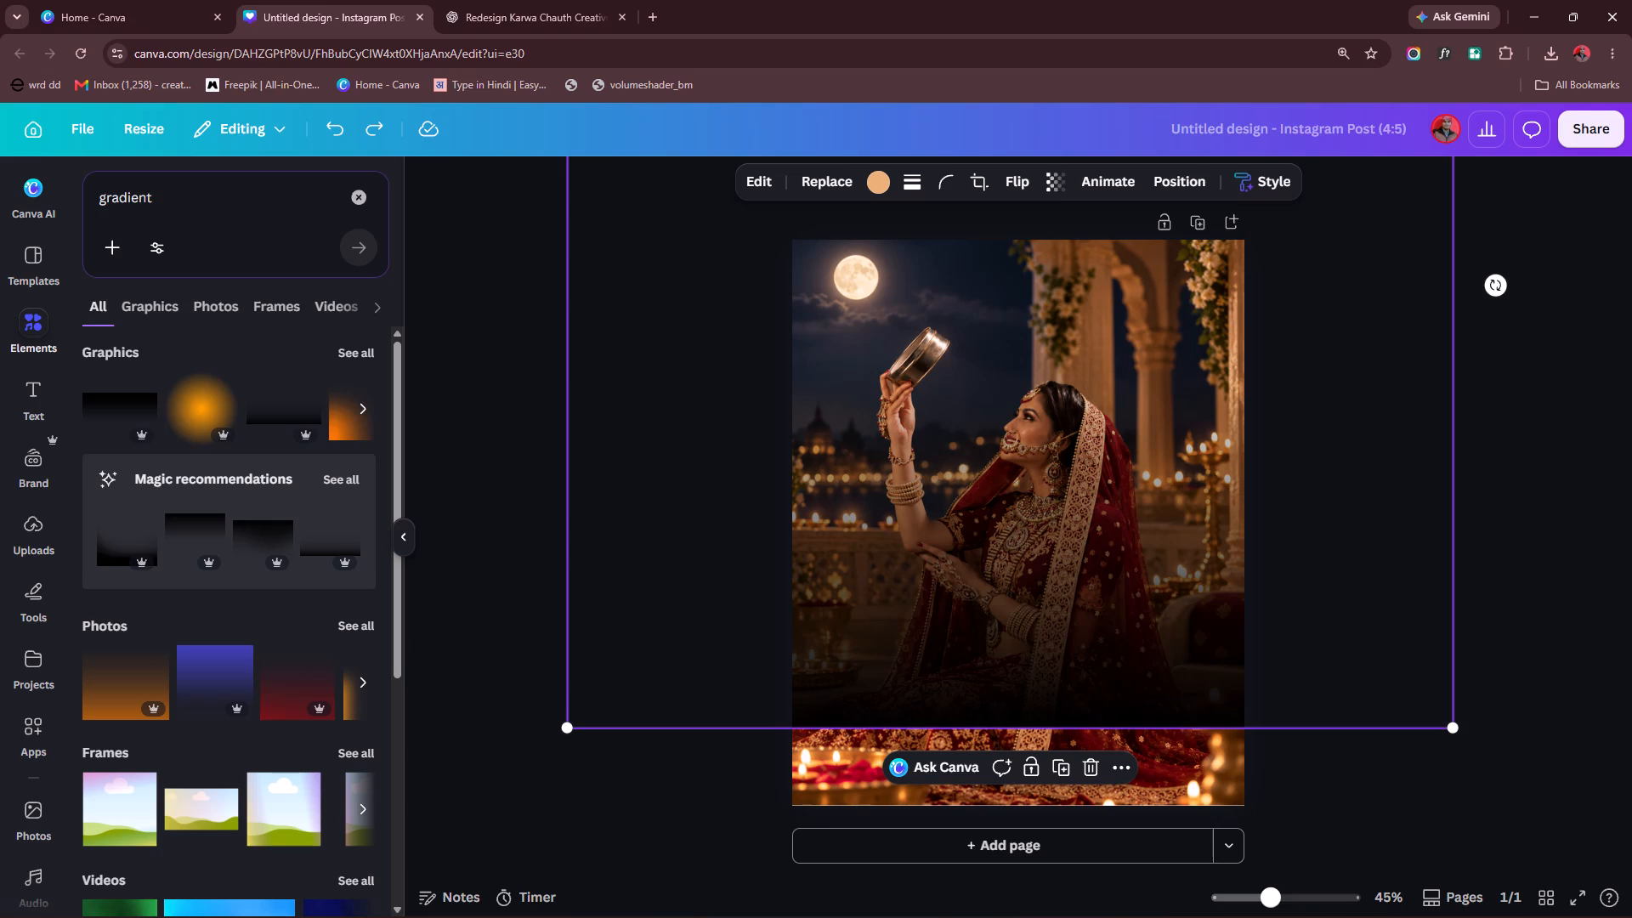
Search the elements for "gradient baige".
{"action": "left_click", "coordinate": [190, 196]}
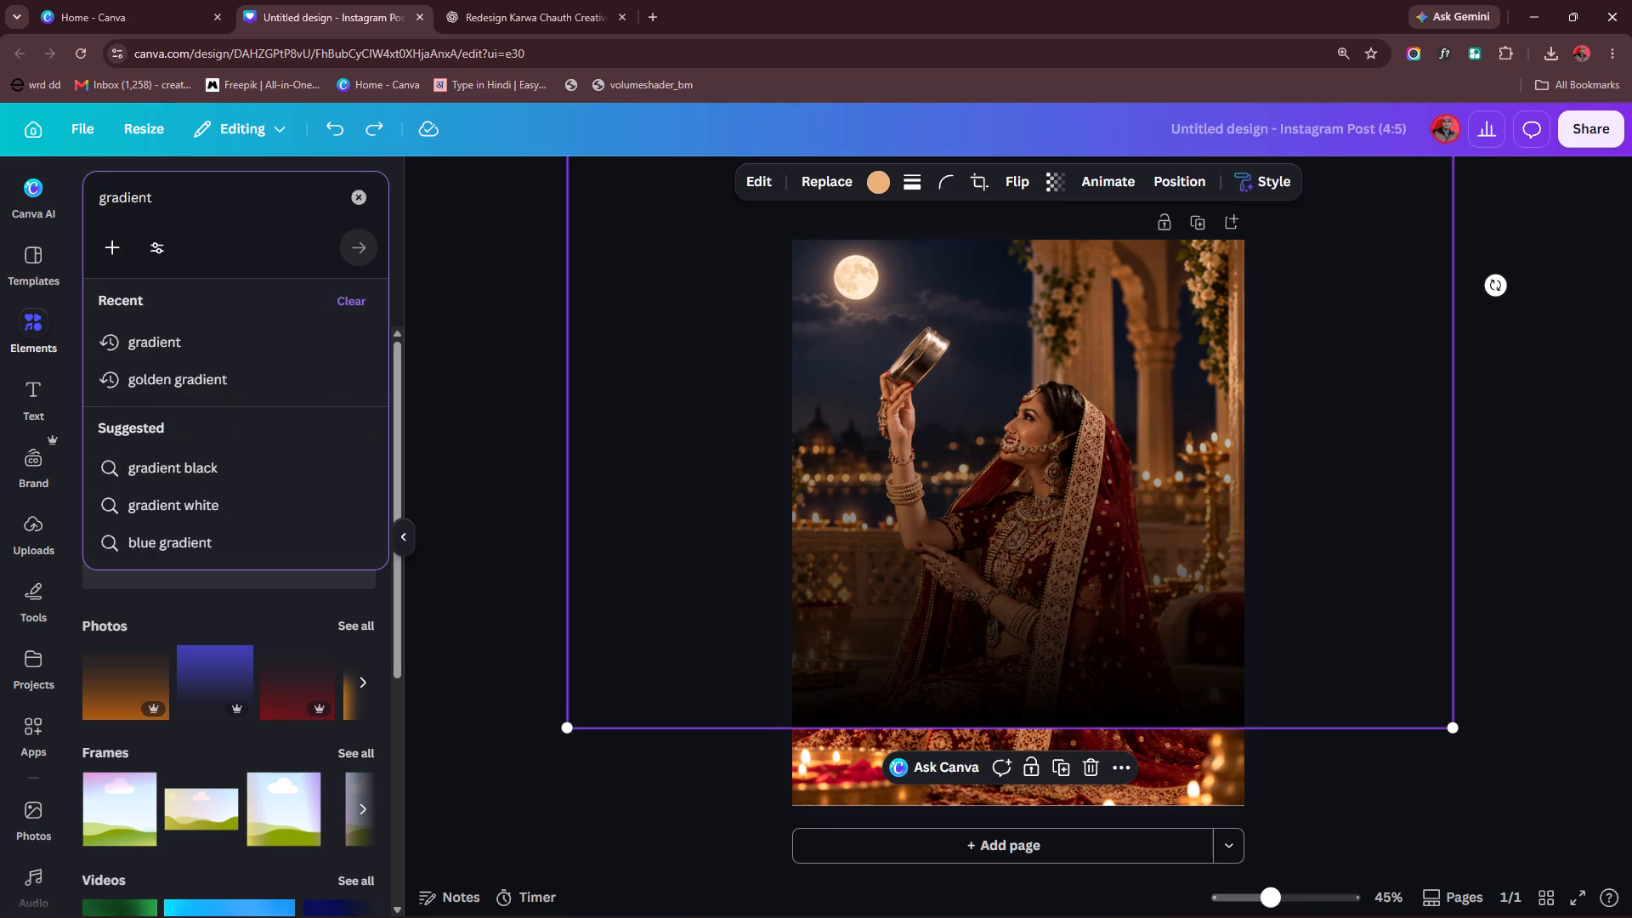
{"action": "key", "text": "space"}
{"action": "type", "text": "baige"}
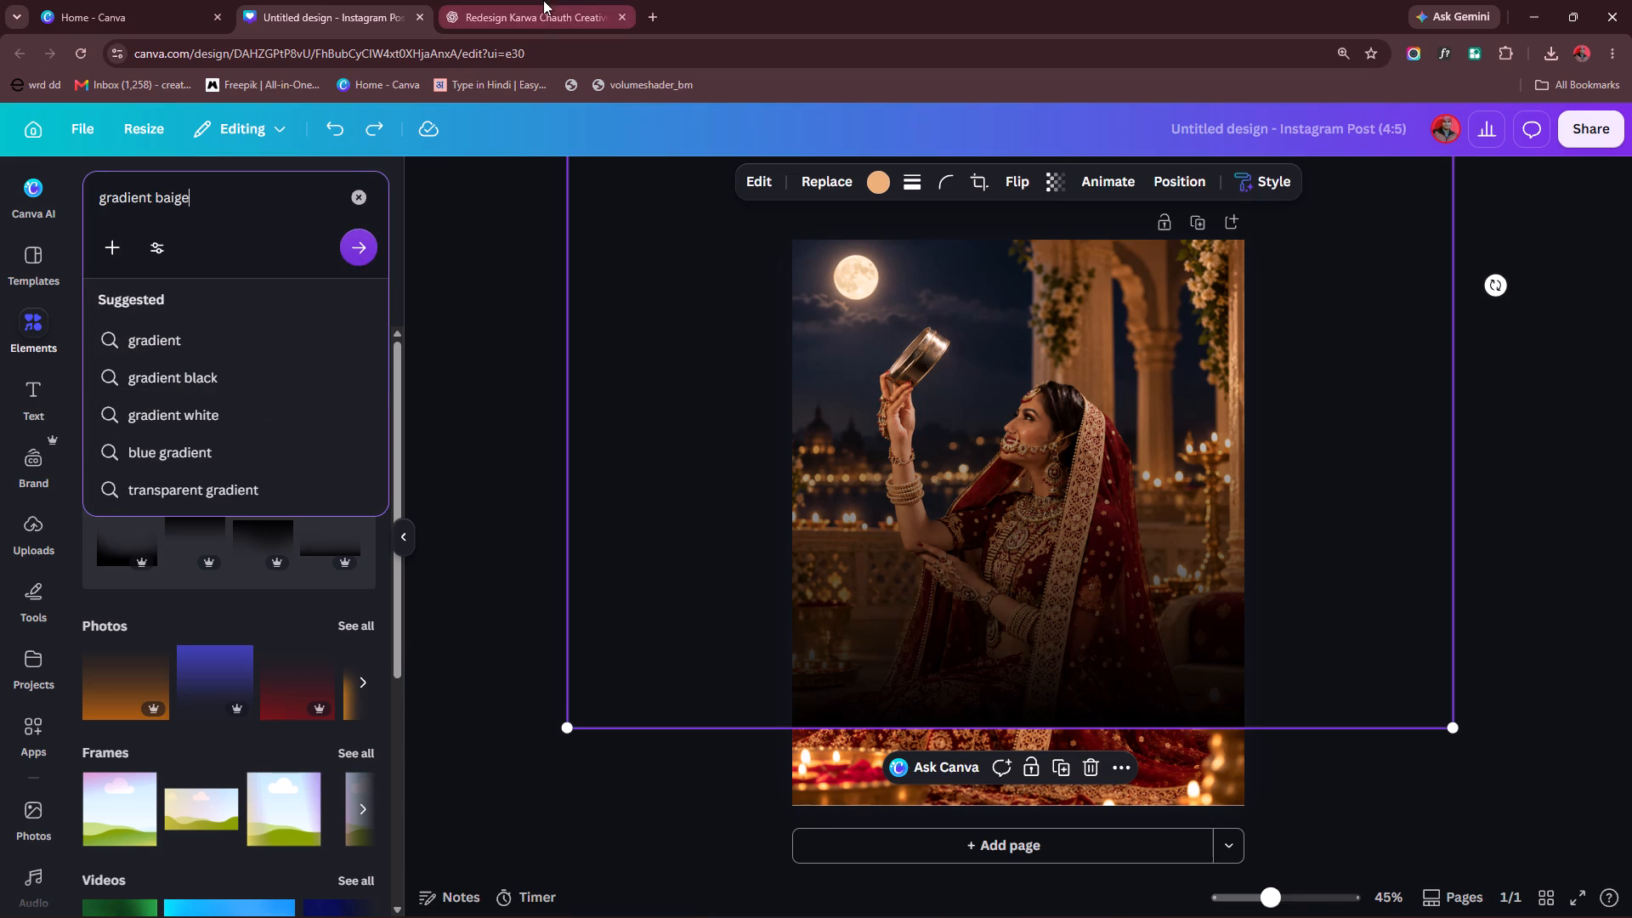
{"action": "key", "text": "Return"}
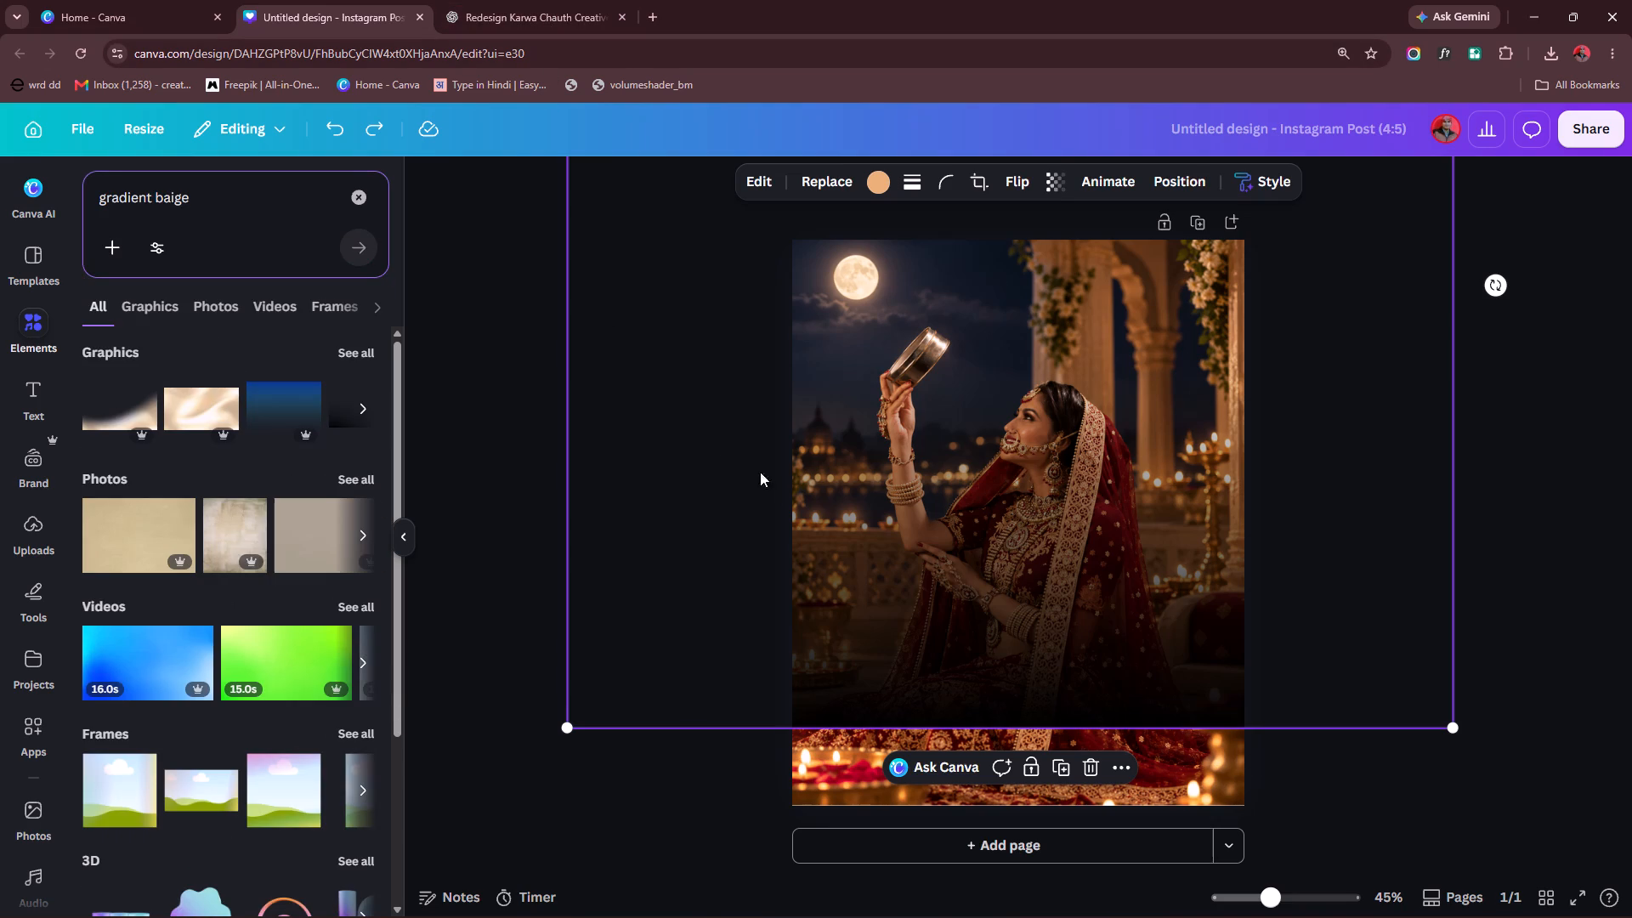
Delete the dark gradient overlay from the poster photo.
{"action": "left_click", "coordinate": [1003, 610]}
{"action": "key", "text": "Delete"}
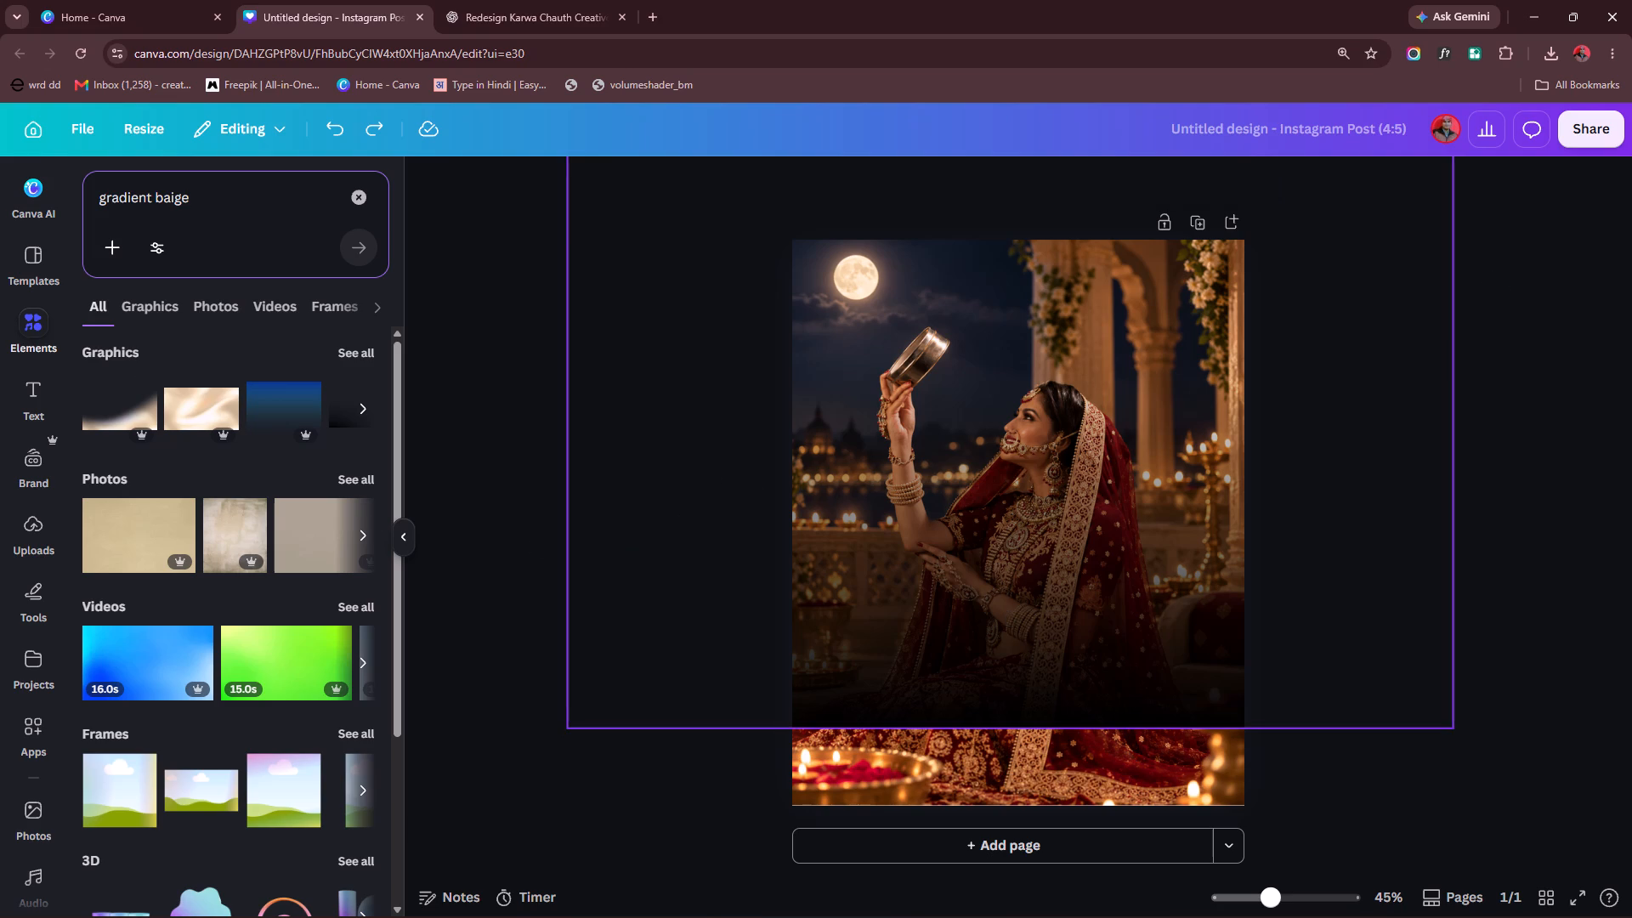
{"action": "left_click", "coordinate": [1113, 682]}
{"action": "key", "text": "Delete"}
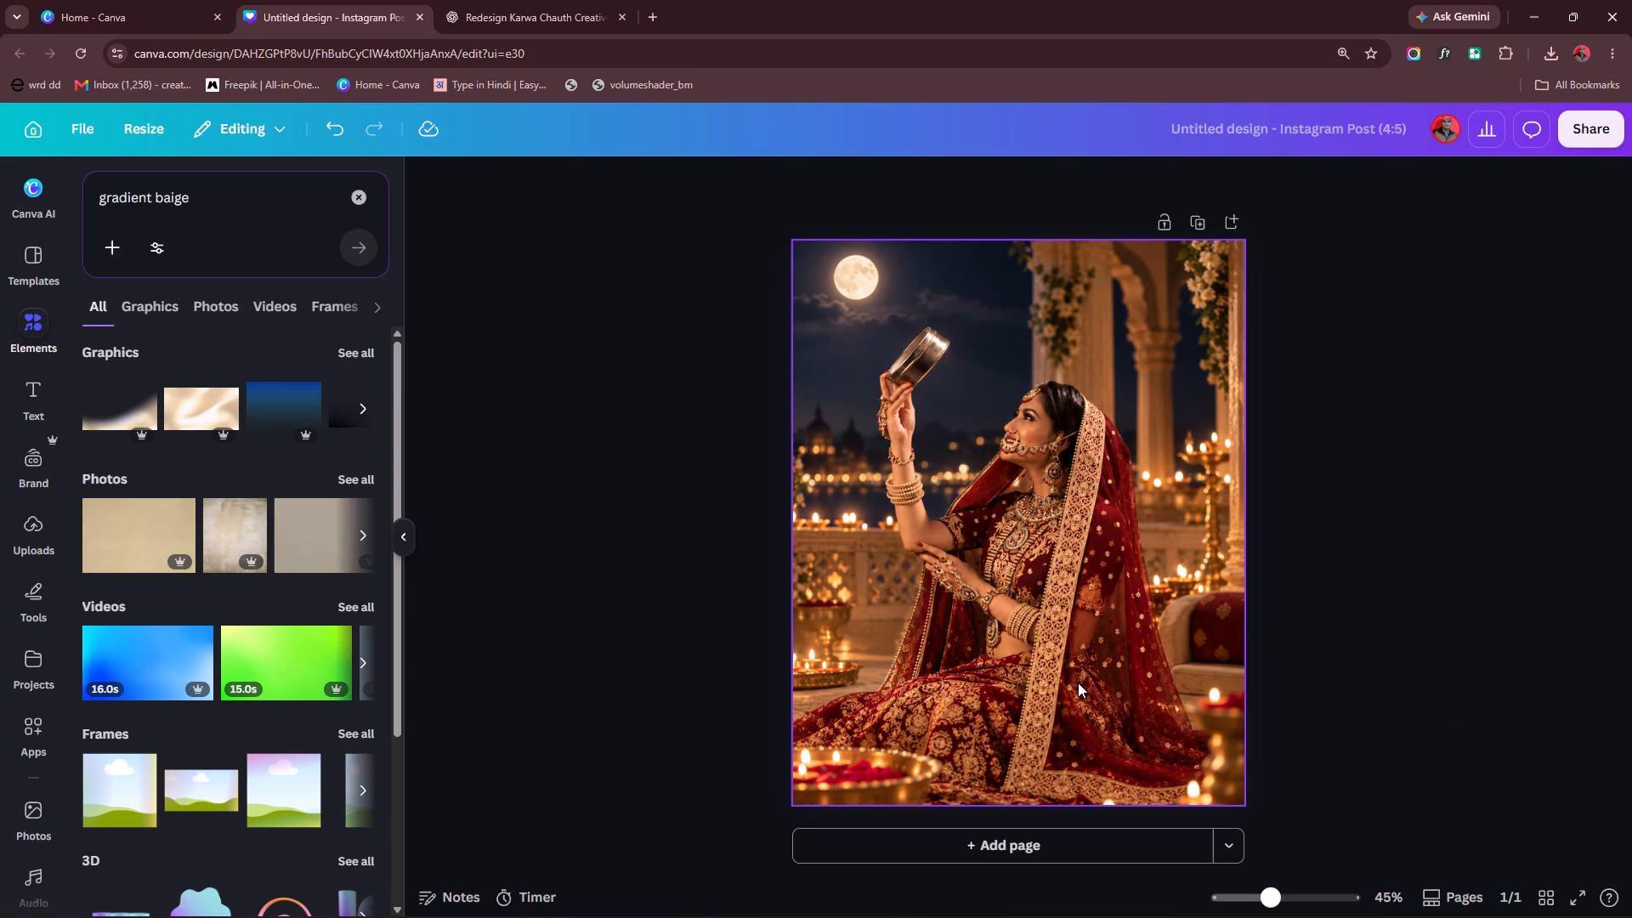
Browse the gradient graphics and add the wavy beige one to the page.
{"action": "left_click", "coordinate": [361, 410]}
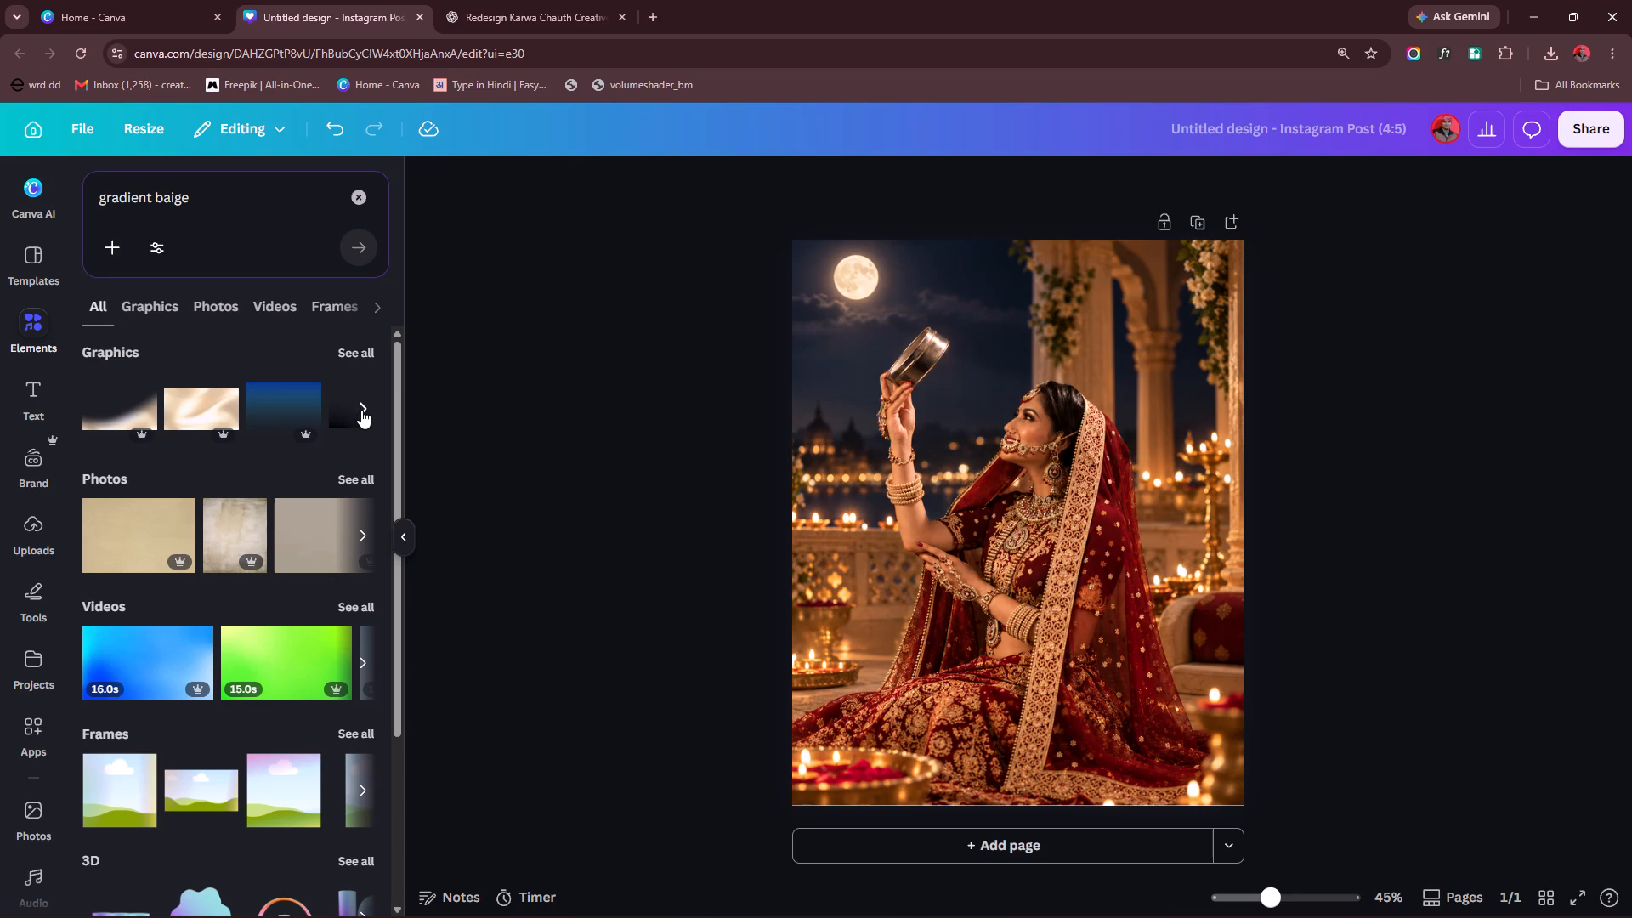
{"action": "left_click", "coordinate": [361, 410]}
{"action": "left_click", "coordinate": [361, 410]}
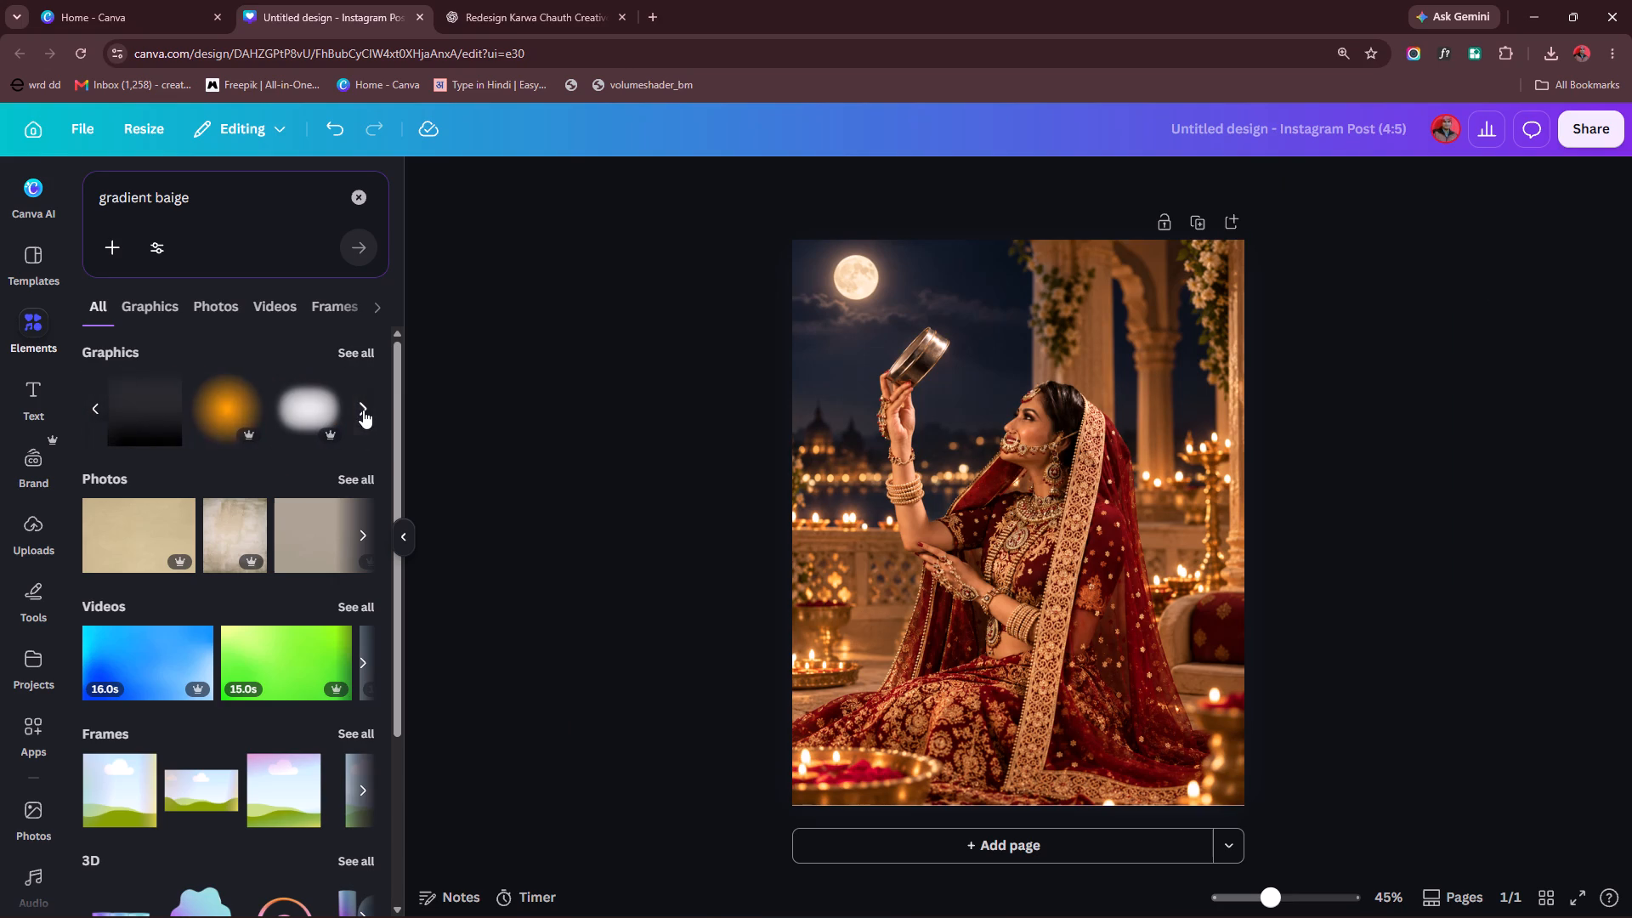
{"action": "left_click", "coordinate": [363, 410]}
{"action": "triple_click", "coordinate": [99, 411]}
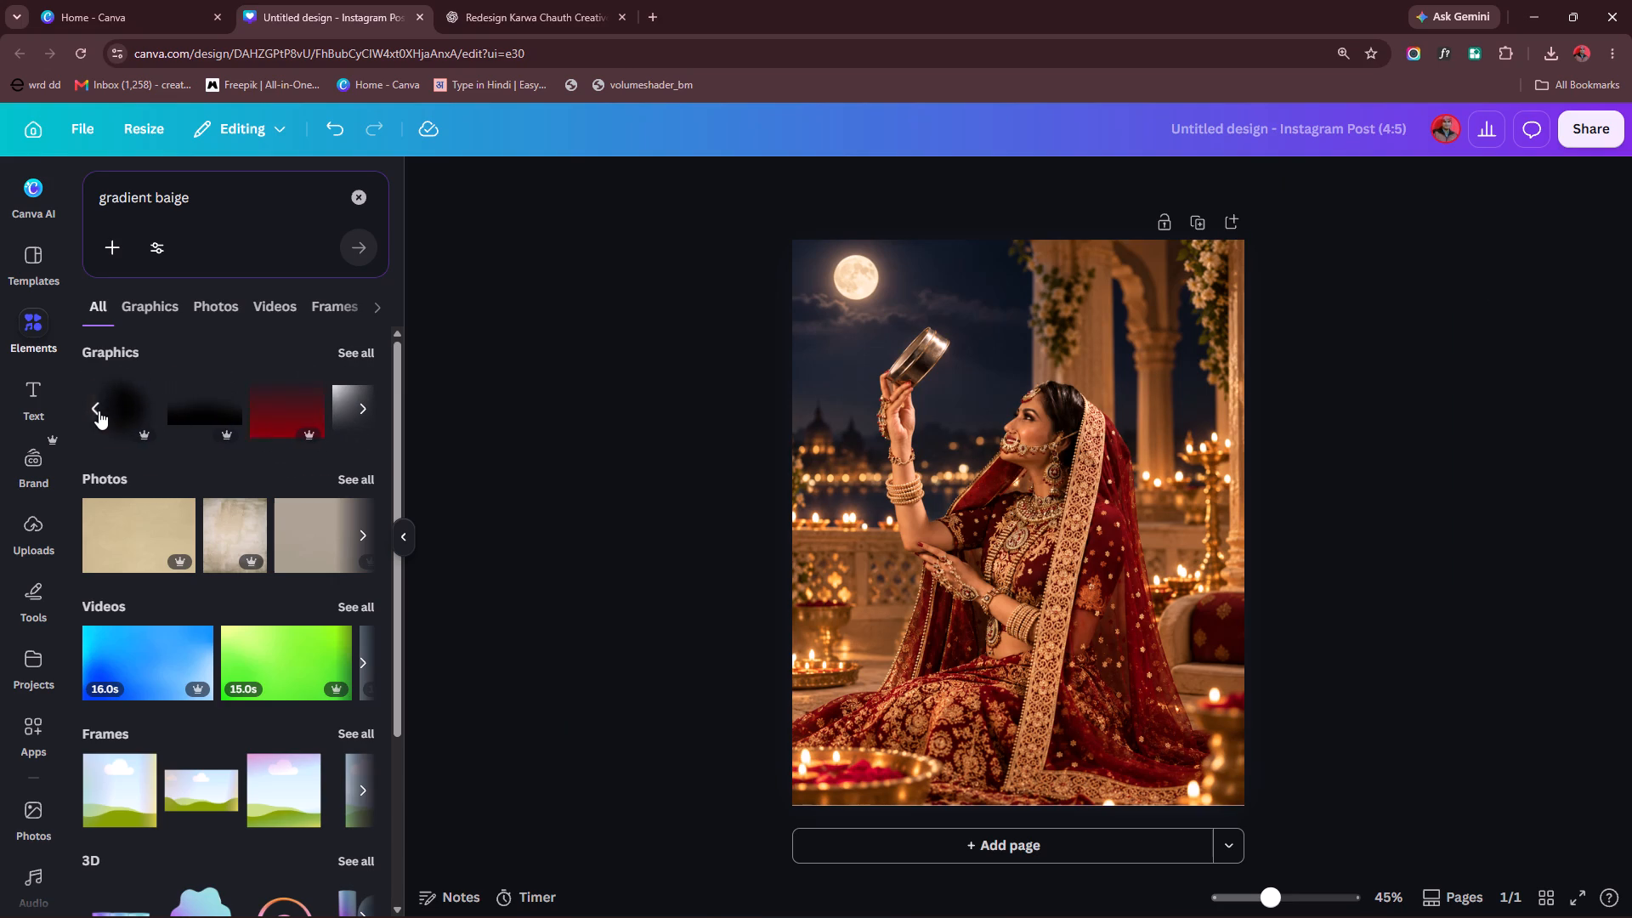
{"action": "left_click", "coordinate": [98, 411]}
{"action": "left_click", "coordinate": [98, 411]}
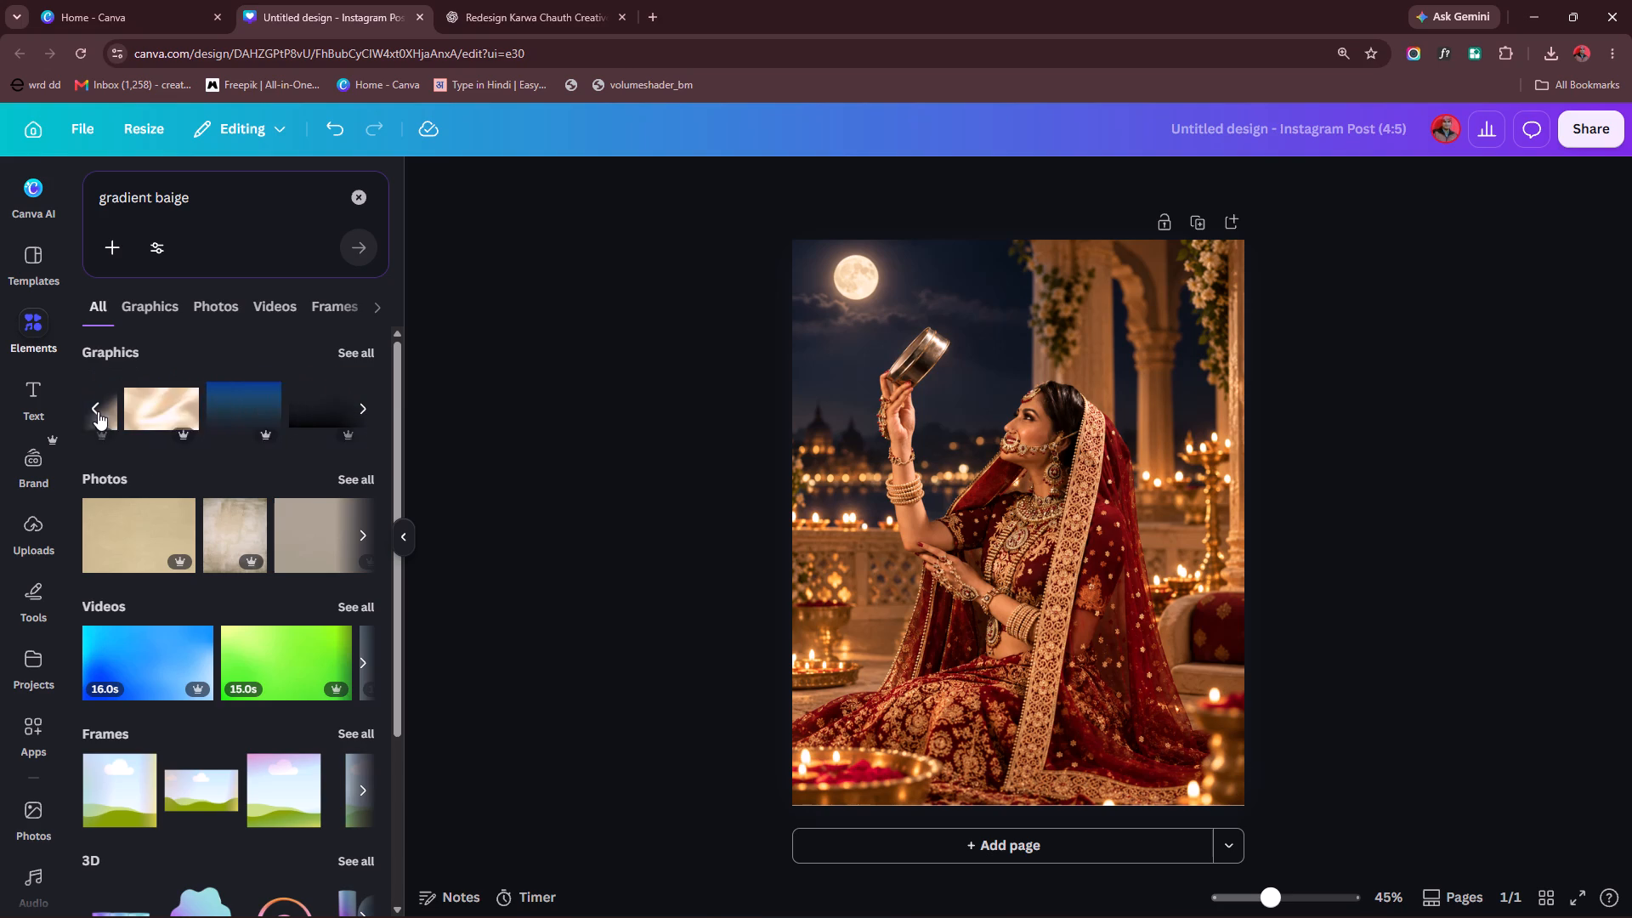
{"action": "left_click", "coordinate": [125, 416]}
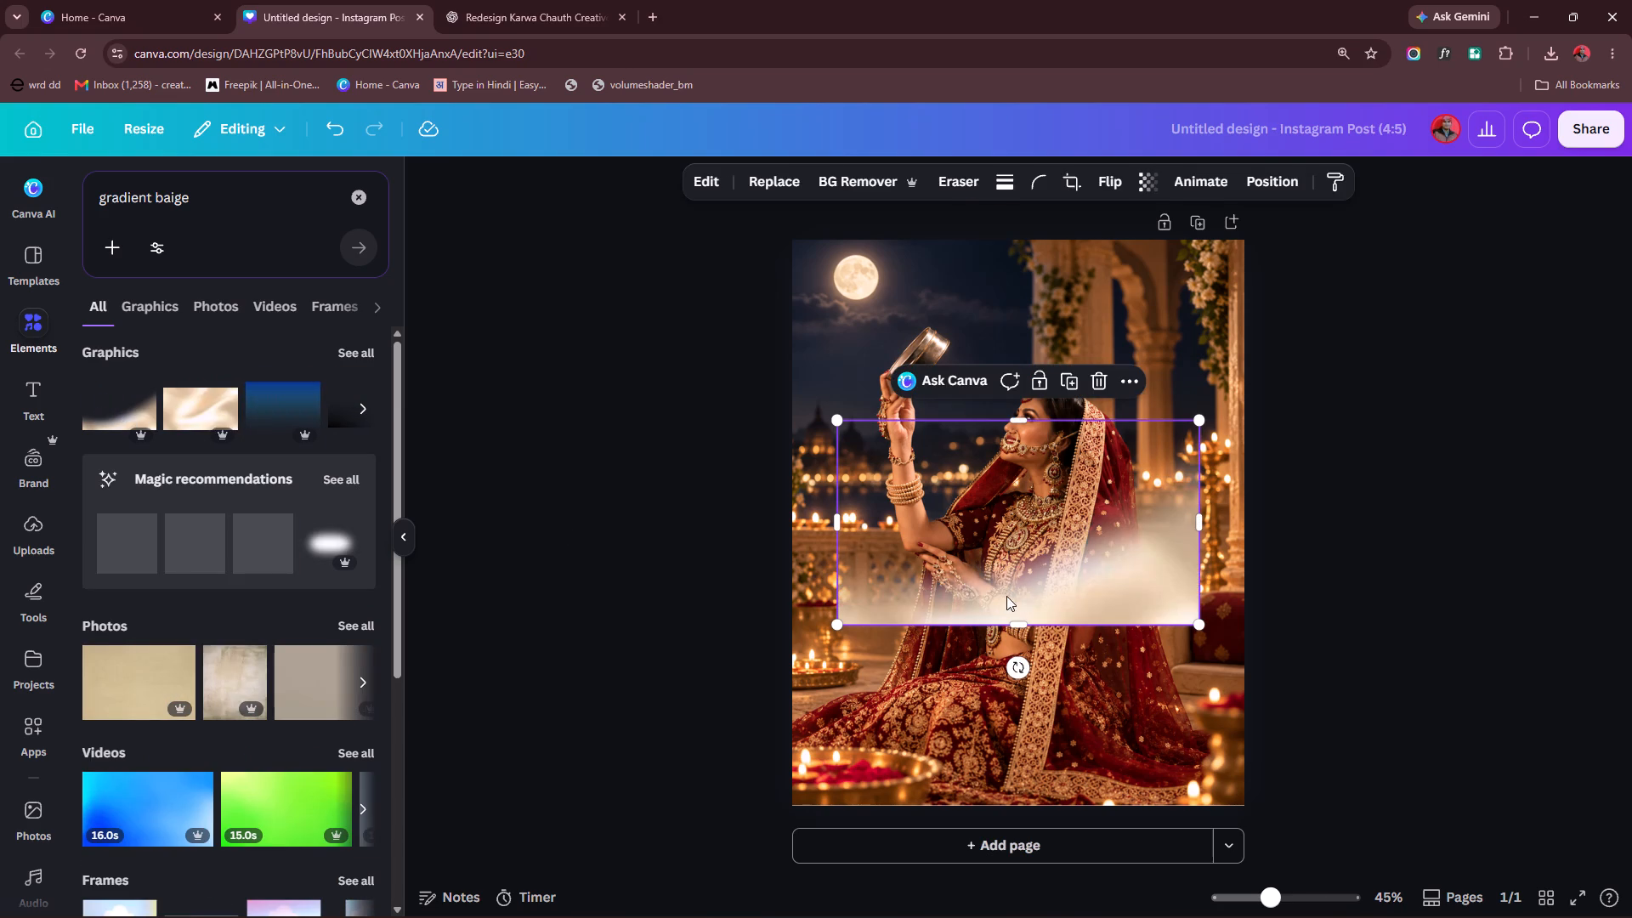
Flip the beige gradient horizontally.
{"action": "right_click", "coordinate": [1045, 577]}
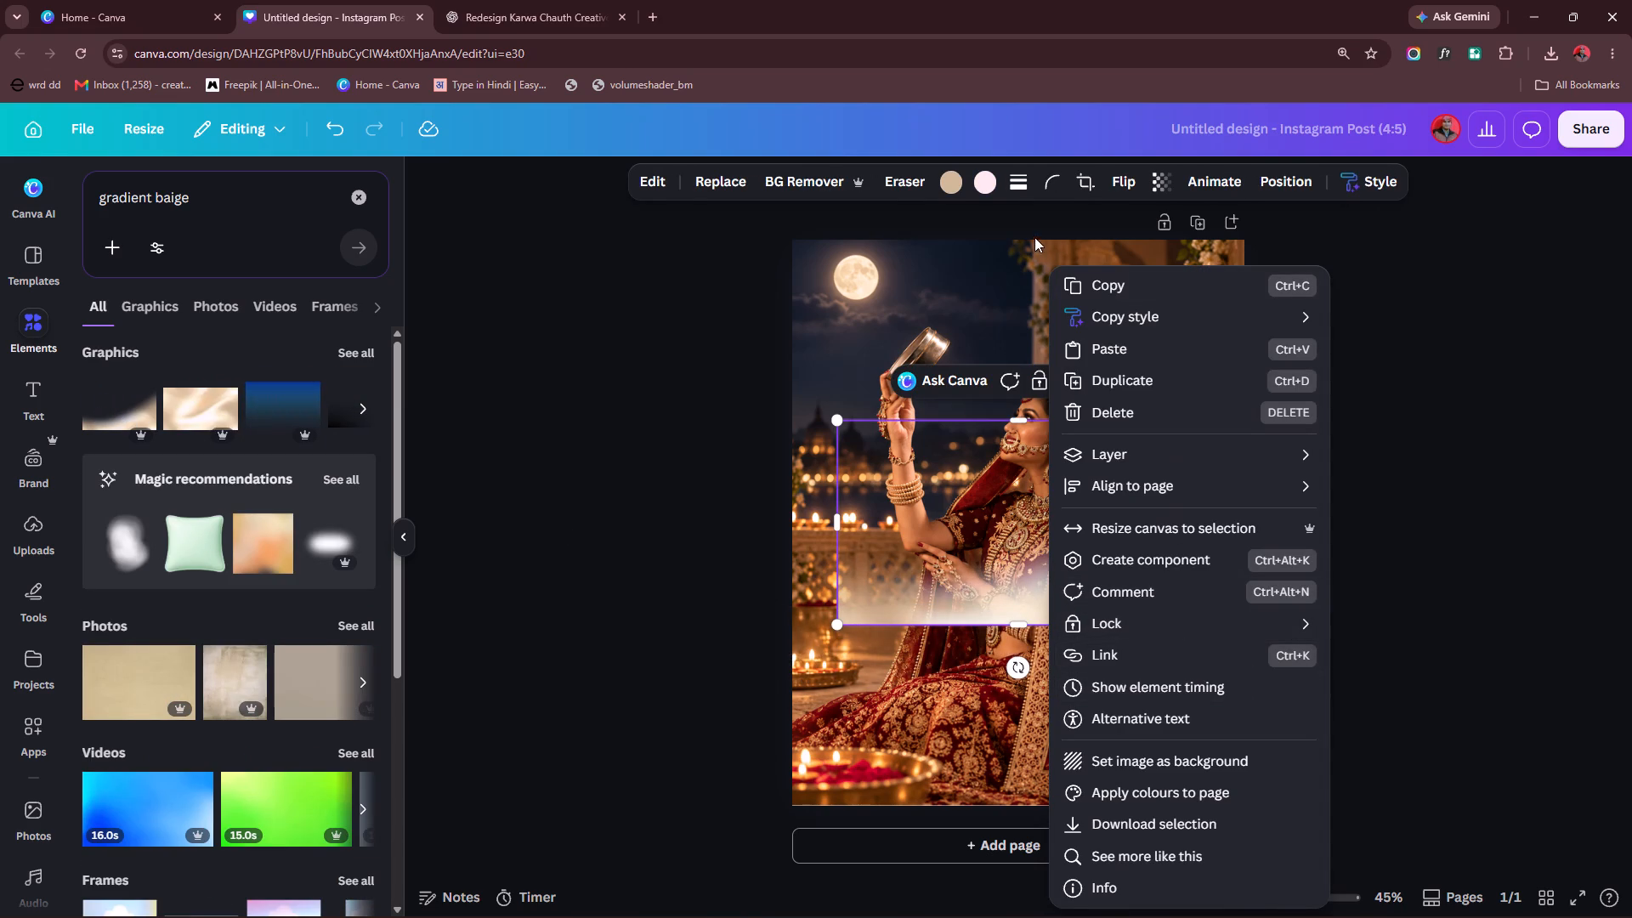
{"action": "left_click", "coordinate": [1123, 185]}
{"action": "left_click", "coordinate": [1123, 185]}
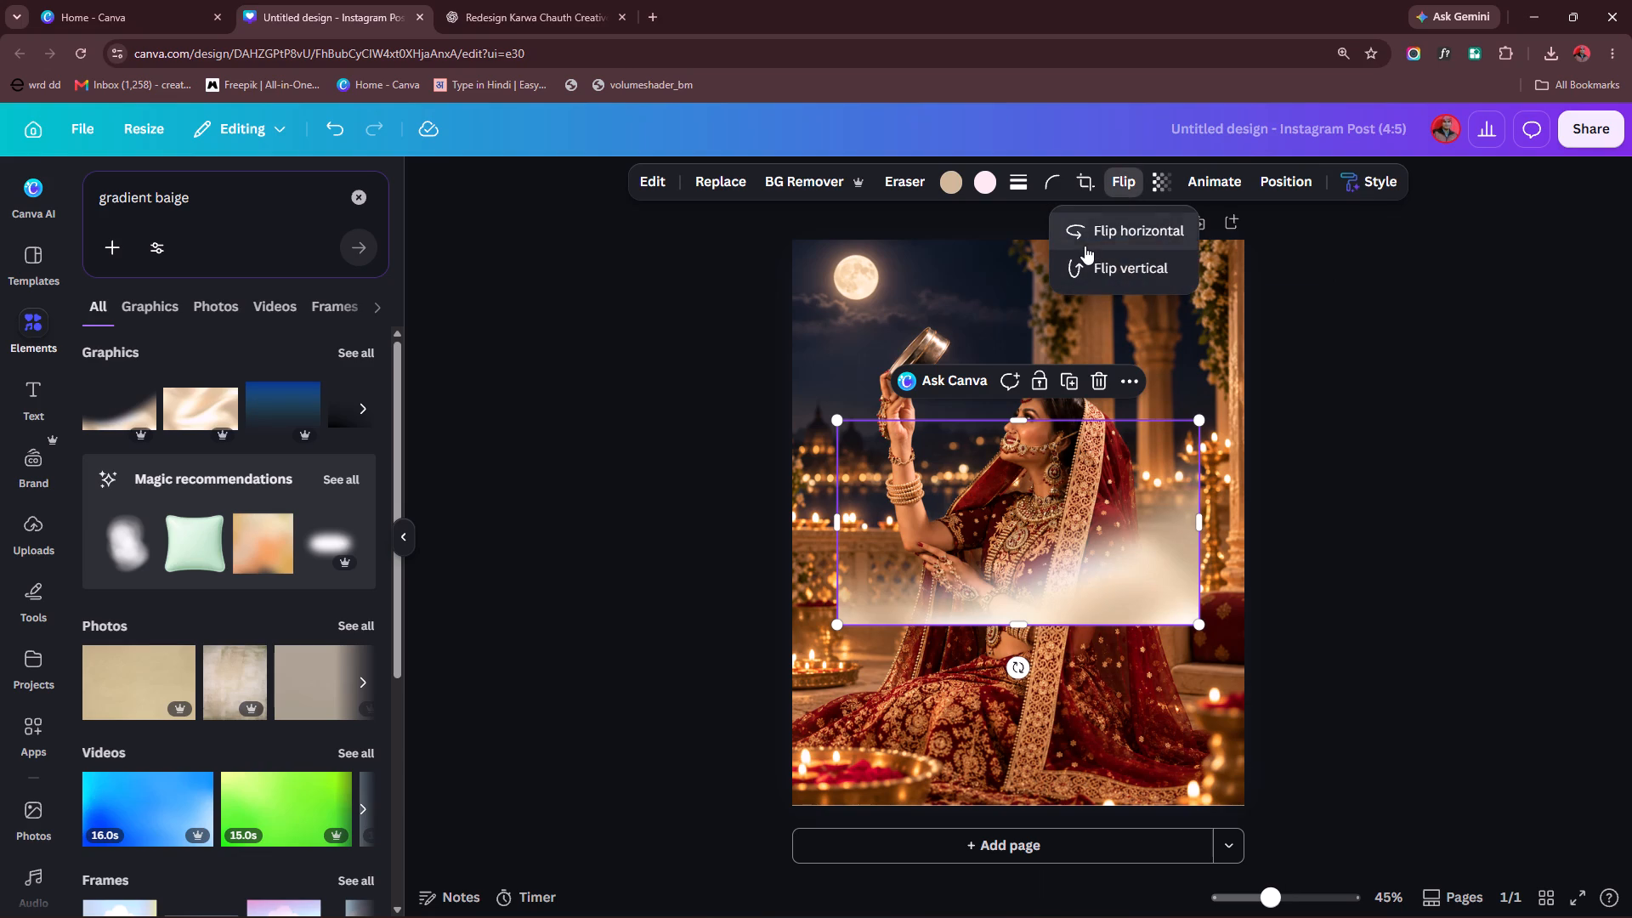
{"action": "left_click", "coordinate": [1085, 246]}
Enlarge the beige gradient beyond the page width and align it to the page's bottom edge, covering the woman's skirt.
{"action": "left_click_drag", "start_coordinate": [1204, 418], "coordinate": [1567, 259]}
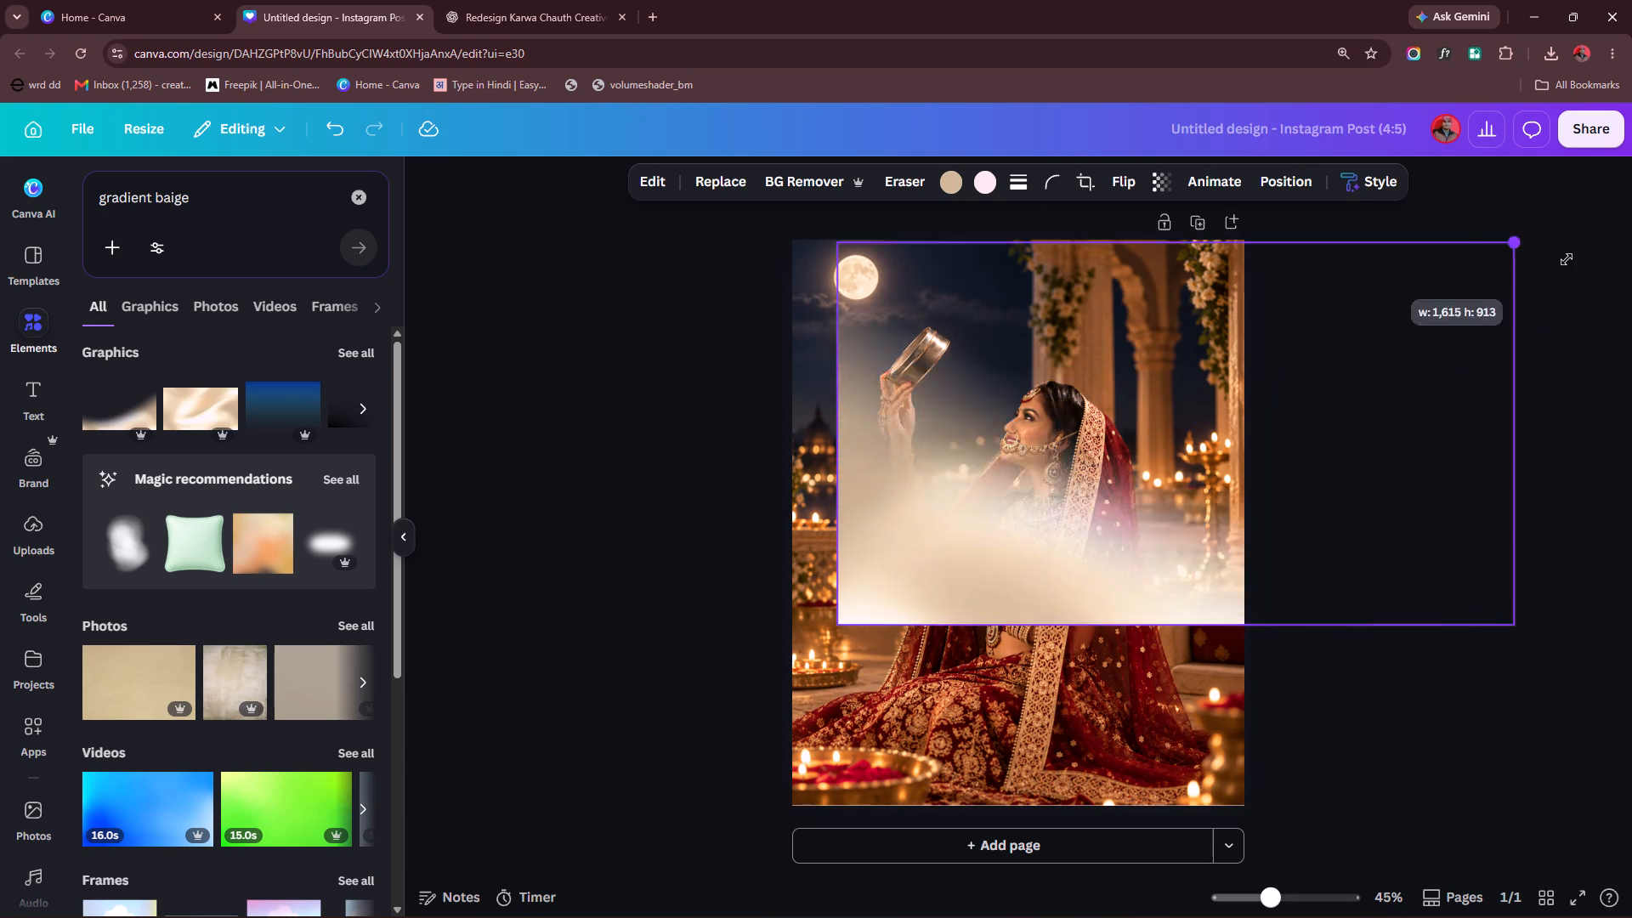
{"action": "left_click_drag", "start_coordinate": [1567, 259], "coordinate": [1631, 231]}
{"action": "left_click_drag", "start_coordinate": [1362, 479], "coordinate": [1255, 657]}
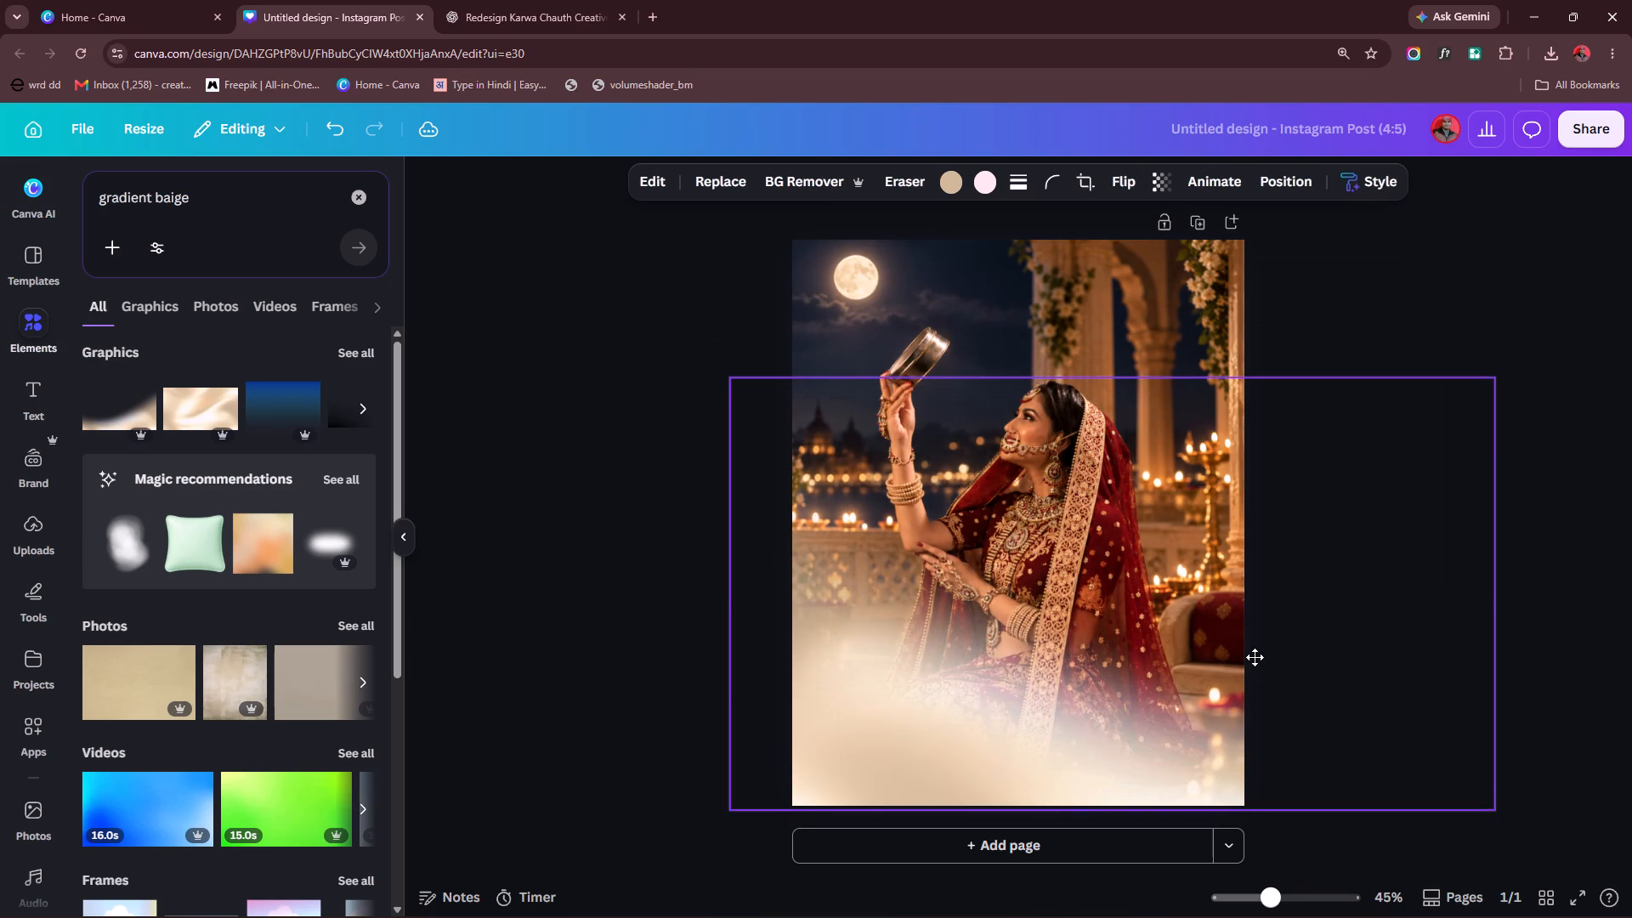
{"action": "left_click_drag", "start_coordinate": [1255, 657], "coordinate": [1255, 656]}
{"action": "left_click_drag", "start_coordinate": [728, 370], "coordinate": [633, 219]}
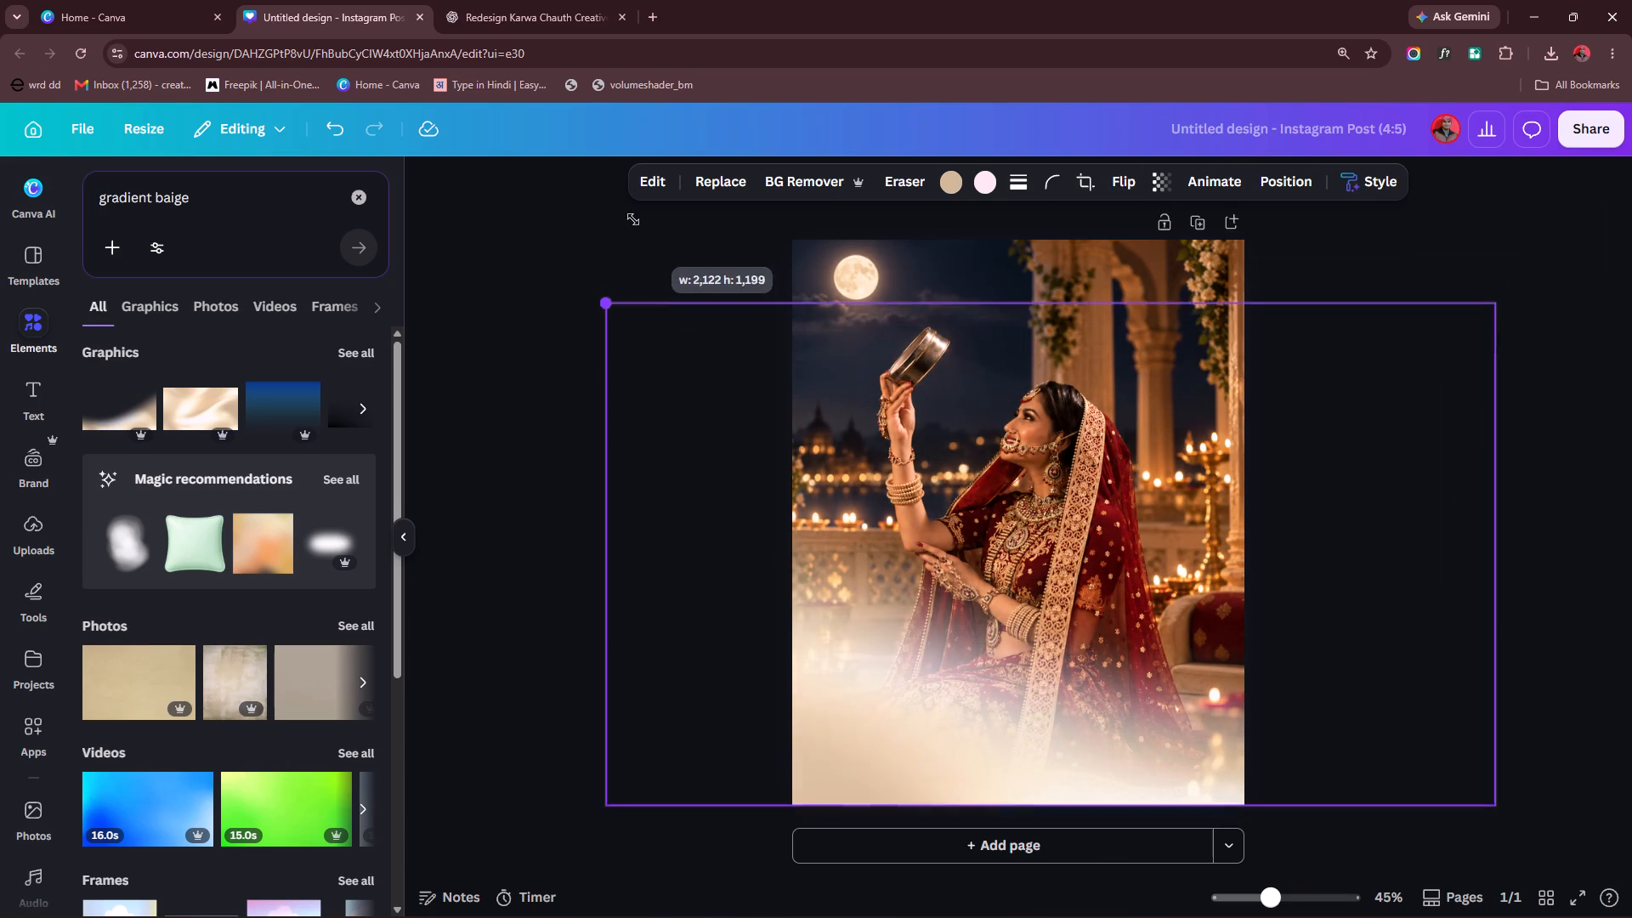
{"action": "left_click_drag", "start_coordinate": [633, 219], "coordinate": [612, 182]}
{"action": "left_click_drag", "start_coordinate": [926, 542], "coordinate": [1063, 547]}
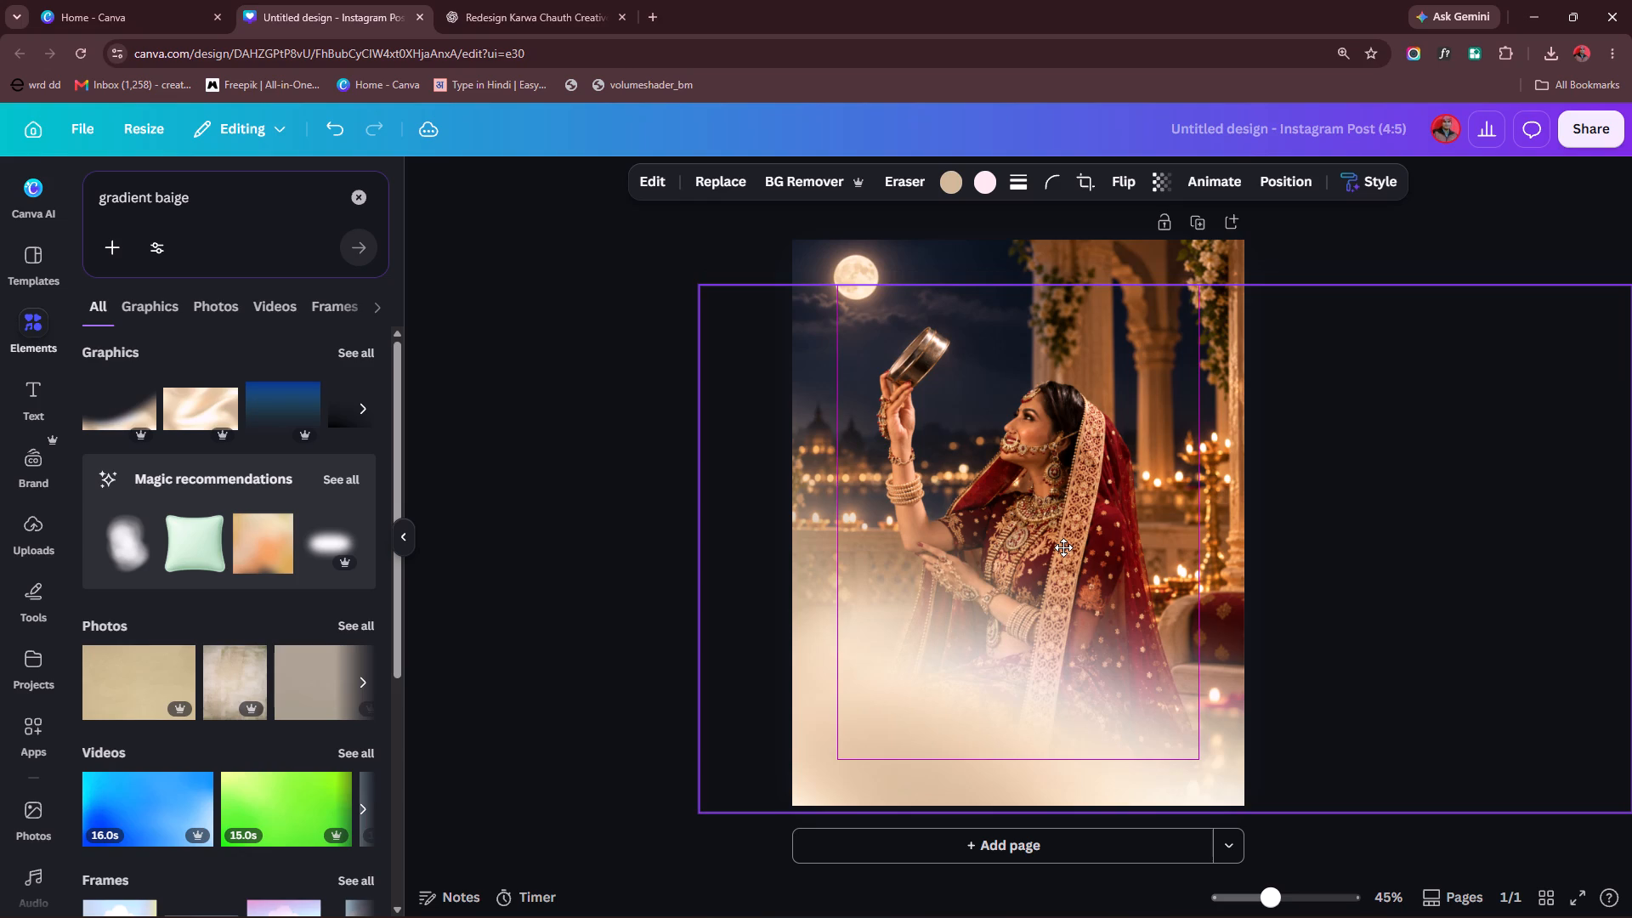
{"action": "left_click_drag", "start_coordinate": [1063, 547], "coordinate": [1037, 538]}
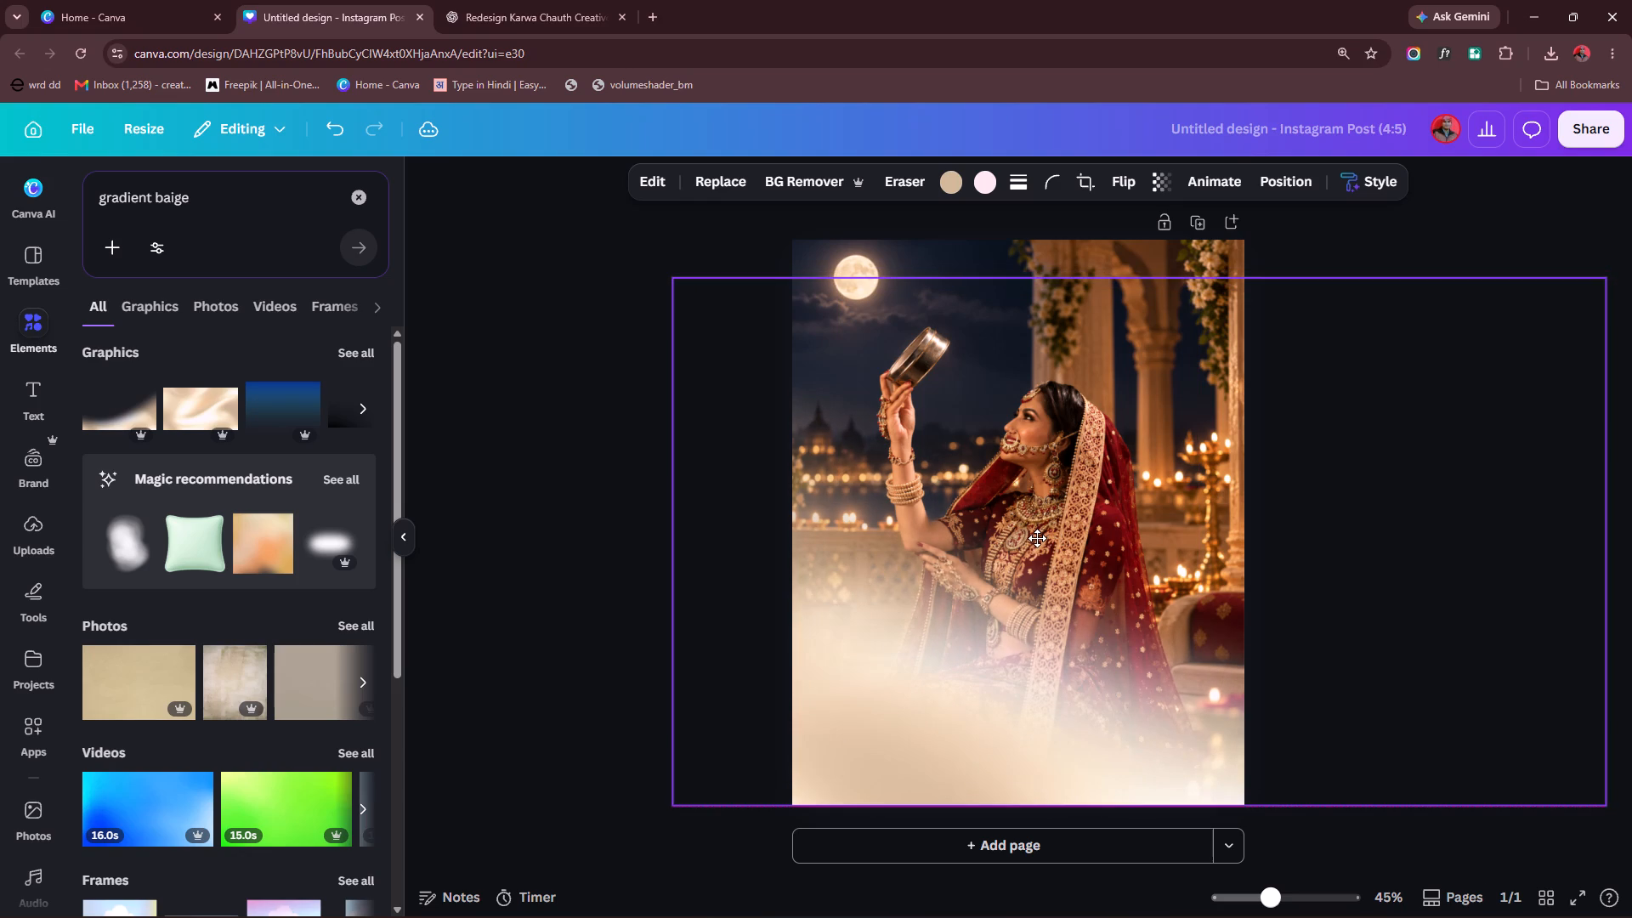
{"action": "left_click_drag", "start_coordinate": [1037, 538], "coordinate": [1042, 536]}
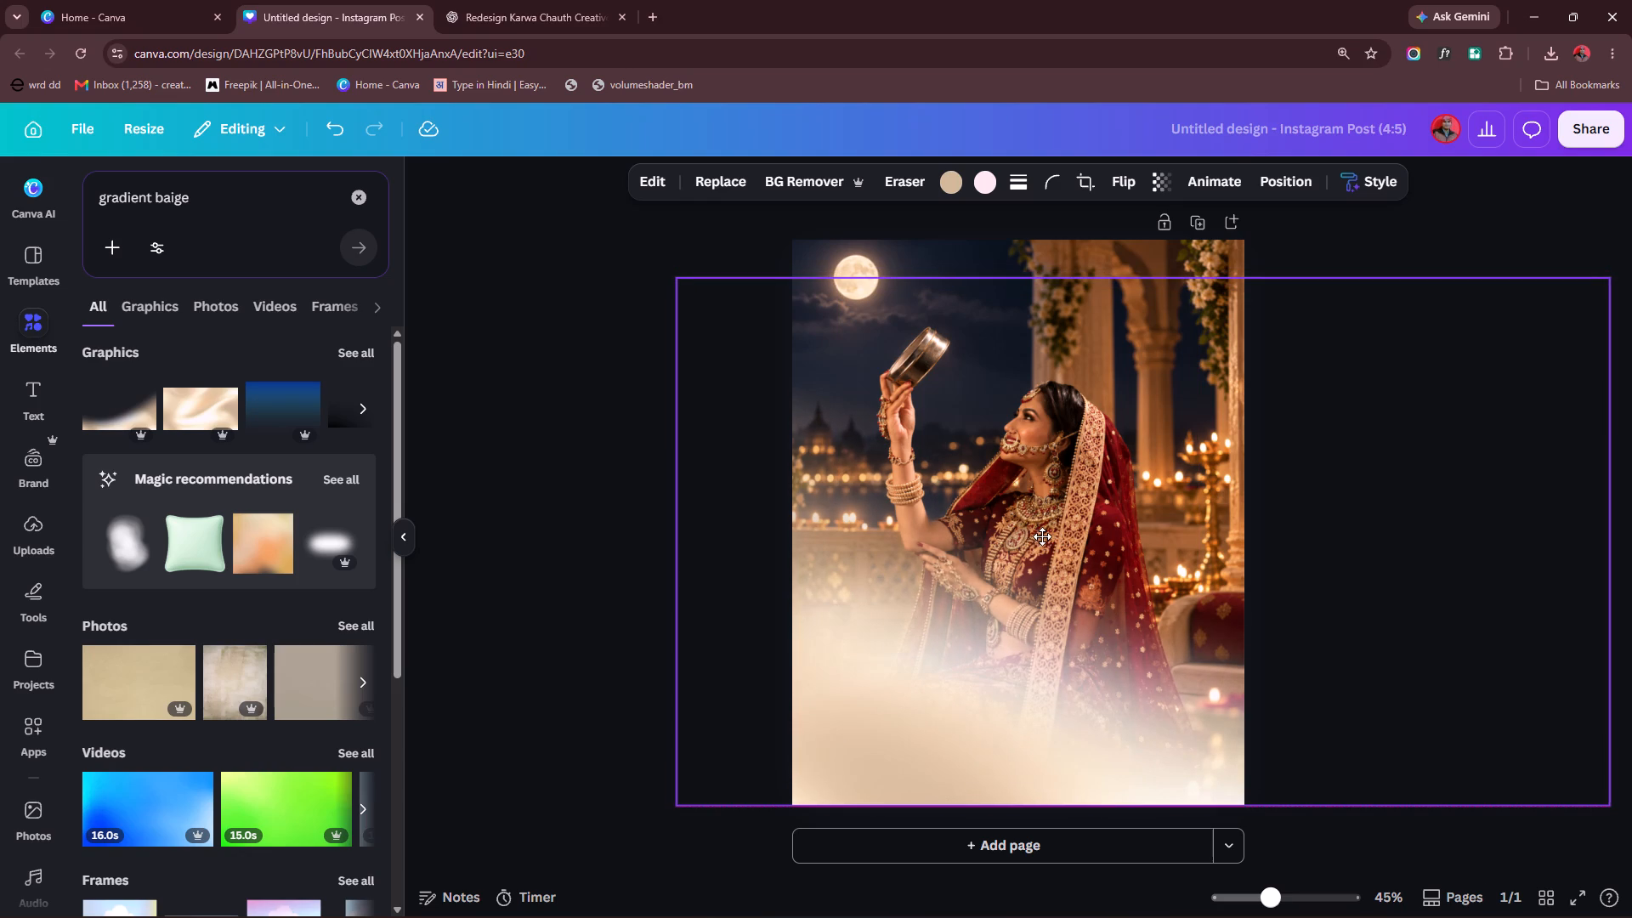
{"action": "left_click_drag", "start_coordinate": [1042, 536], "coordinate": [1042, 540]}
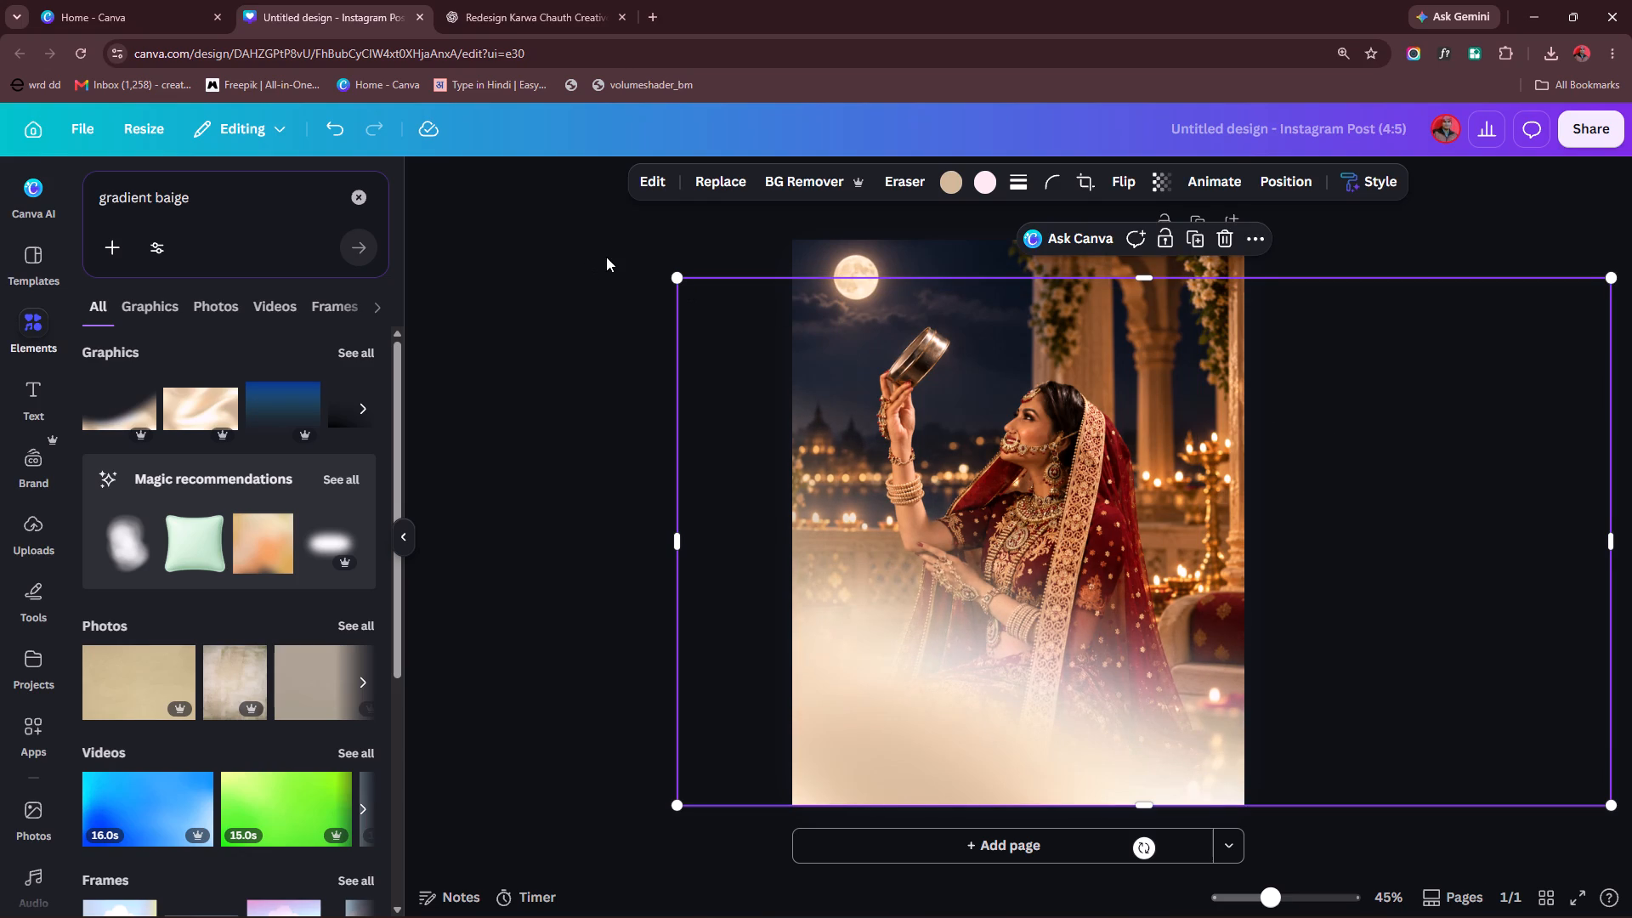
{"action": "left_click", "coordinate": [627, 251]}
{"action": "left_click", "coordinate": [963, 740]}
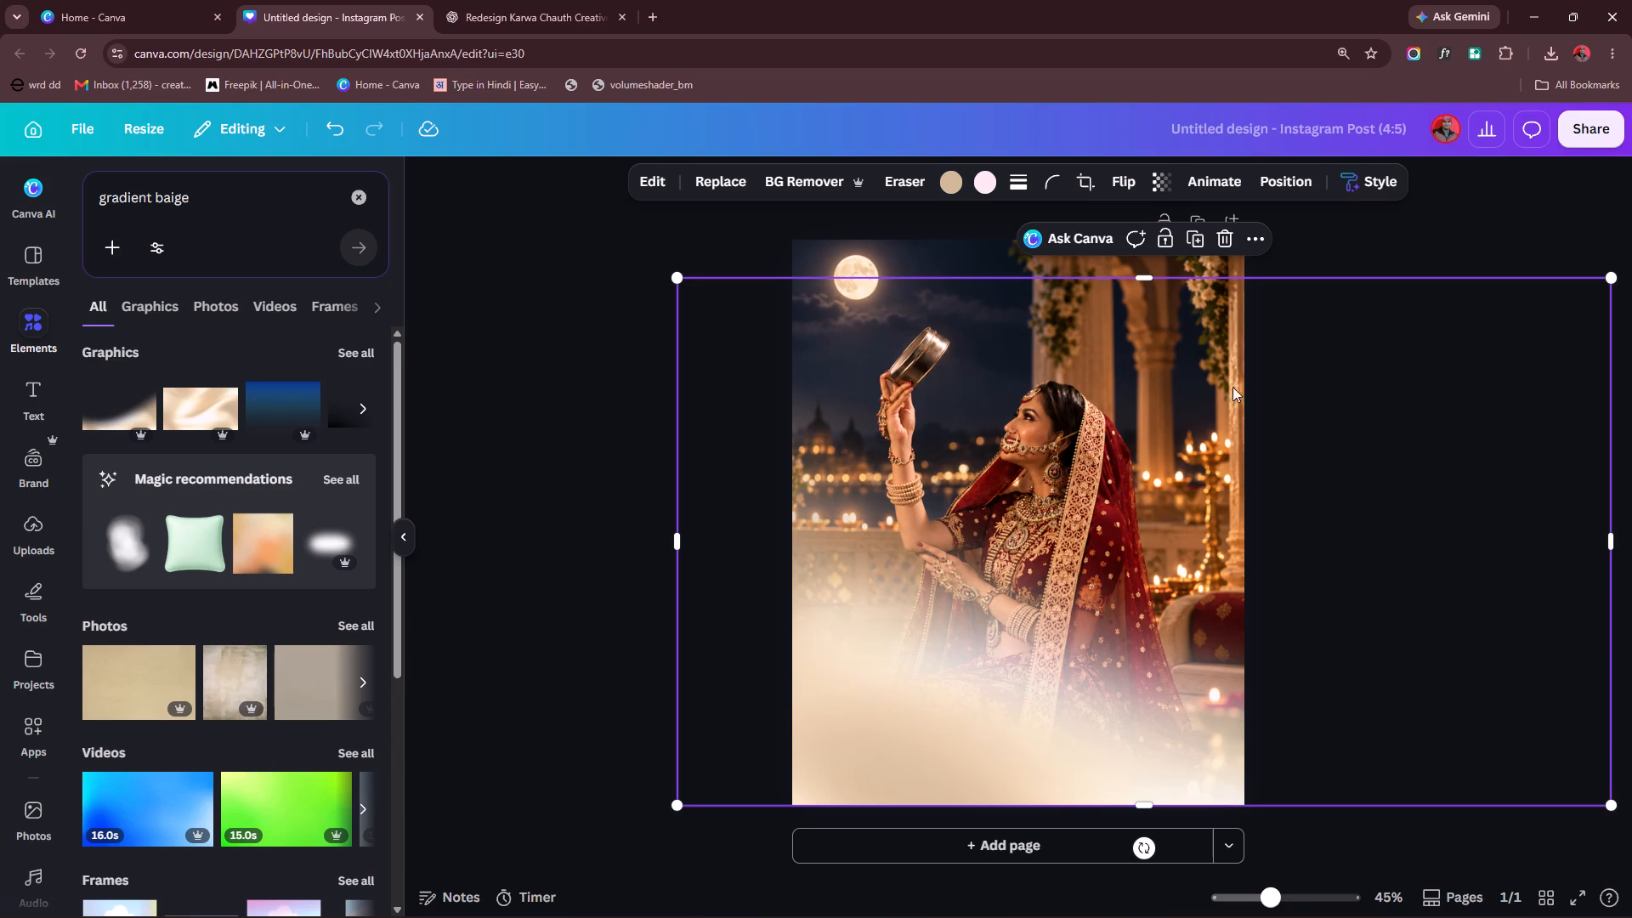
Set the beige gradient's transparency to 90.
{"action": "left_click", "coordinate": [1154, 184]}
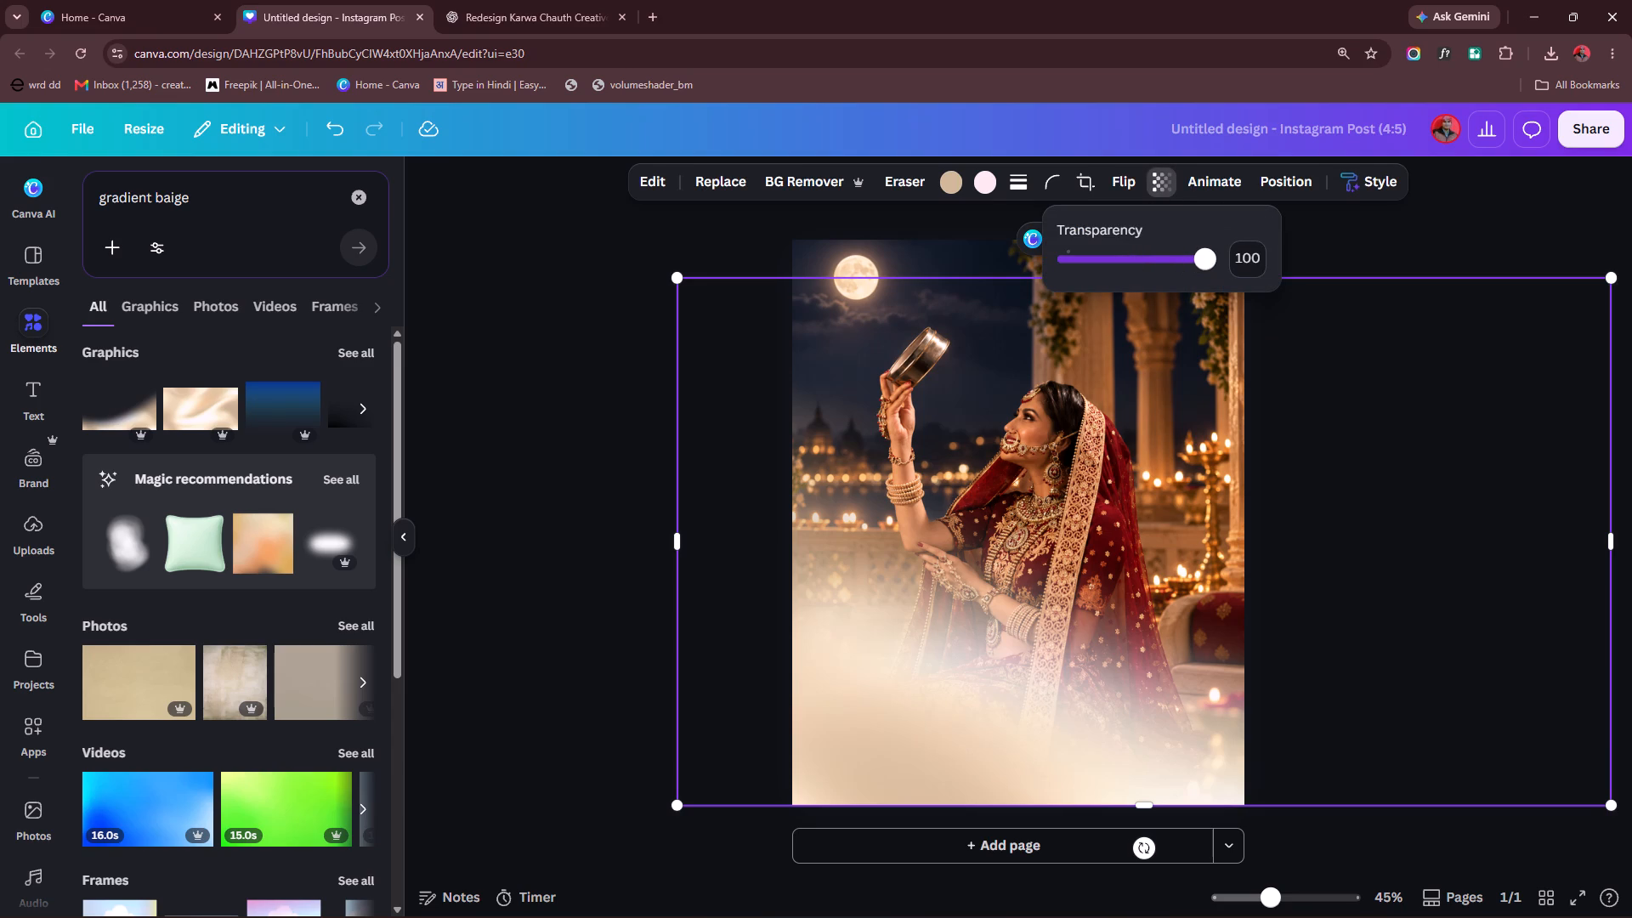
{"action": "left_click", "coordinate": [1198, 259]}
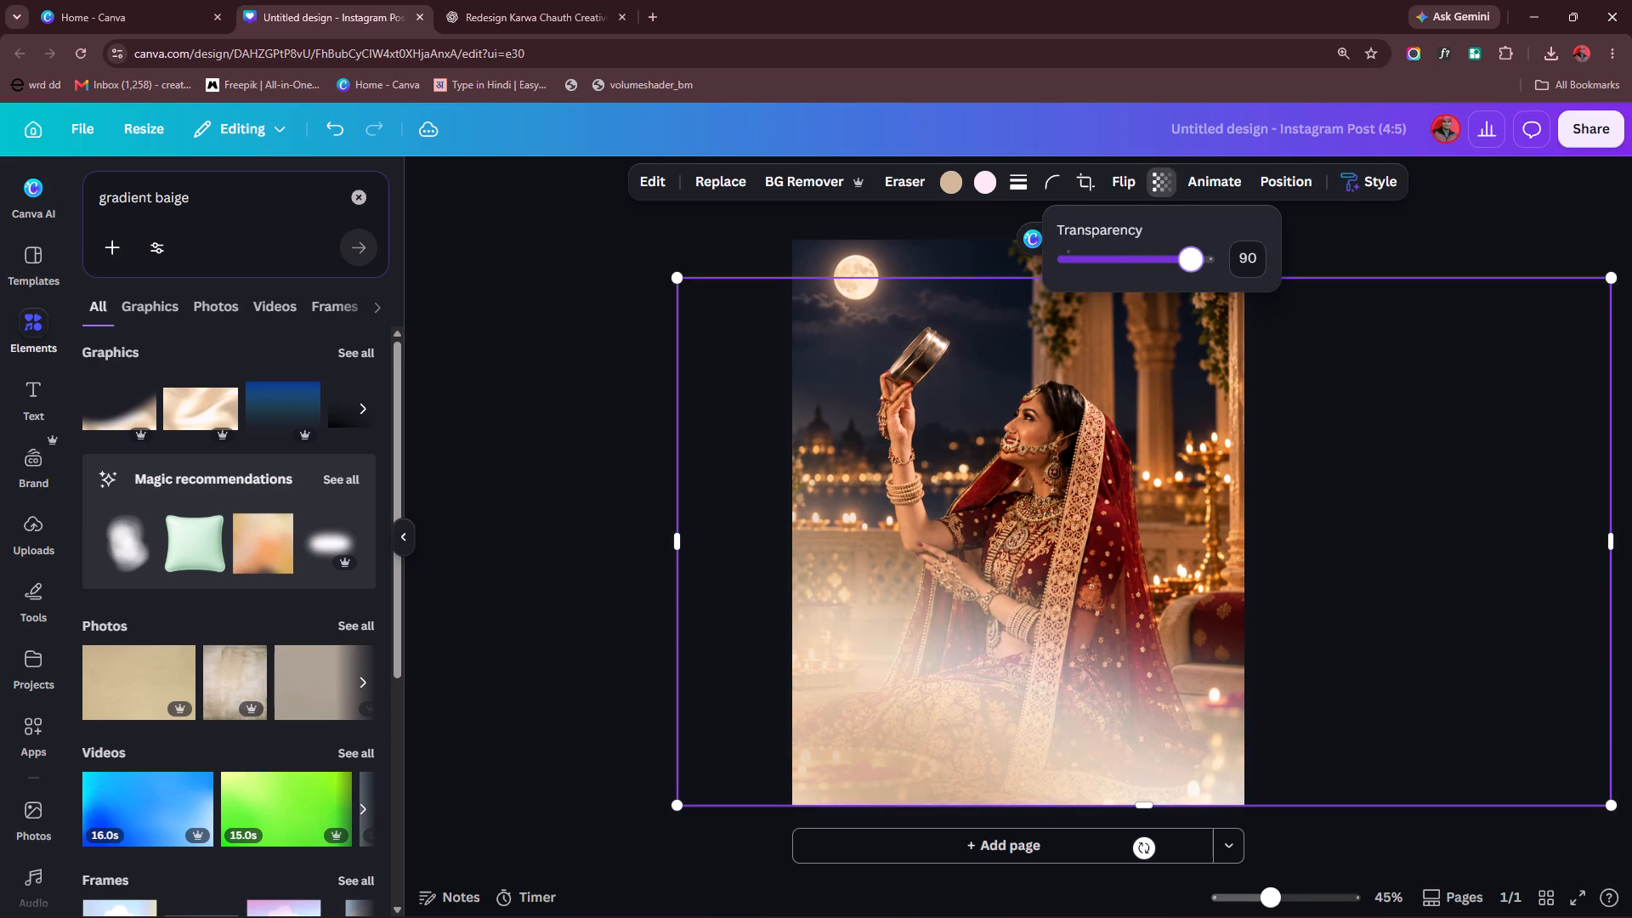
{"action": "left_click", "coordinate": [593, 286]}
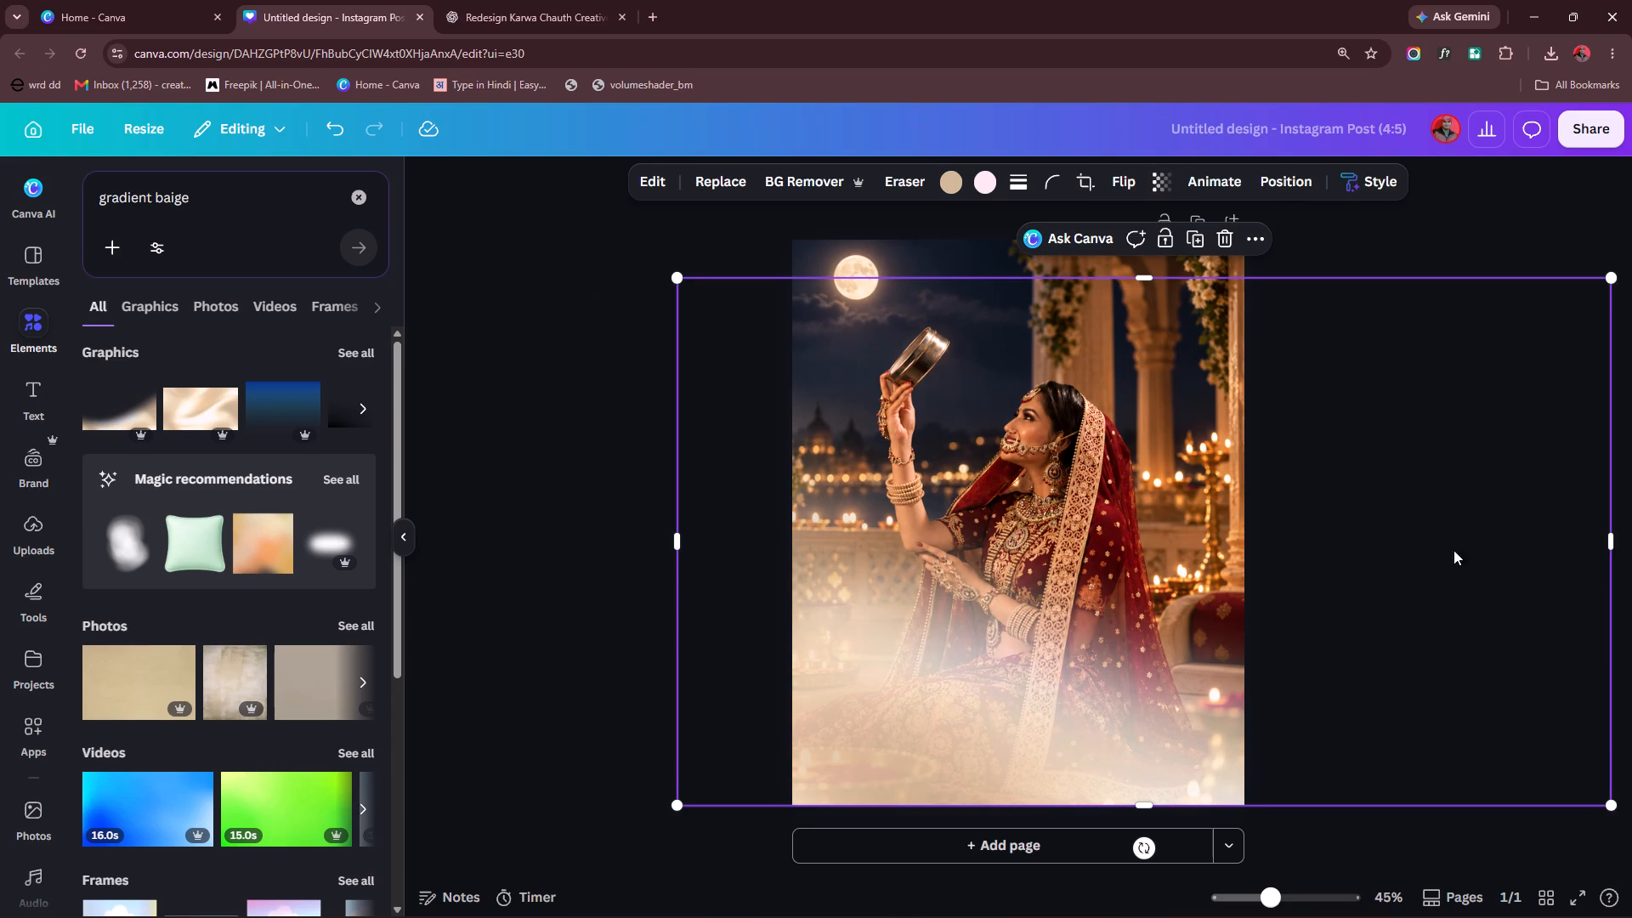
{"action": "left_click", "coordinate": [1527, 246]}
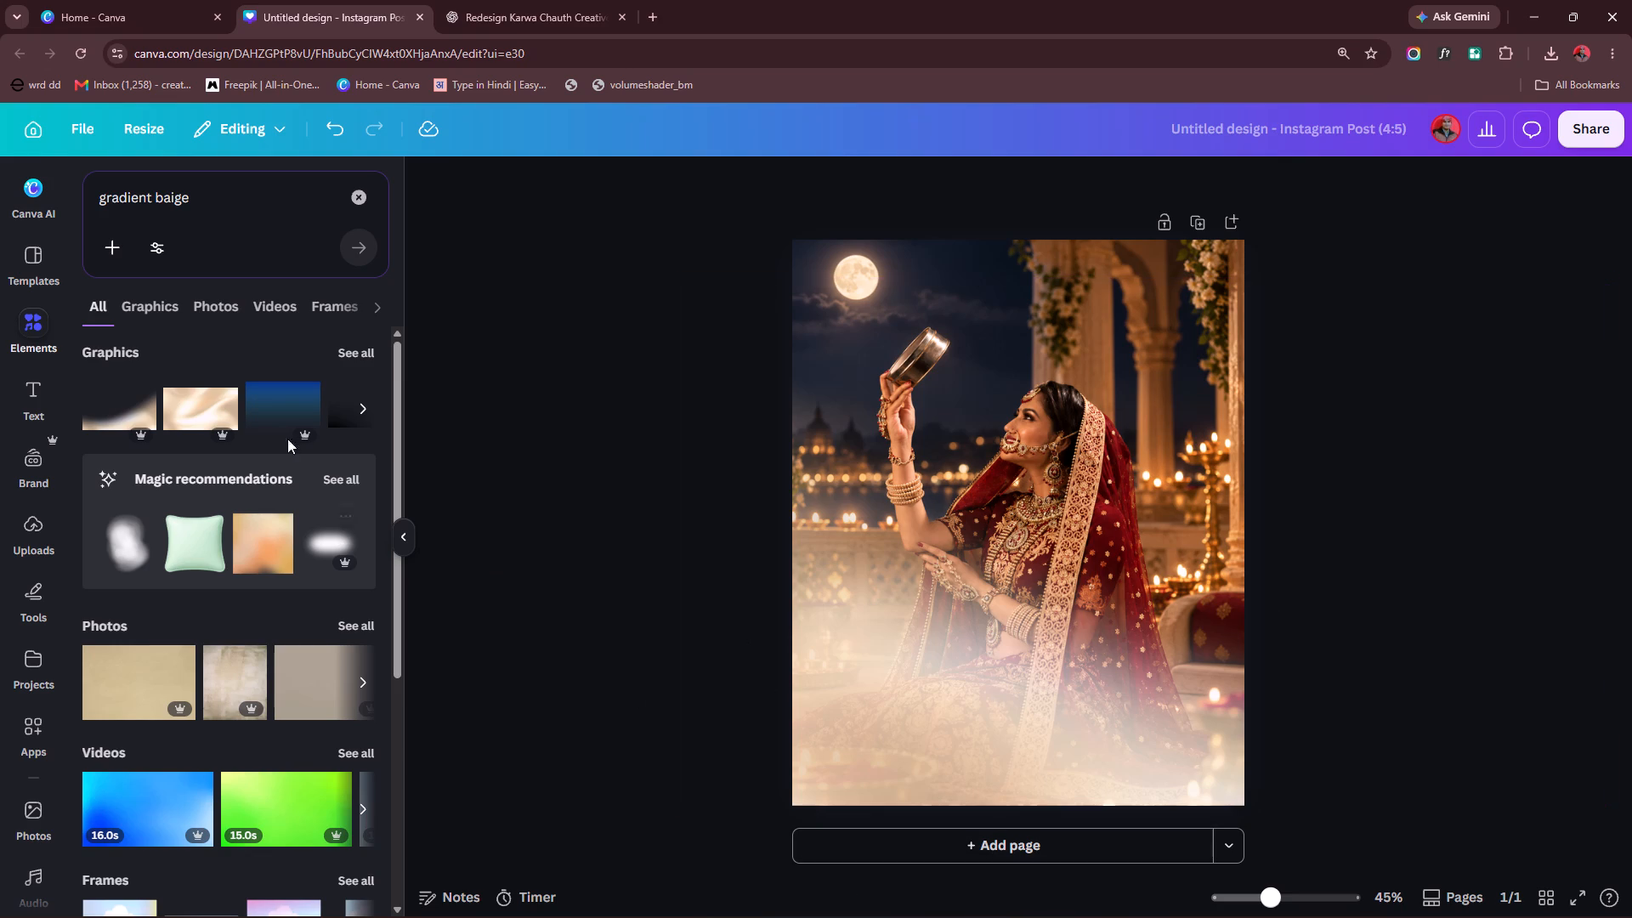
Search the elements for "line box", browse the graphics and add the upright thin black rectangular frame with a gap in its border.
{"action": "left_click_drag", "start_coordinate": [222, 197], "coordinate": [79, 209]}
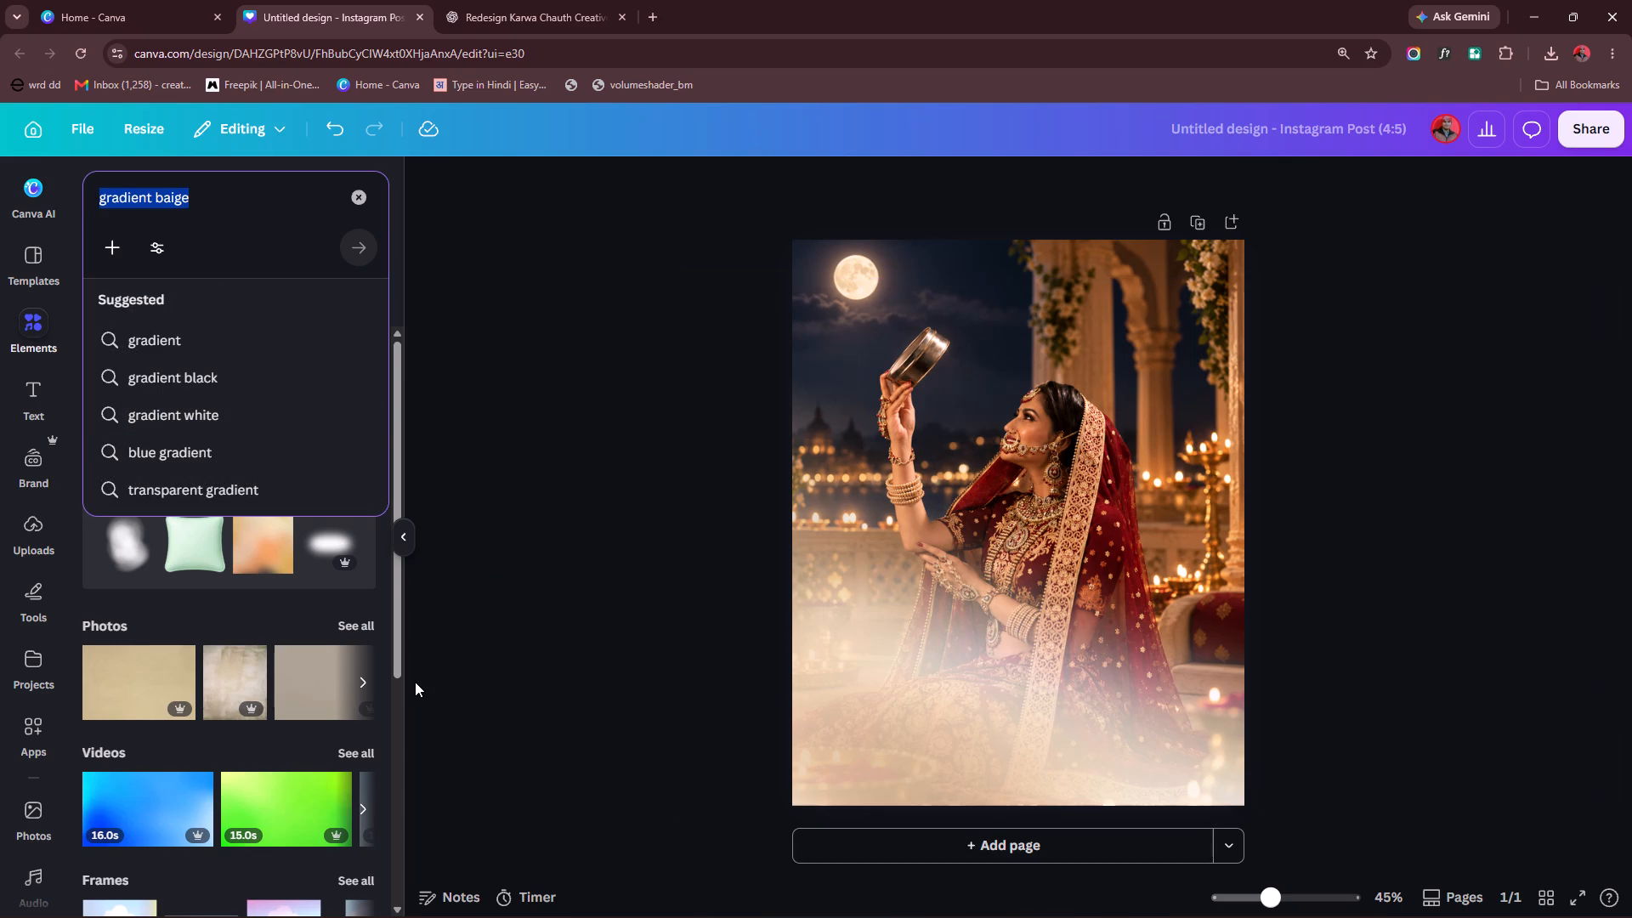
{"action": "type", "text": "line box"}
{"action": "key", "text": "Return"}
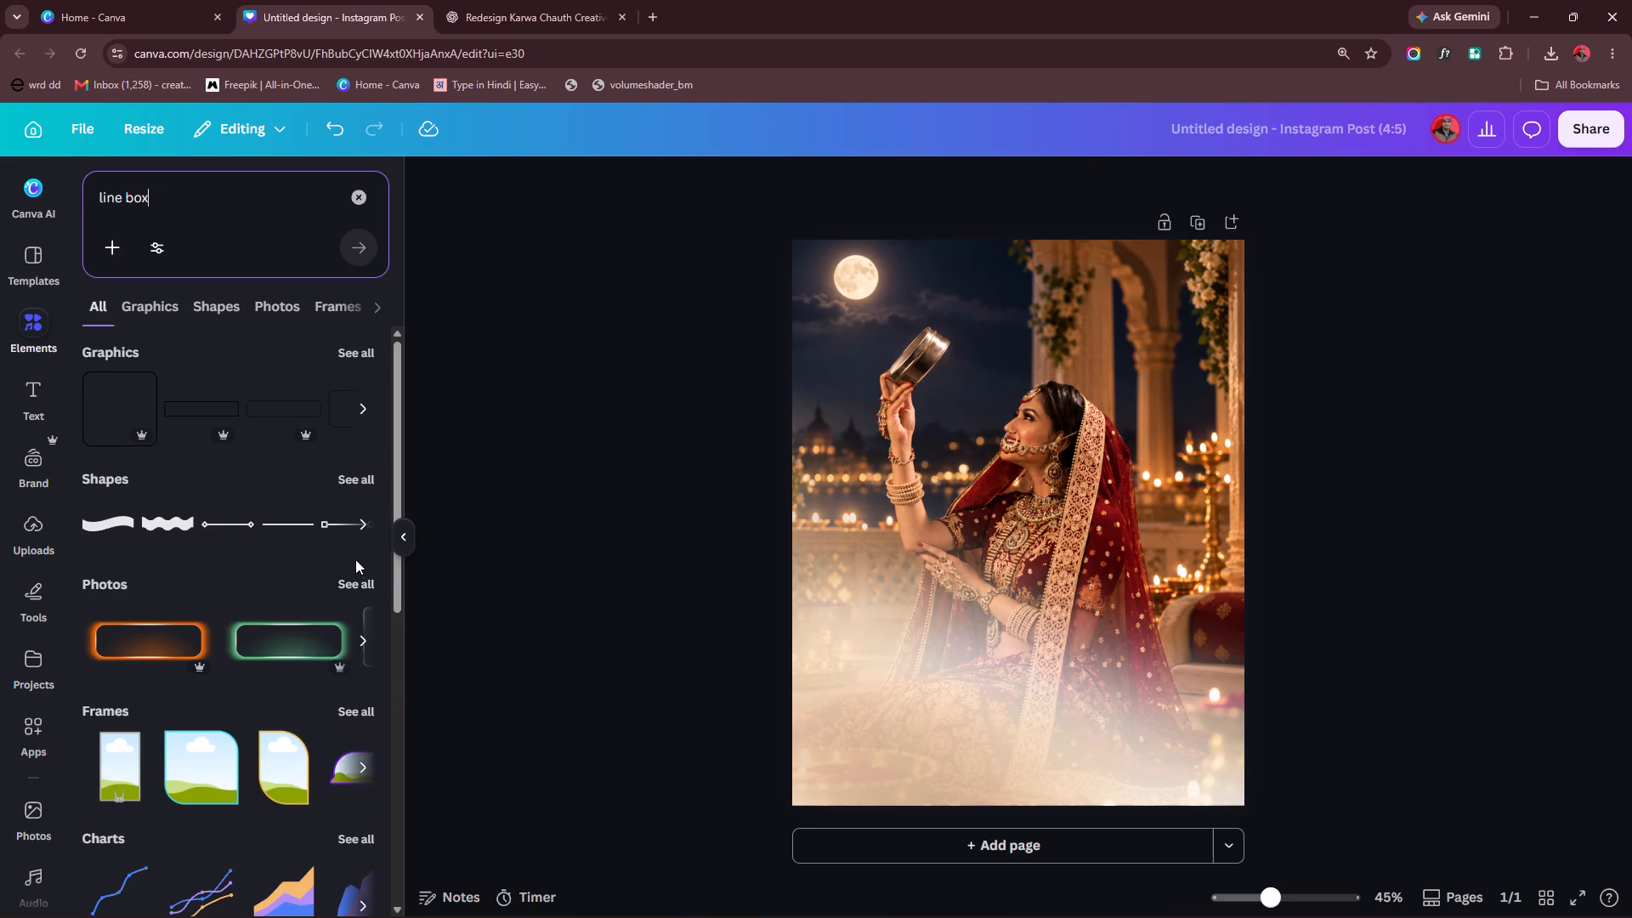
{"action": "scroll", "coordinate": [297, 511], "scroll_direction": "up", "scroll_amount": 2}
{"action": "left_click", "coordinate": [370, 415]}
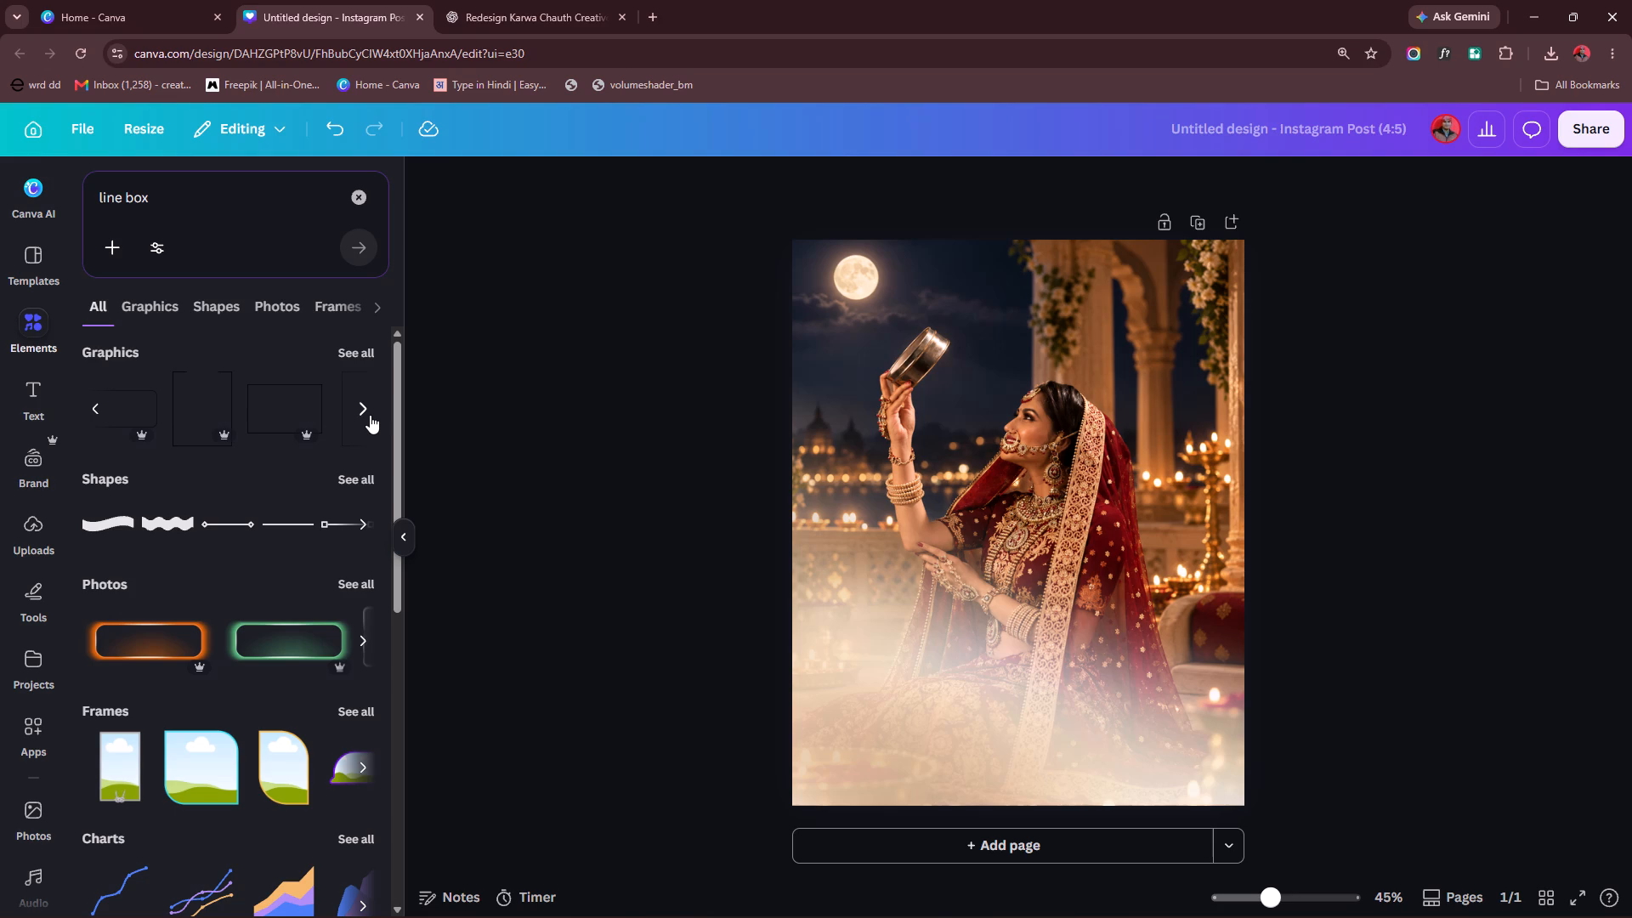
{"action": "left_click", "coordinate": [370, 415]}
{"action": "left_click", "coordinate": [370, 415]}
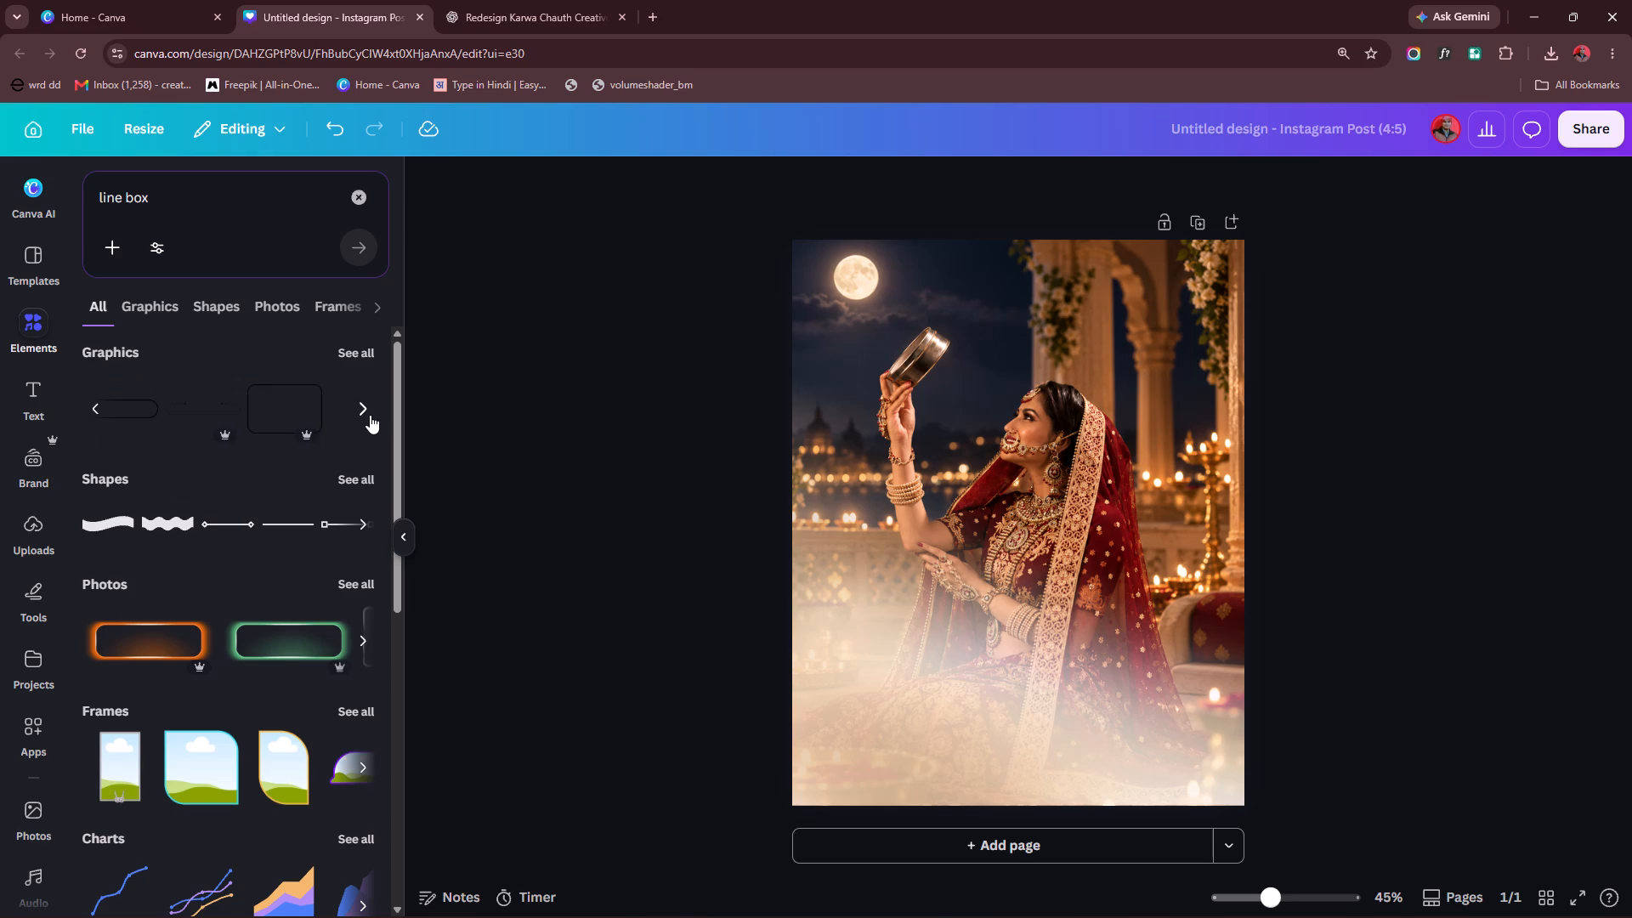
{"action": "left_click", "coordinate": [370, 415]}
{"action": "left_click", "coordinate": [370, 415]}
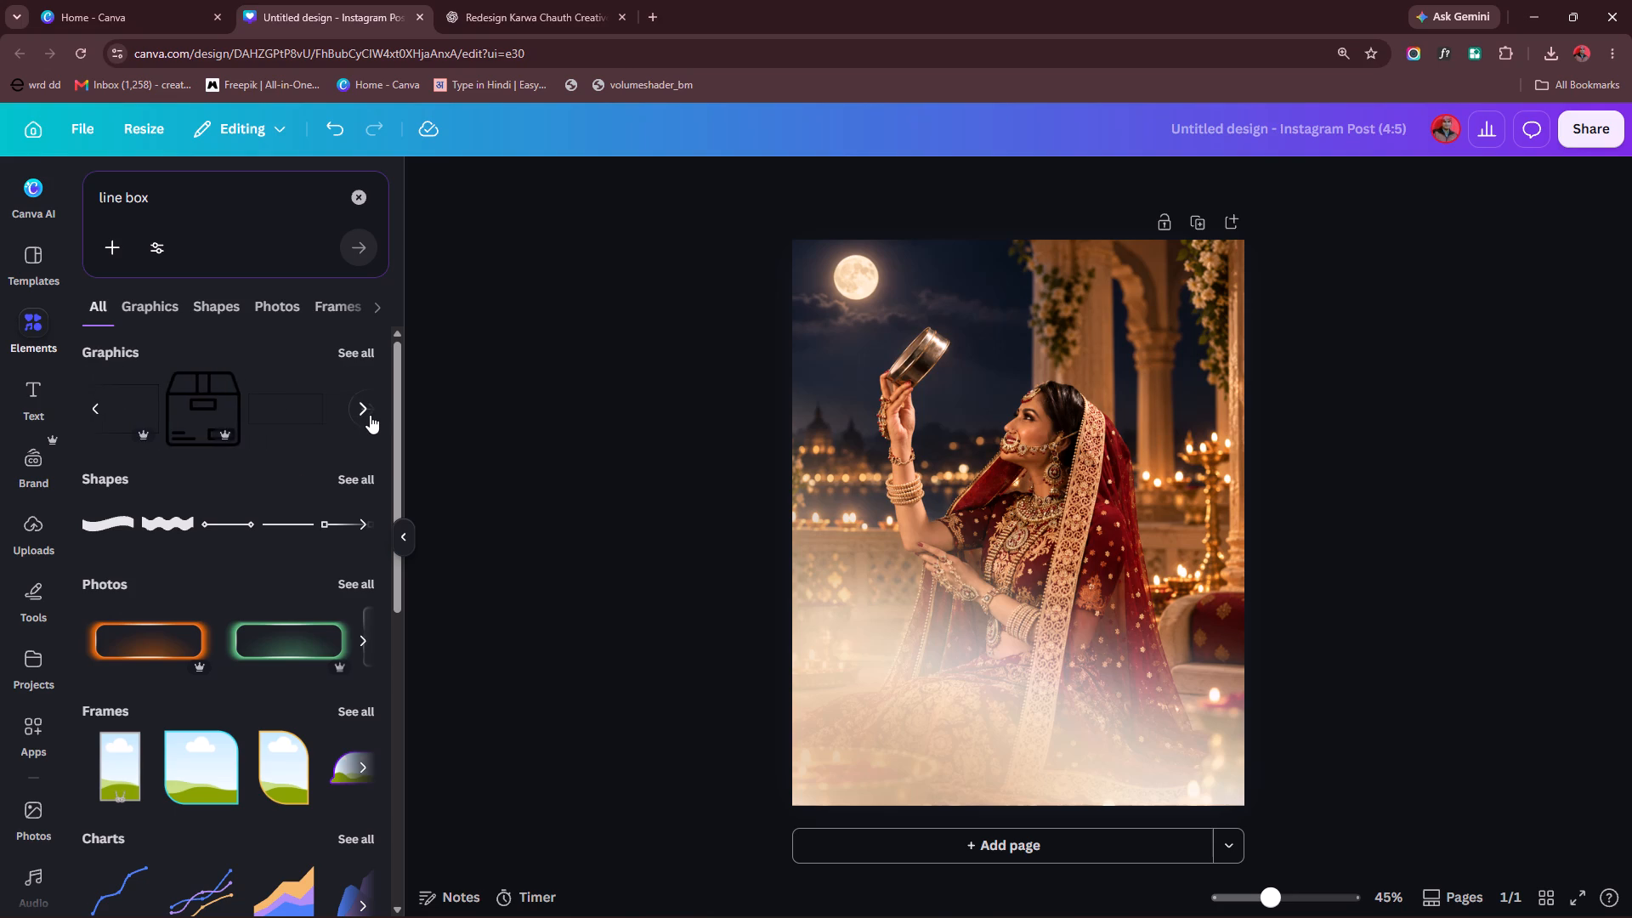
{"action": "left_click", "coordinate": [370, 415]}
{"action": "triple_click", "coordinate": [100, 414]}
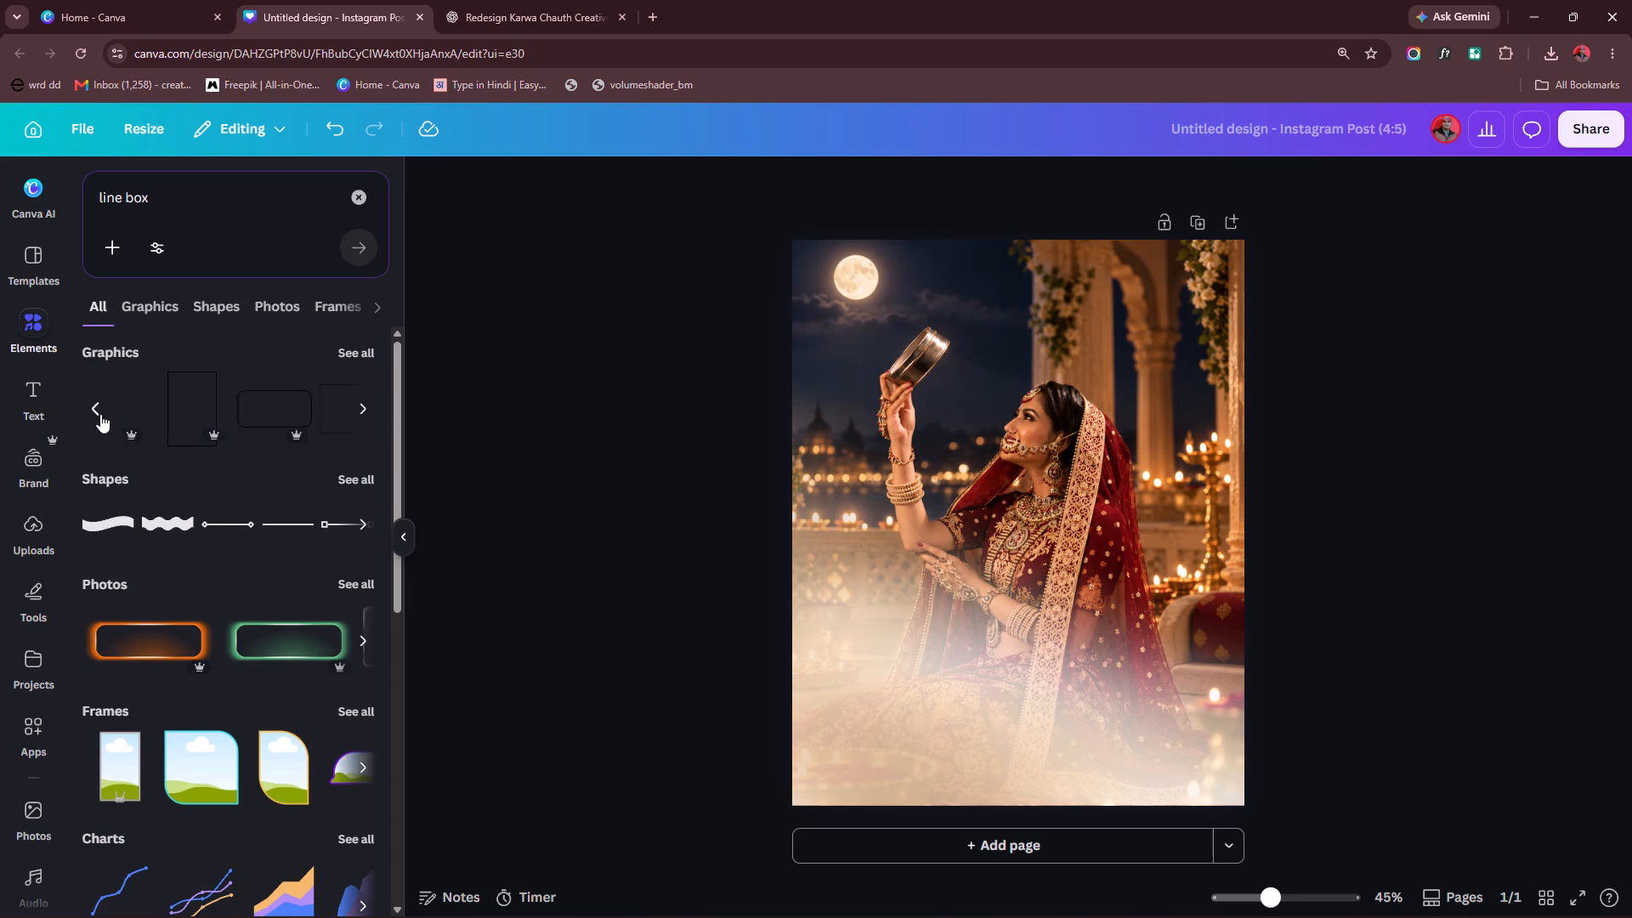
{"action": "left_click", "coordinate": [100, 414]}
{"action": "left_click", "coordinate": [168, 410]}
Enlarge the line frame until it spans most of the page width, leaving narrow side margins.
{"action": "left_click_drag", "start_coordinate": [926, 637], "coordinate": [875, 676]}
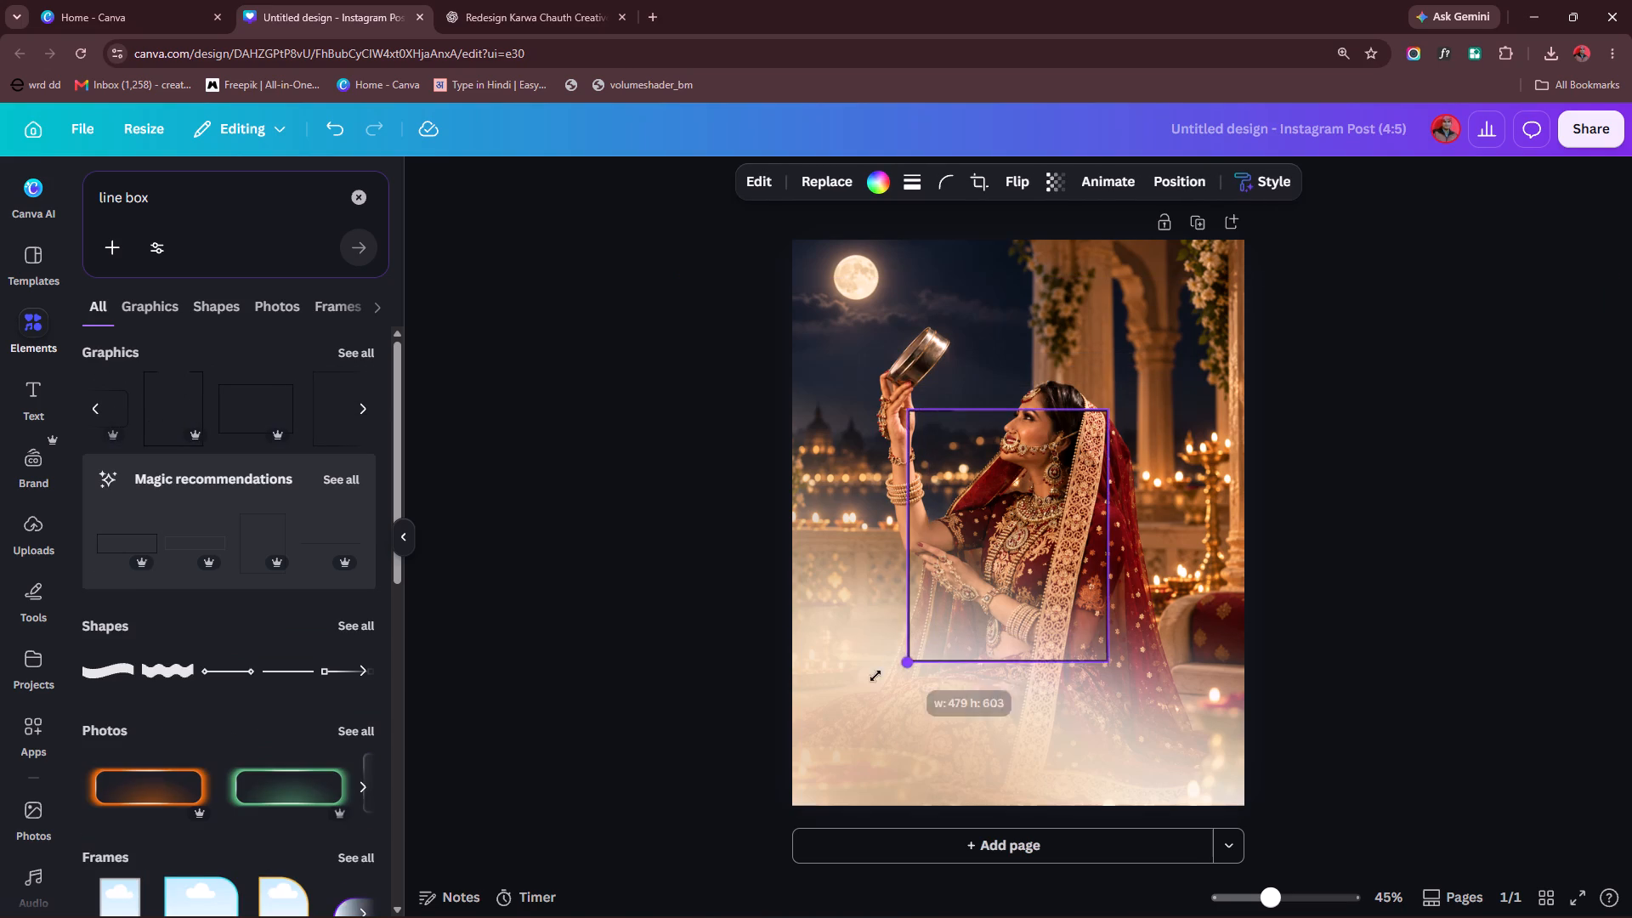
{"action": "left_click_drag", "start_coordinate": [875, 676], "coordinate": [810, 741]}
{"action": "left_click_drag", "start_coordinate": [1109, 764], "coordinate": [1111, 764]}
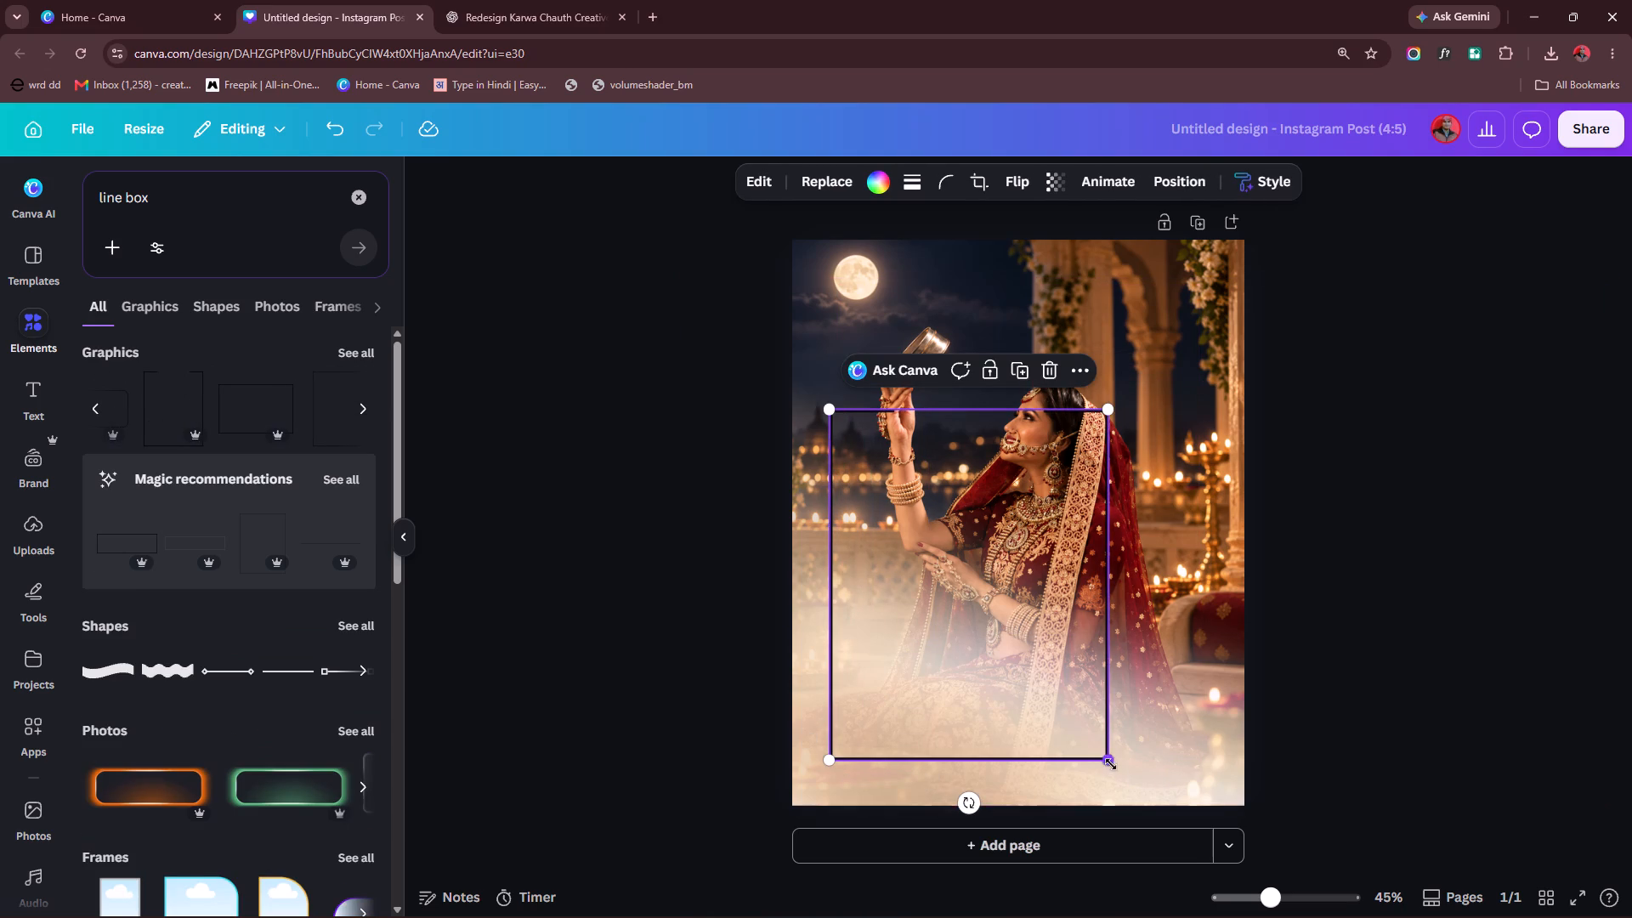
{"action": "left_click_drag", "start_coordinate": [1111, 764], "coordinate": [1281, 855]}
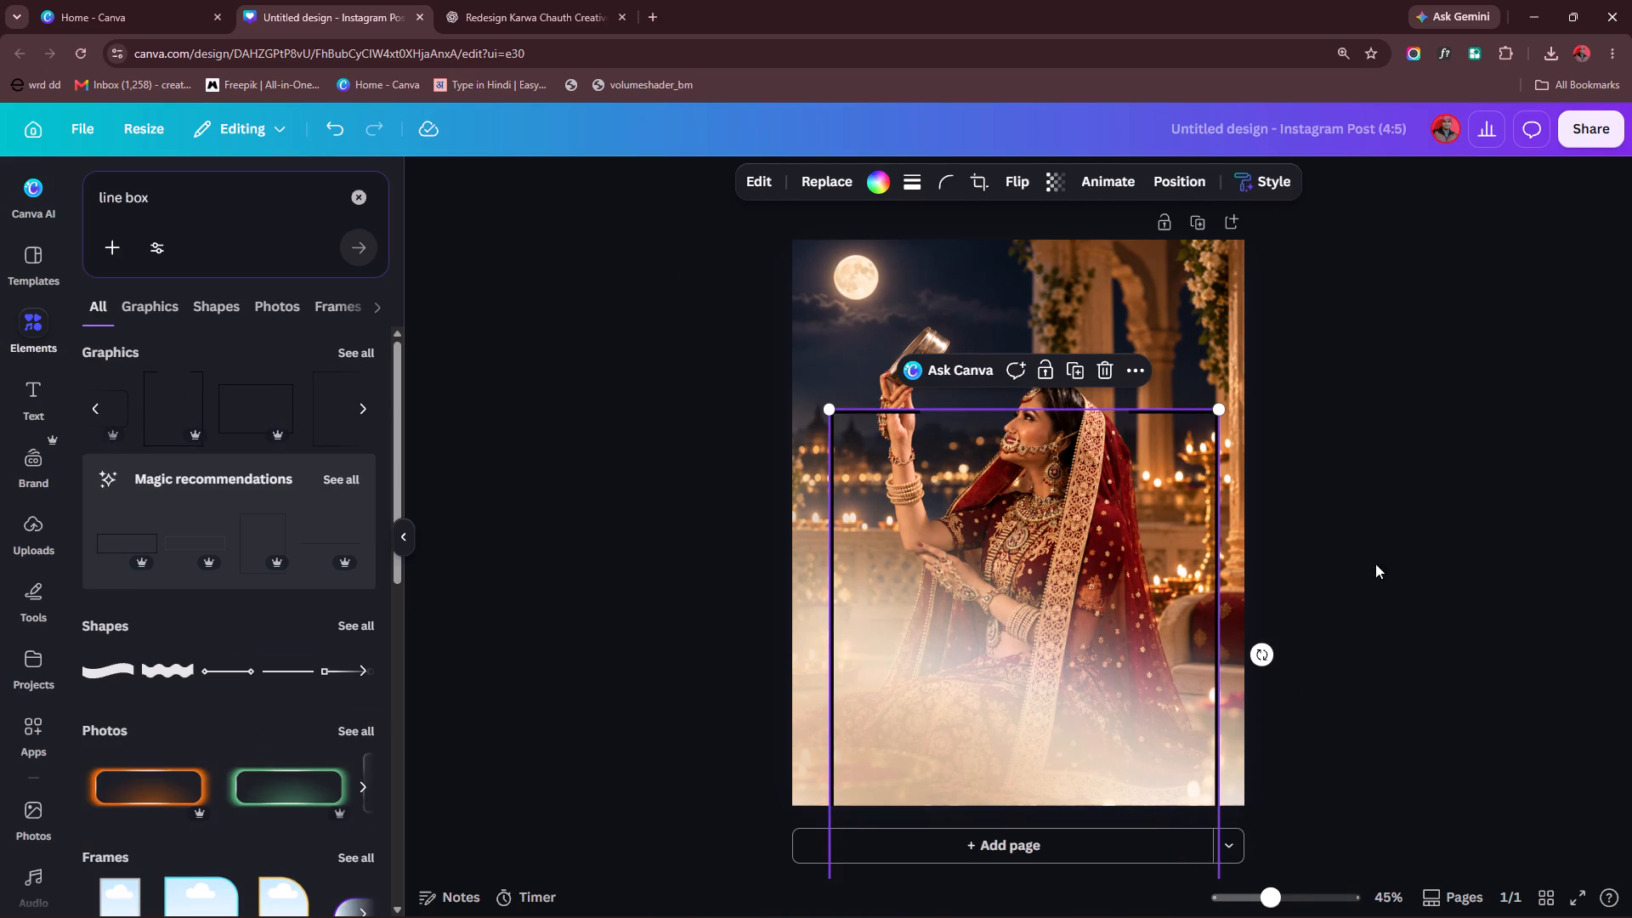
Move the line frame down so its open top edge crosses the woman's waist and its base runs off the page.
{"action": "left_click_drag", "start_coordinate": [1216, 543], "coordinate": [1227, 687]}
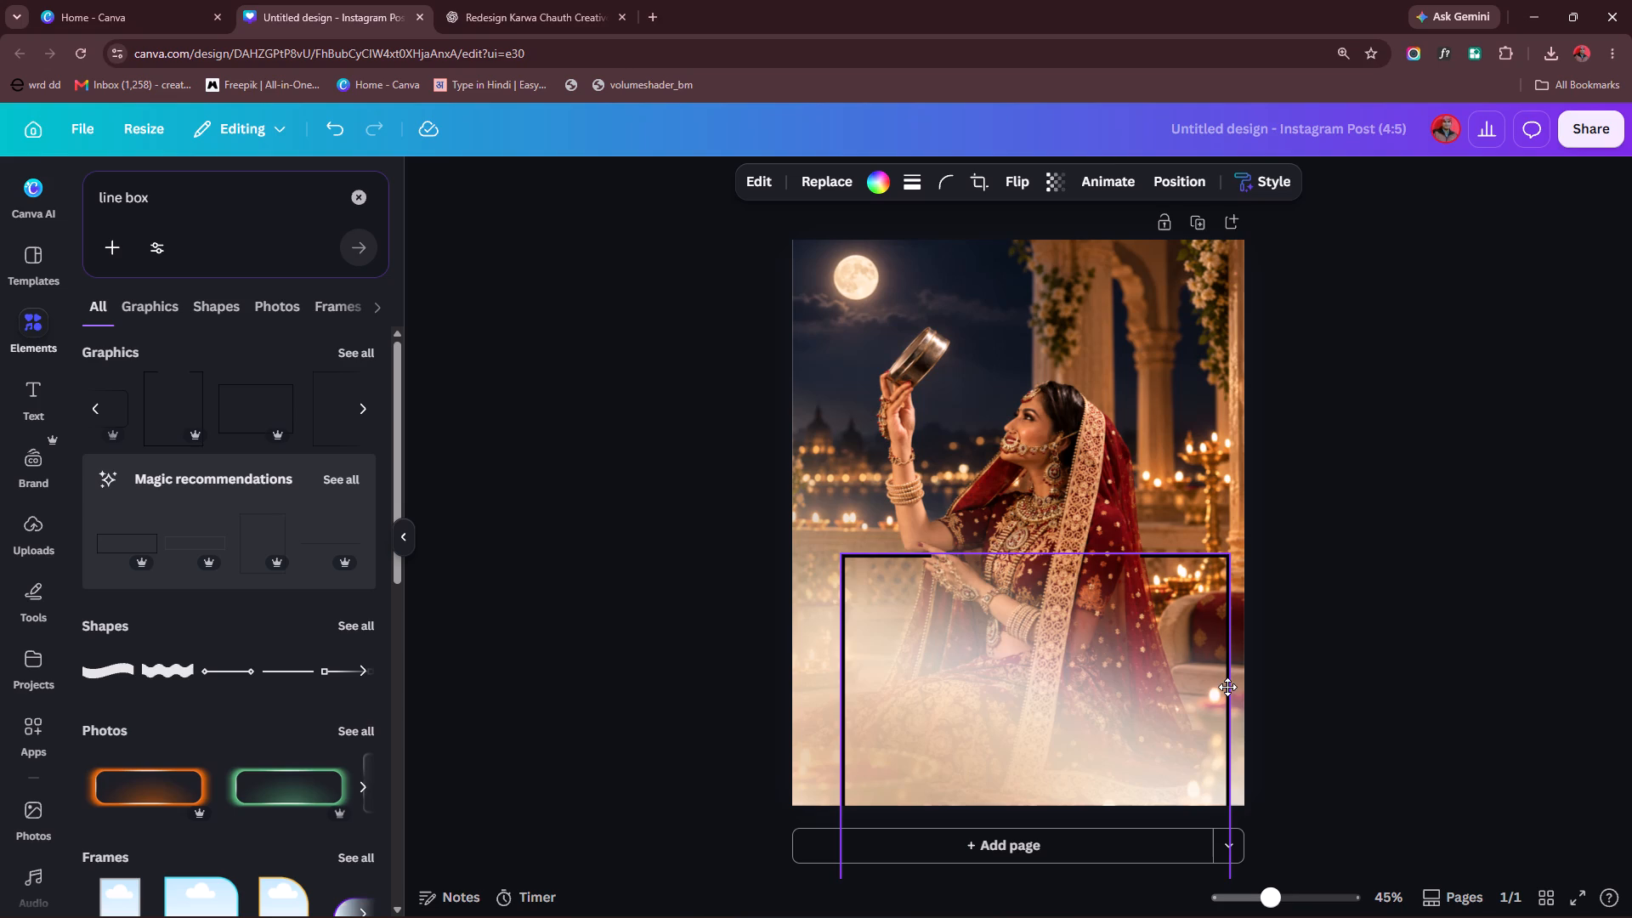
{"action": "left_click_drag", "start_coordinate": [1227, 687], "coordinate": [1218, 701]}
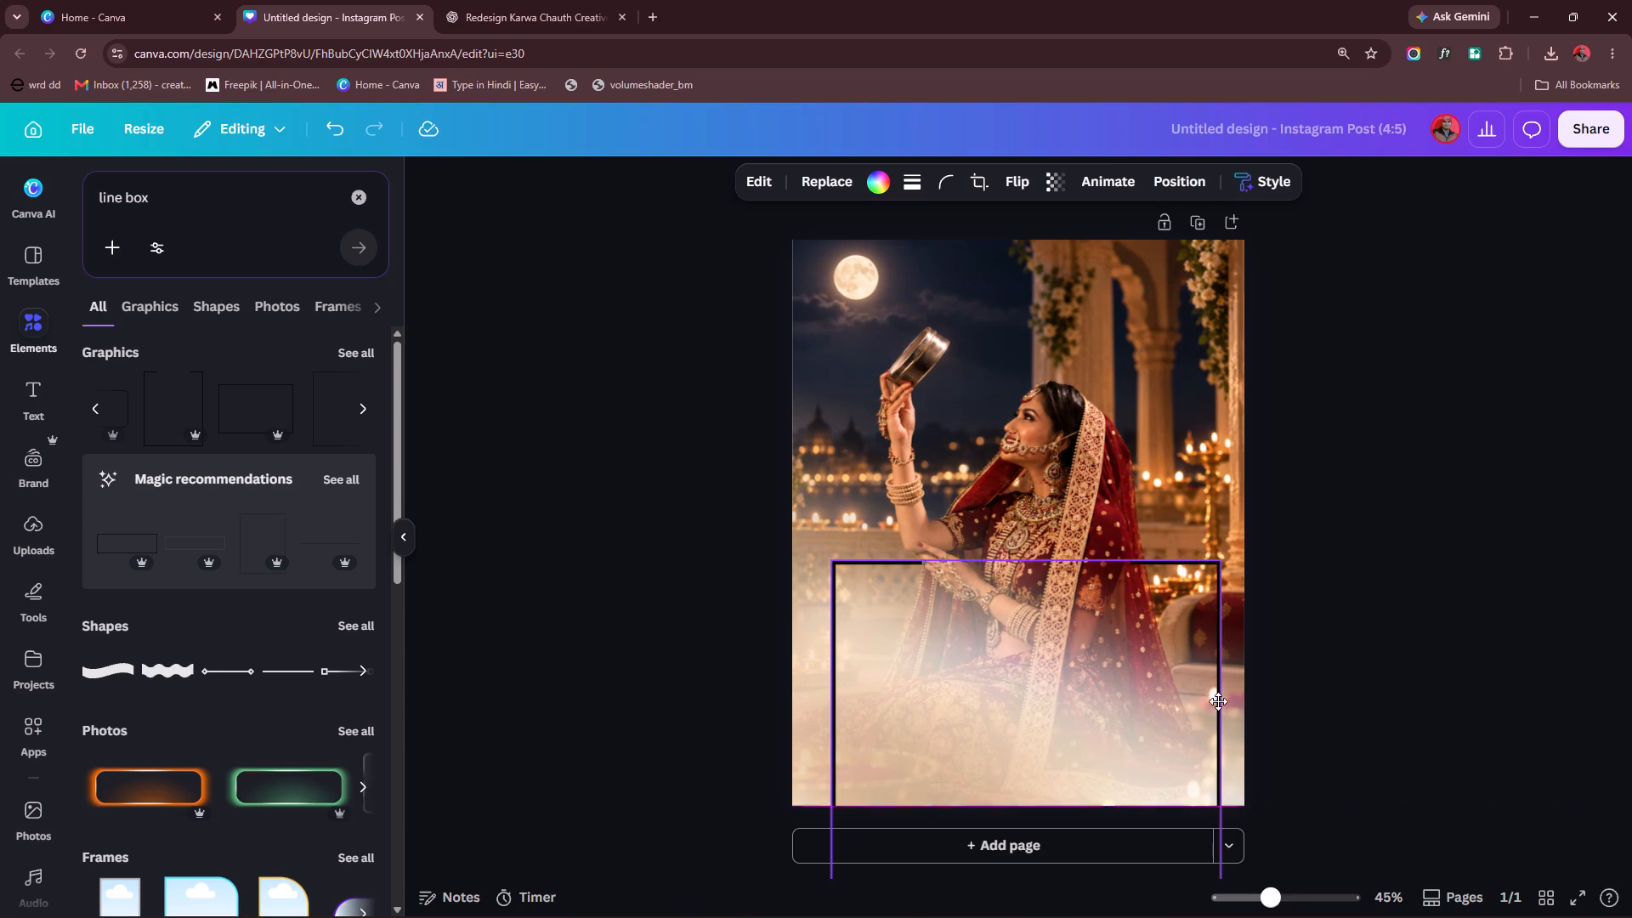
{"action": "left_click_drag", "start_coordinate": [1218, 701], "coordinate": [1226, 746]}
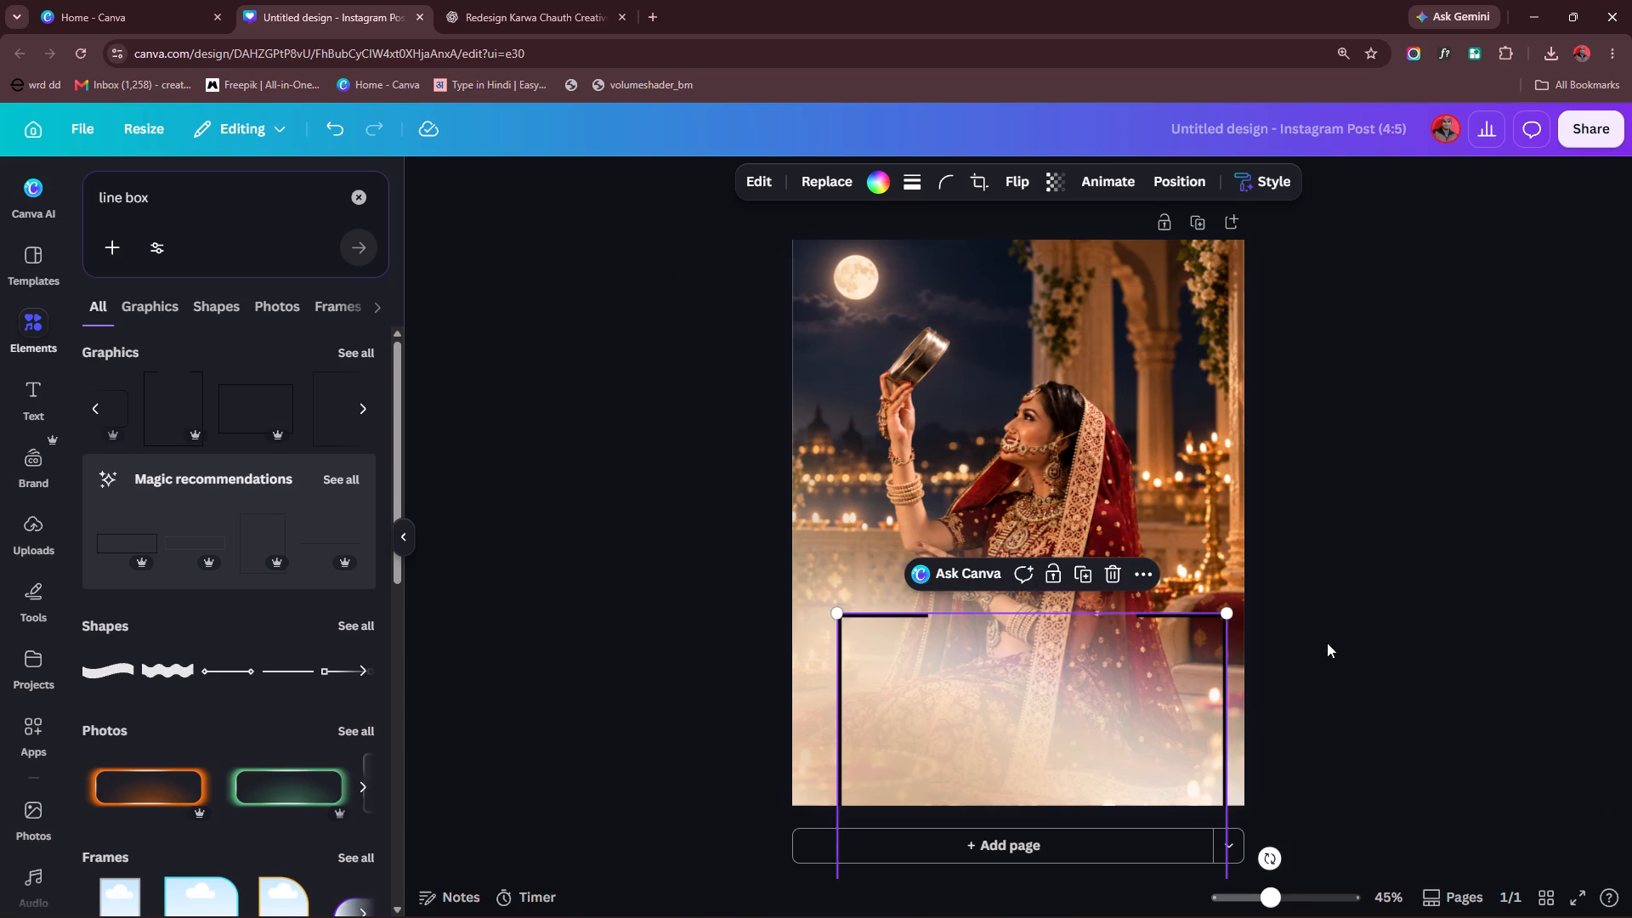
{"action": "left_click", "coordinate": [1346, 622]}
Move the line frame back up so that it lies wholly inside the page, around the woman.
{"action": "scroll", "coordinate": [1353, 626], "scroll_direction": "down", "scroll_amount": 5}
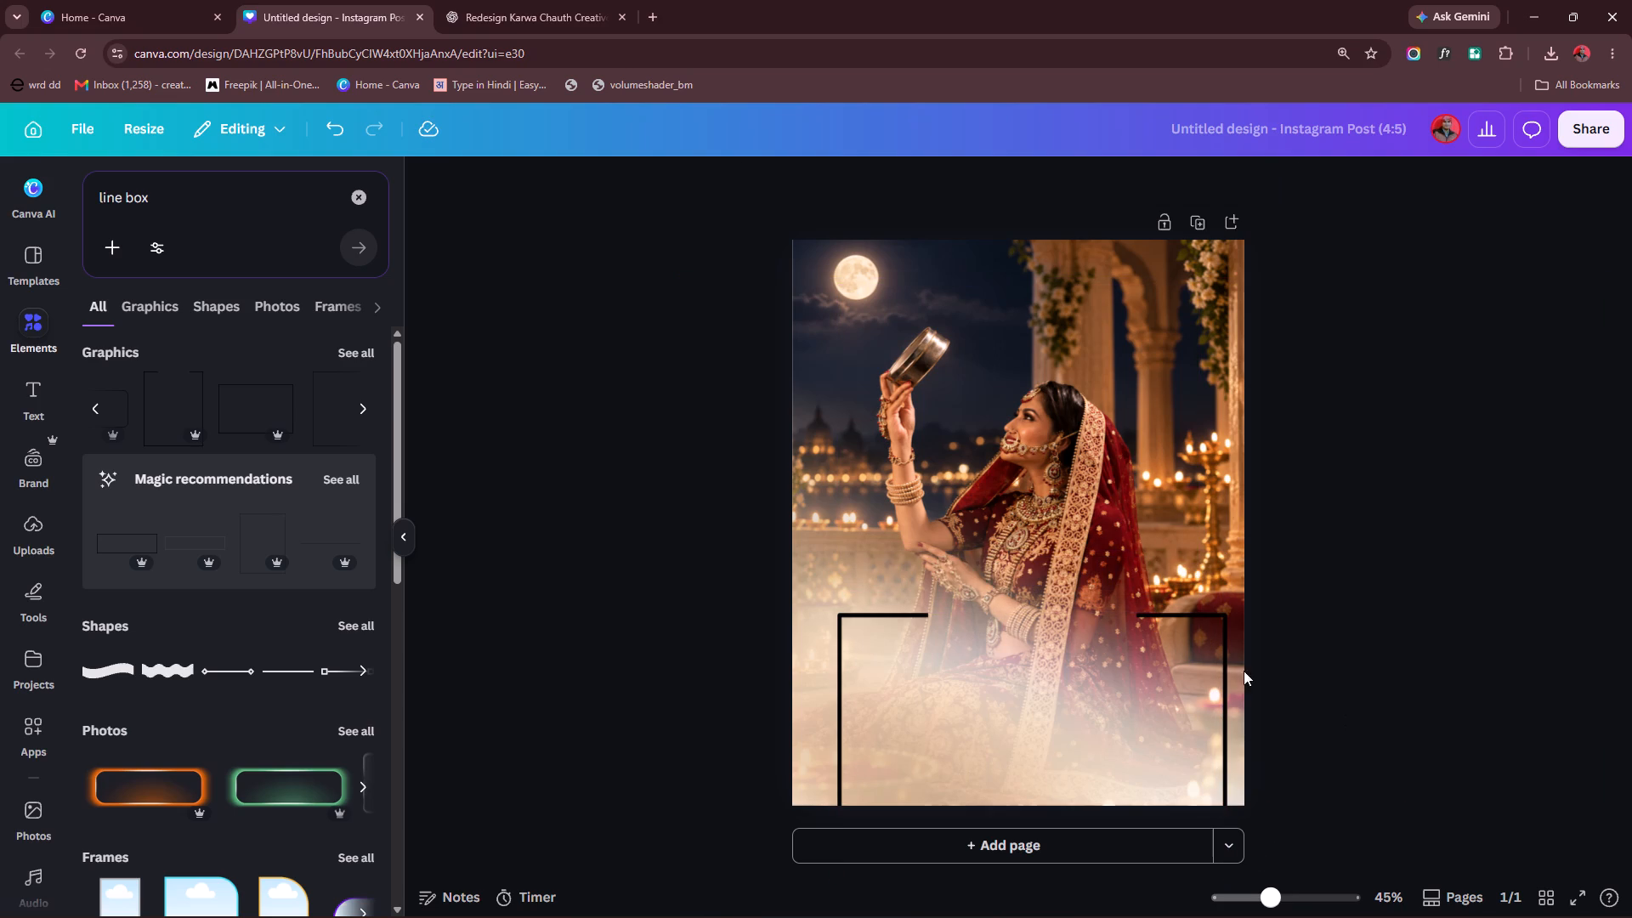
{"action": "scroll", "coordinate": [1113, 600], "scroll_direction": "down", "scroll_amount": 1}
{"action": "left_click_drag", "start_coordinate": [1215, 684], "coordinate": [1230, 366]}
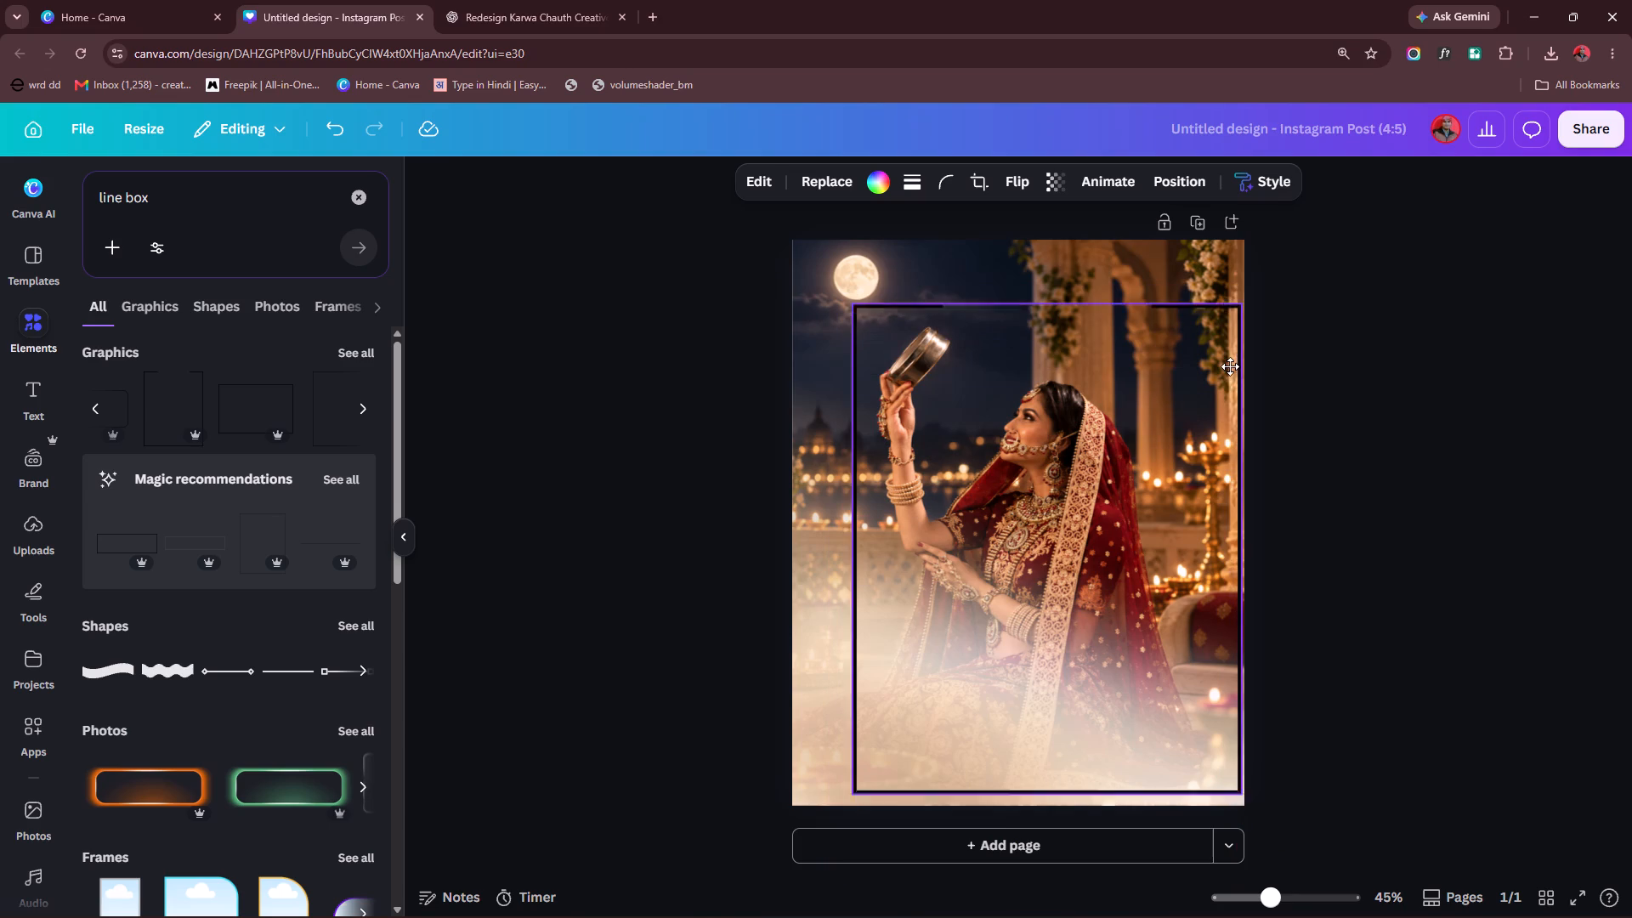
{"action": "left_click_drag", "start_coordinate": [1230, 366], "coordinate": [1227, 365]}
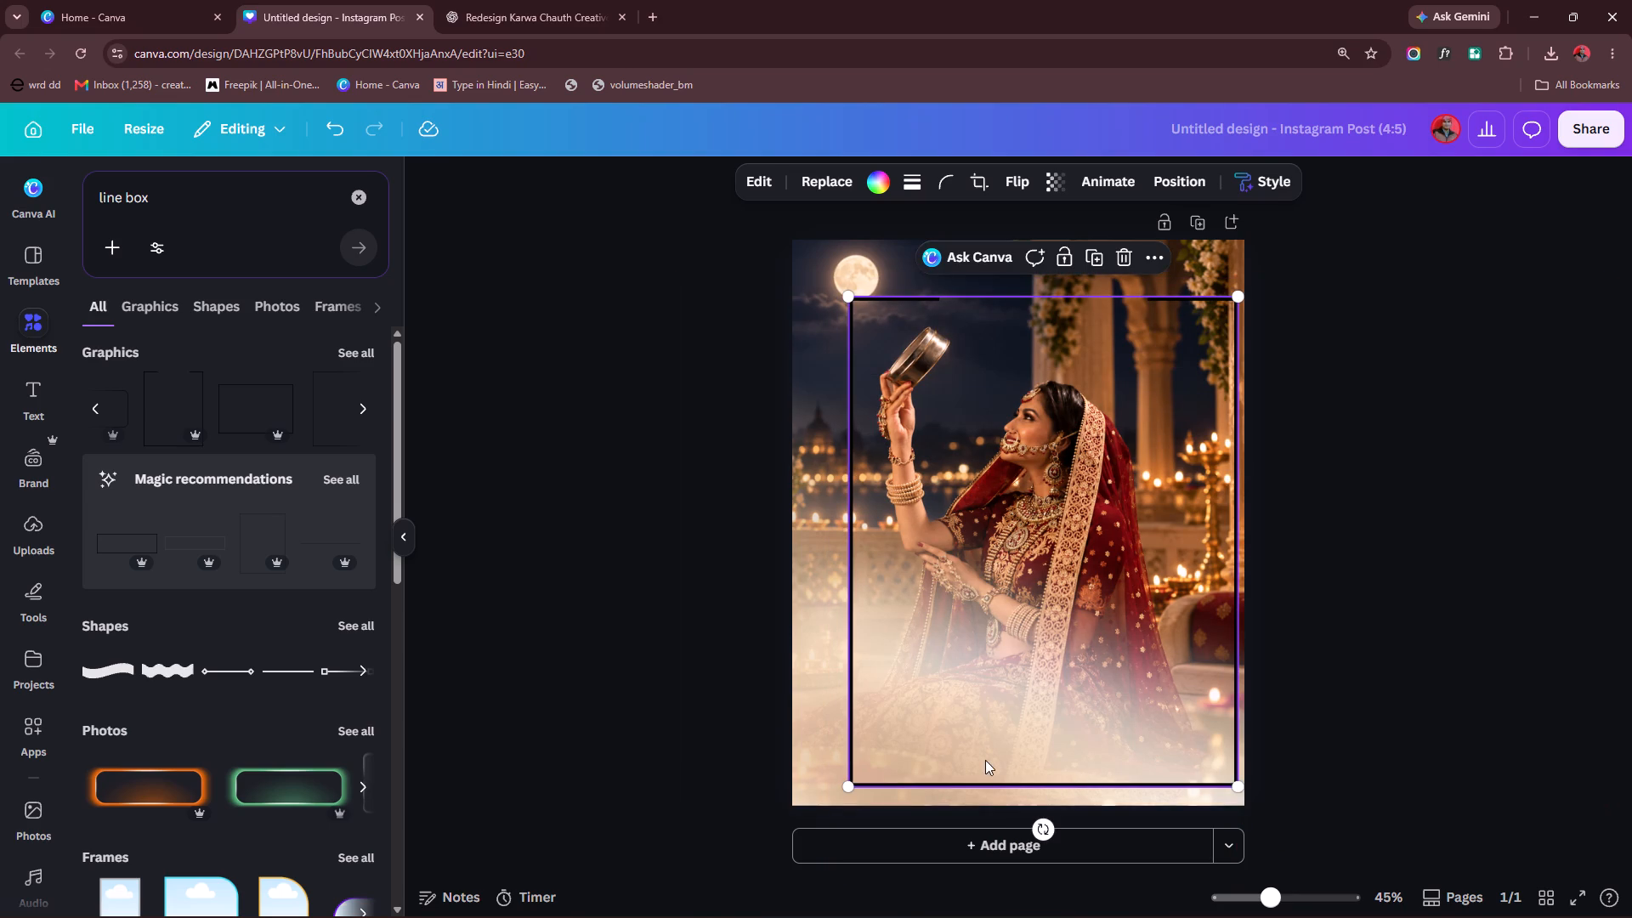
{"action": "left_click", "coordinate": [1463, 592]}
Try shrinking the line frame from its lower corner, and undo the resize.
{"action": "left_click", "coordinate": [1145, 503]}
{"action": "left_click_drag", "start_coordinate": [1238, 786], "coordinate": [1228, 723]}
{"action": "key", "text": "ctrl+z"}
Centre the line frame horizontally and lower it so its open top edge sits at the woman's waist and its base runs off the page.
{"action": "left_click_drag", "start_coordinate": [1006, 402], "coordinate": [990, 429]}
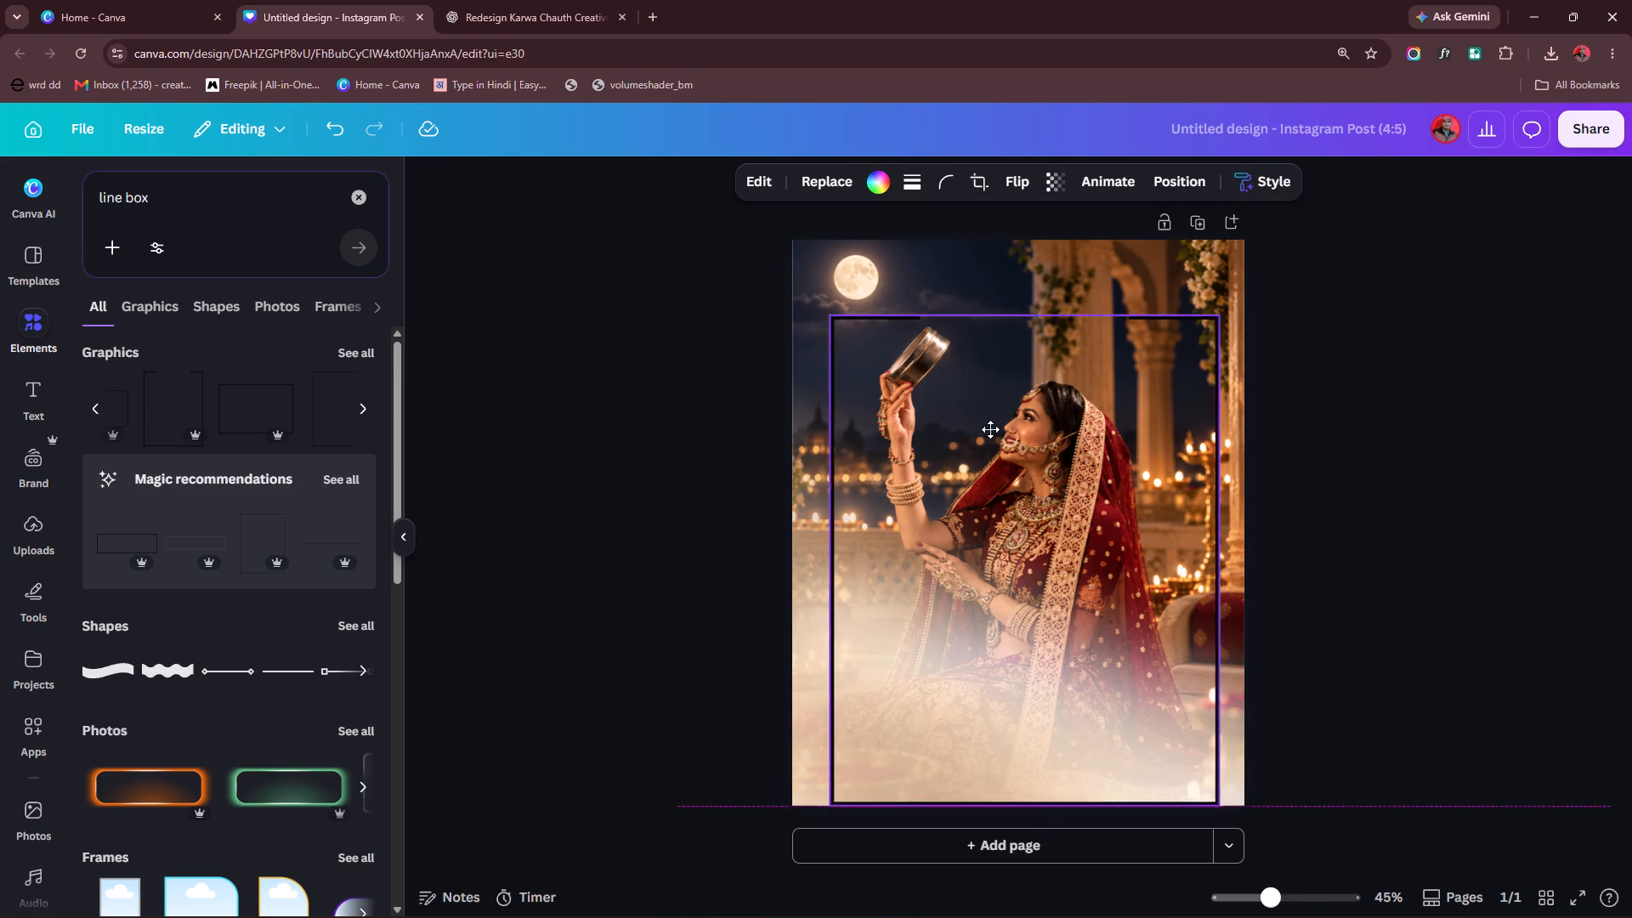
{"action": "left_click_drag", "start_coordinate": [990, 429], "coordinate": [988, 637]}
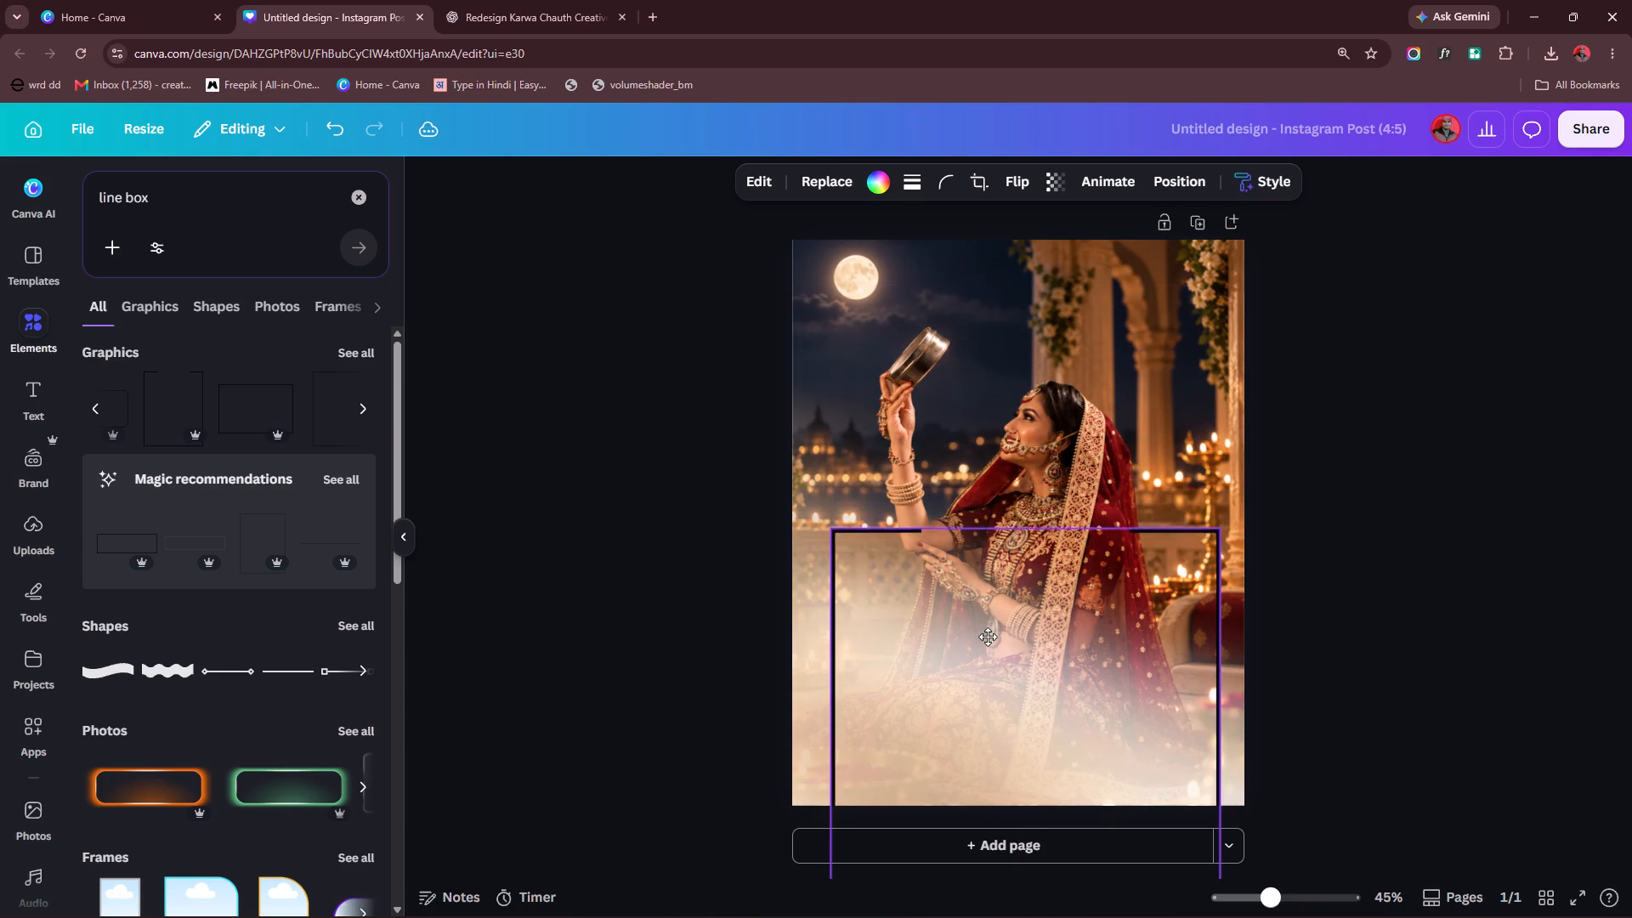
{"action": "left_click_drag", "start_coordinate": [988, 637], "coordinate": [984, 703]}
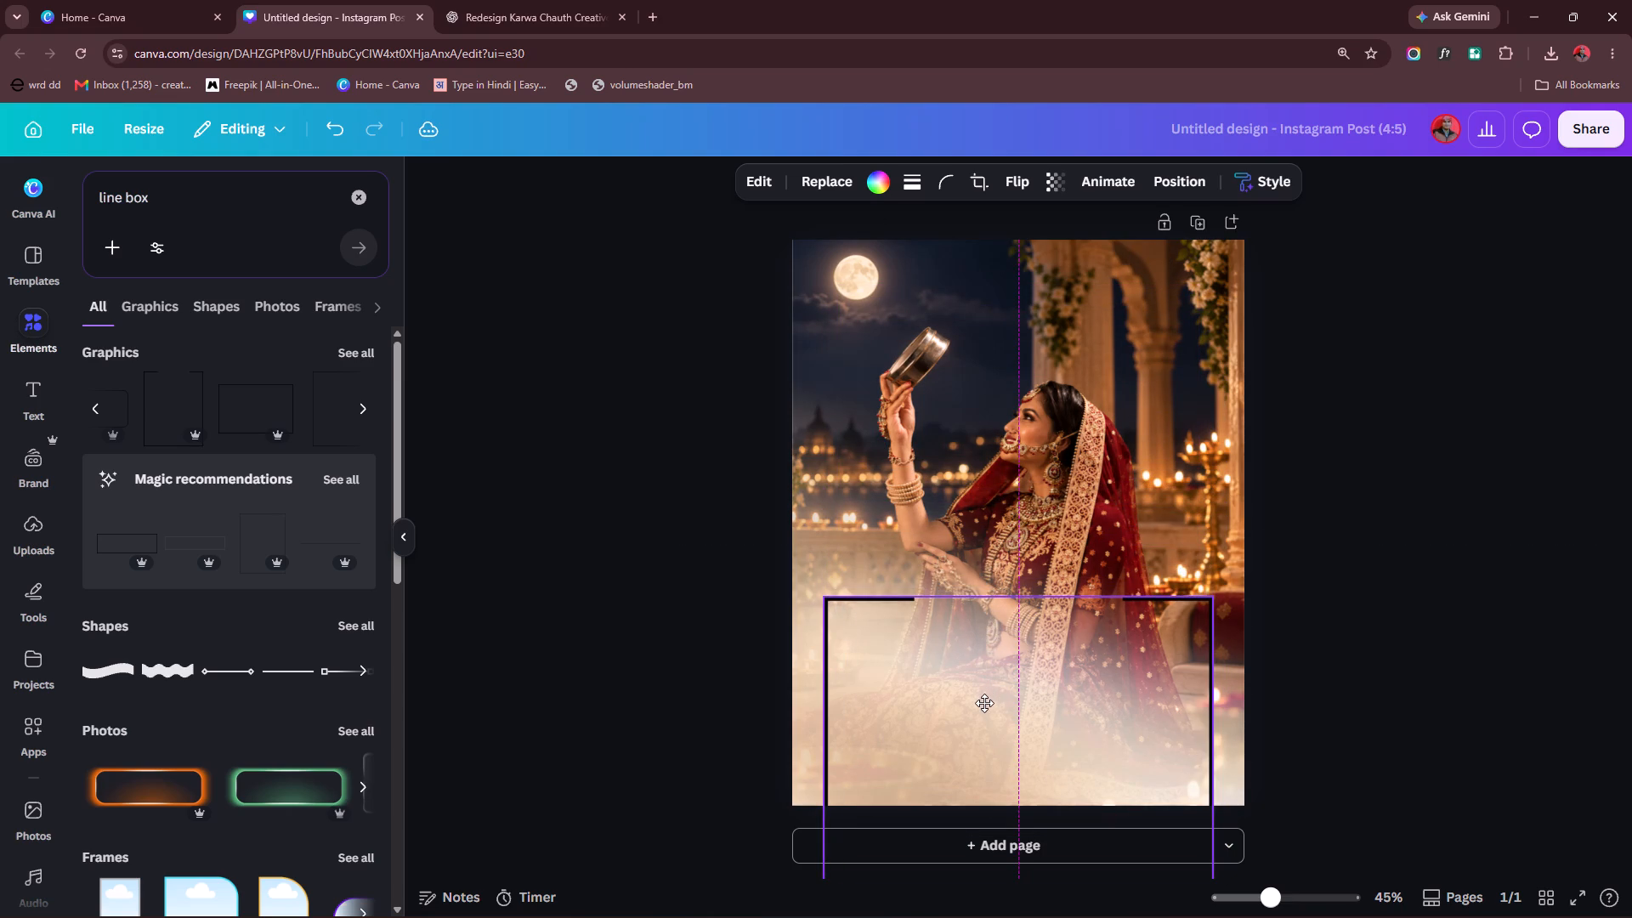
{"action": "left_click_drag", "start_coordinate": [984, 703], "coordinate": [987, 718]}
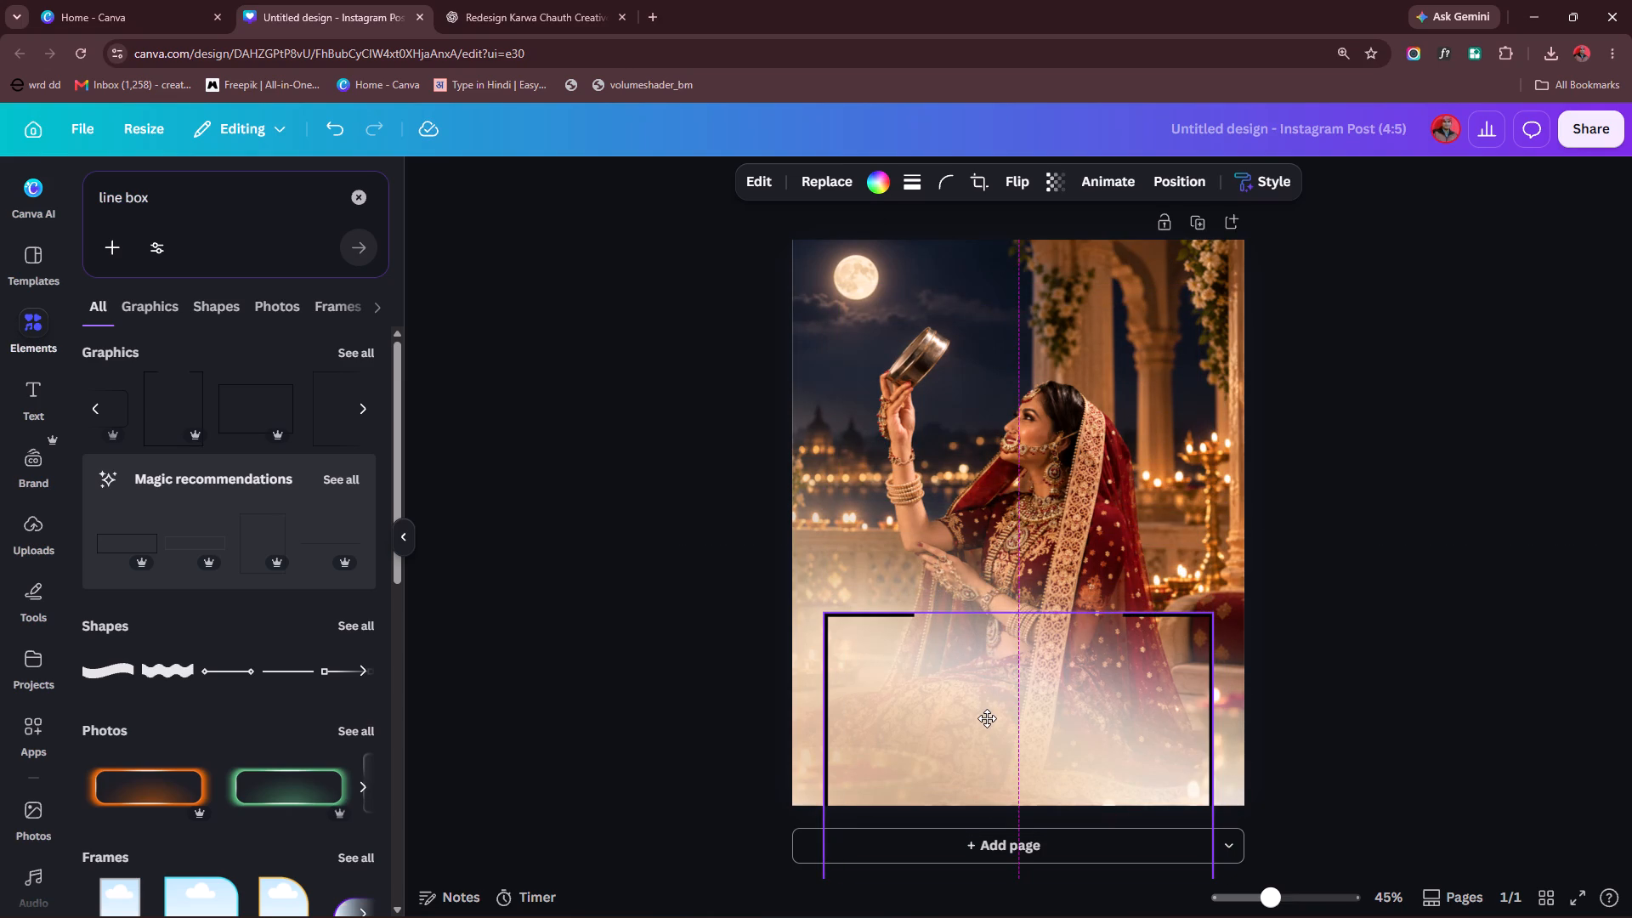
{"action": "left_click_drag", "start_coordinate": [987, 718], "coordinate": [985, 716]}
{"action": "left_click", "coordinate": [1343, 636]}
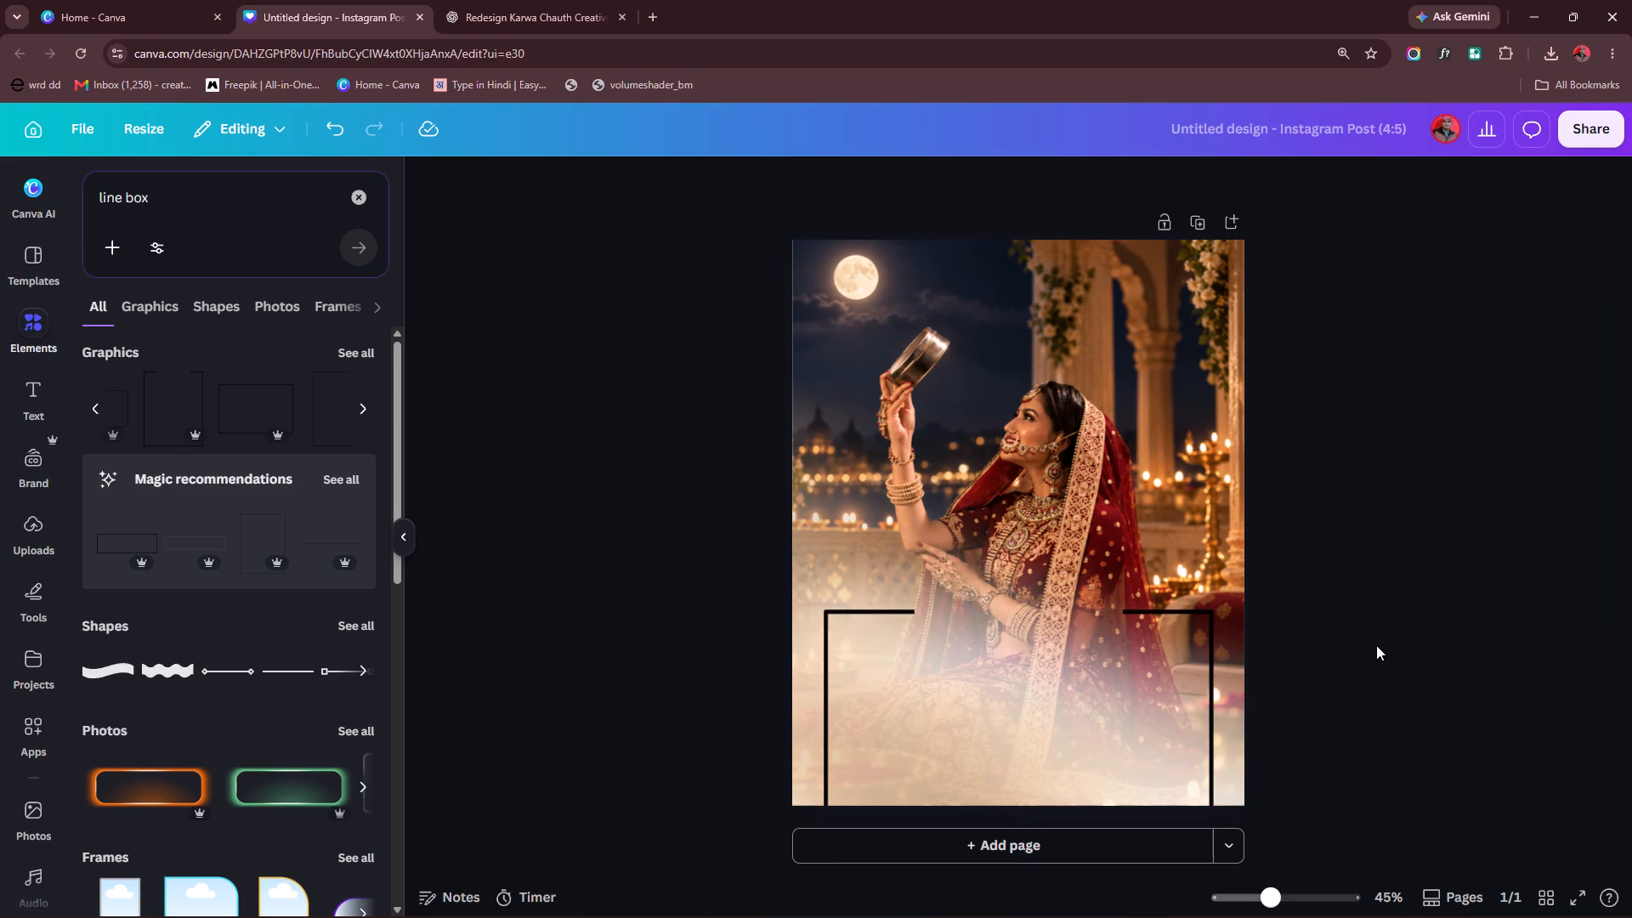
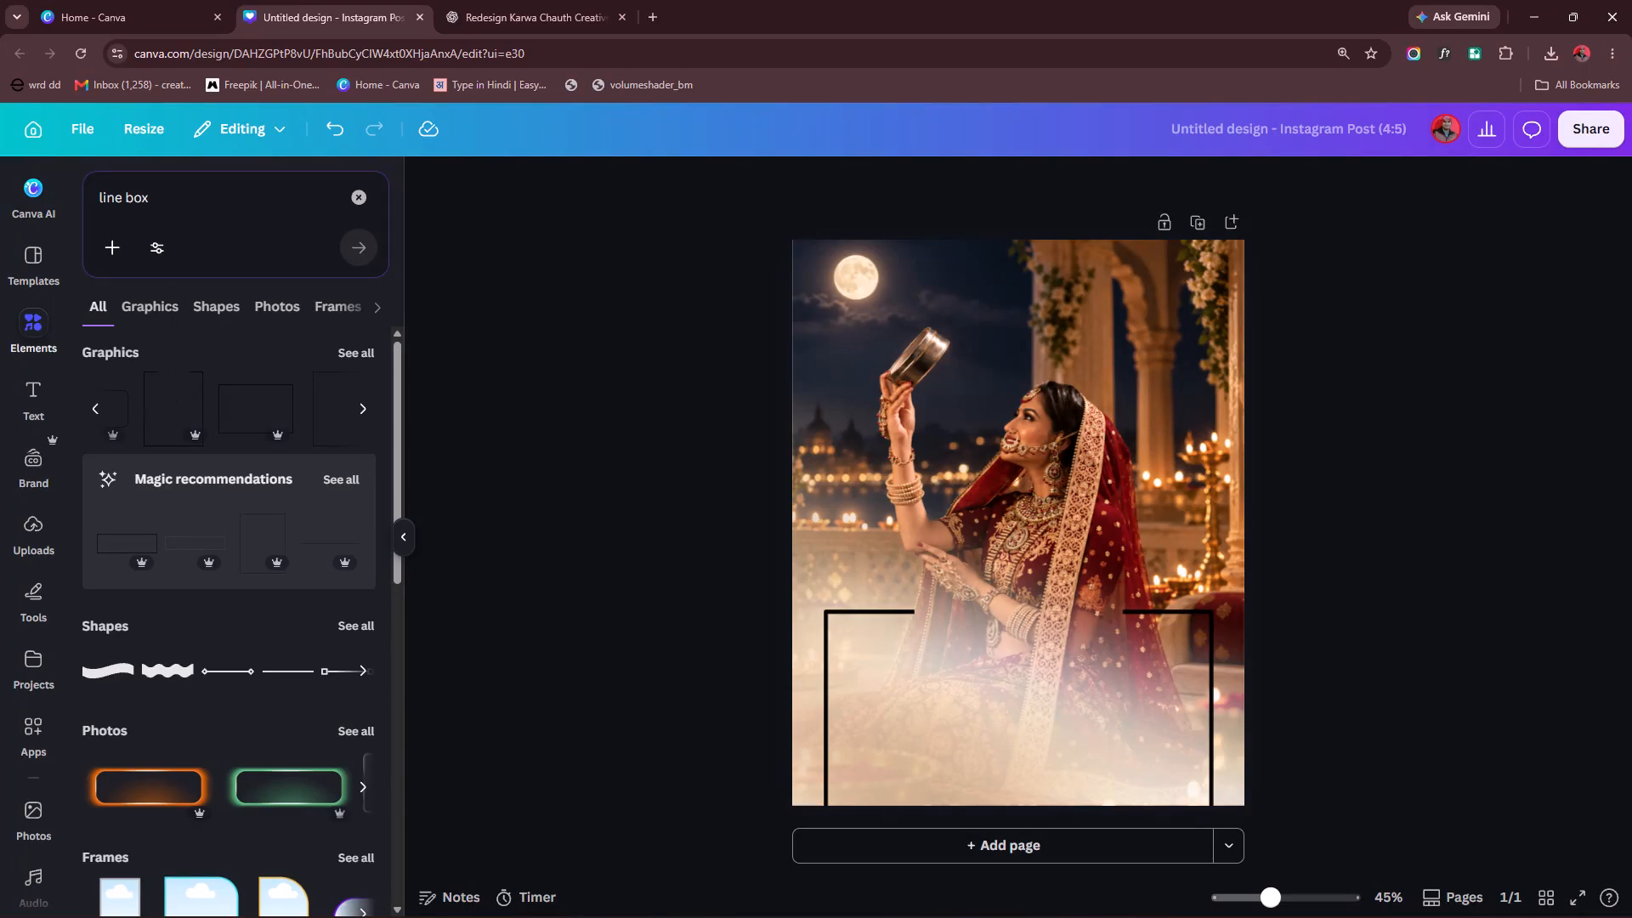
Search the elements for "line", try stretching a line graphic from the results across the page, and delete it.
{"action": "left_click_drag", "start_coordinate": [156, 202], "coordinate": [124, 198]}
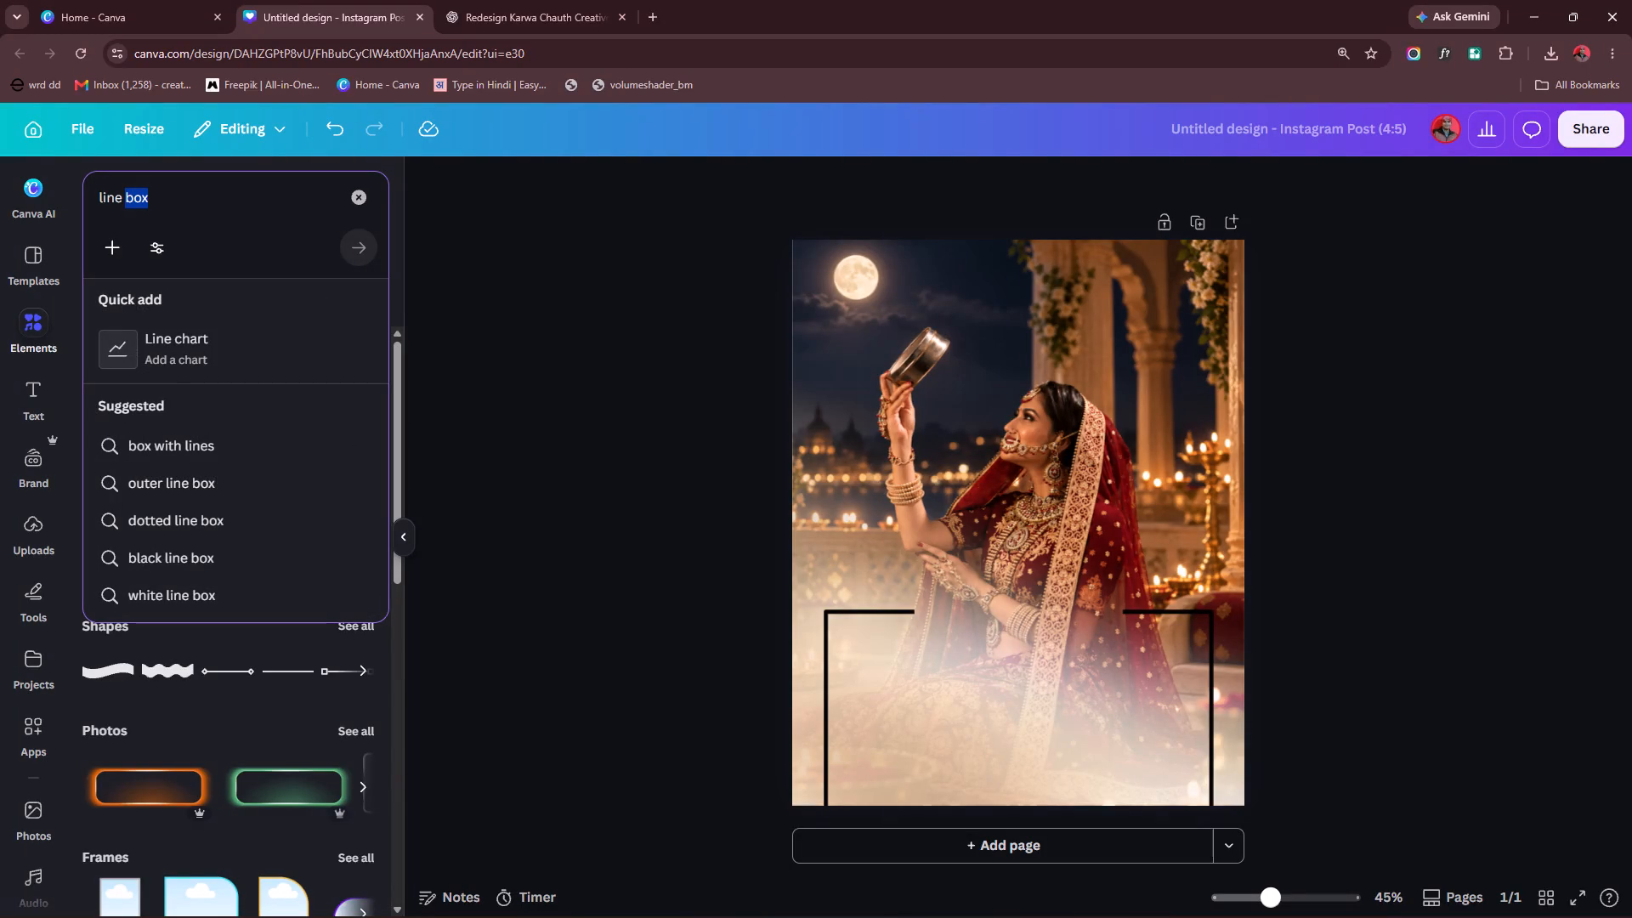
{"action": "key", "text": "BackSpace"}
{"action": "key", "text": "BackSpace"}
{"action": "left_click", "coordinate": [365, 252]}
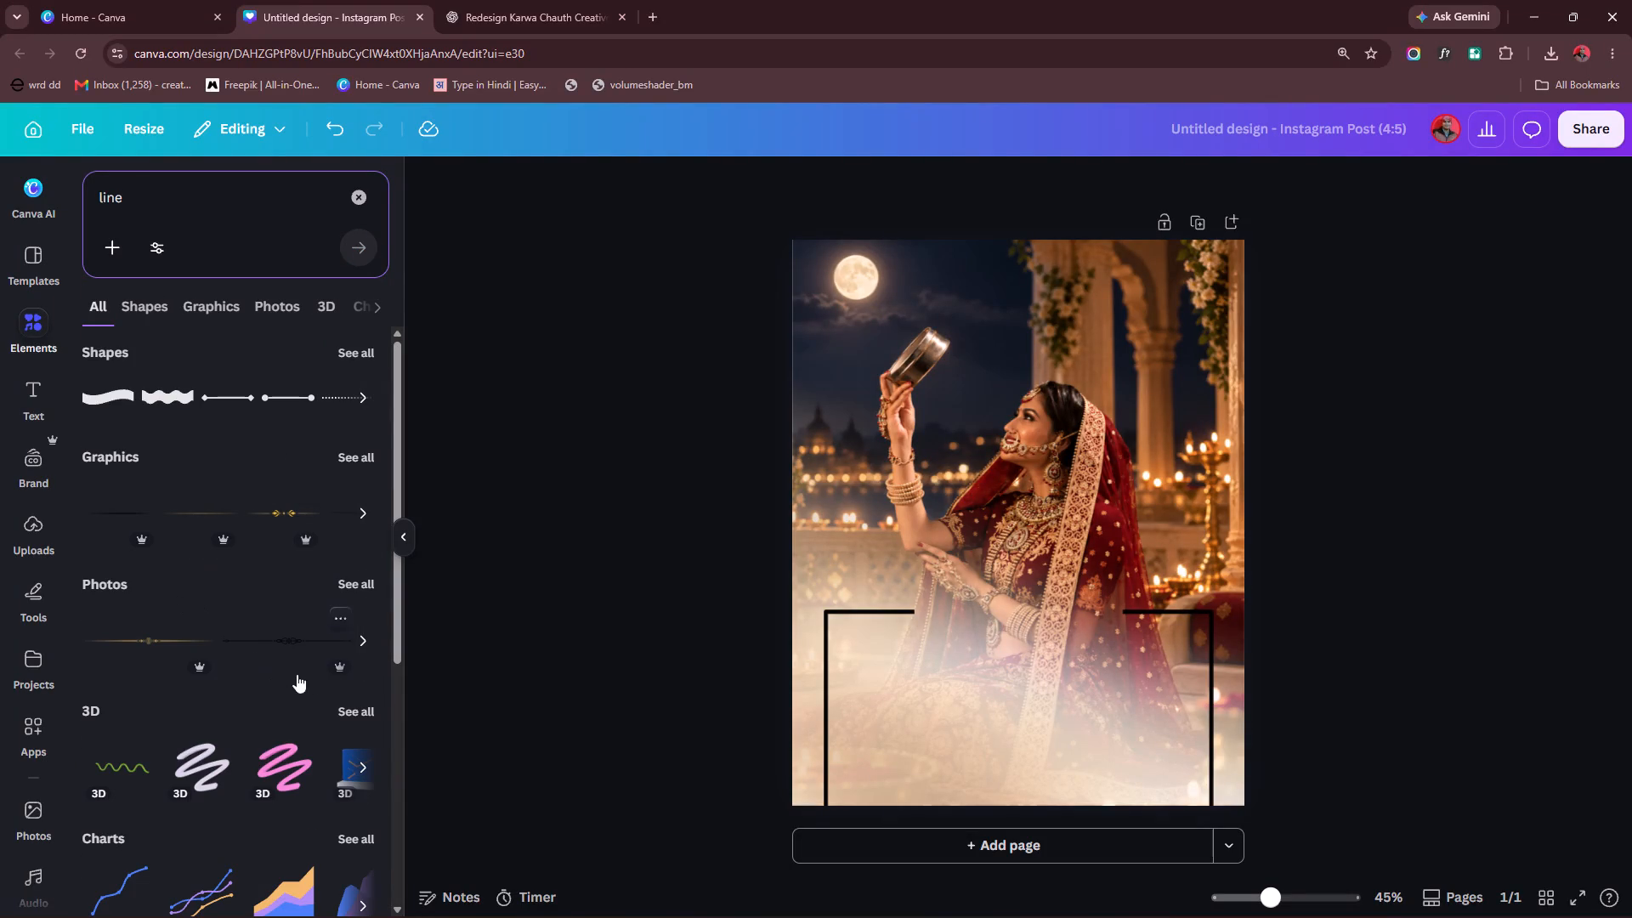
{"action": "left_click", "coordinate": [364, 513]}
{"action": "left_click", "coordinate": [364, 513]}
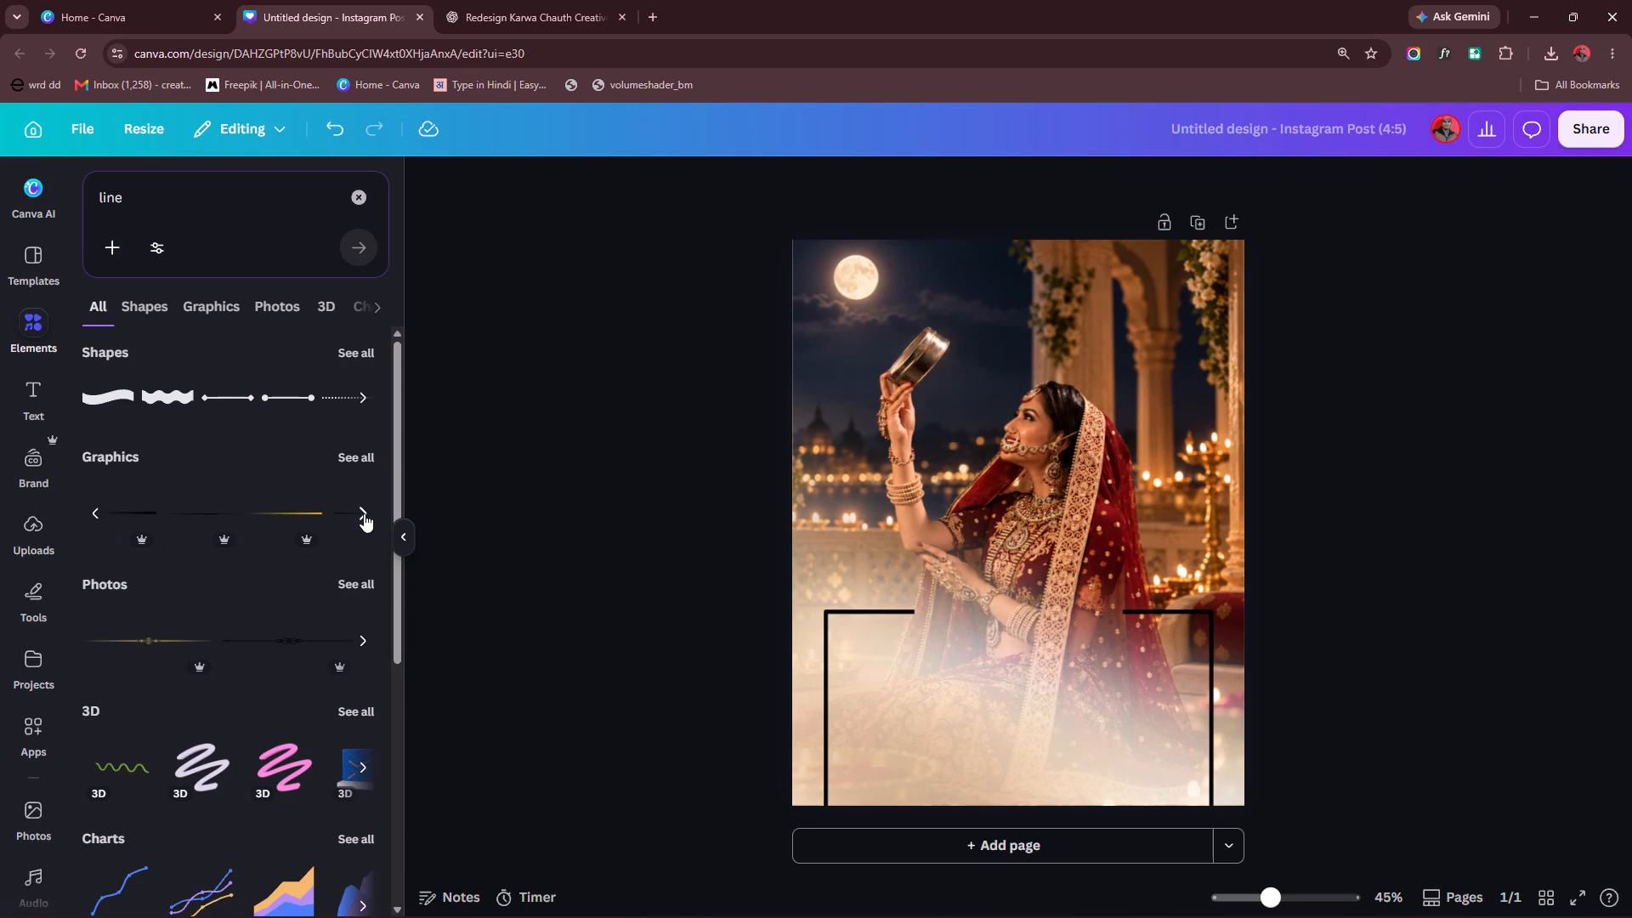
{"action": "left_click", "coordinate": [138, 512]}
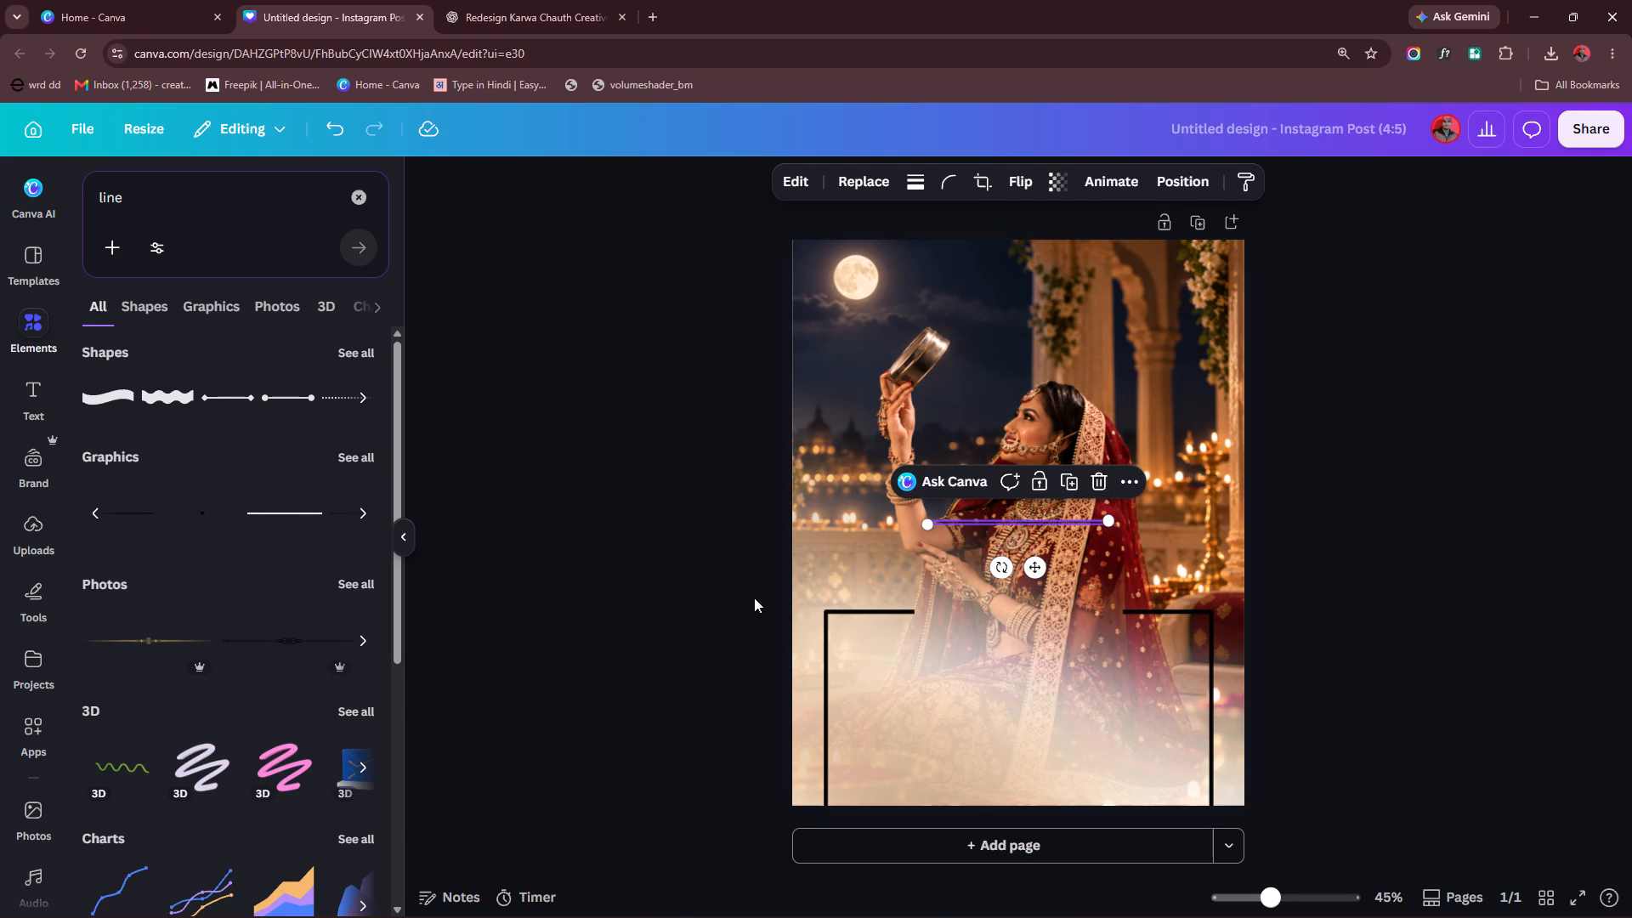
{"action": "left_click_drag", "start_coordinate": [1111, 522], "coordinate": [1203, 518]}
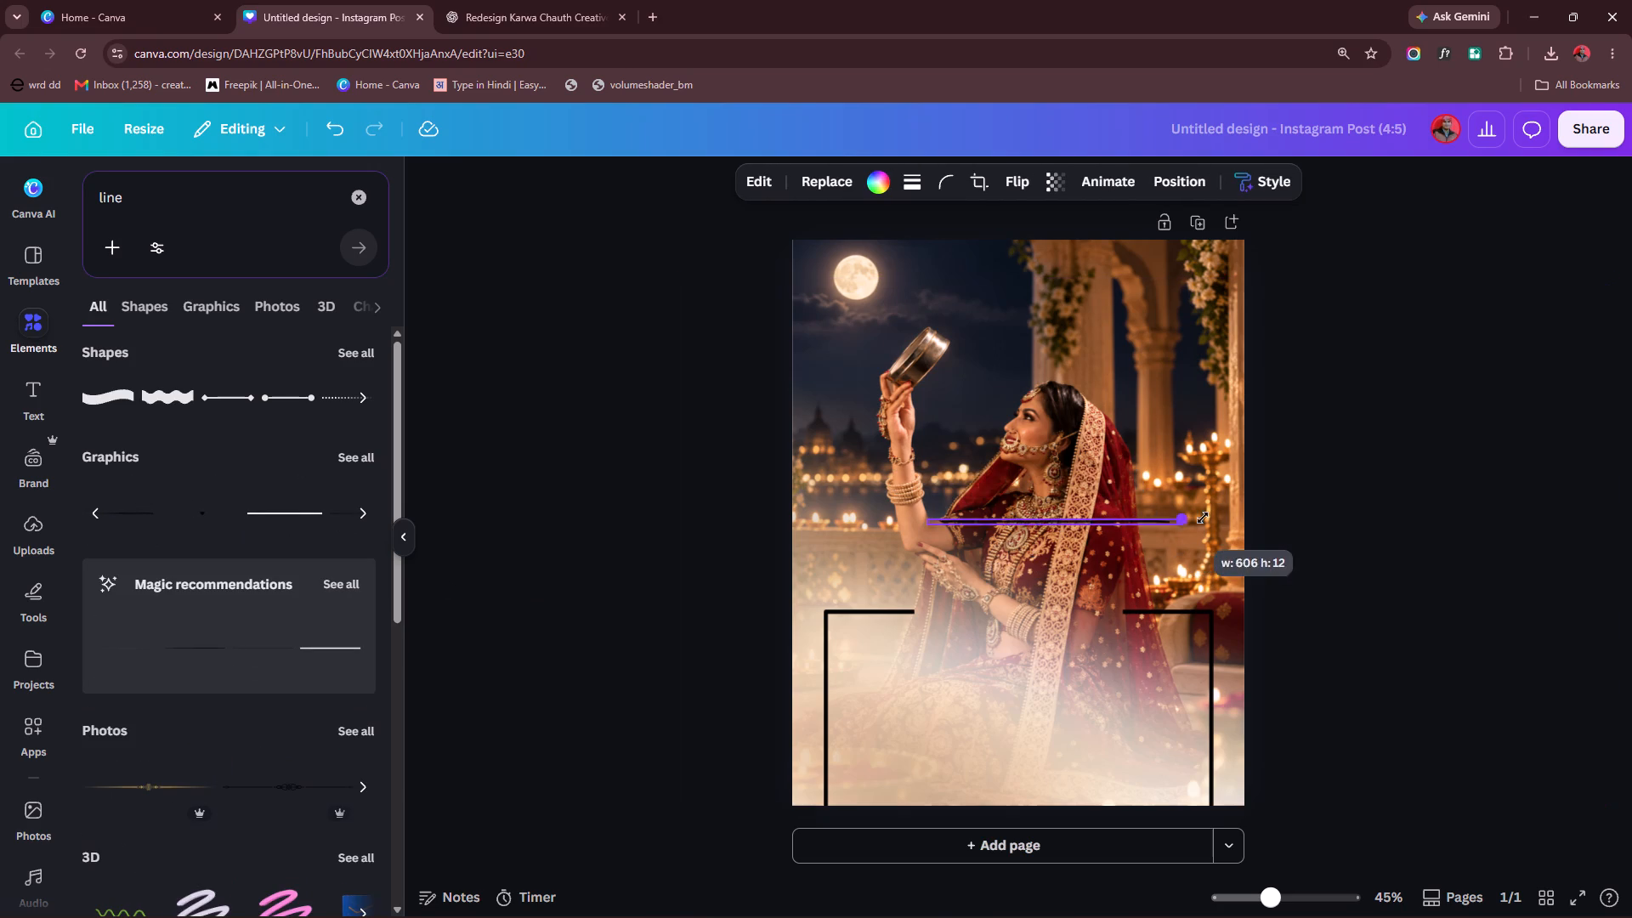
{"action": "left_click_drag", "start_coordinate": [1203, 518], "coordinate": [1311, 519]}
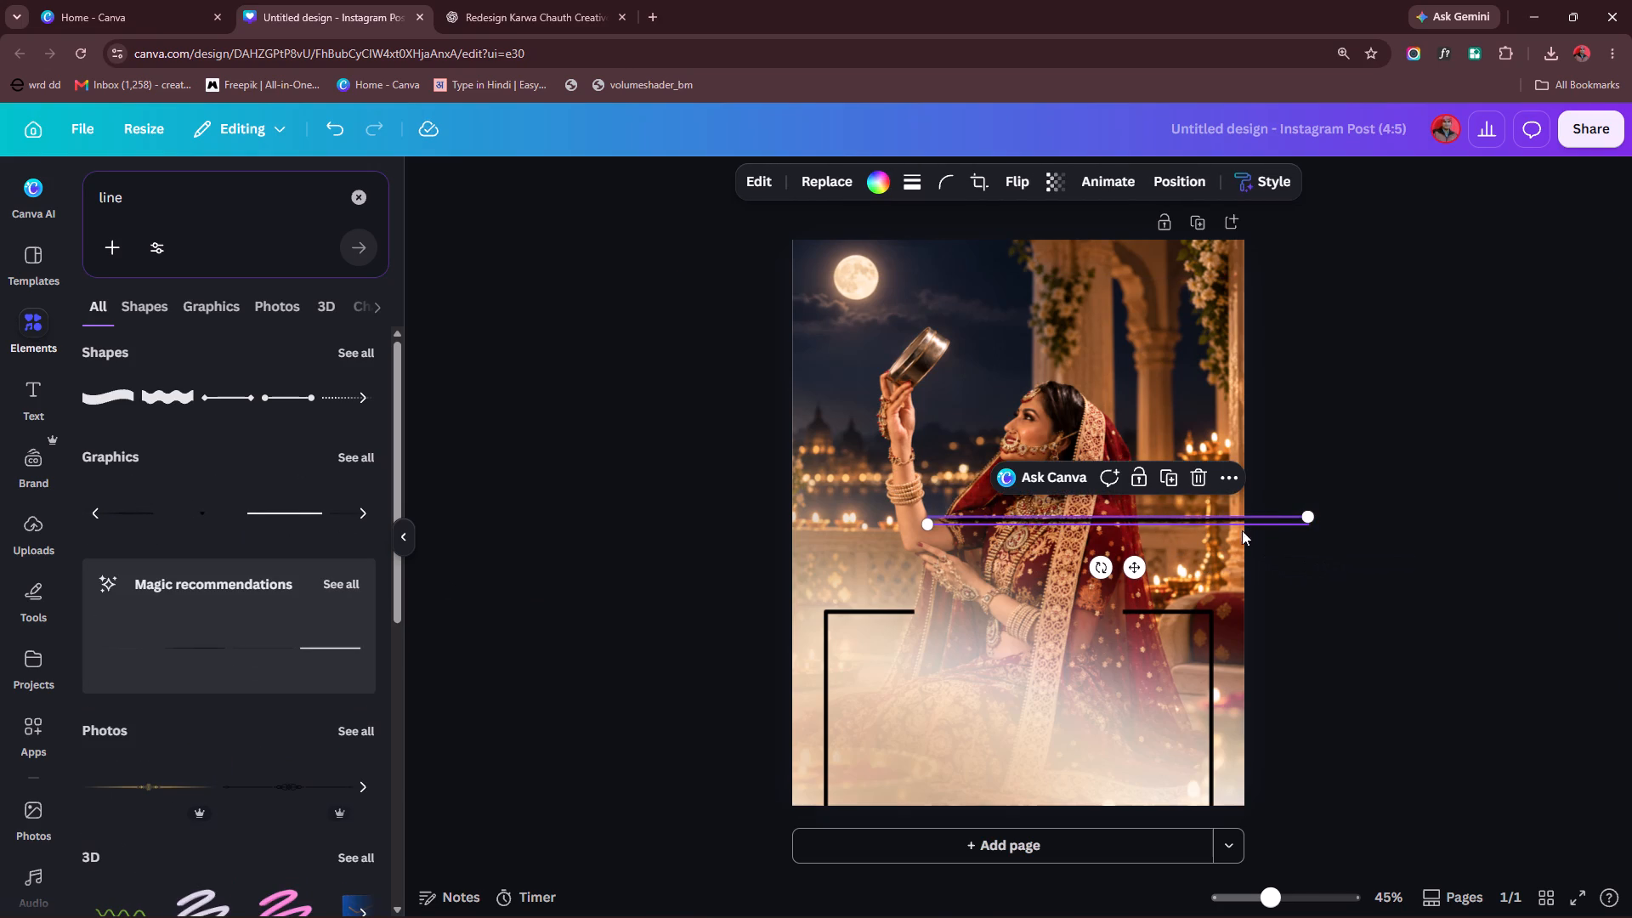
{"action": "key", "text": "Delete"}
Search the elements for "black line" and add the thin horizontal black line graphic to the page.
{"action": "left_click", "coordinate": [96, 199]}
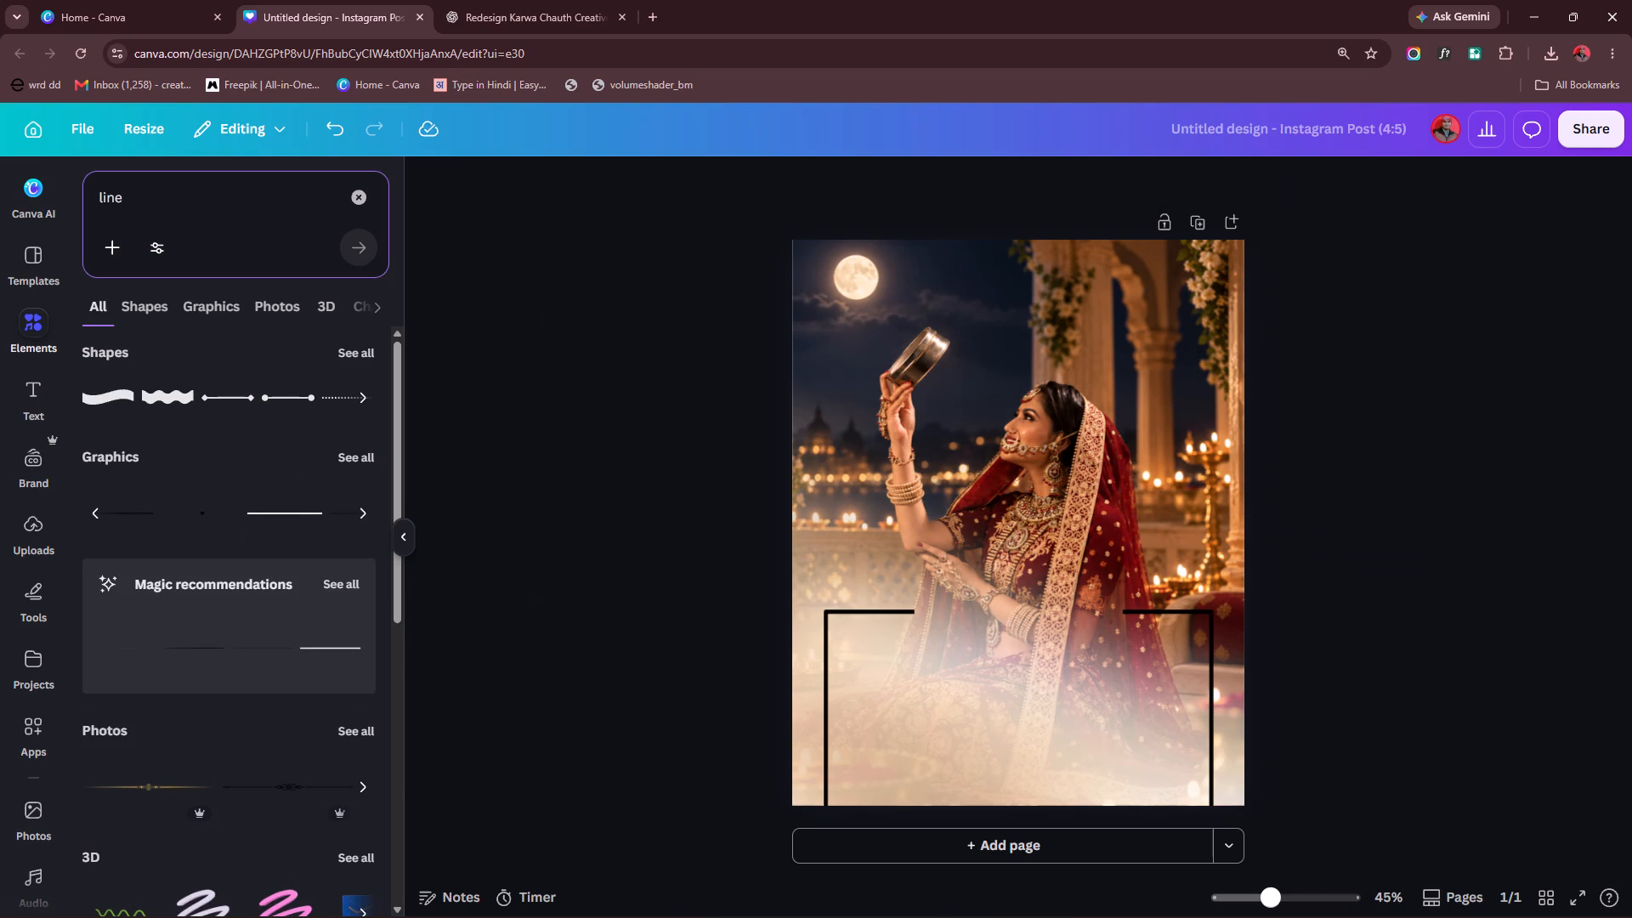
{"action": "left_click", "coordinate": [96, 197]}
{"action": "left_click", "coordinate": [99, 195]}
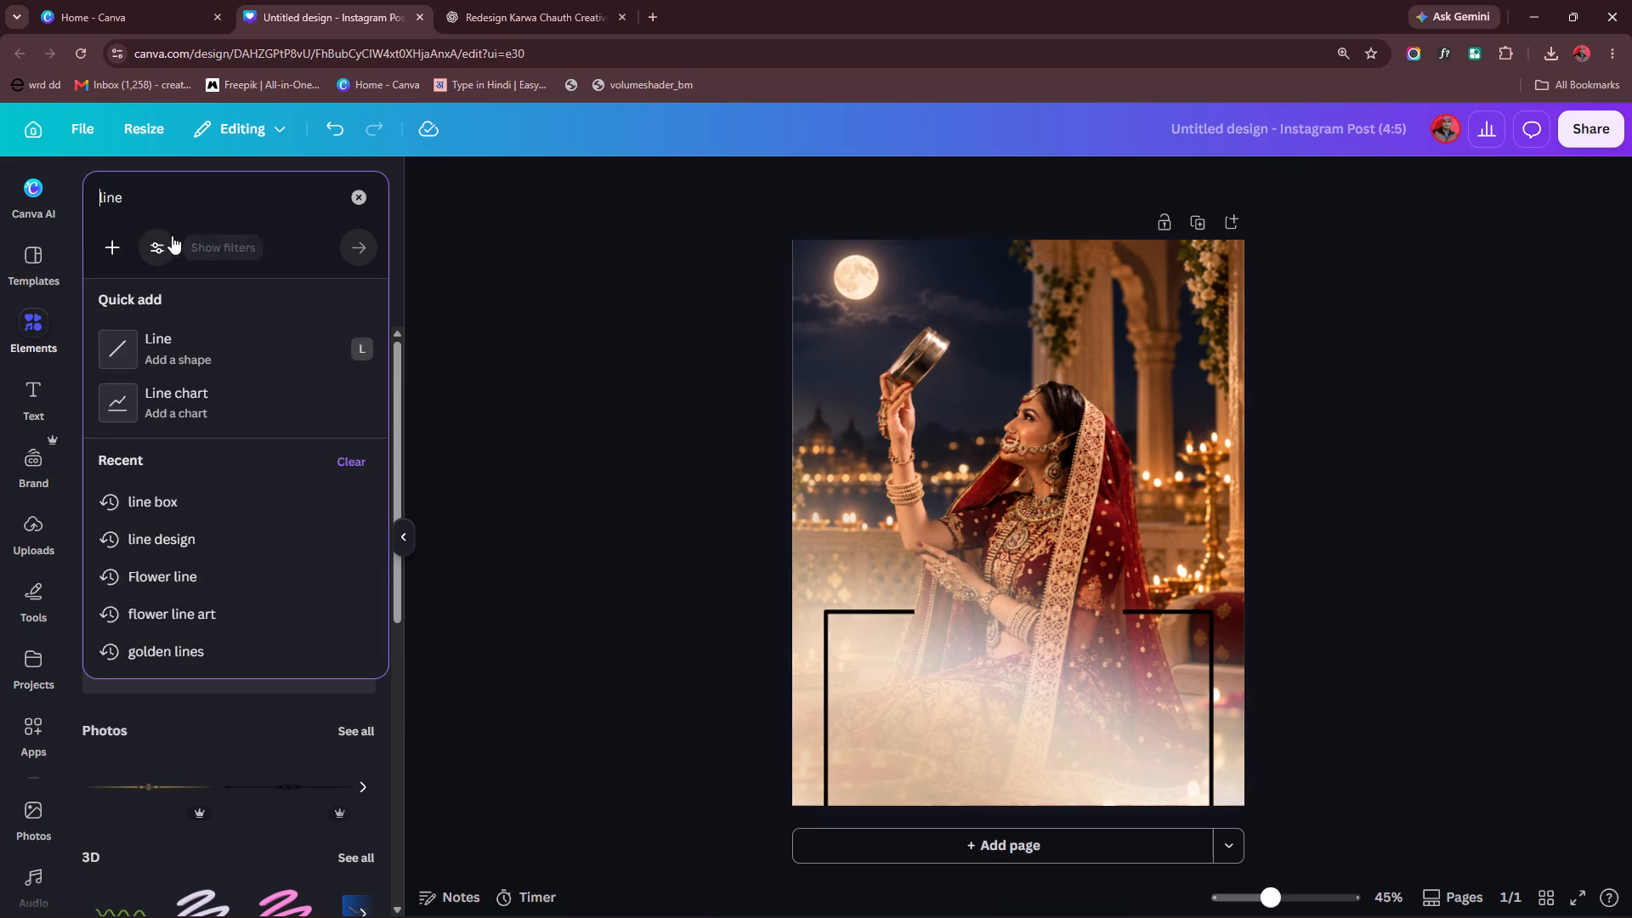
{"action": "type", "text": "black"}
{"action": "key", "text": "space"}
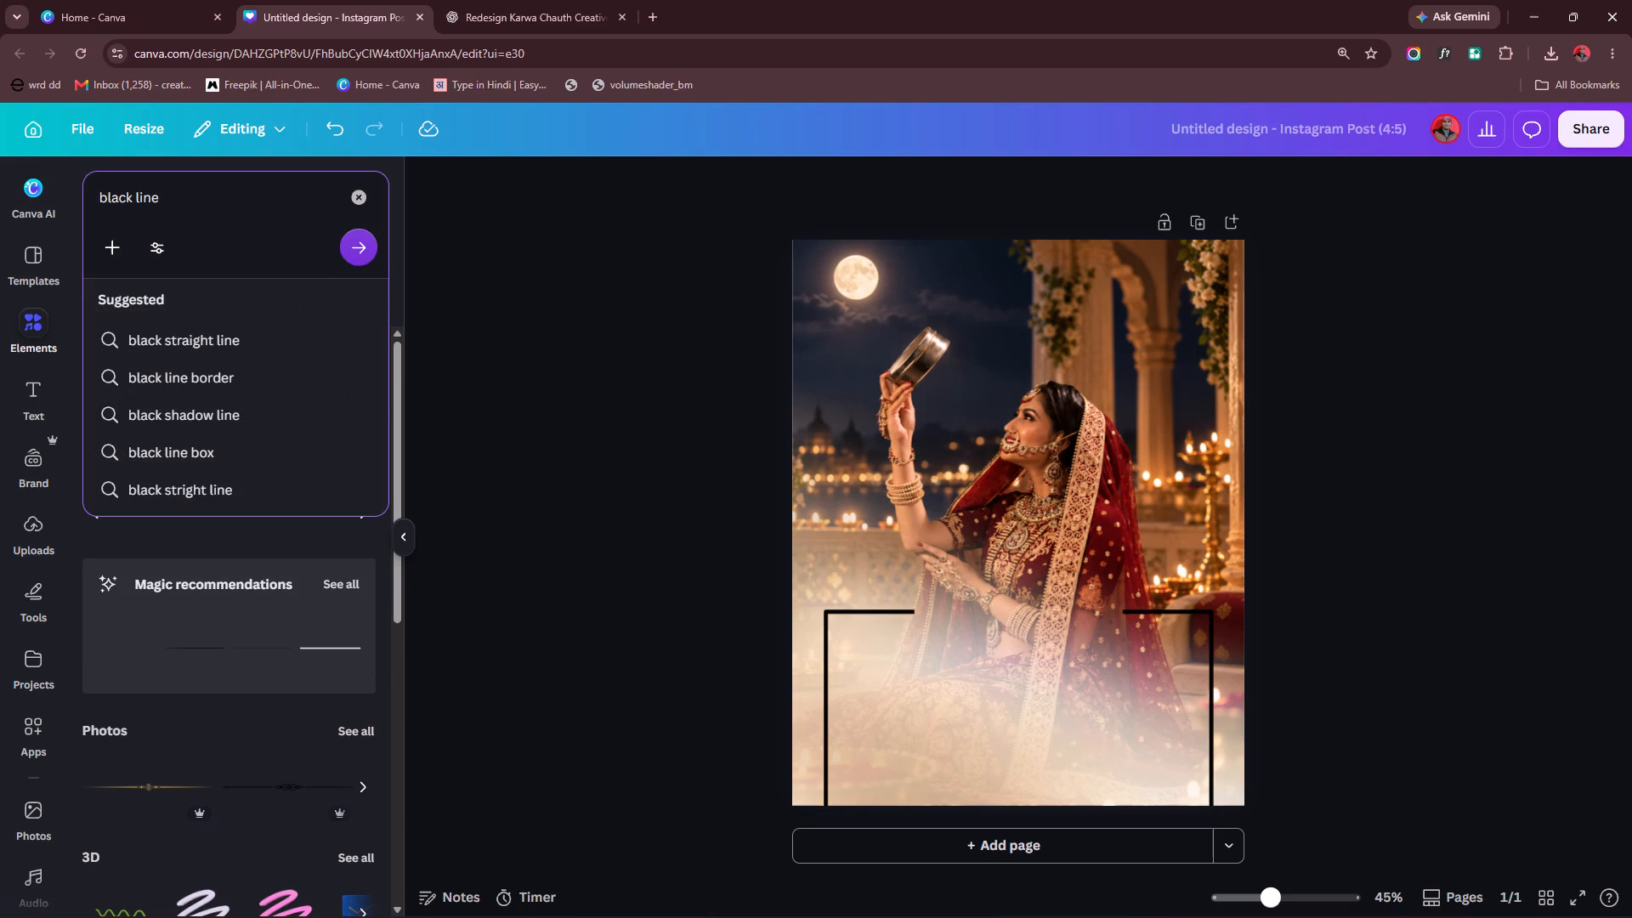
{"action": "left_click", "coordinate": [348, 255]}
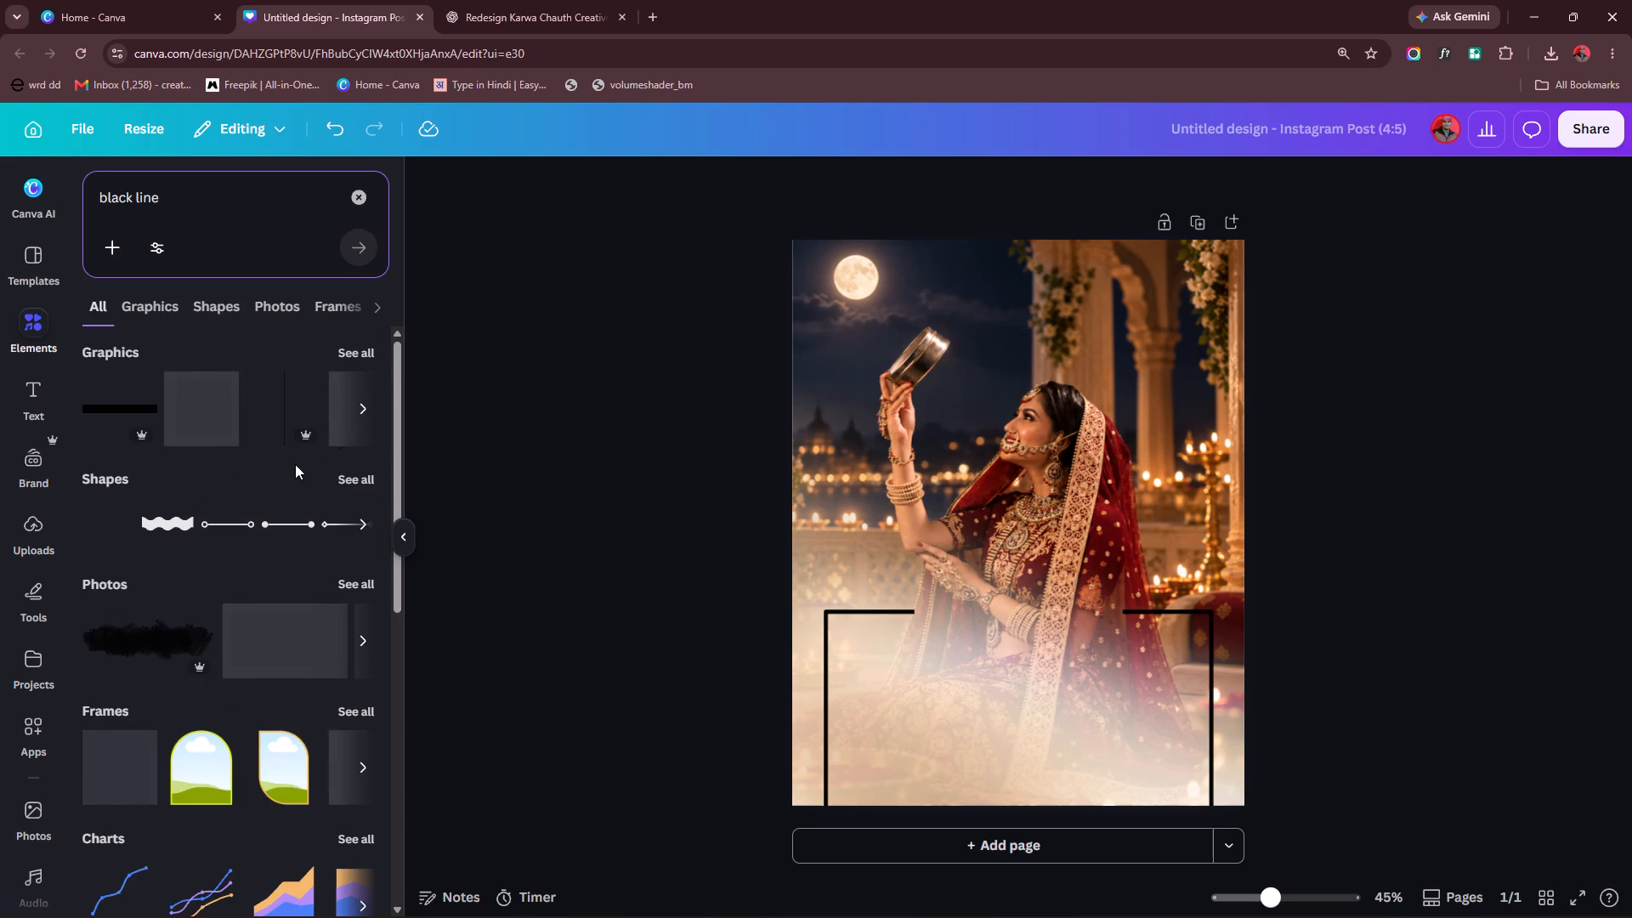
{"action": "left_click", "coordinate": [195, 408]}
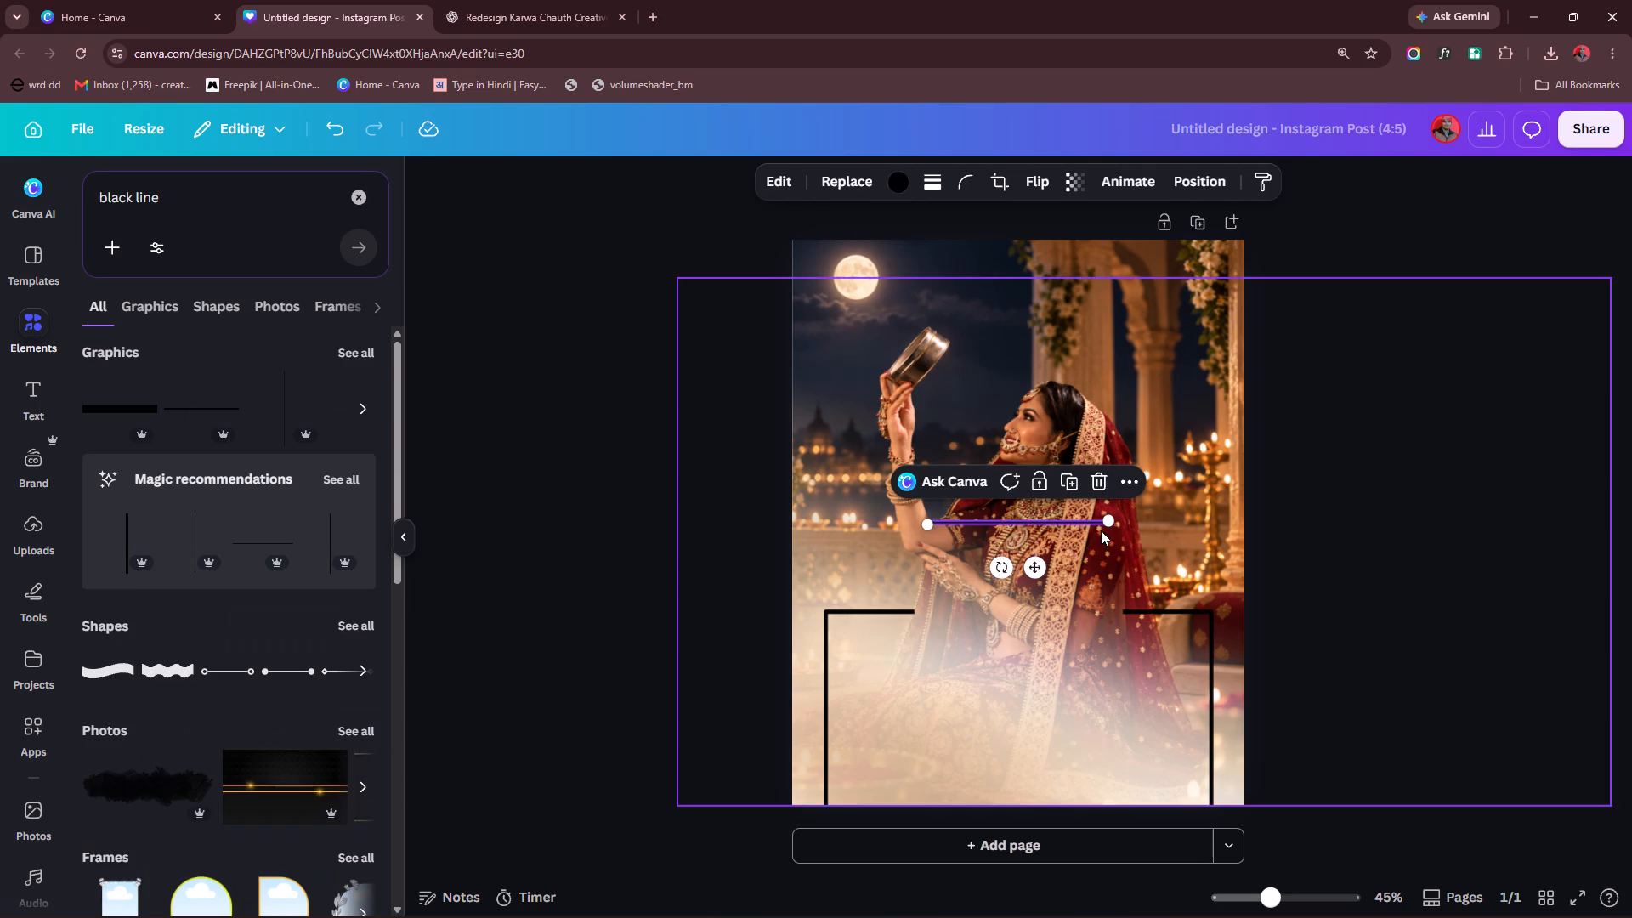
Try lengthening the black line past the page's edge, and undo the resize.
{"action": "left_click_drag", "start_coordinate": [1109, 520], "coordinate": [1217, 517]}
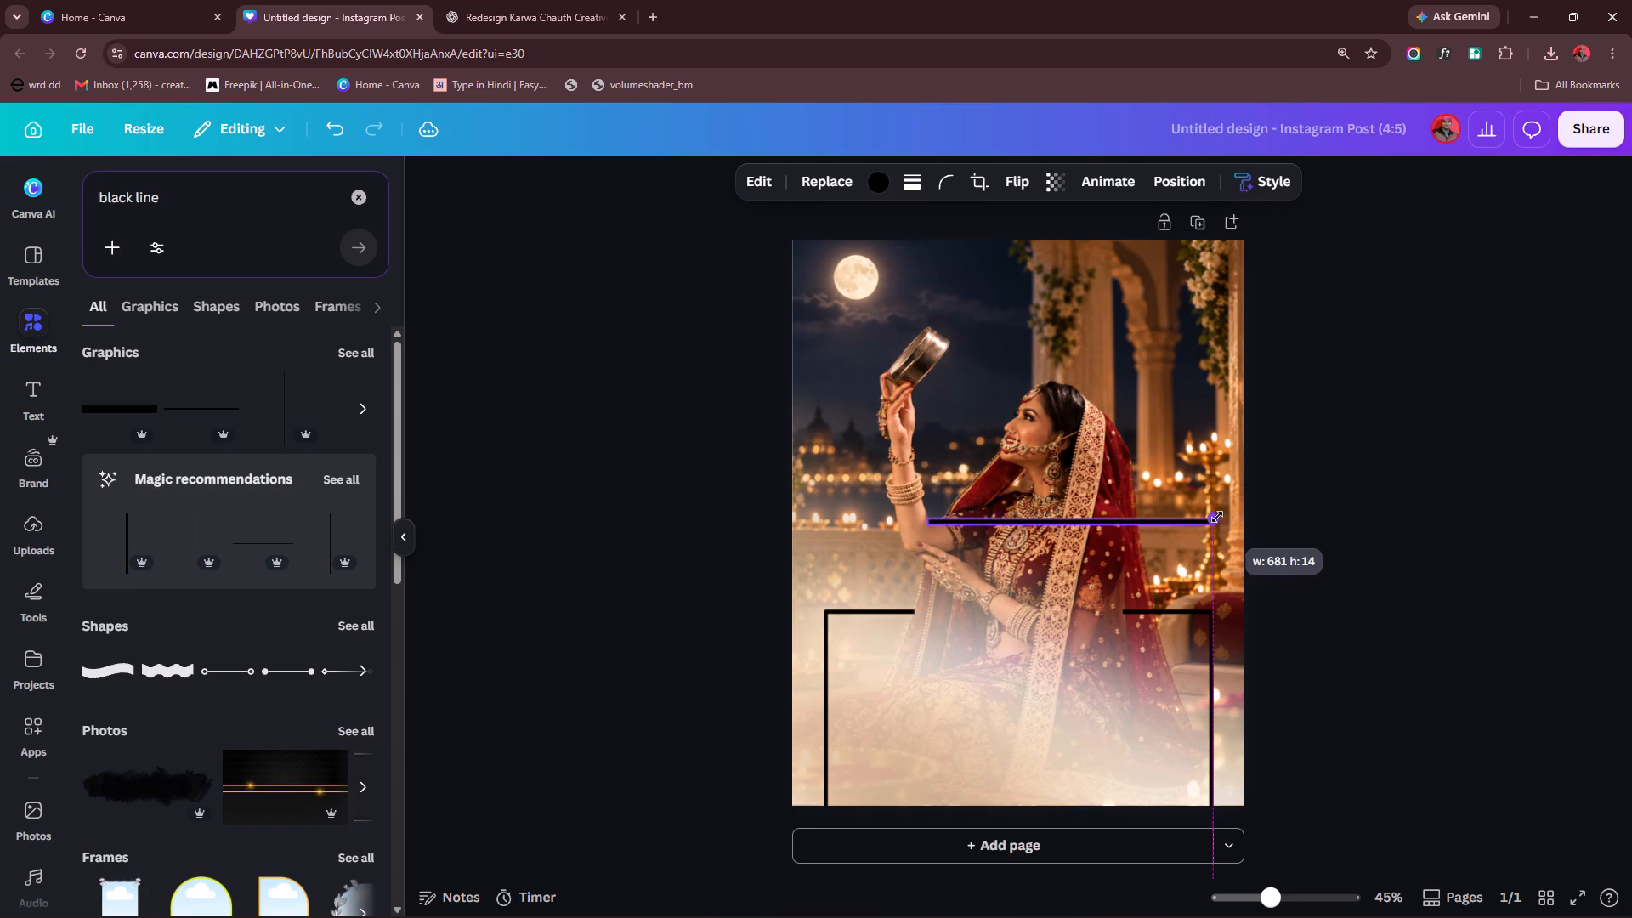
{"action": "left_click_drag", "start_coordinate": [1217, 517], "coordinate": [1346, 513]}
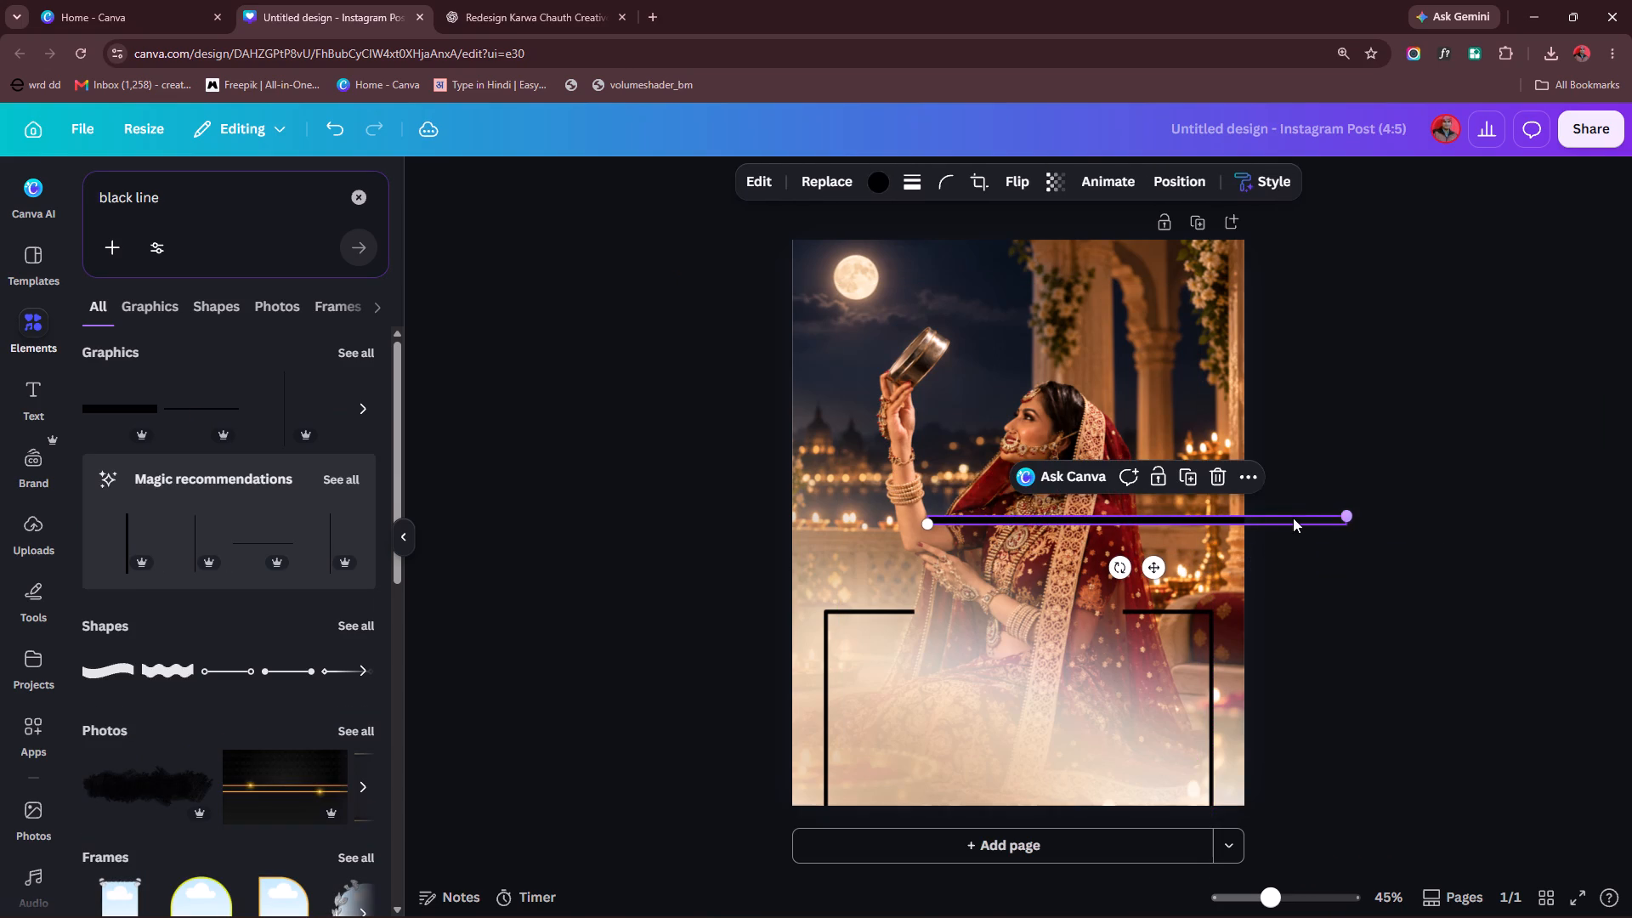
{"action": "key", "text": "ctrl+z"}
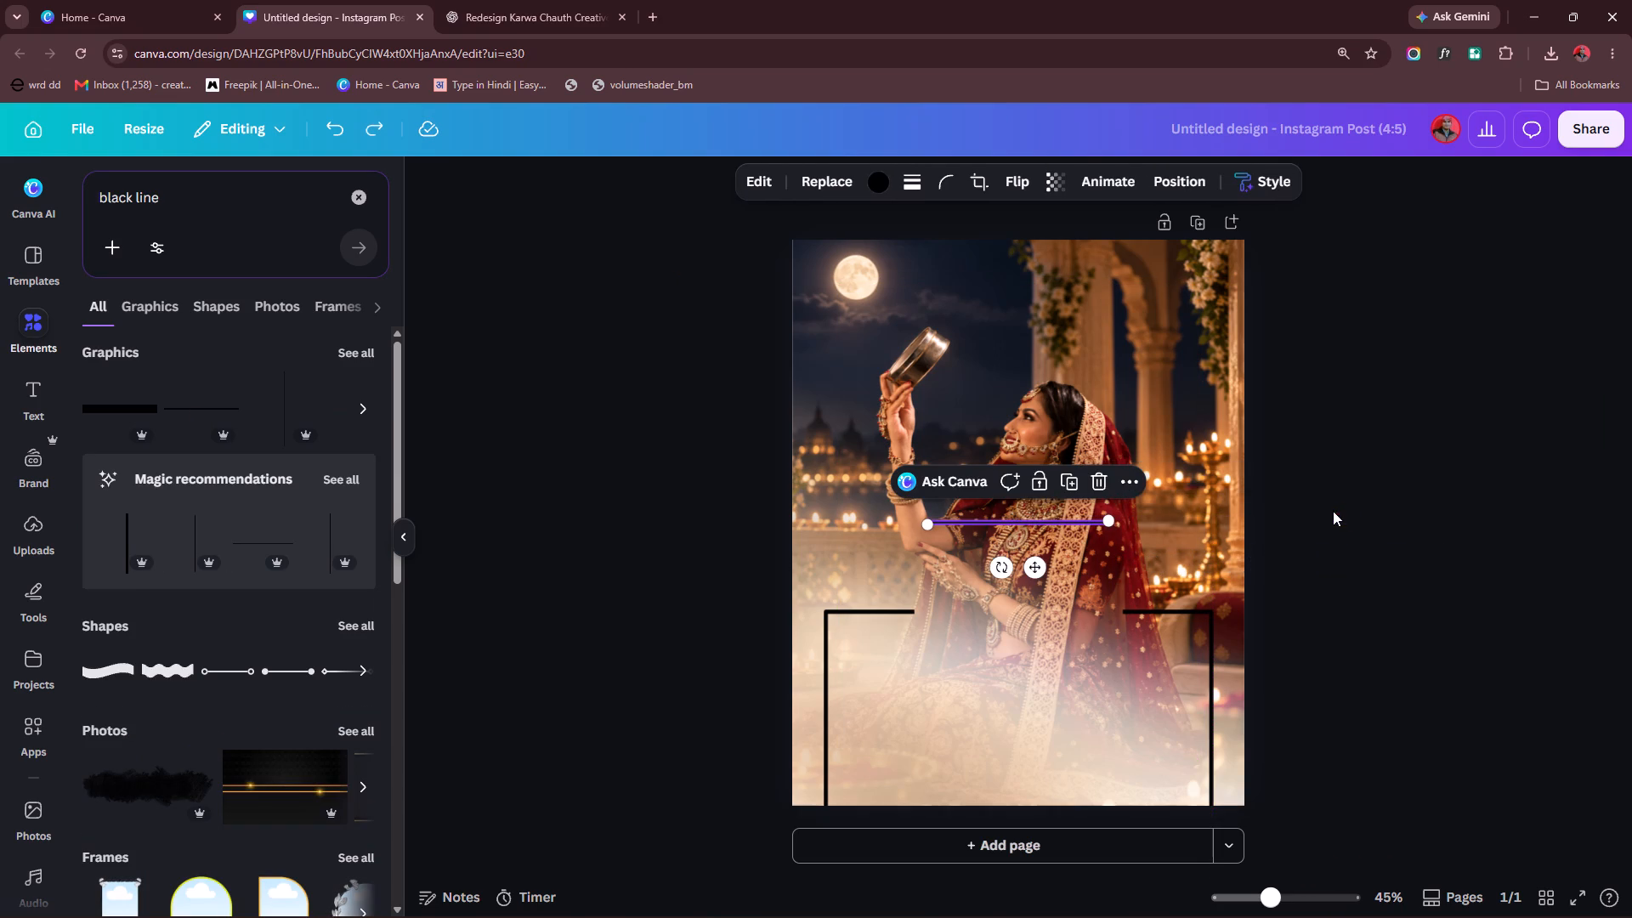
Move the black line down near the page's base, with its left end on the line frame's left side.
{"action": "left_click_drag", "start_coordinate": [1037, 565], "coordinate": [949, 786]}
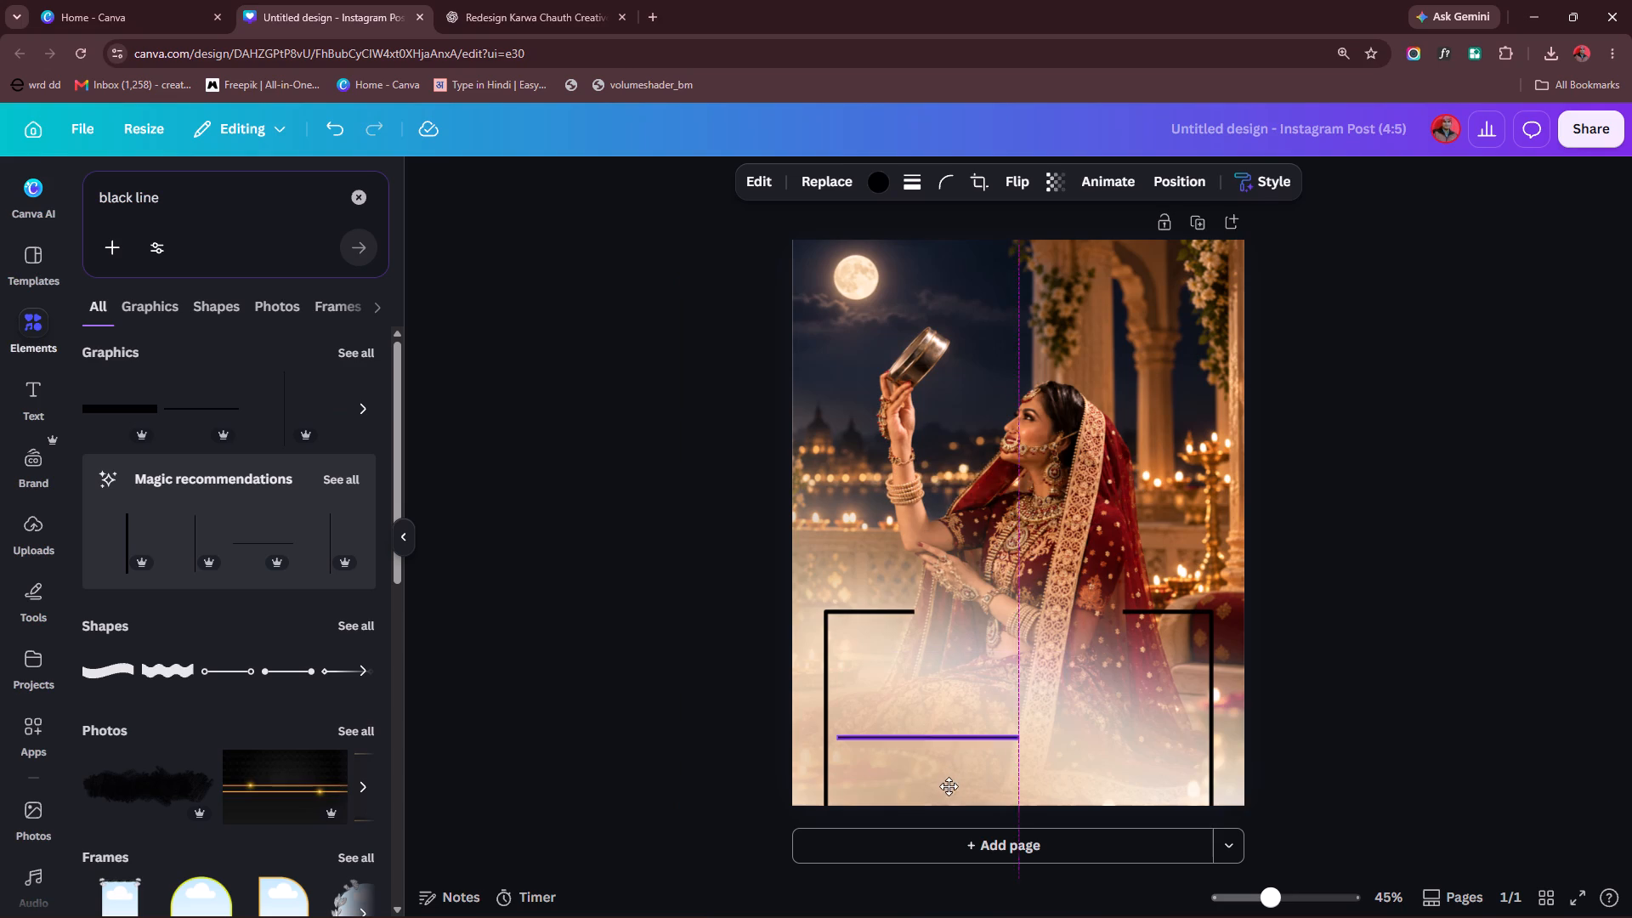
{"action": "left_click_drag", "start_coordinate": [949, 786], "coordinate": [937, 801]}
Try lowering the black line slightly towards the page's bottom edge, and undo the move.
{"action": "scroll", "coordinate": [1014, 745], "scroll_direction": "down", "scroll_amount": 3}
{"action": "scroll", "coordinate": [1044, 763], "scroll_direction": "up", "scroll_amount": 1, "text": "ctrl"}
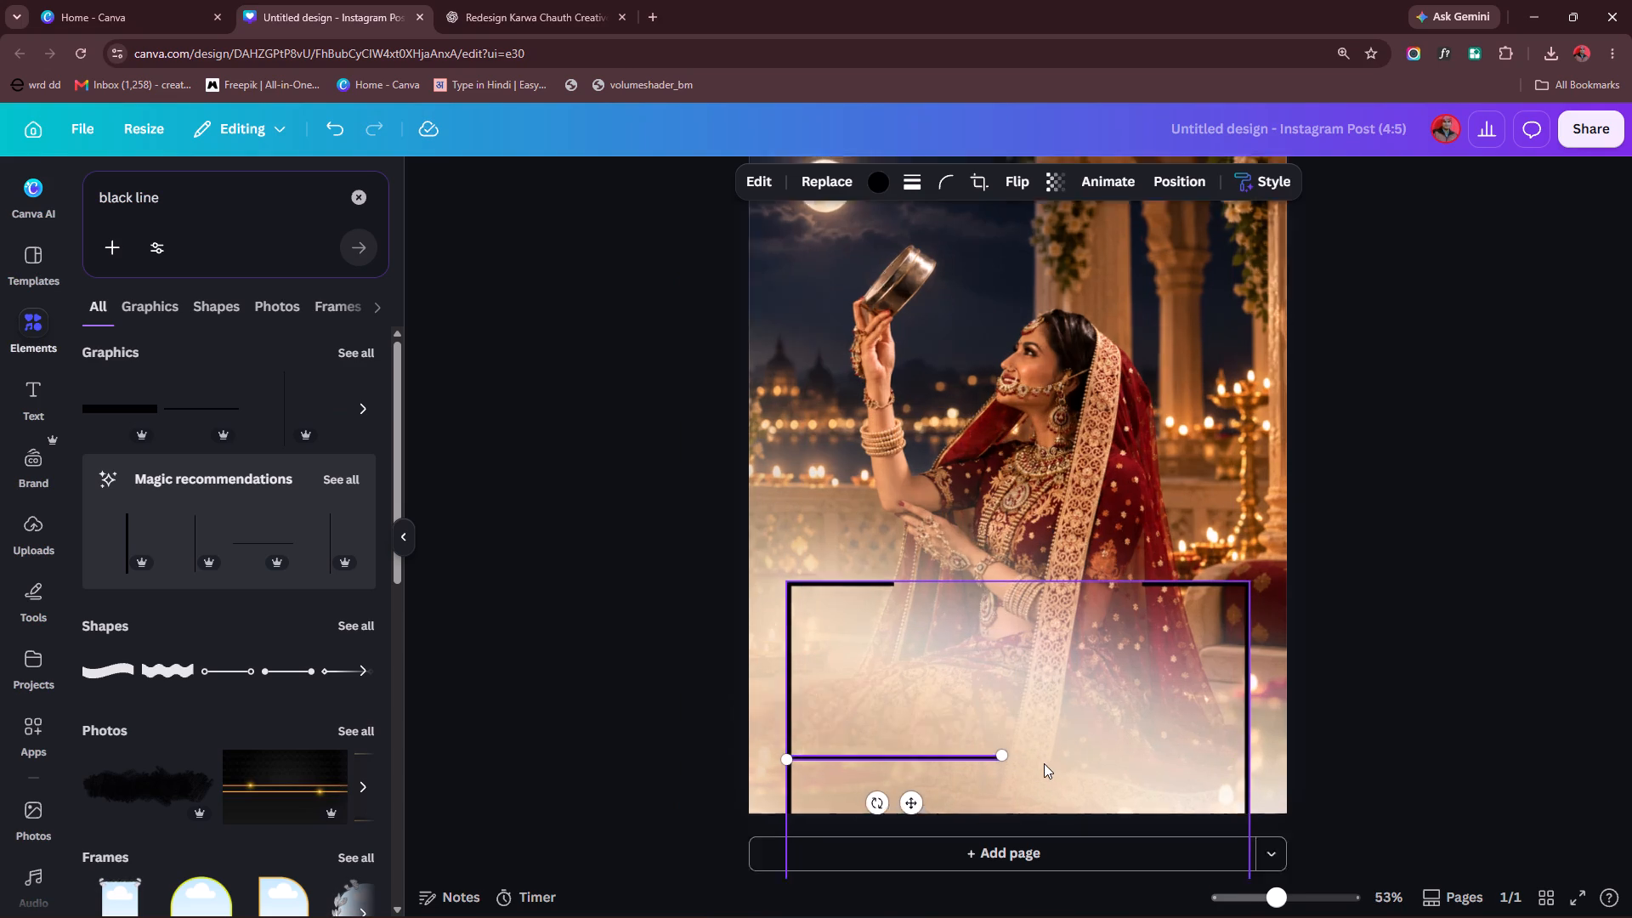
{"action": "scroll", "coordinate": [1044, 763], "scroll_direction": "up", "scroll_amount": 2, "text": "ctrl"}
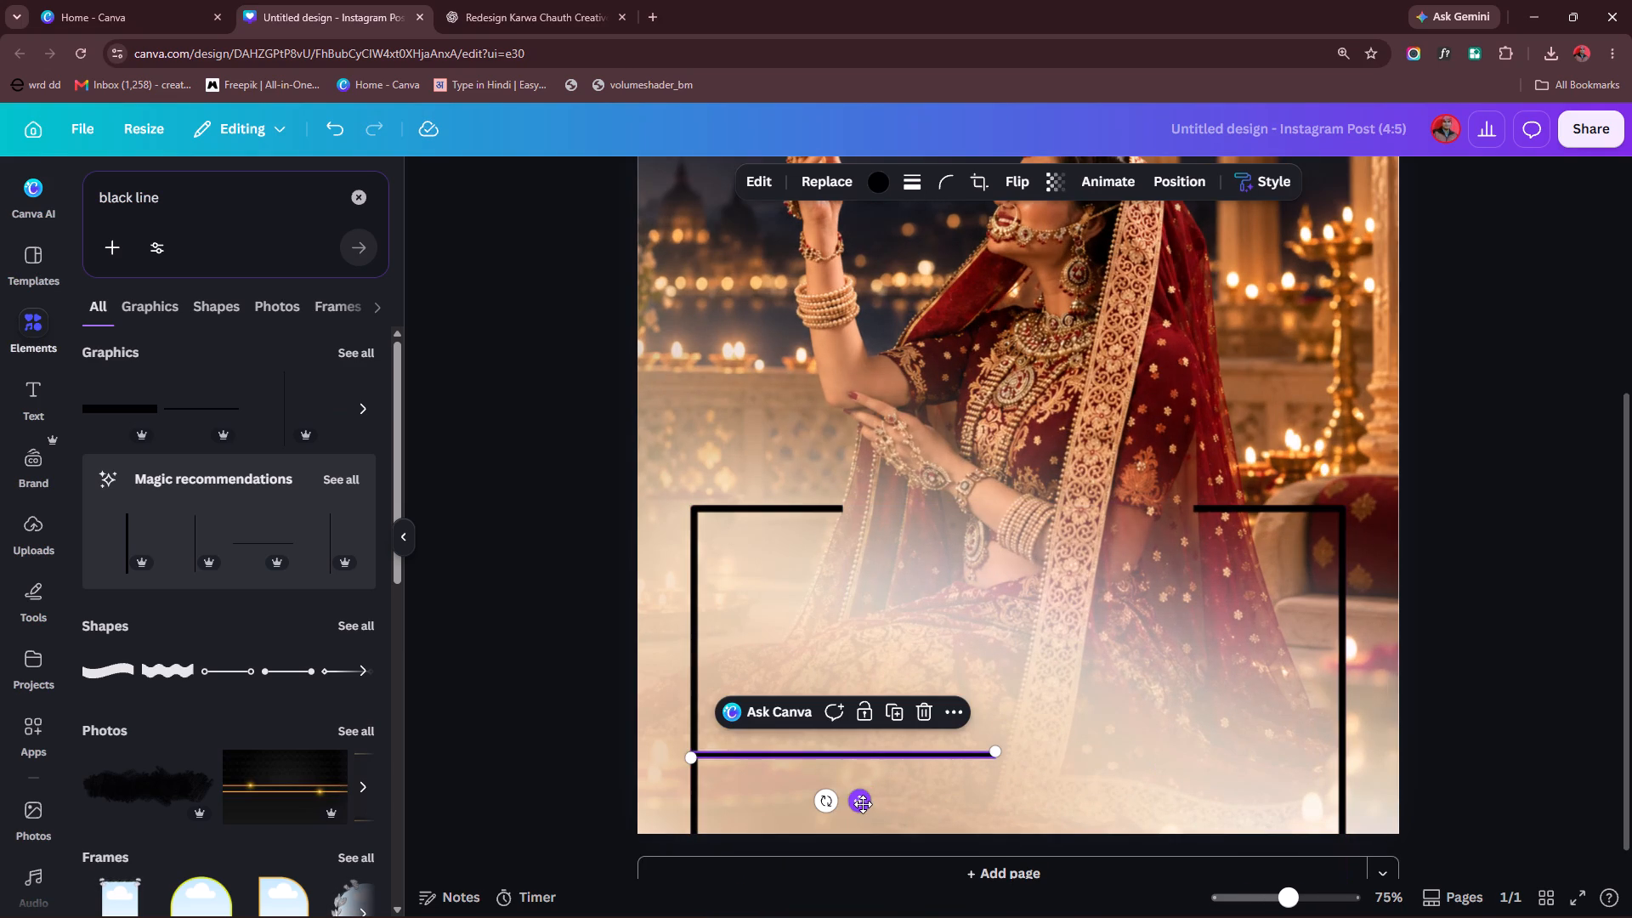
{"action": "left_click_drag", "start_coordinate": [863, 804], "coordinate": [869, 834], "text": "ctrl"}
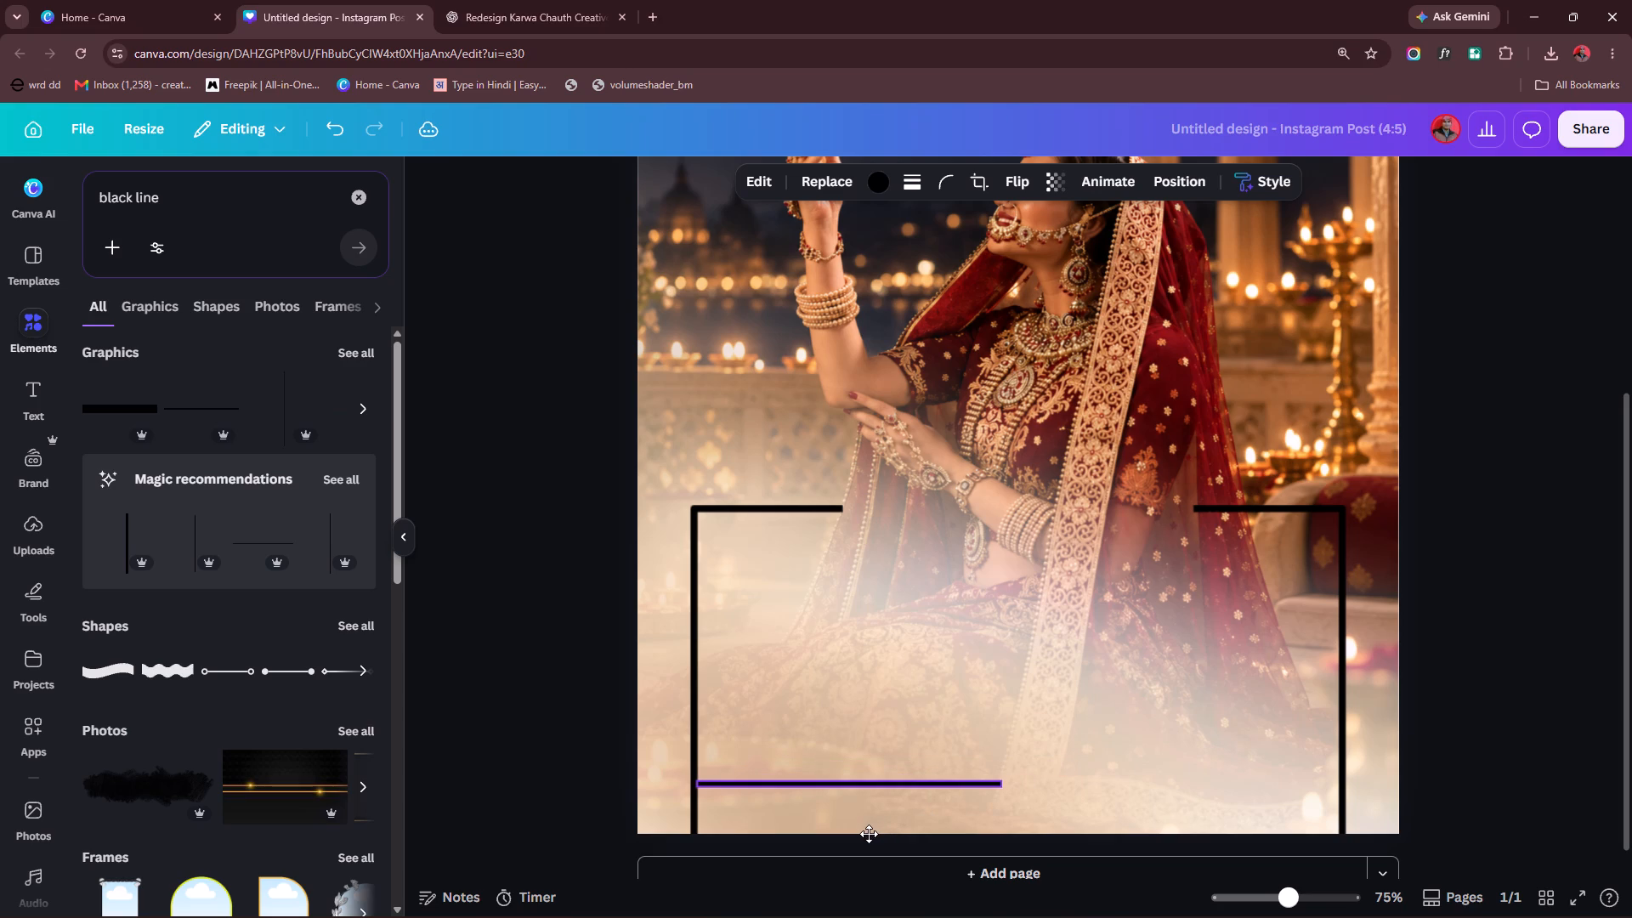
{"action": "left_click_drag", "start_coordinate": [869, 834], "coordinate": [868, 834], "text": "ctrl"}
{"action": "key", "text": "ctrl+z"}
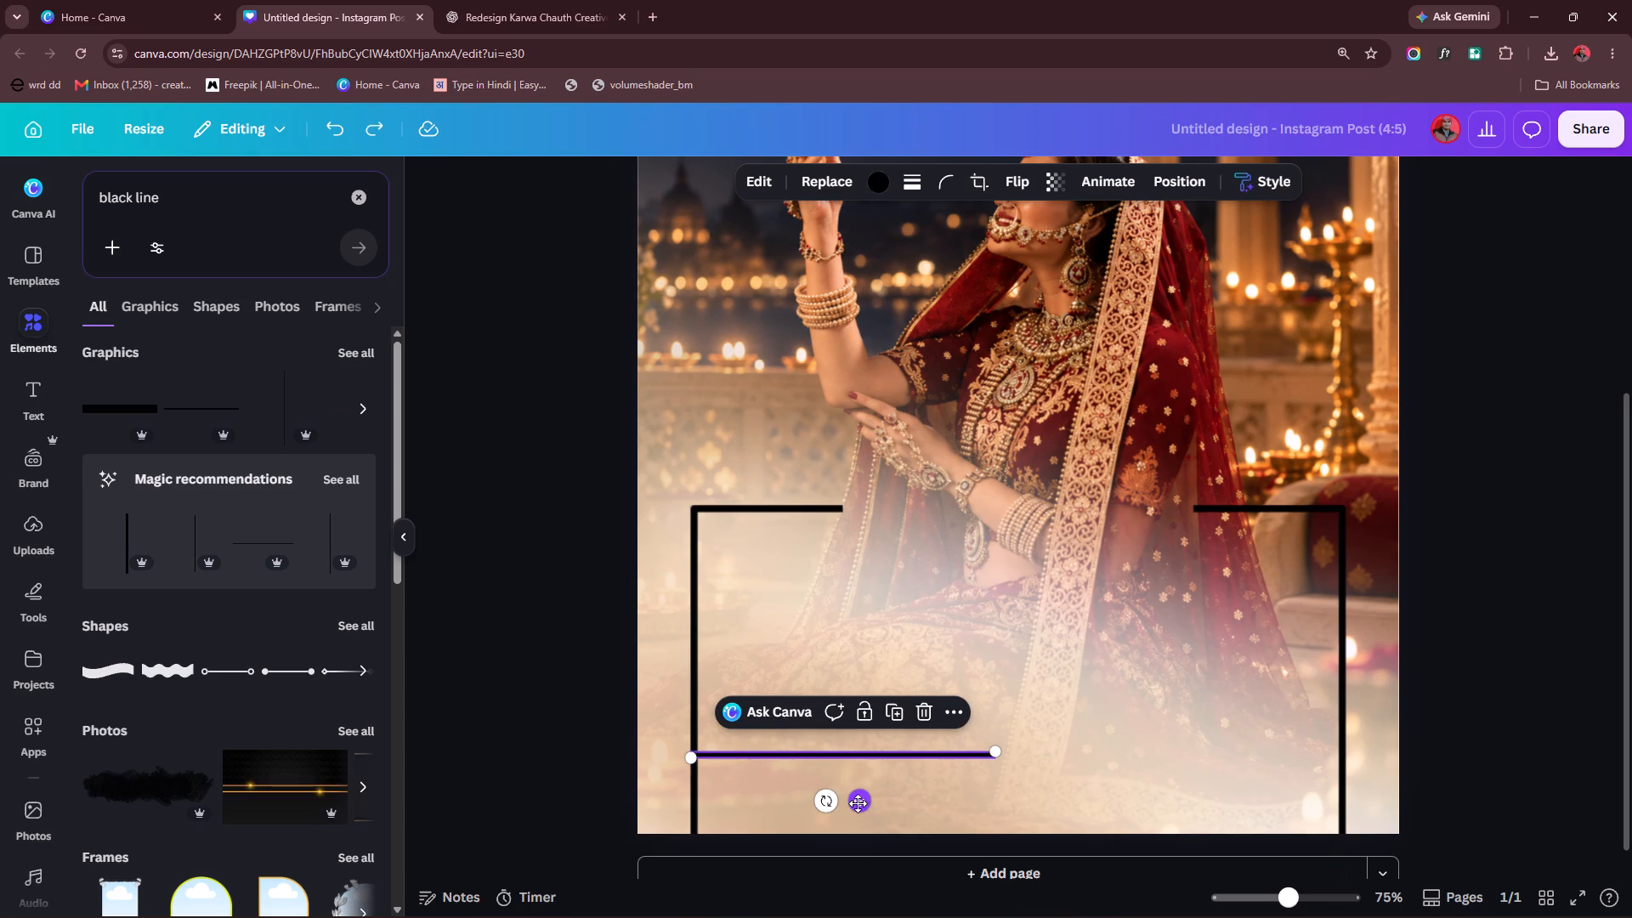
Duplicate the black line to the frame's right side and again across the middle, forming one continuous crossbar between the frame's sides.
{"action": "left_click_drag", "start_coordinate": [861, 805], "coordinate": [1180, 808], "text": "alt"}
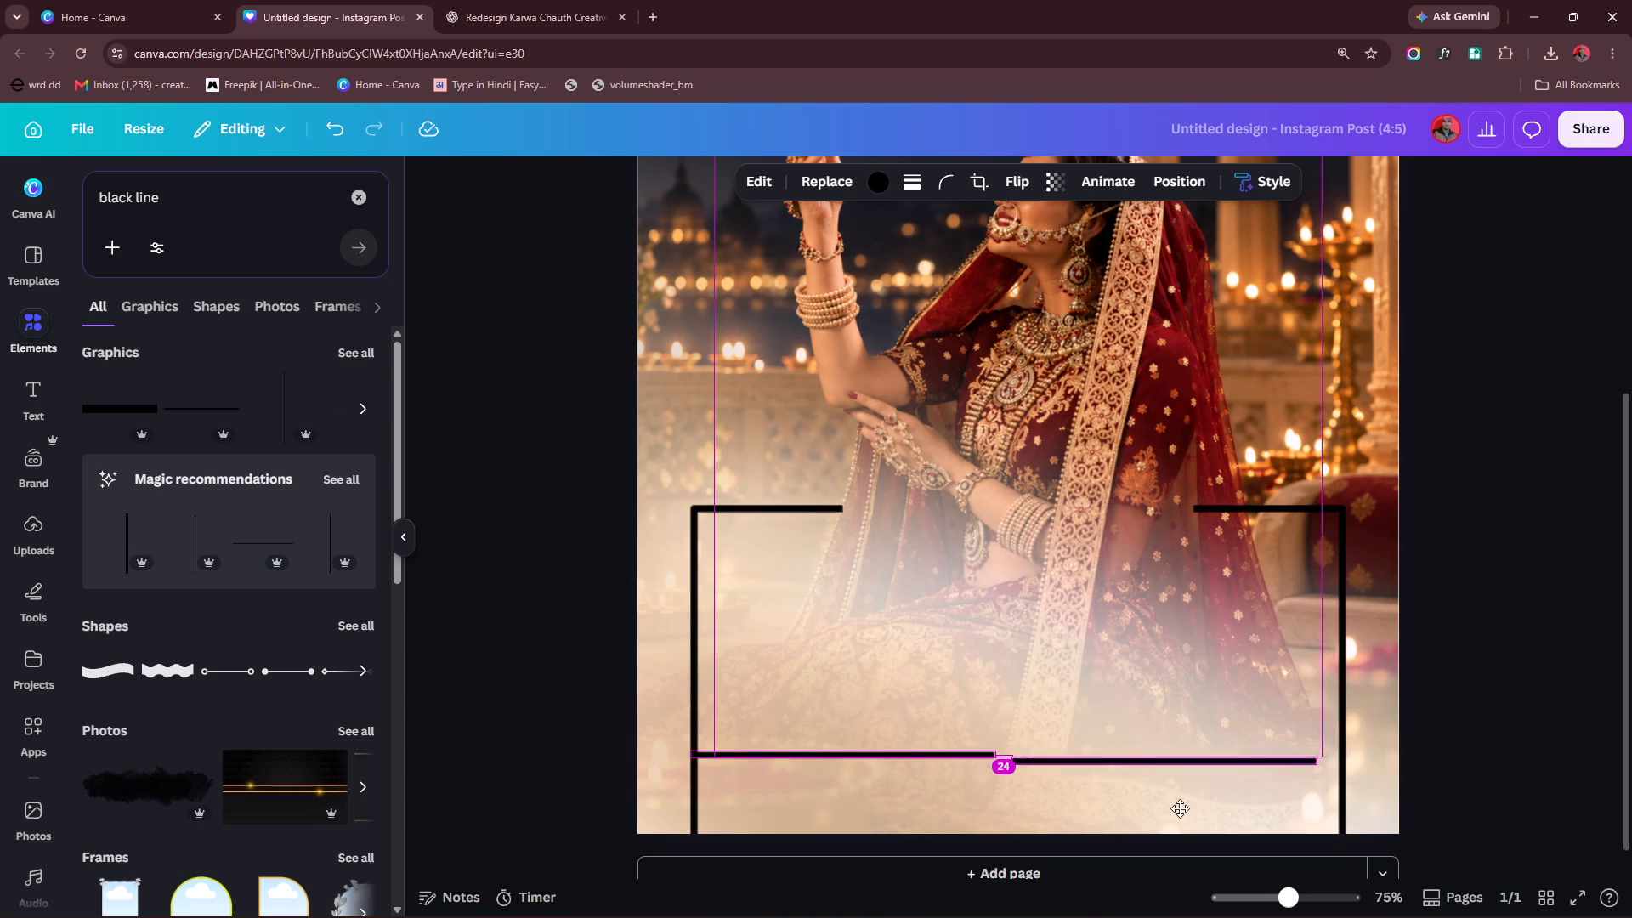
{"action": "left_click_drag", "start_coordinate": [1180, 808], "coordinate": [1184, 806], "text": "alt"}
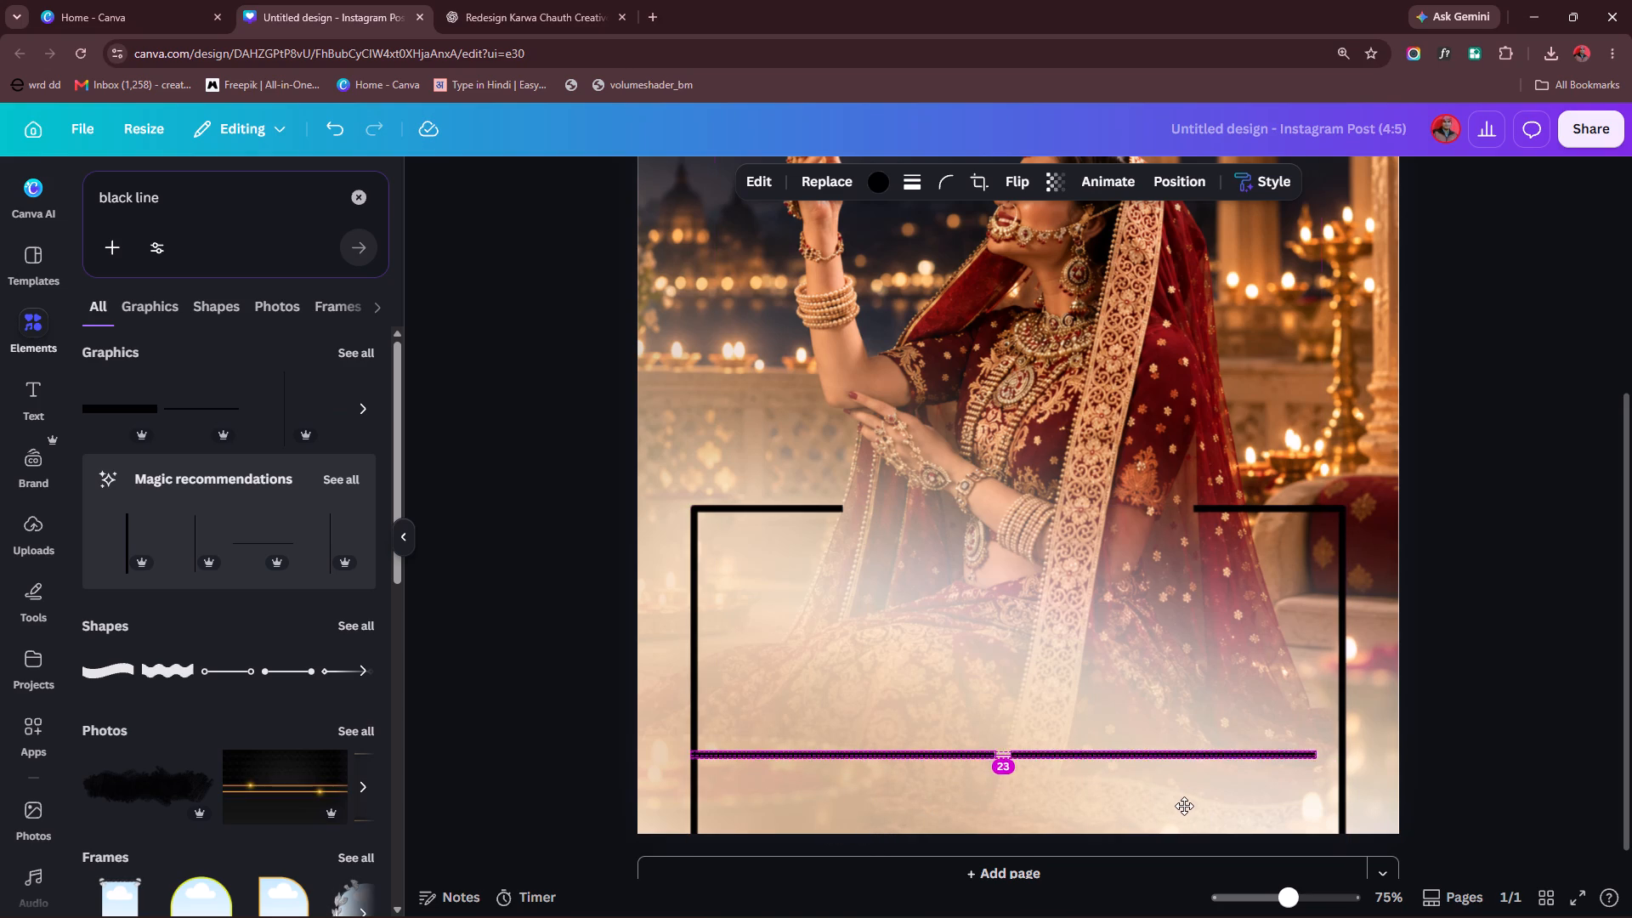
{"action": "left_click_drag", "start_coordinate": [1184, 806], "coordinate": [1207, 805], "text": "alt"}
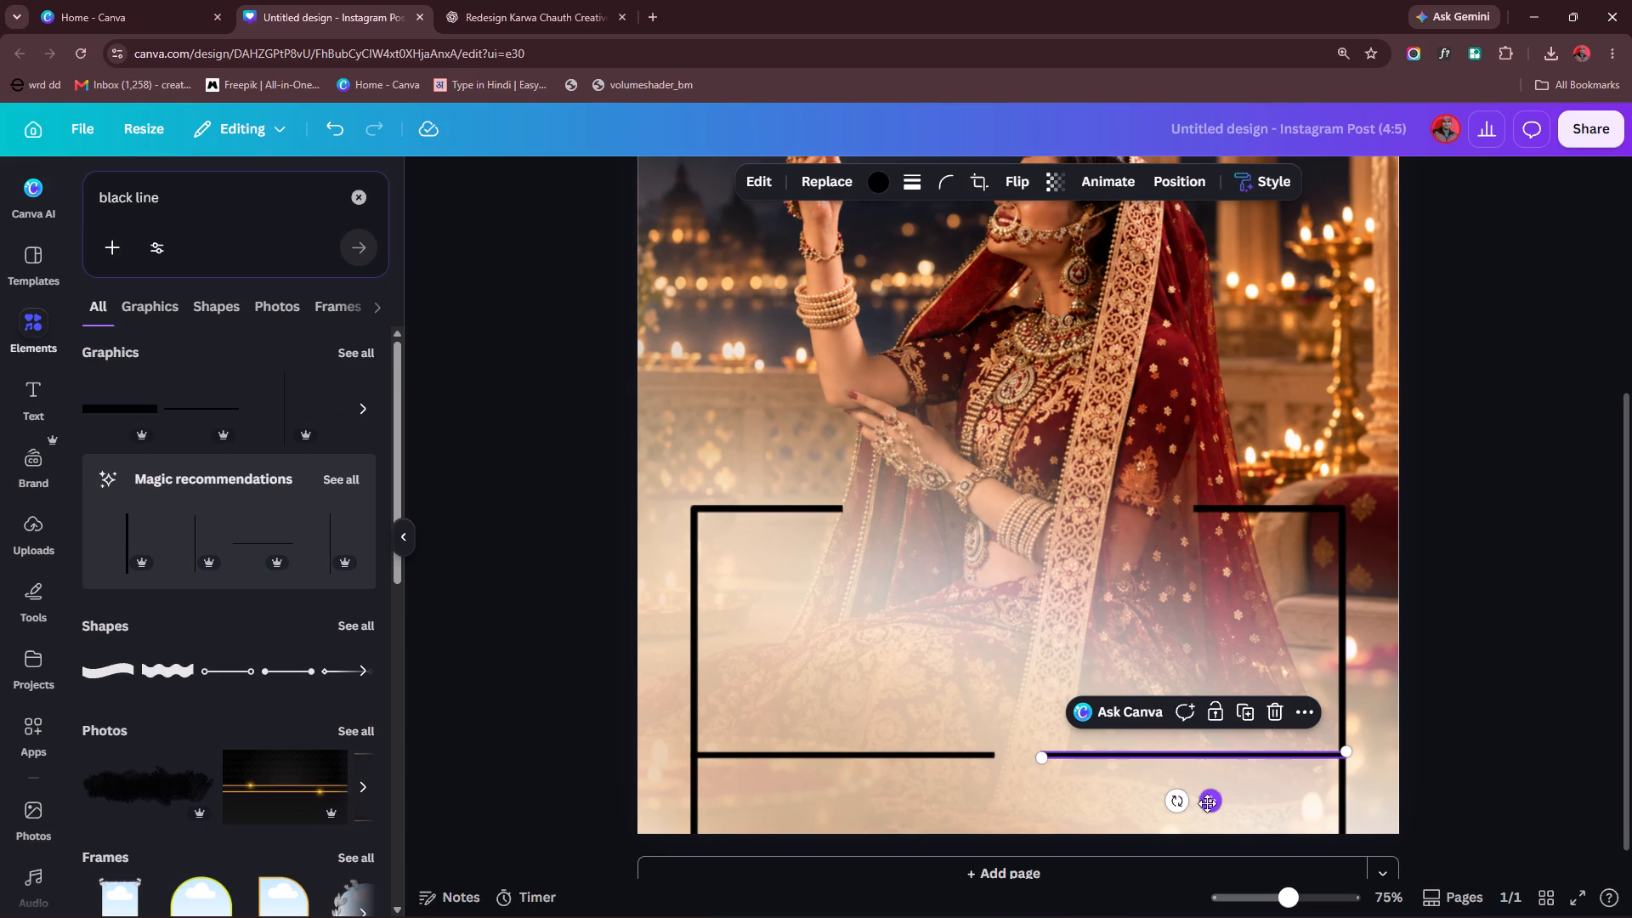
{"action": "left_click_drag", "start_coordinate": [1207, 805], "coordinate": [1051, 805], "text": "alt"}
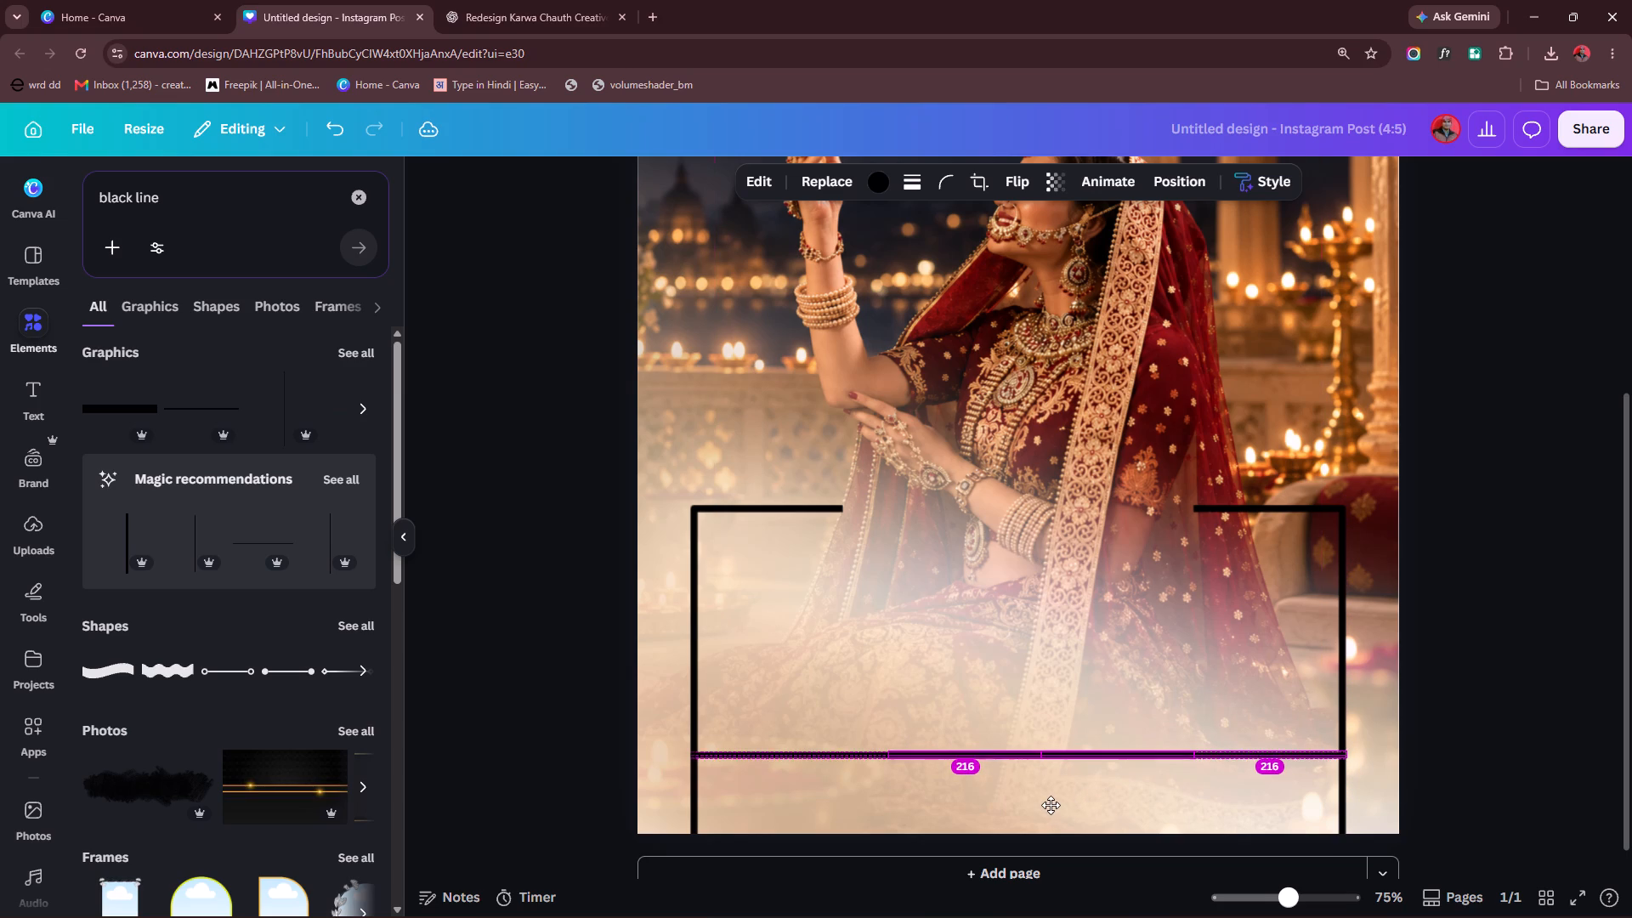
{"action": "left_click_drag", "start_coordinate": [1051, 805], "coordinate": [1050, 804], "text": "alt"}
{"action": "left_click", "coordinate": [1525, 671]}
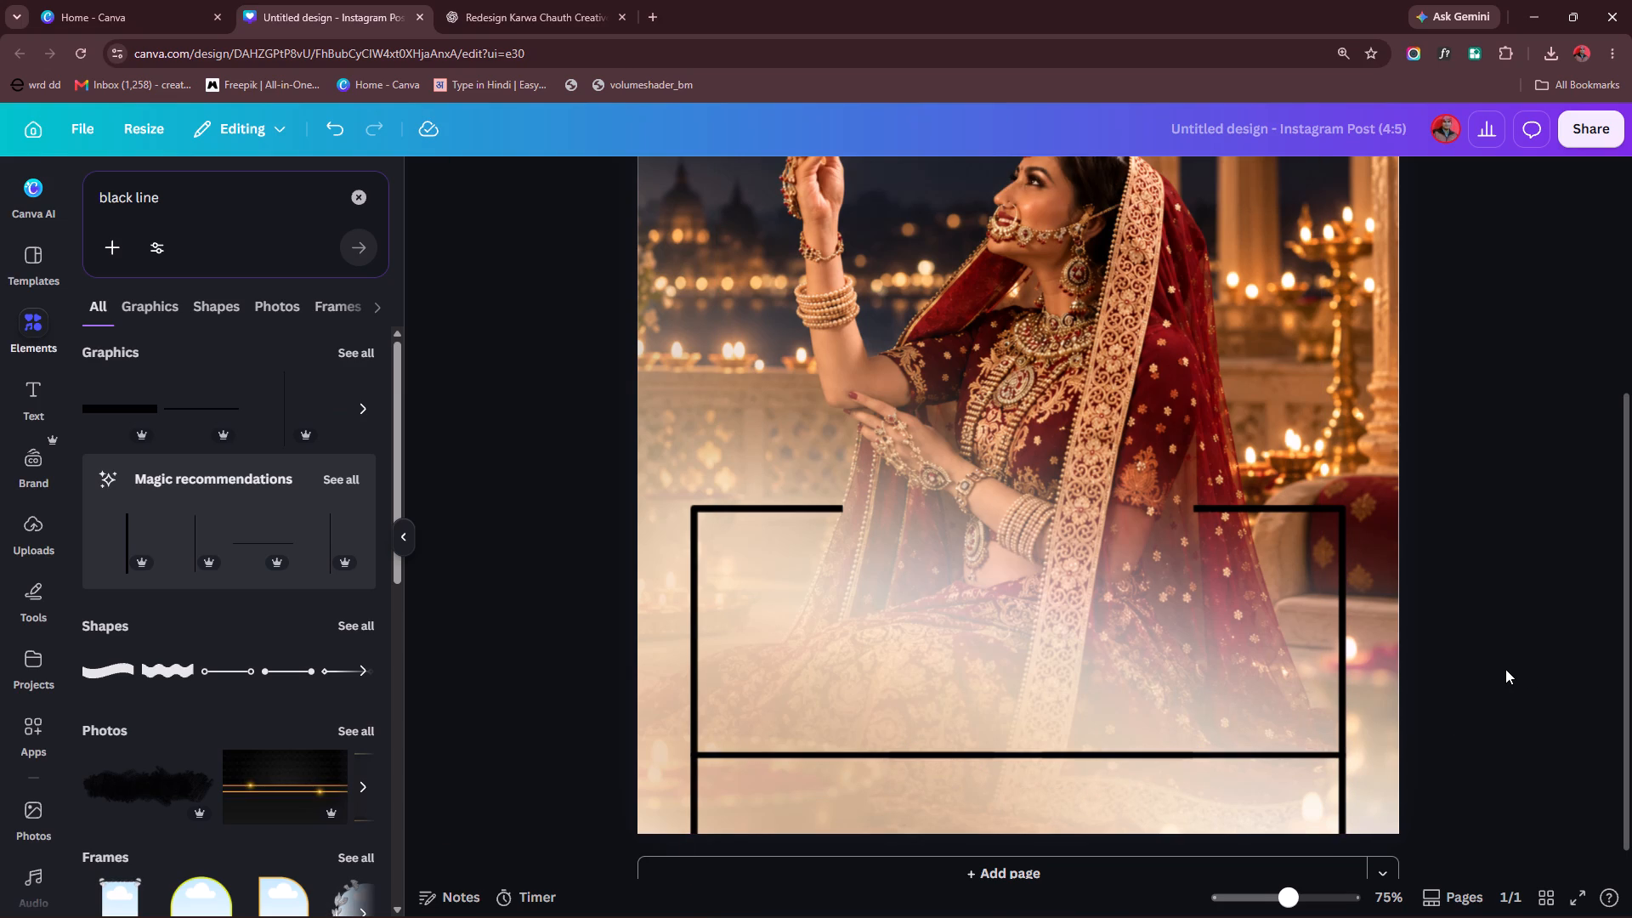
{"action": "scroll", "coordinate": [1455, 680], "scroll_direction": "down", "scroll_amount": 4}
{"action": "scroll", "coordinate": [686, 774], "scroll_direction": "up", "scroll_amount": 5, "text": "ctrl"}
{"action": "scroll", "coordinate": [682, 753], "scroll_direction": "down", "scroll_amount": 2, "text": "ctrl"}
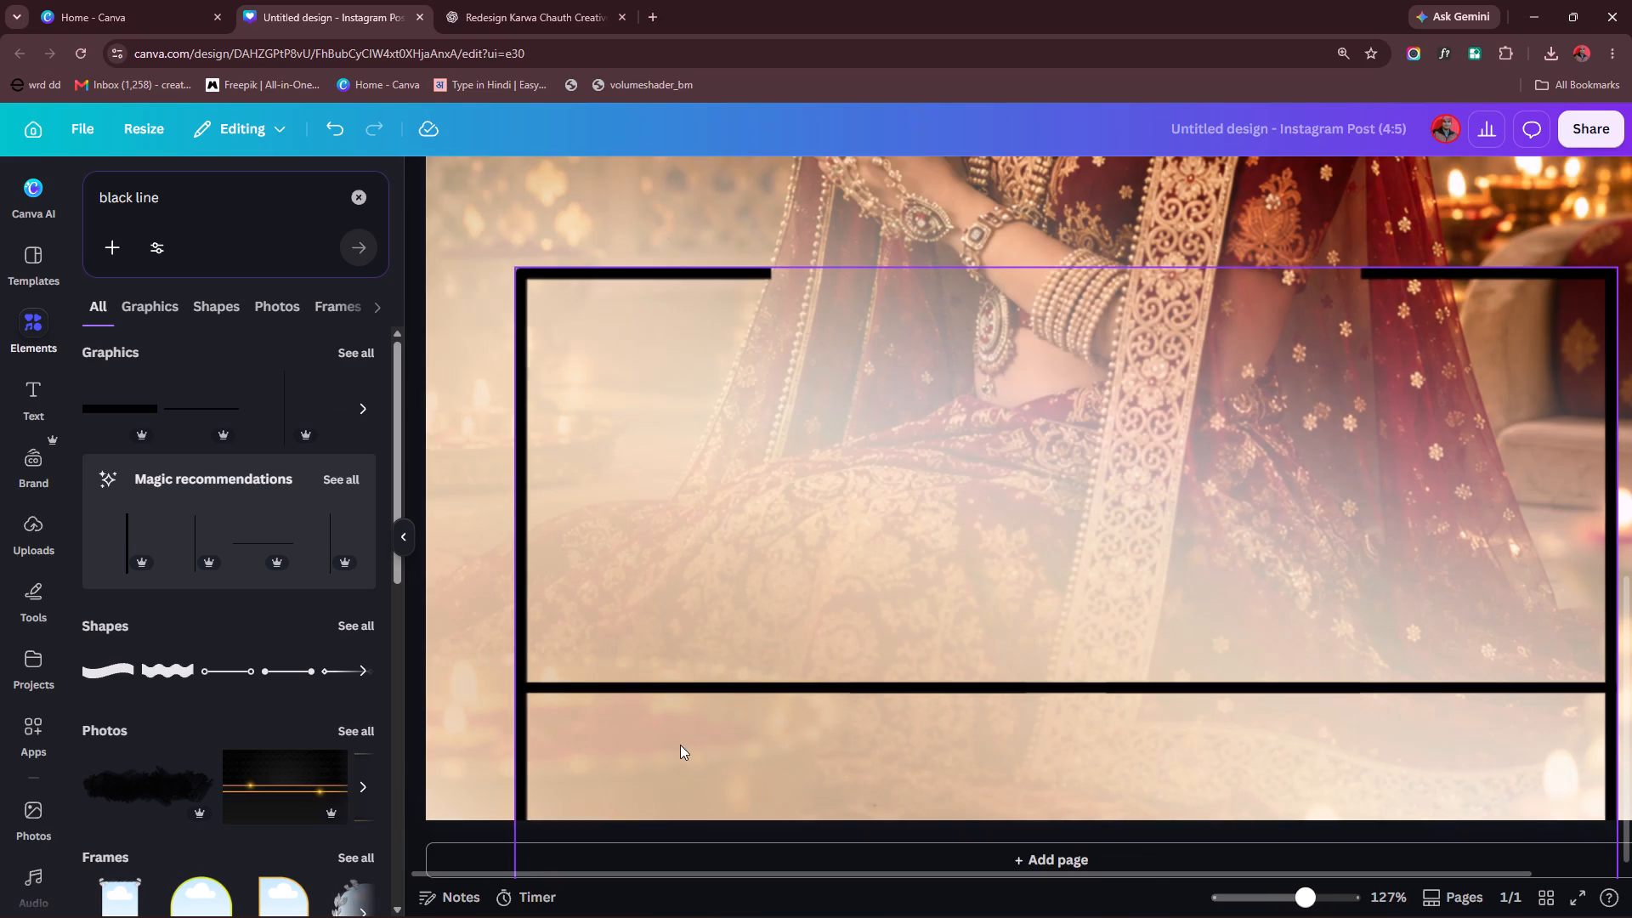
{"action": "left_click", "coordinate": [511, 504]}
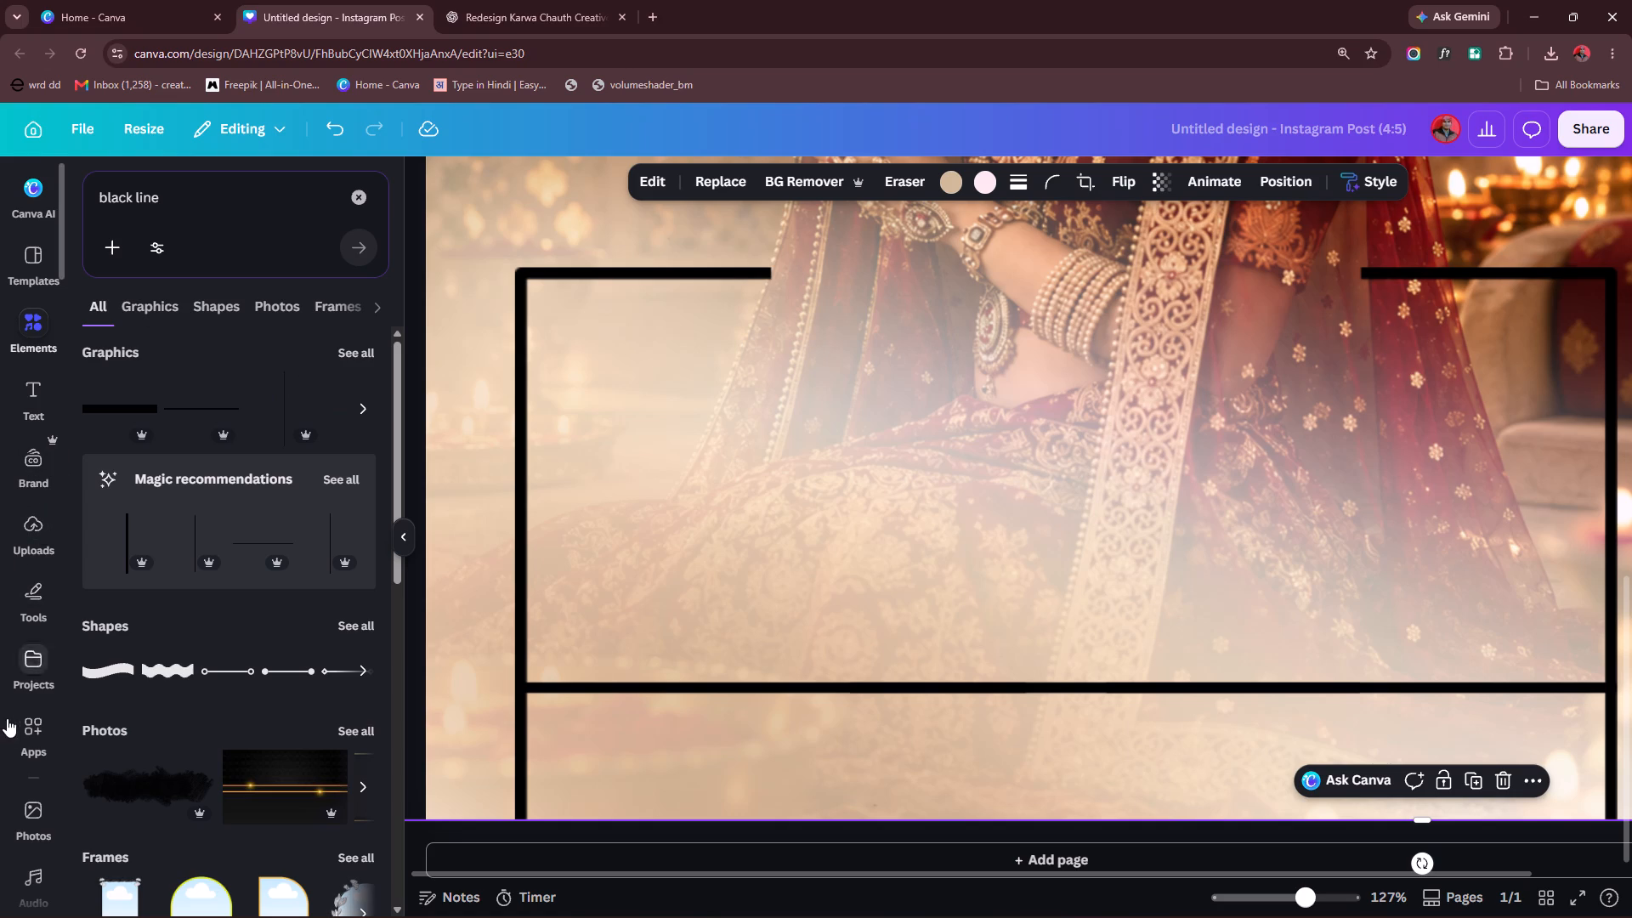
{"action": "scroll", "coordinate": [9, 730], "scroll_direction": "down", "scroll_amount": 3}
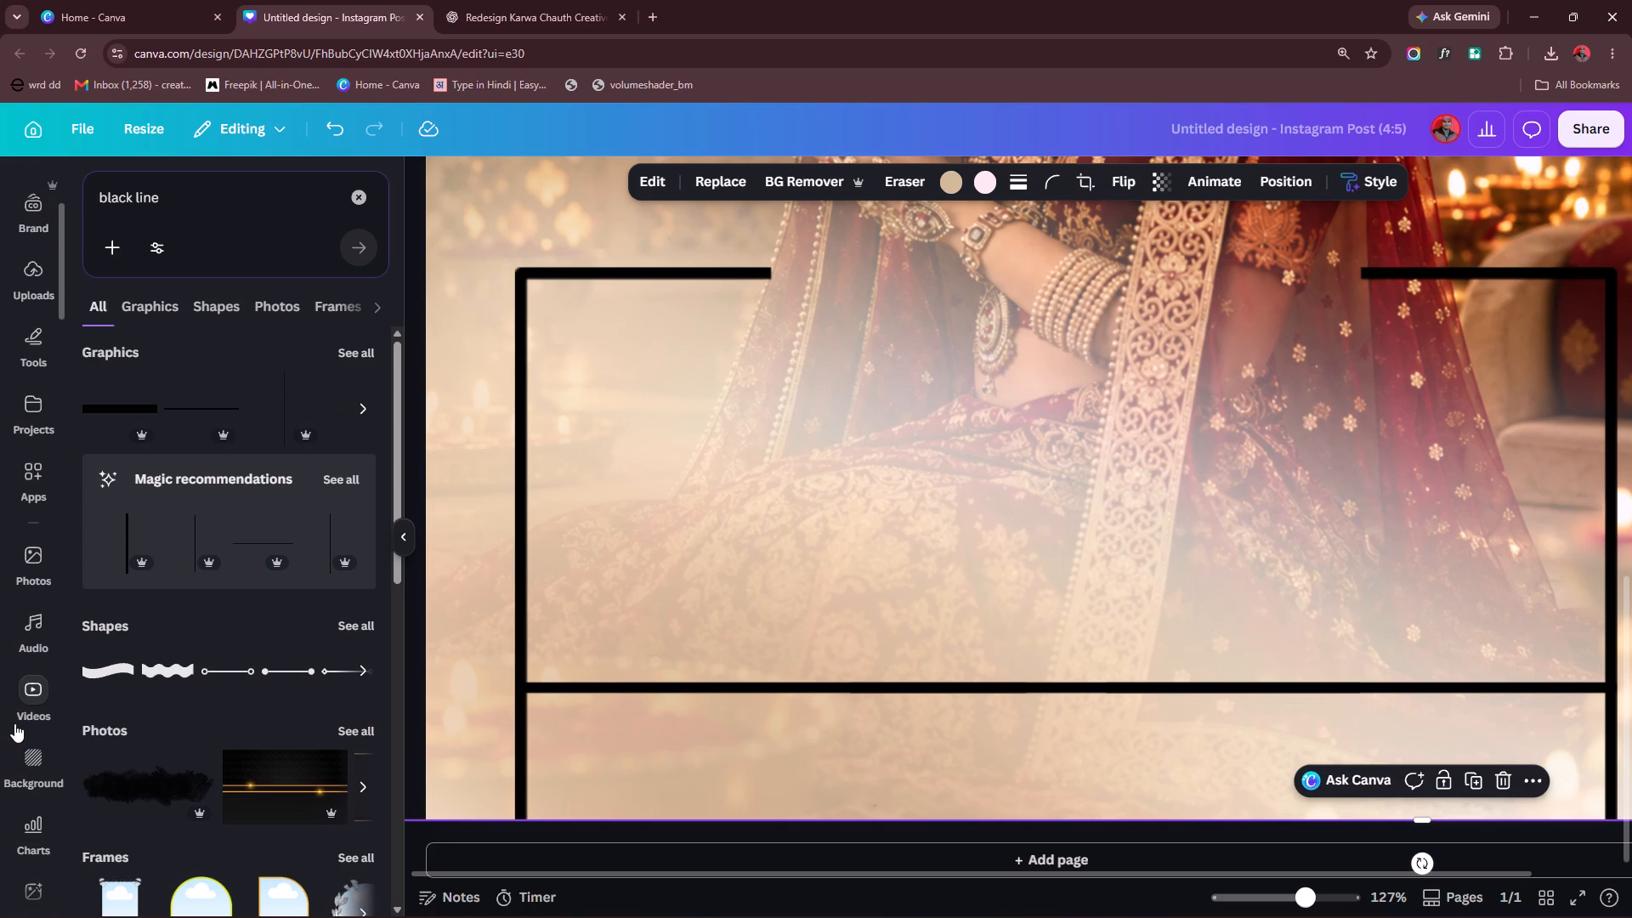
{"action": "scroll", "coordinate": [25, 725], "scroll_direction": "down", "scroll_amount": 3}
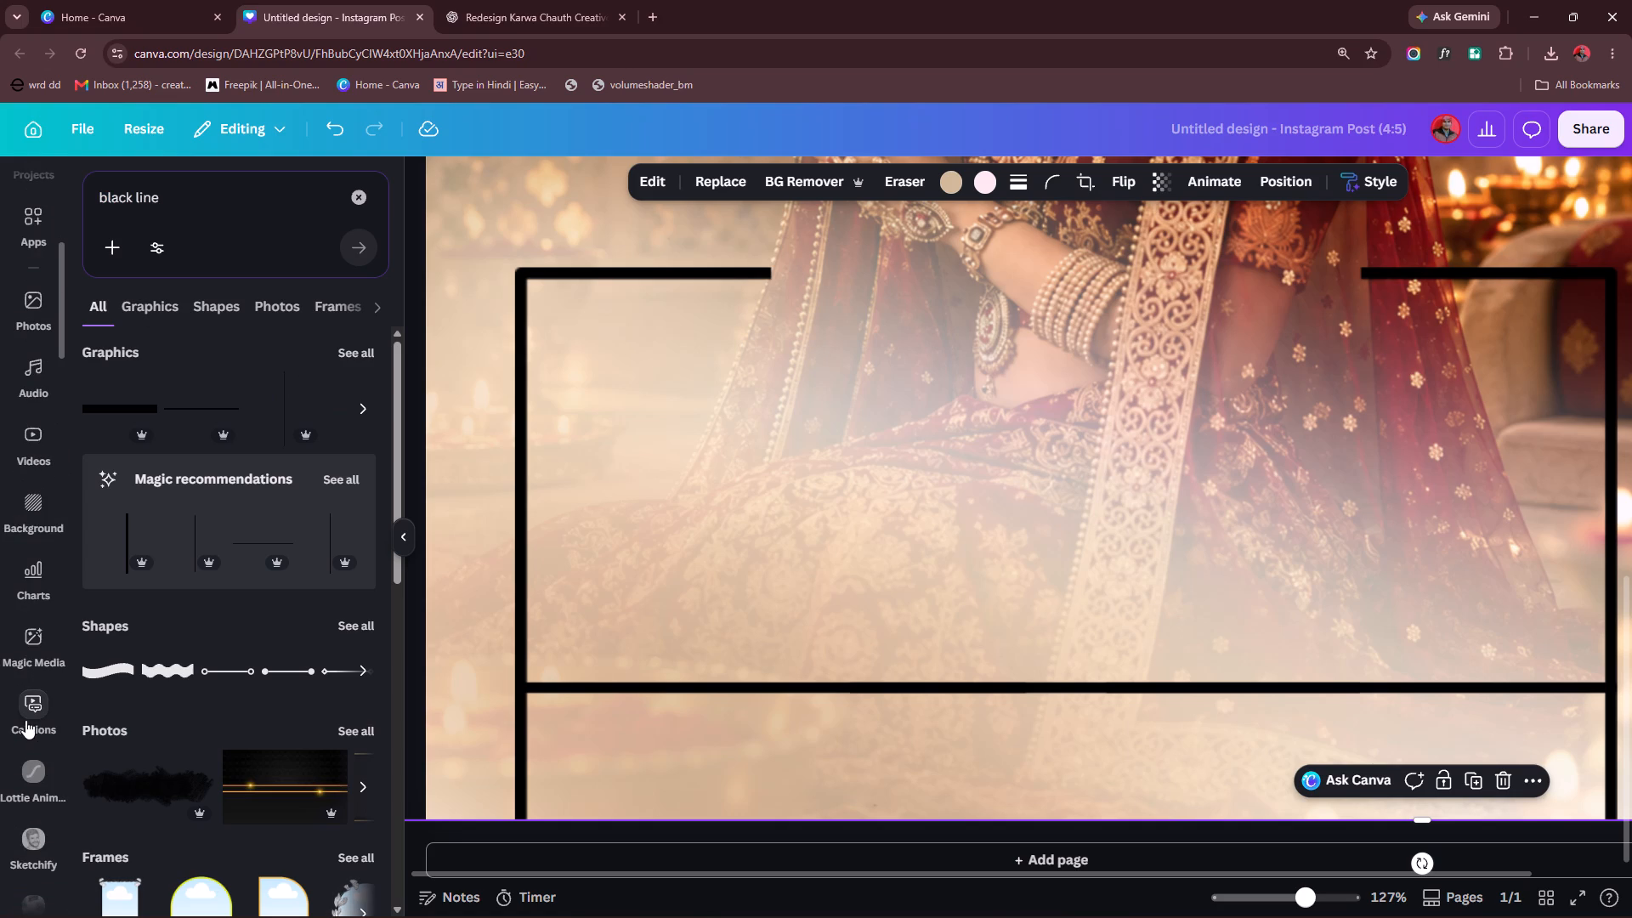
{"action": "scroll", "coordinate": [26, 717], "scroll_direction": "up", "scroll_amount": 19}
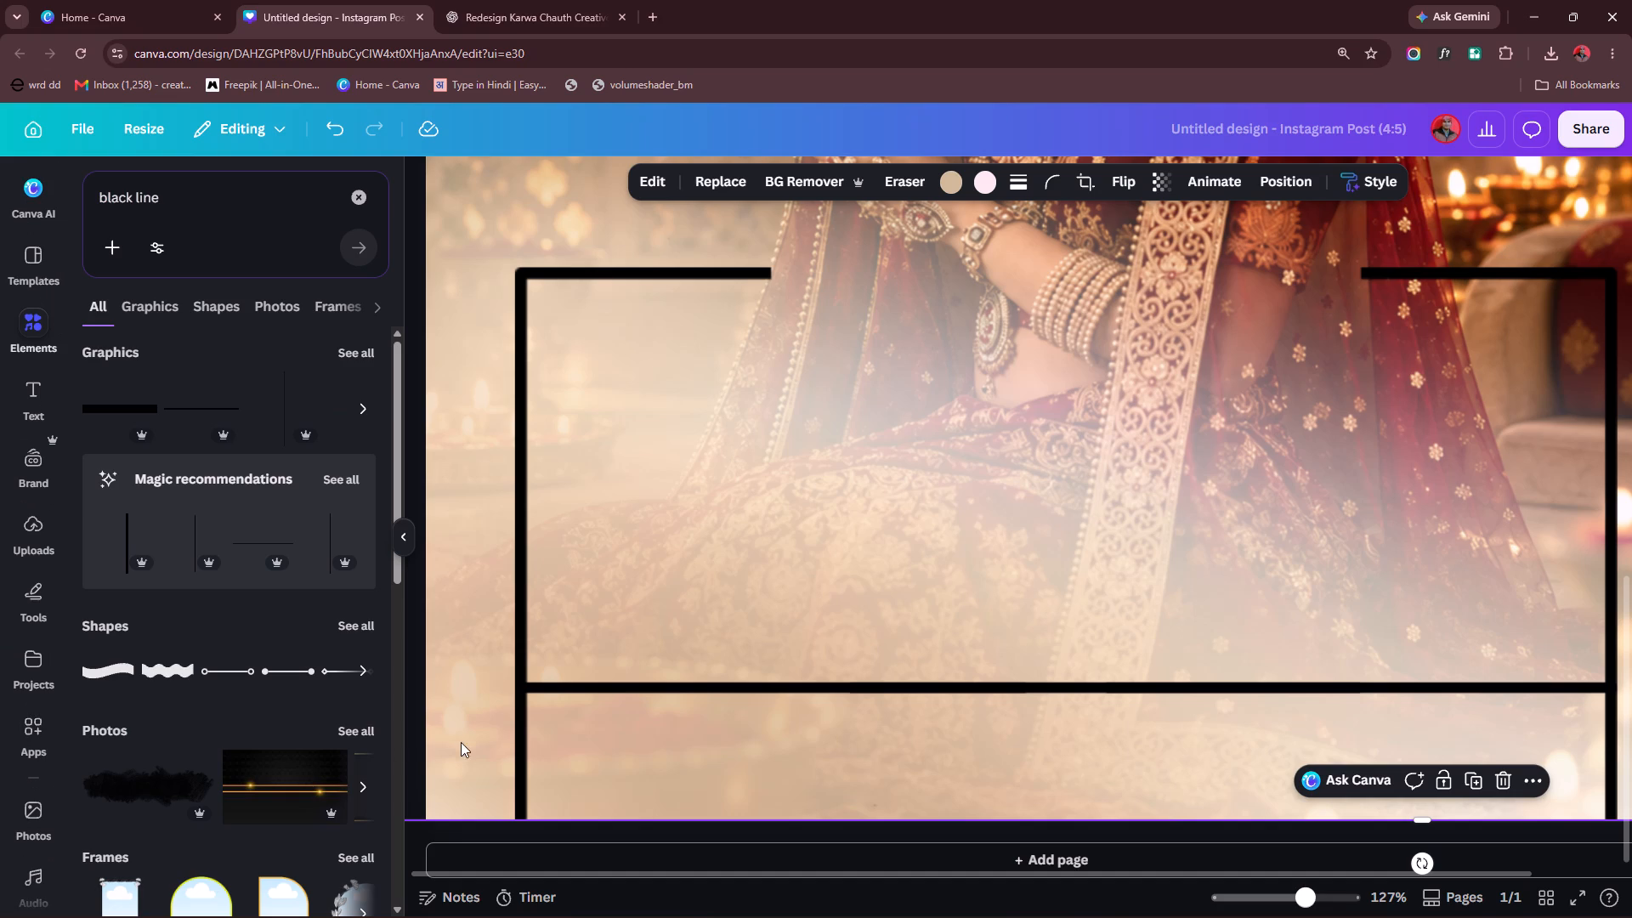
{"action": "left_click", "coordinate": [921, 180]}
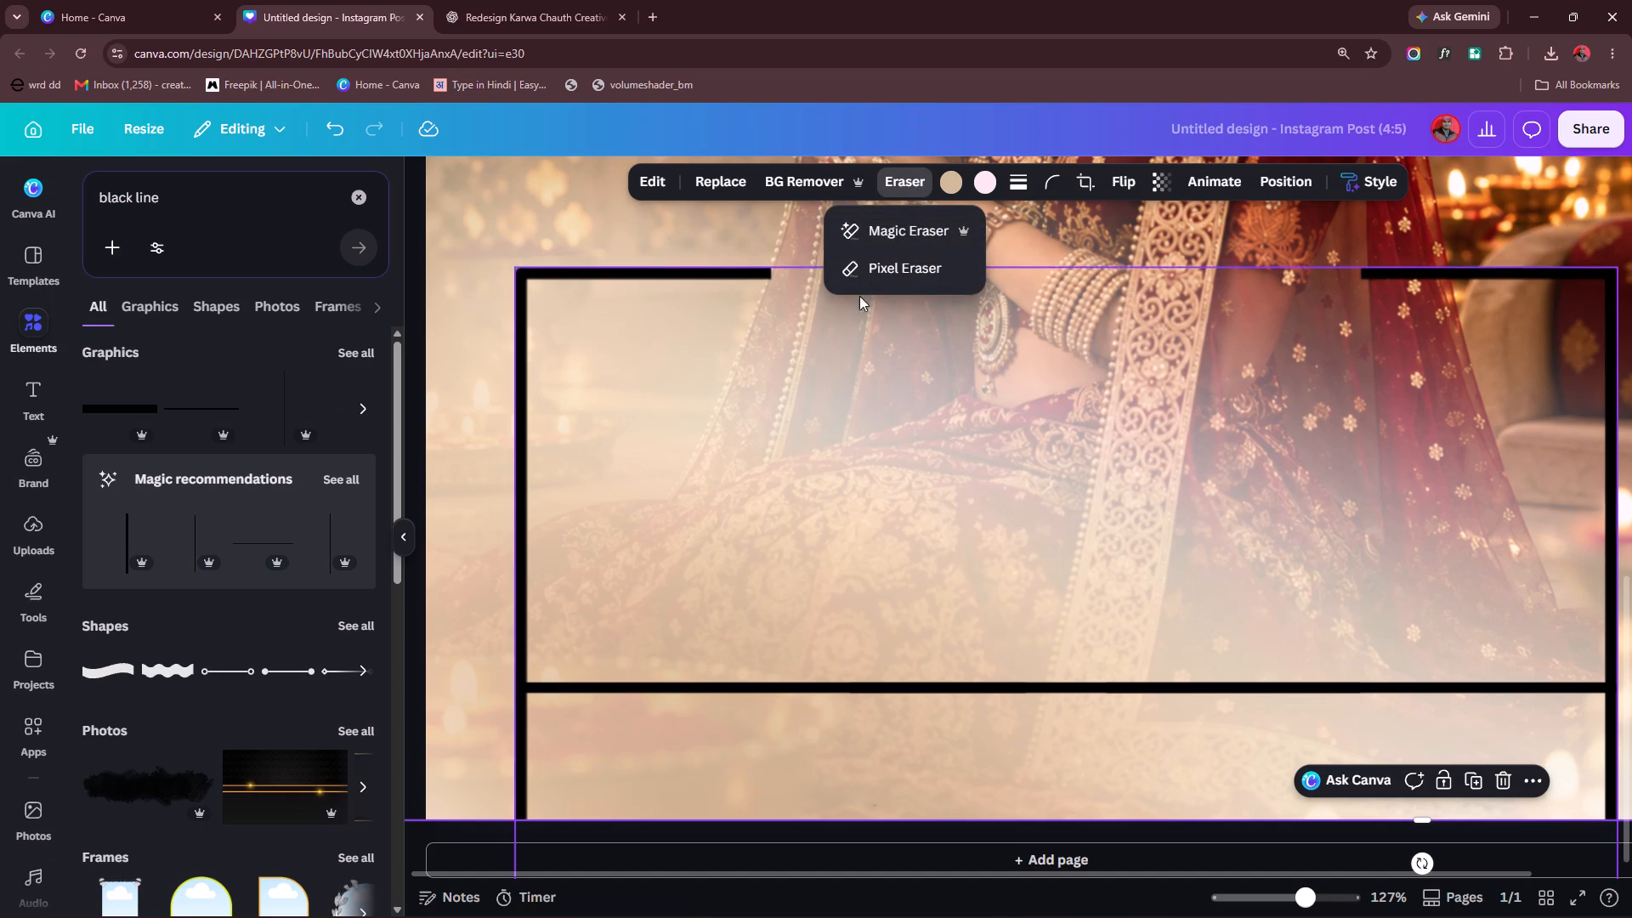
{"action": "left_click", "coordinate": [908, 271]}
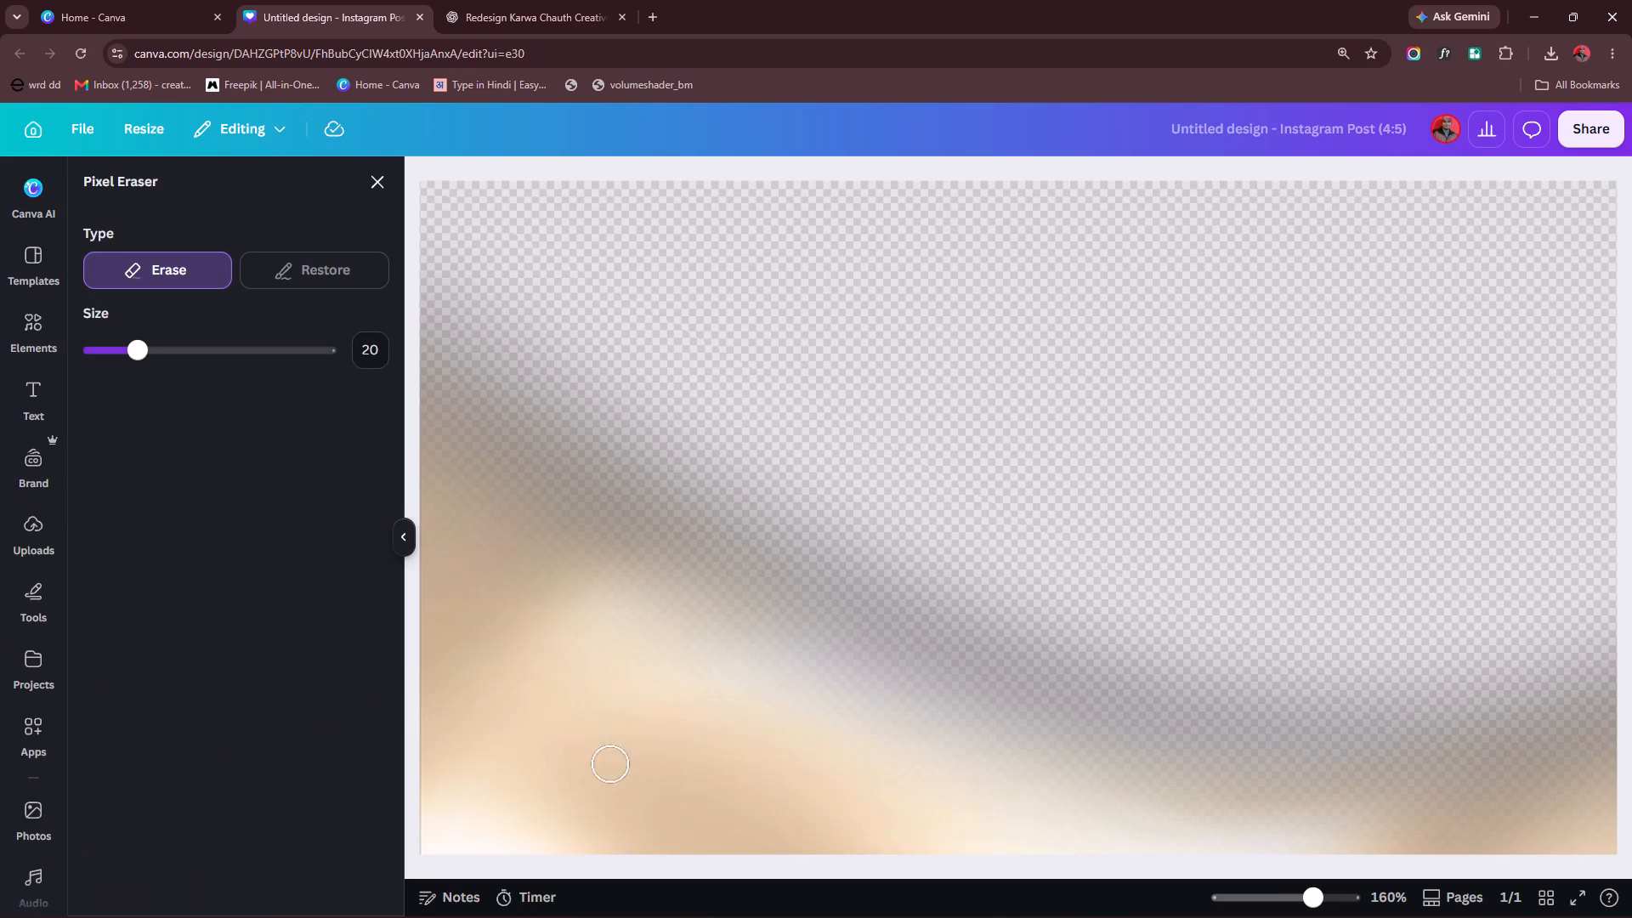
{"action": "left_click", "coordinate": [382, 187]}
Crop the black line frame's lower part up to the crossbar, so its sides end at the crossbar.
{"action": "left_click", "coordinate": [526, 765]}
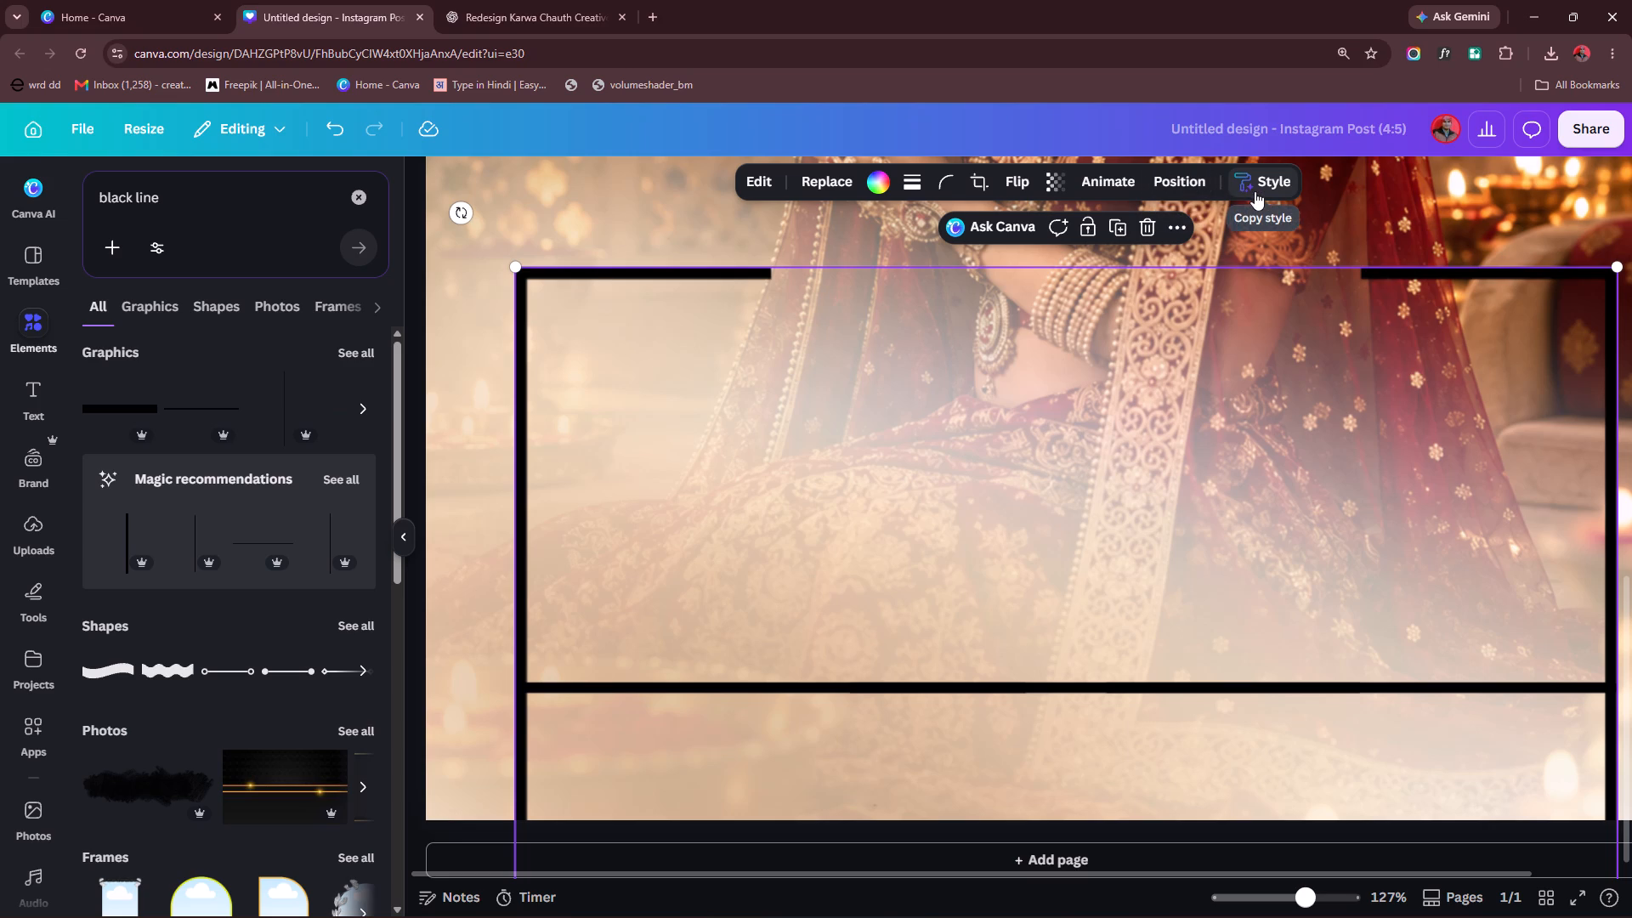
{"action": "left_click", "coordinate": [973, 188]}
{"action": "scroll", "coordinate": [939, 511], "scroll_direction": "down", "scroll_amount": 11}
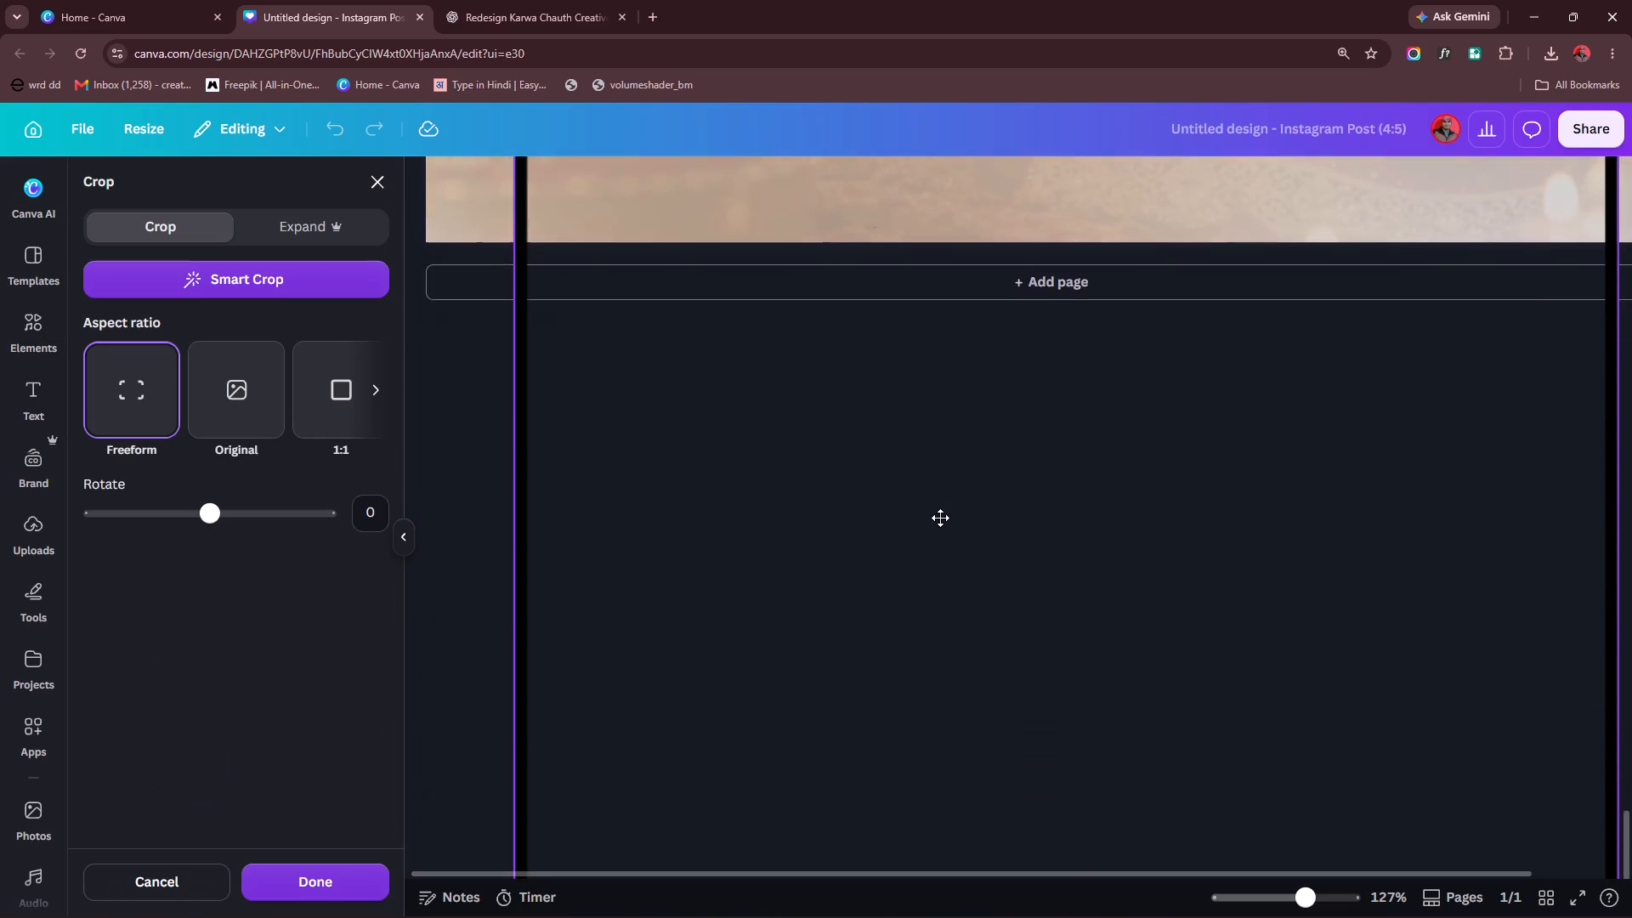
{"action": "scroll", "coordinate": [941, 525], "scroll_direction": "down", "scroll_amount": 5}
{"action": "left_click_drag", "start_coordinate": [1060, 862], "coordinate": [1058, 861]}
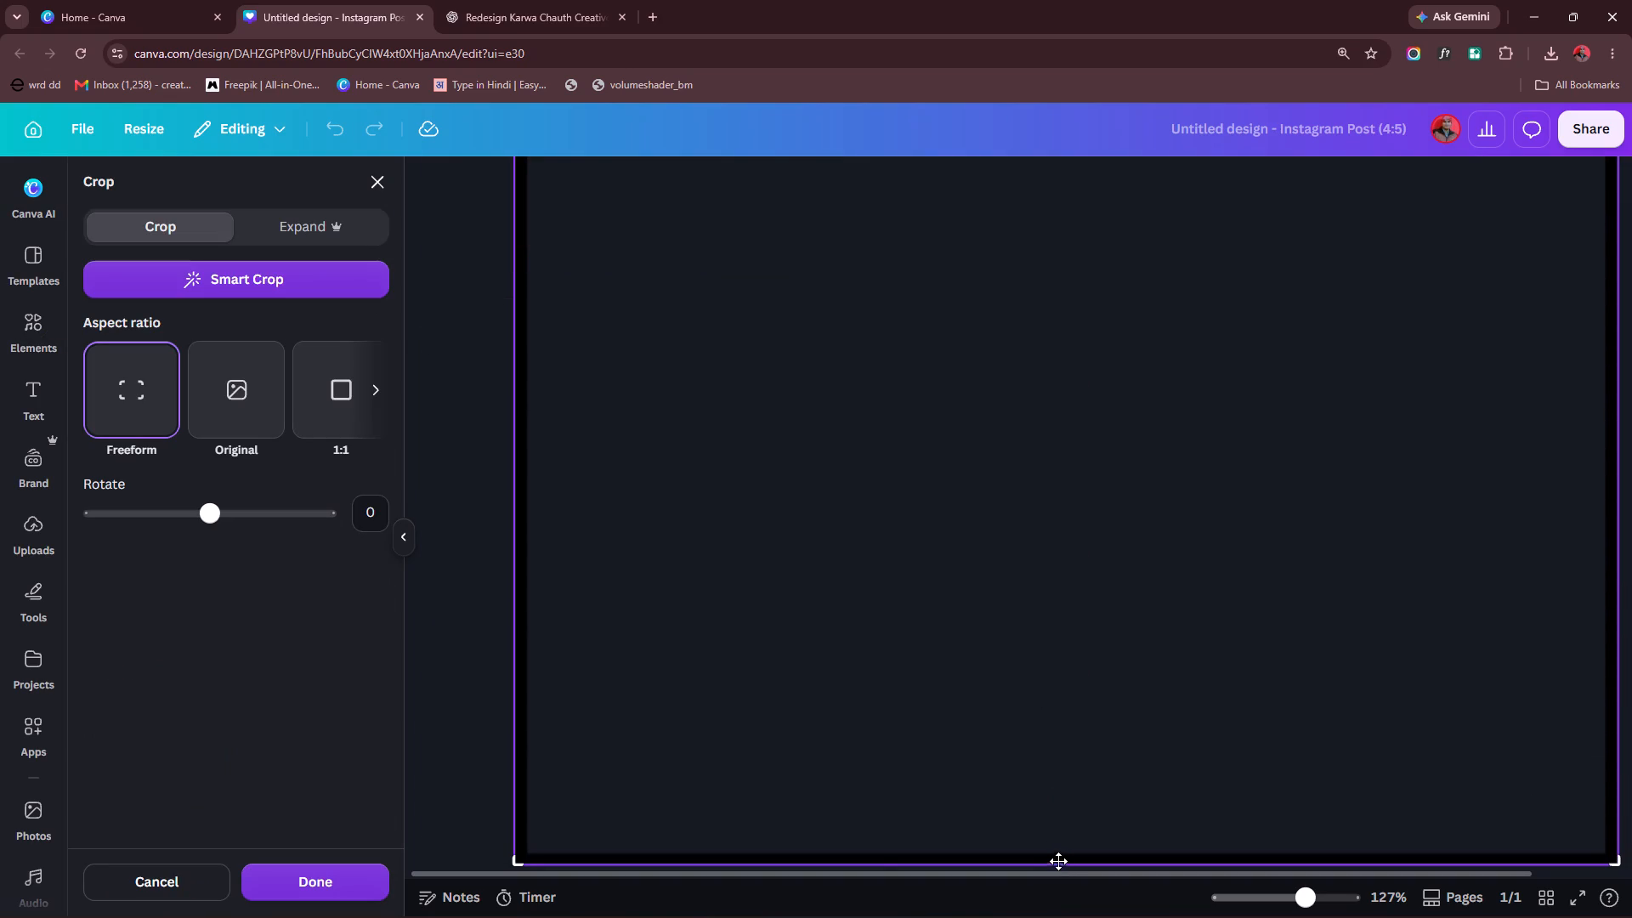
{"action": "left_click_drag", "start_coordinate": [1058, 861], "coordinate": [1060, 787]}
{"action": "left_click_drag", "start_coordinate": [514, 858], "coordinate": [524, 796]}
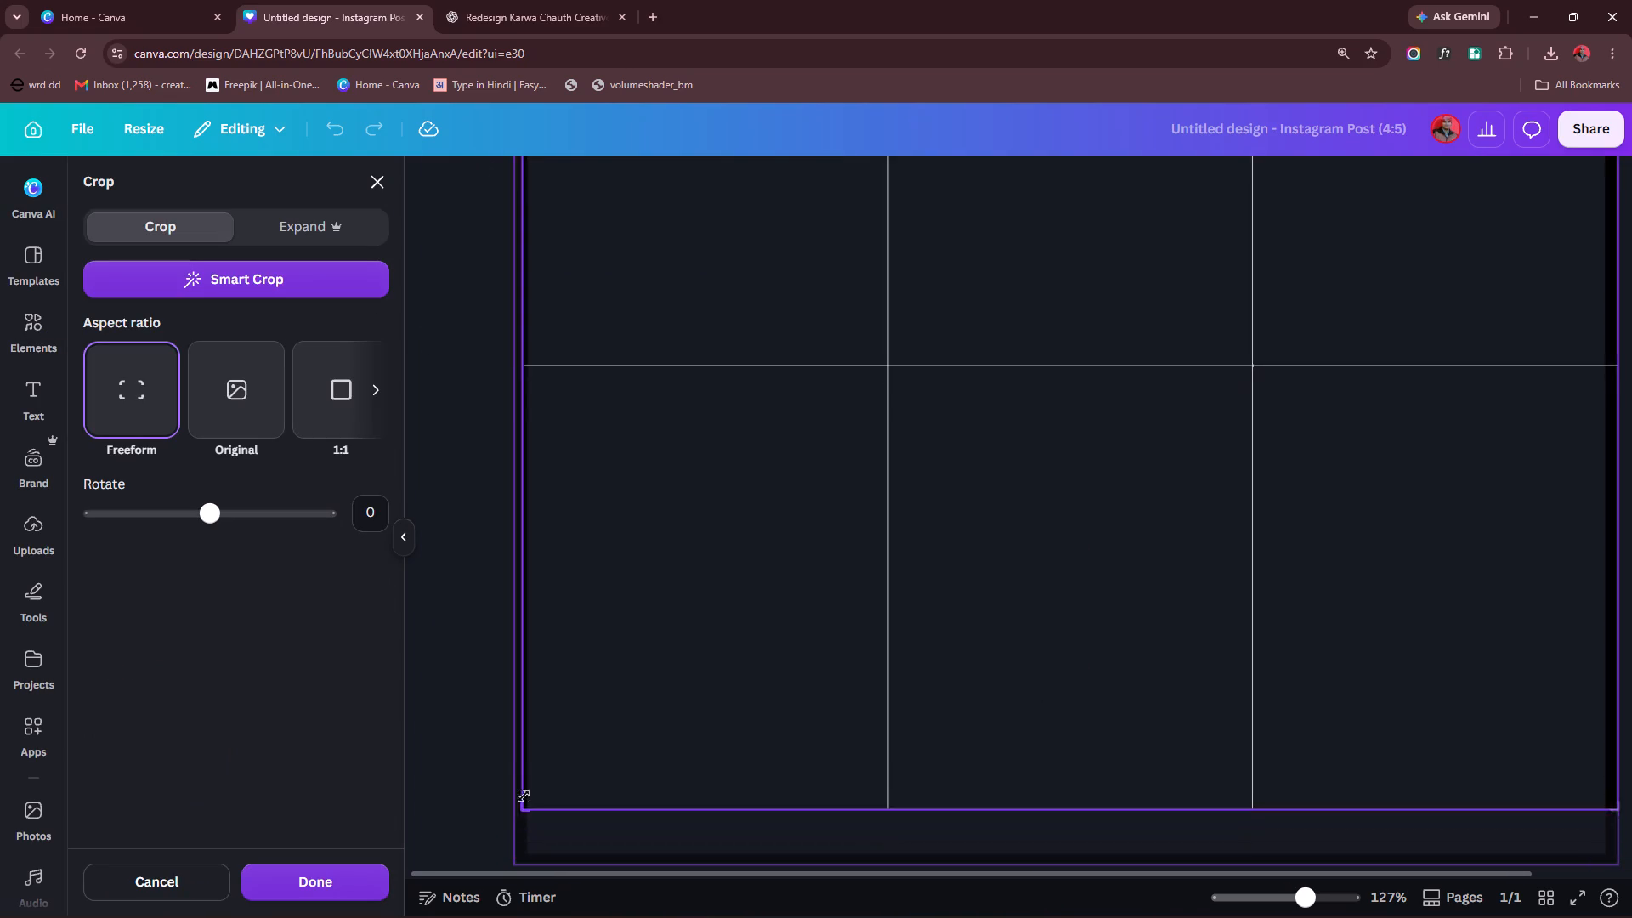
{"action": "left_click_drag", "start_coordinate": [524, 796], "coordinate": [513, 328]}
{"action": "scroll", "coordinate": [600, 399], "scroll_direction": "up", "scroll_amount": 7}
{"action": "scroll", "coordinate": [586, 573], "scroll_direction": "down", "scroll_amount": 4}
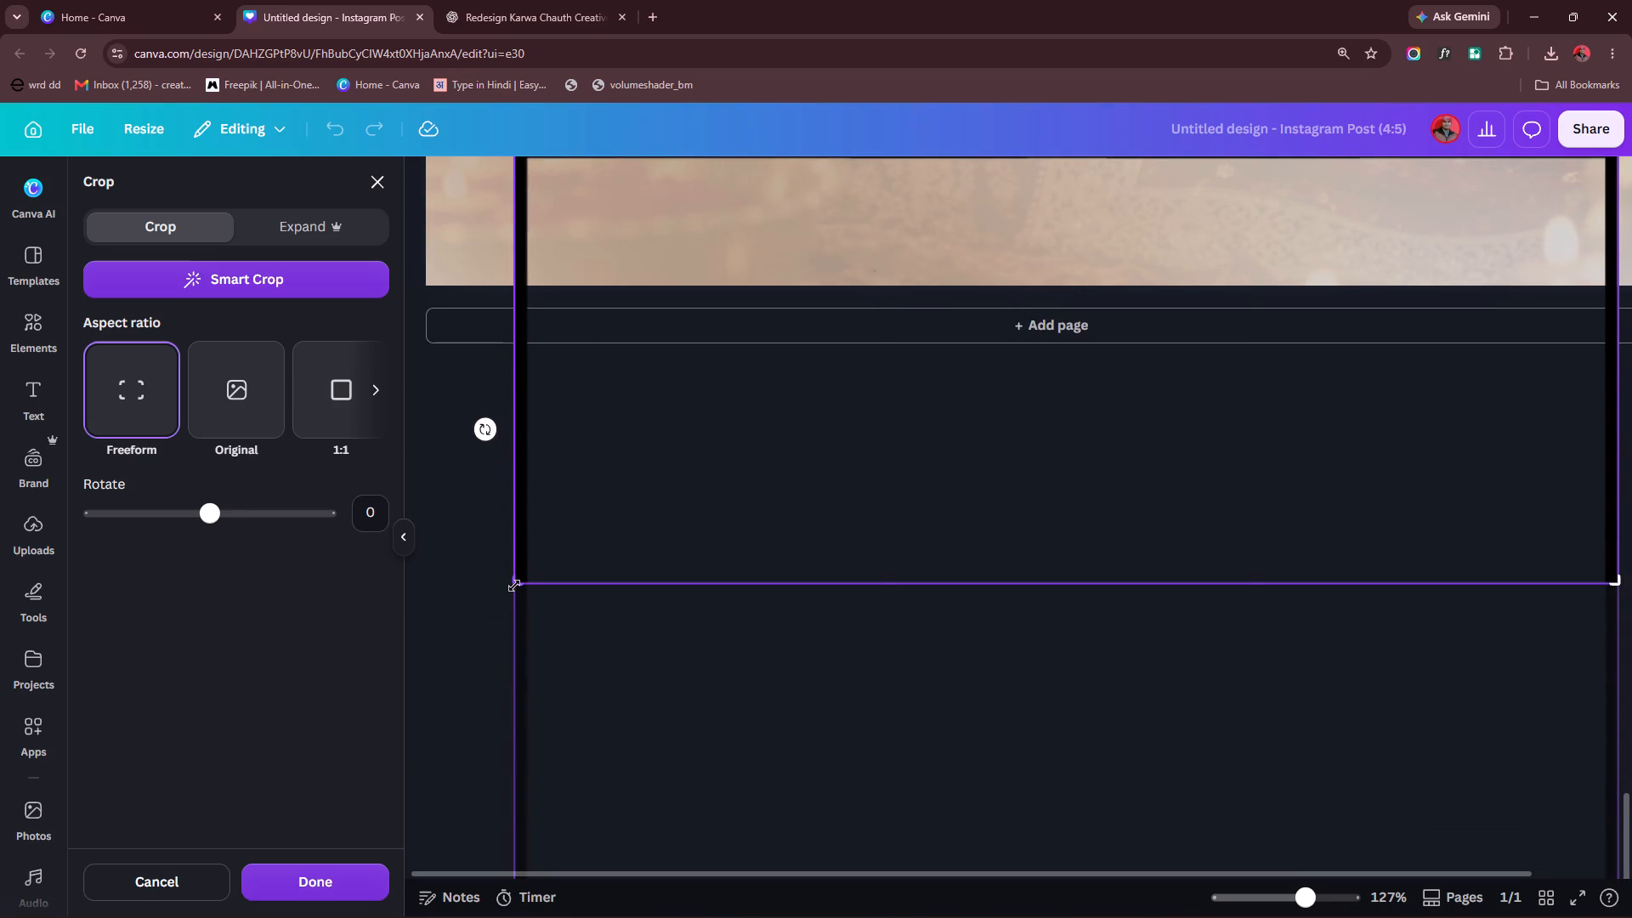
{"action": "left_click_drag", "start_coordinate": [514, 586], "coordinate": [513, 240]}
{"action": "scroll", "coordinate": [555, 358], "scroll_direction": "up", "scroll_amount": 5}
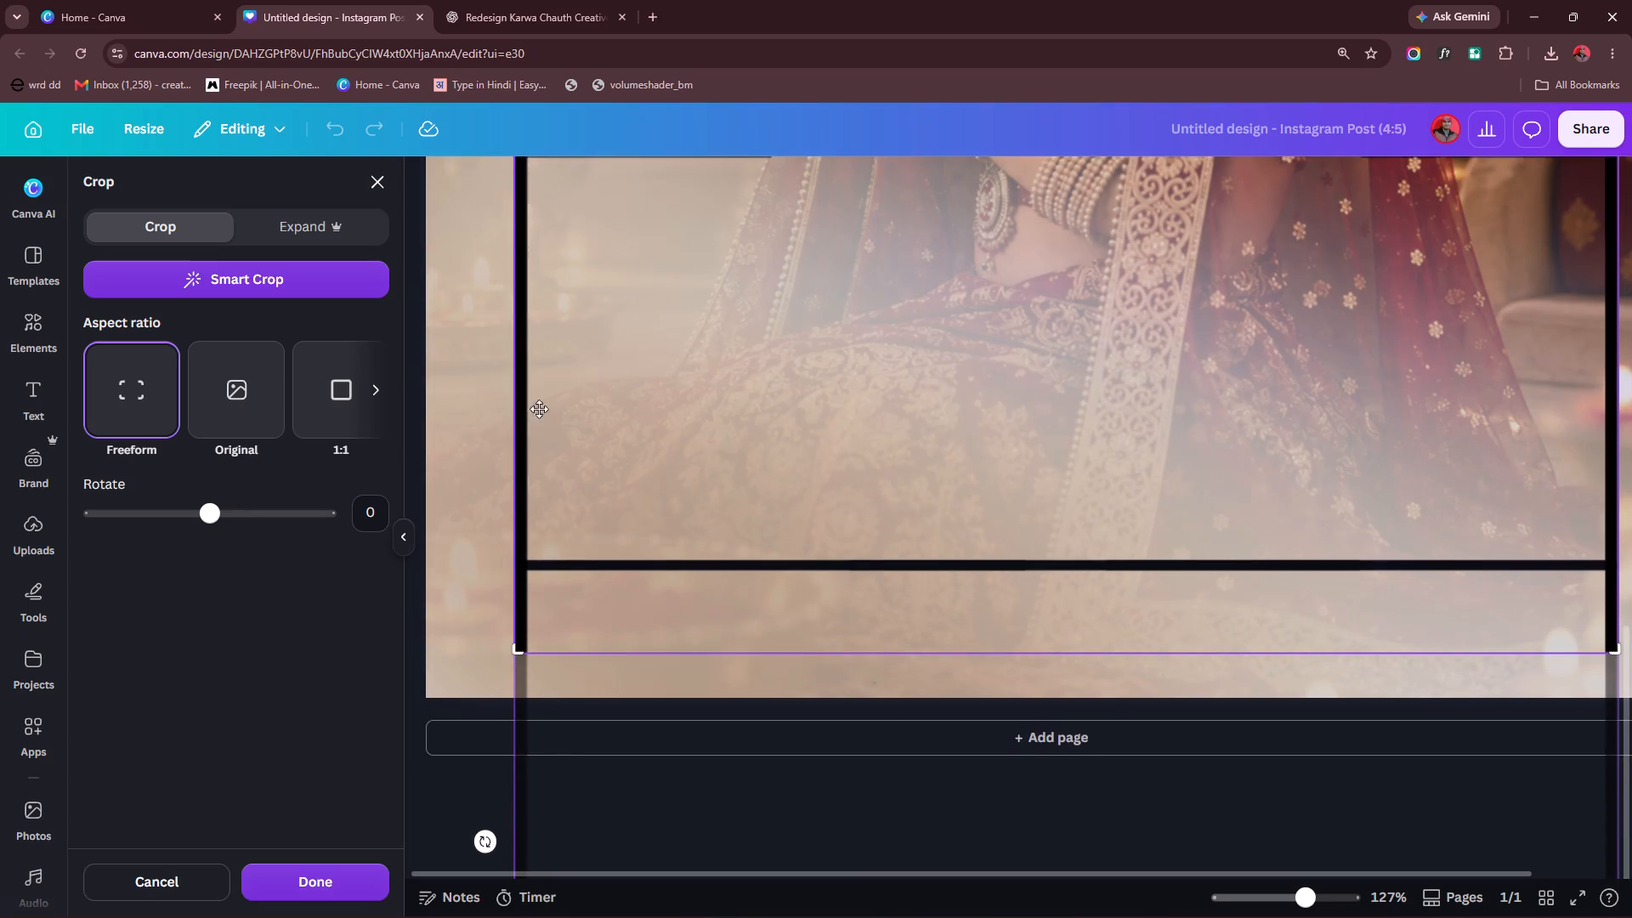
{"action": "left_click_drag", "start_coordinate": [517, 664], "coordinate": [516, 592]}
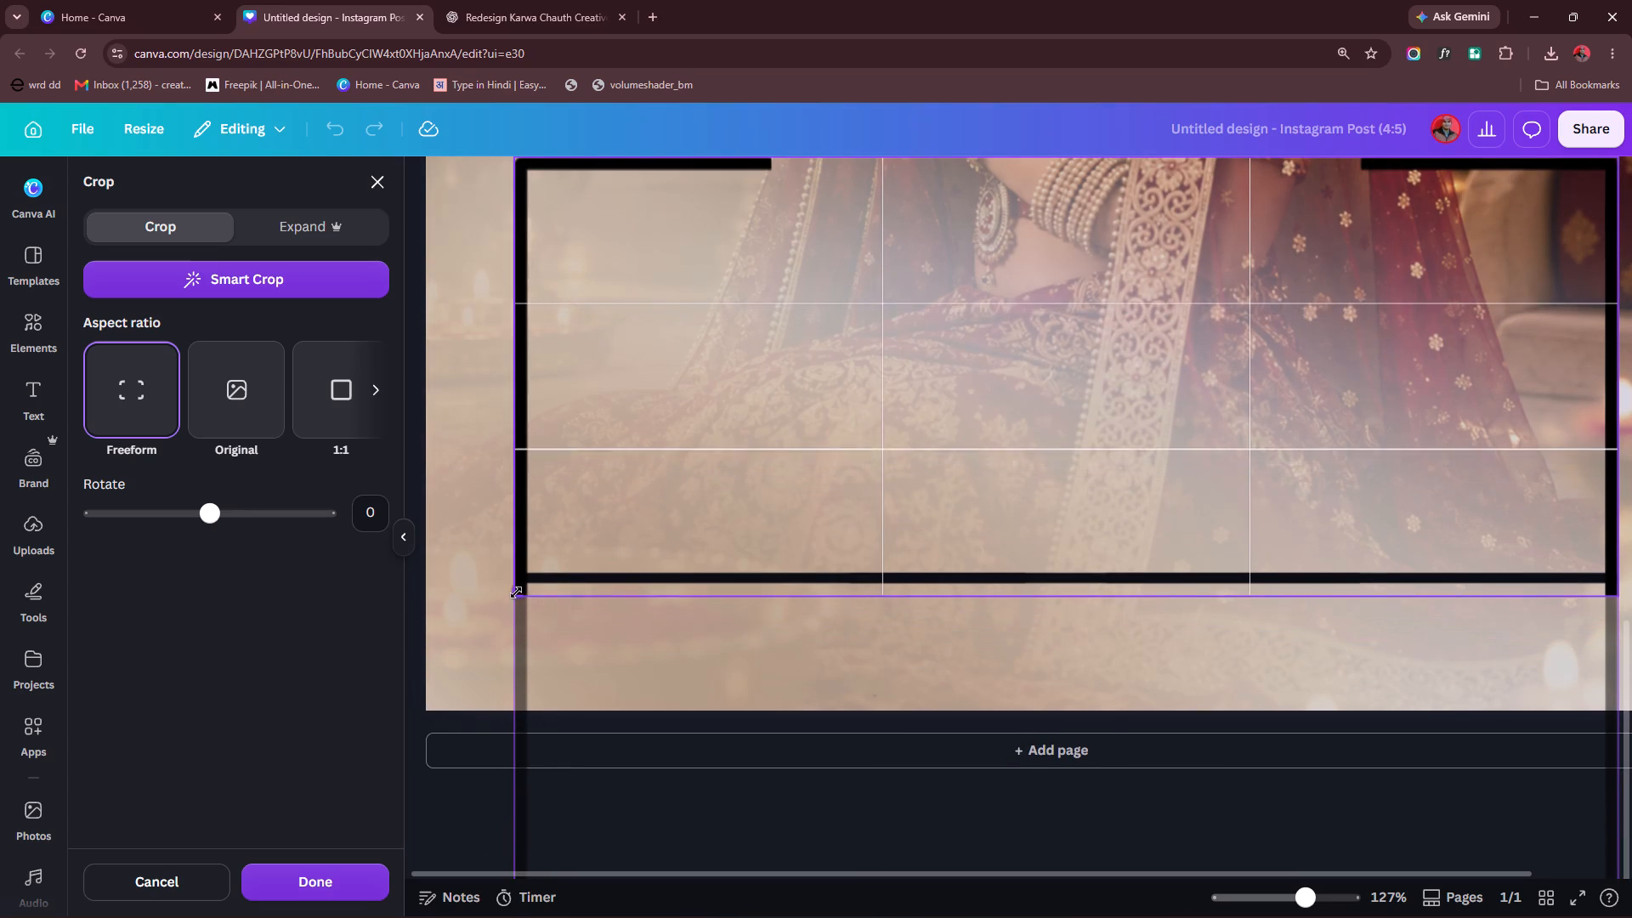
{"action": "left_click_drag", "start_coordinate": [516, 592], "coordinate": [518, 580]}
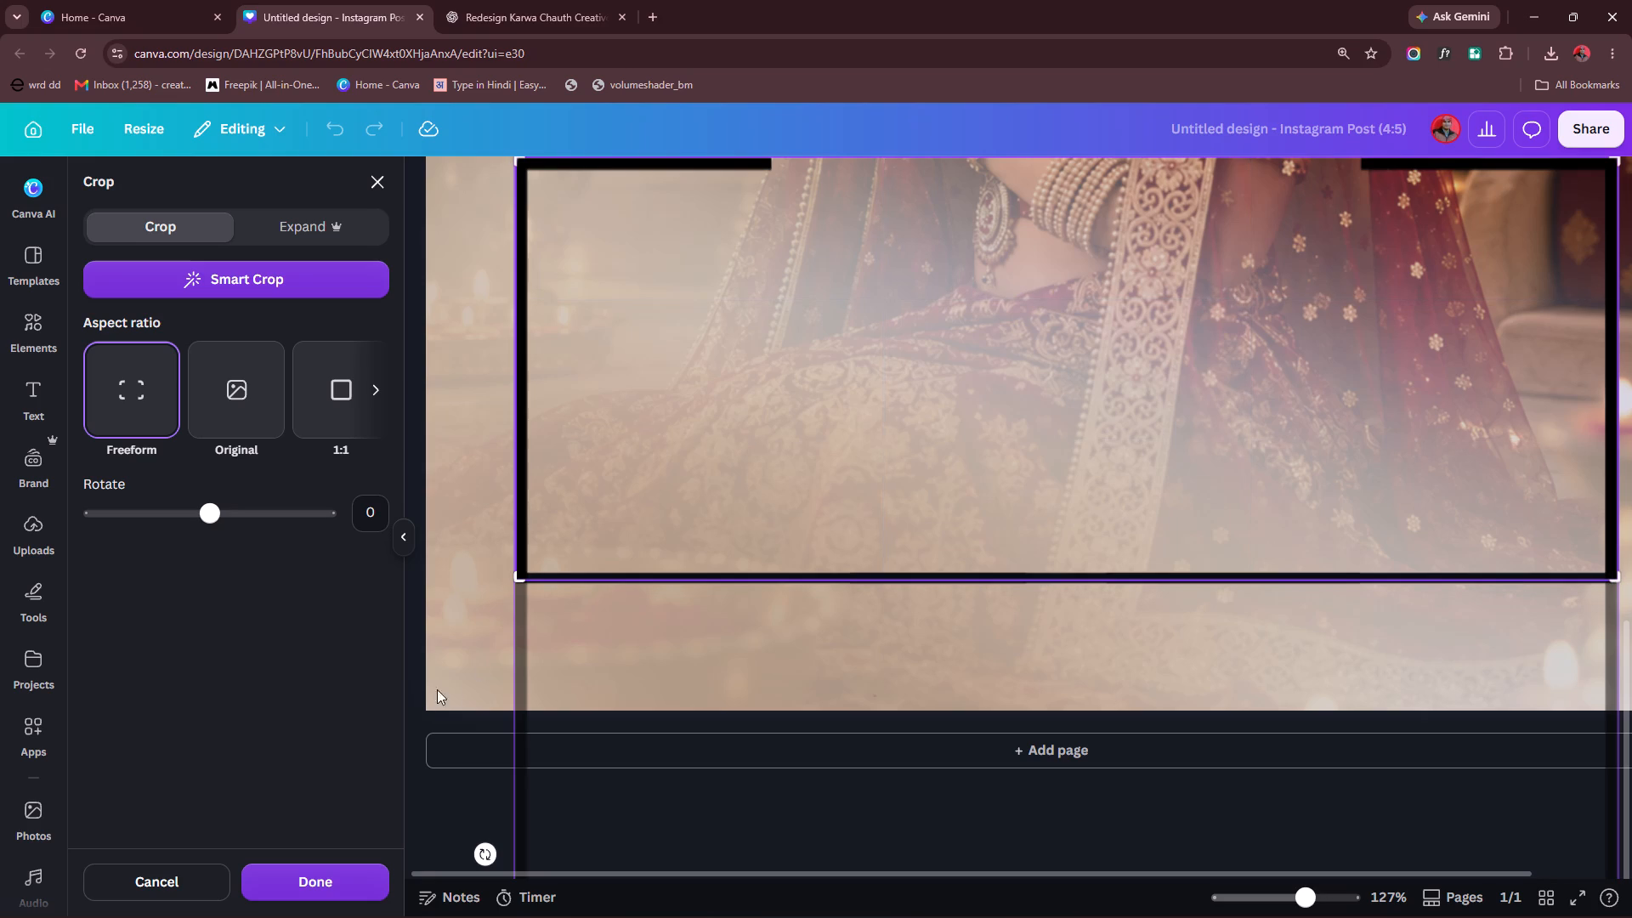
{"action": "left_click", "coordinate": [464, 790]}
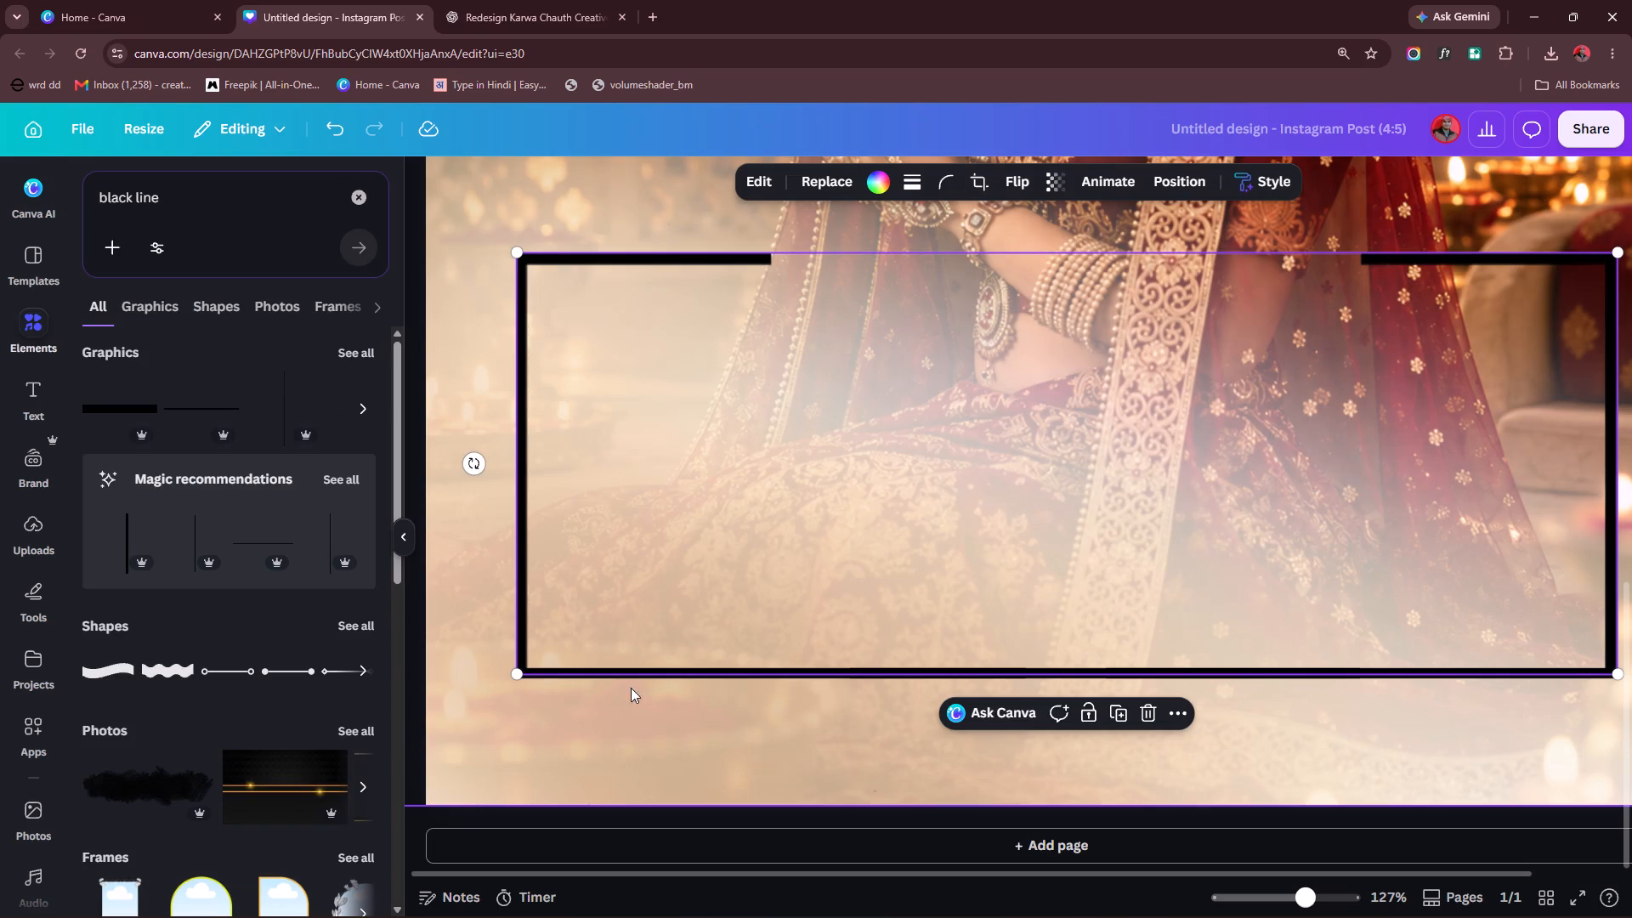
Clear the elements search and search the Instagram Post (4:5) templates for Karwa Chauth.
{"action": "left_click", "coordinate": [599, 772]}
{"action": "scroll", "coordinate": [666, 646], "scroll_direction": "down", "scroll_amount": 2}
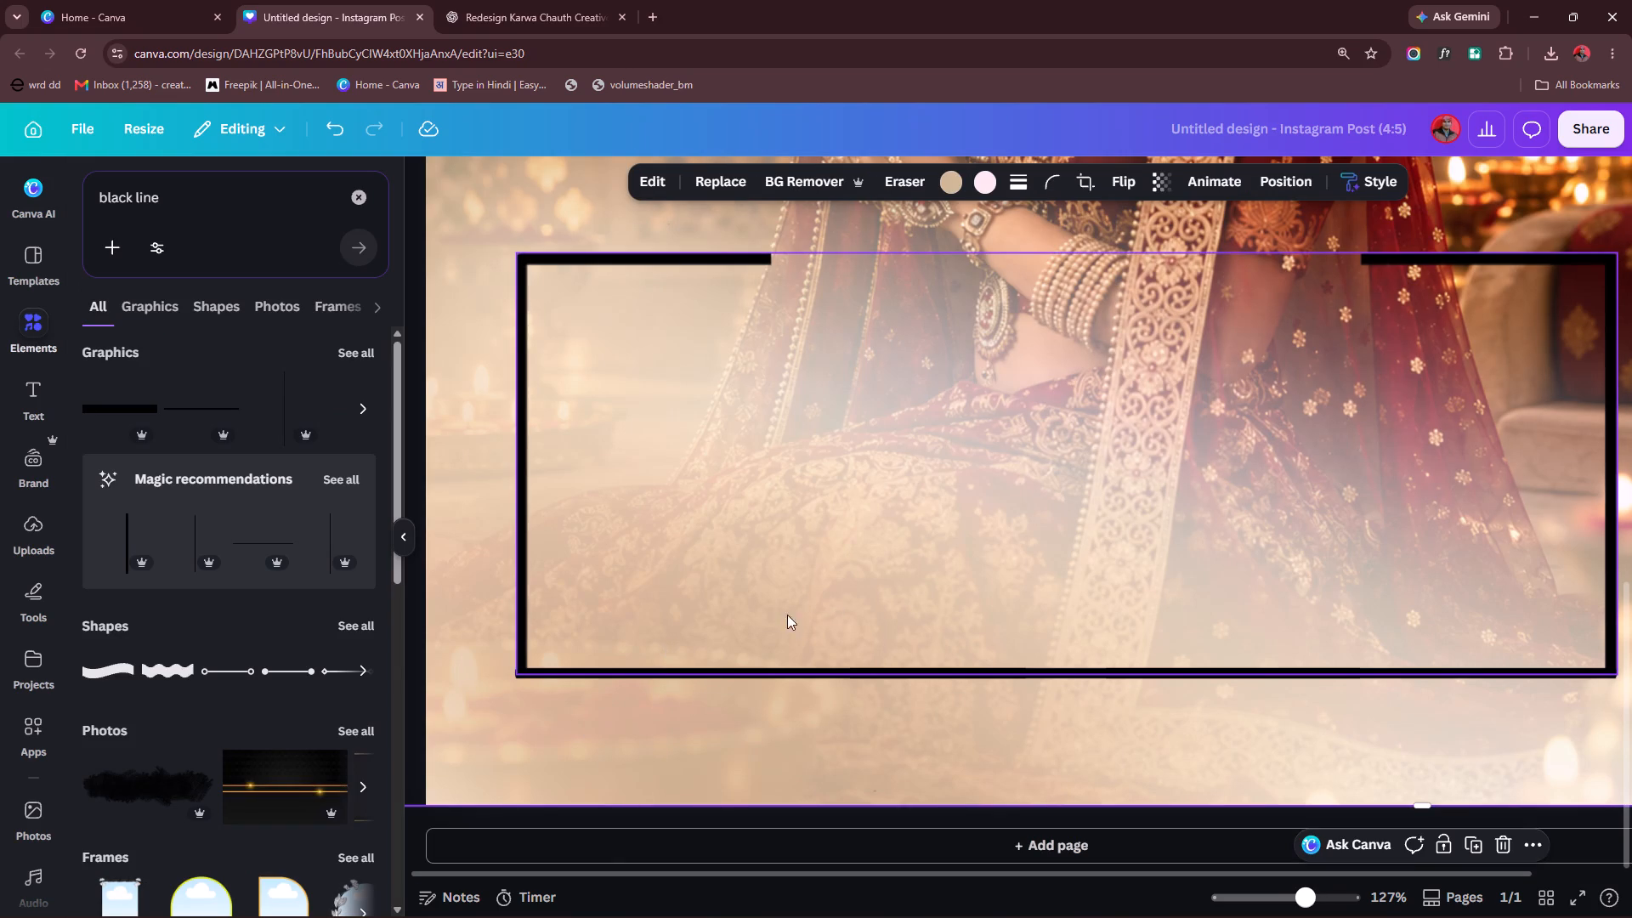
{"action": "scroll", "coordinate": [750, 625], "scroll_direction": "down", "scroll_amount": 3, "text": "ctrl"}
{"action": "scroll", "coordinate": [1400, 602], "scroll_direction": "down", "scroll_amount": 2, "text": "ctrl"}
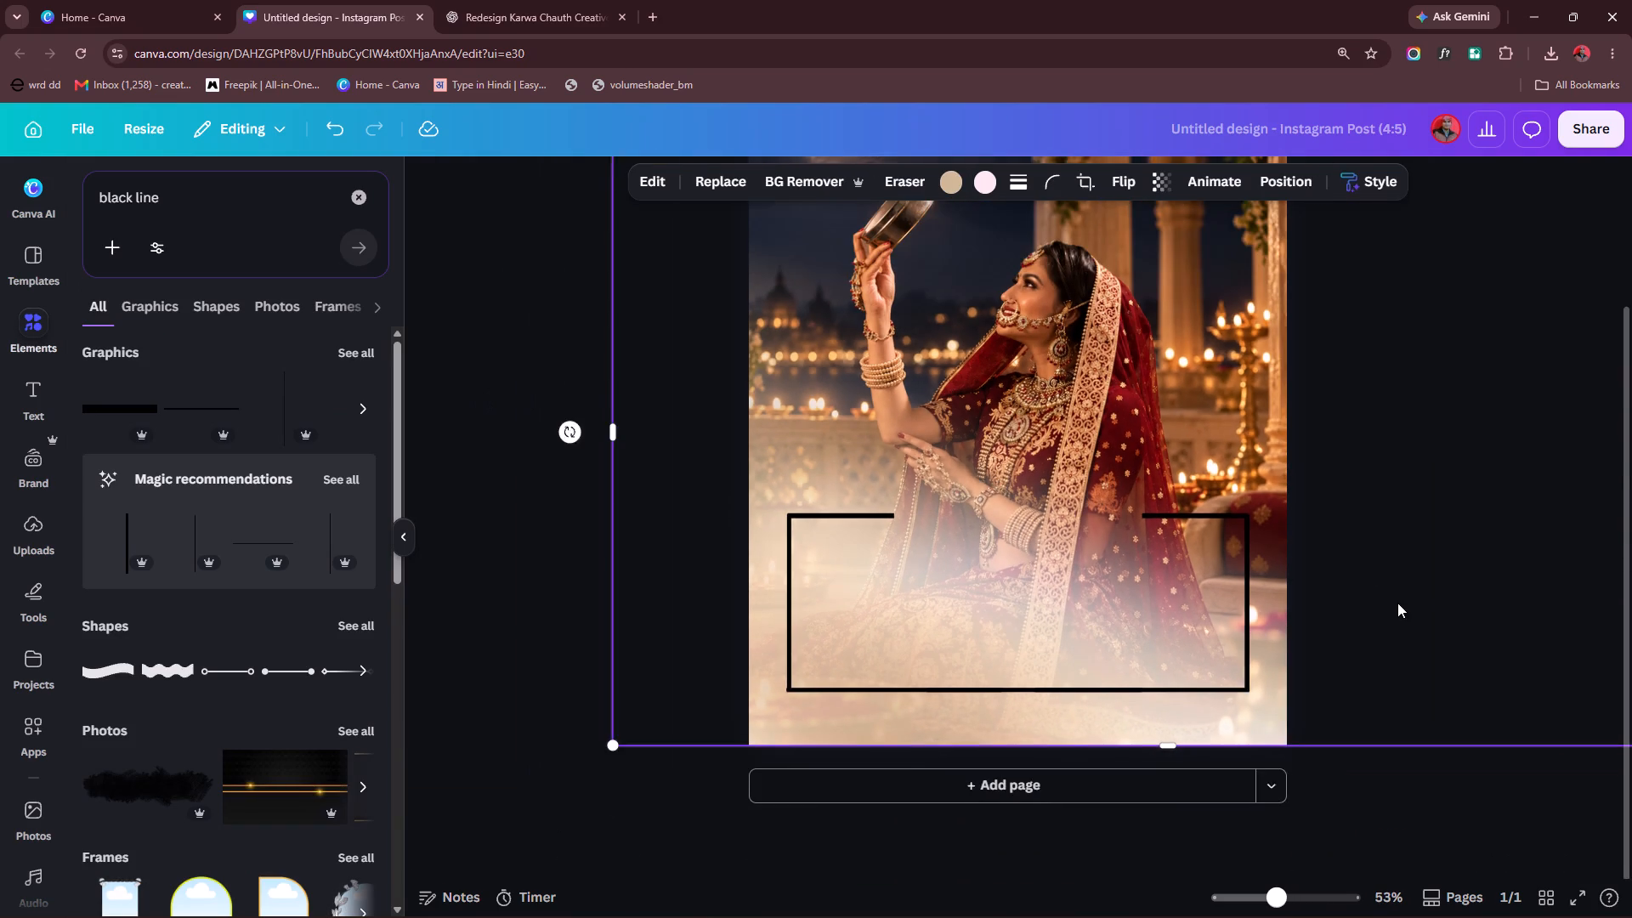
{"action": "left_click", "coordinate": [357, 197]}
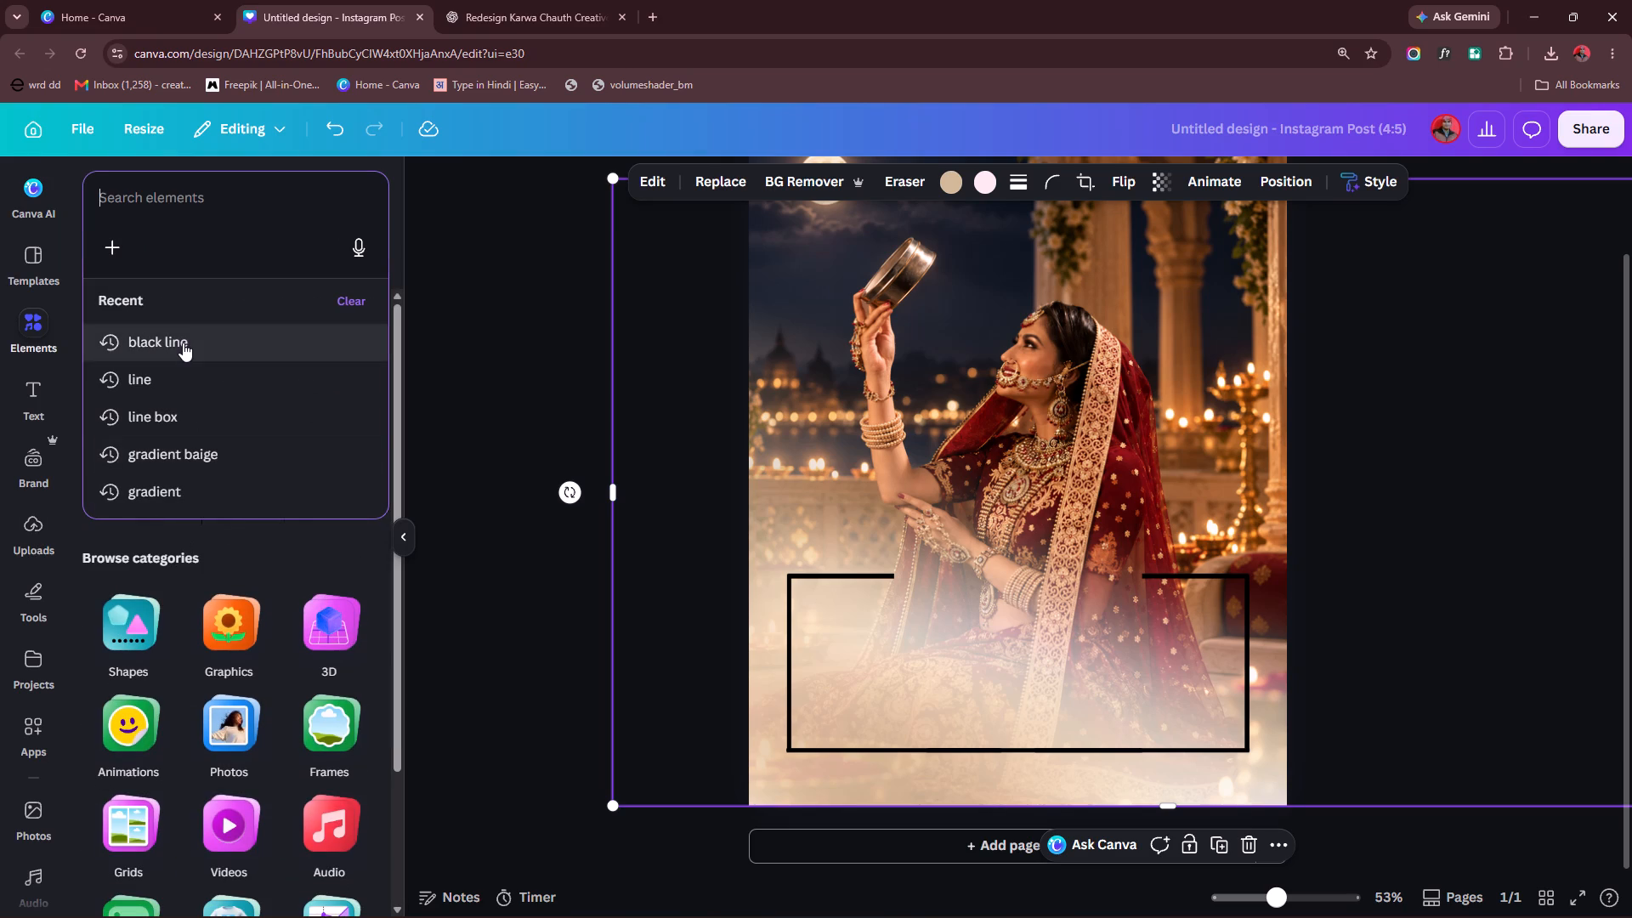
{"action": "left_click", "coordinate": [454, 422]}
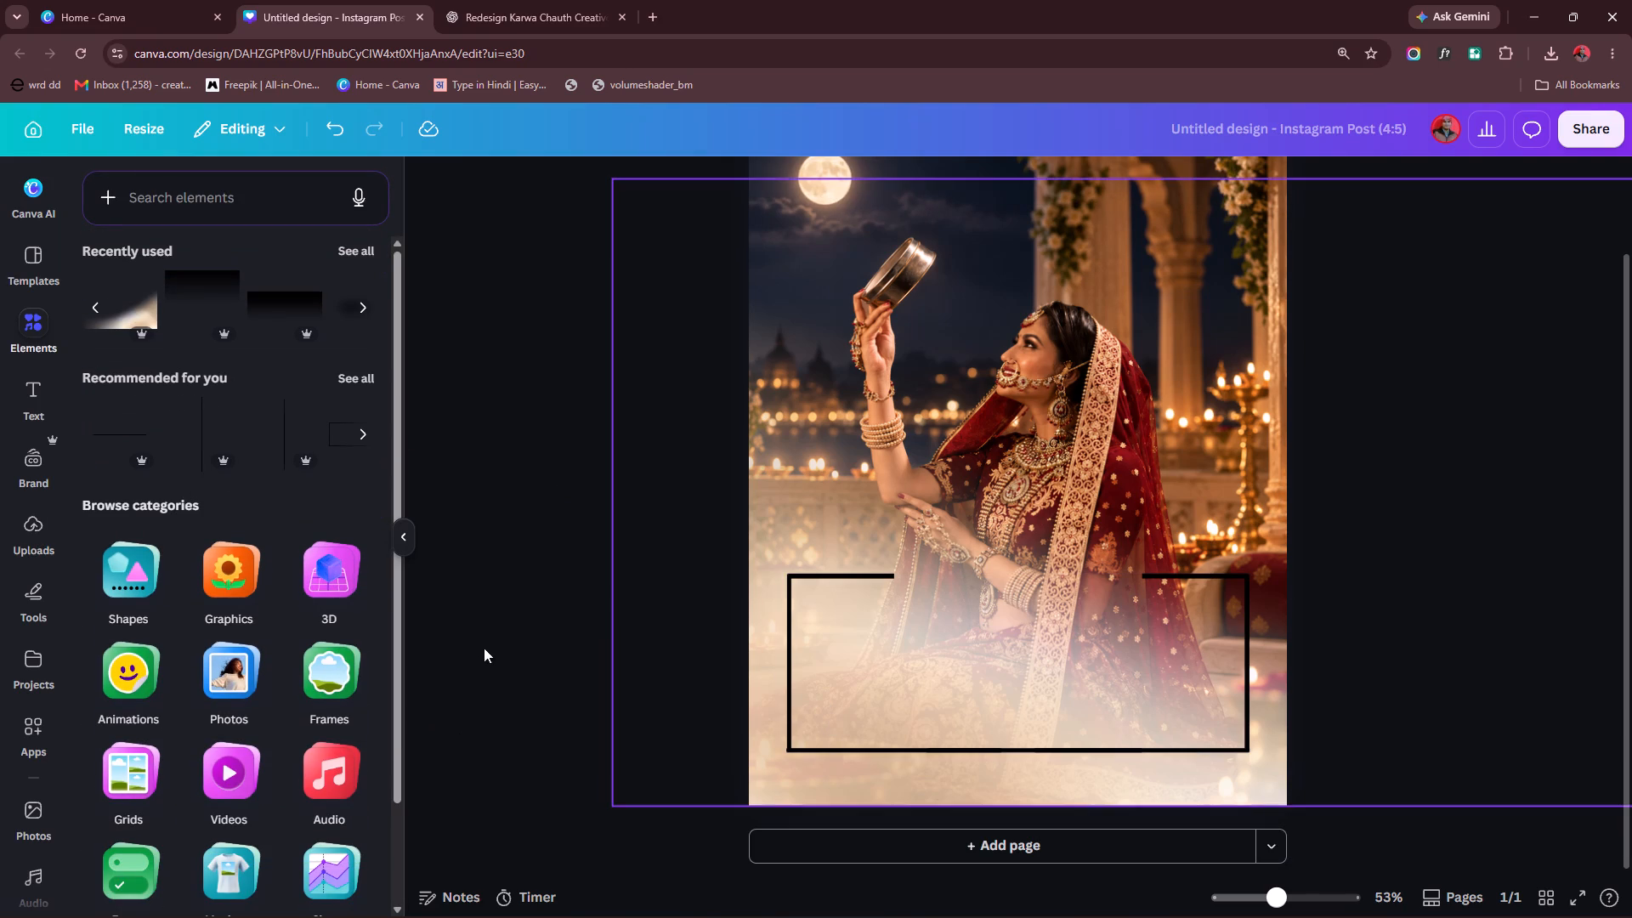
{"action": "left_click", "coordinate": [42, 261]}
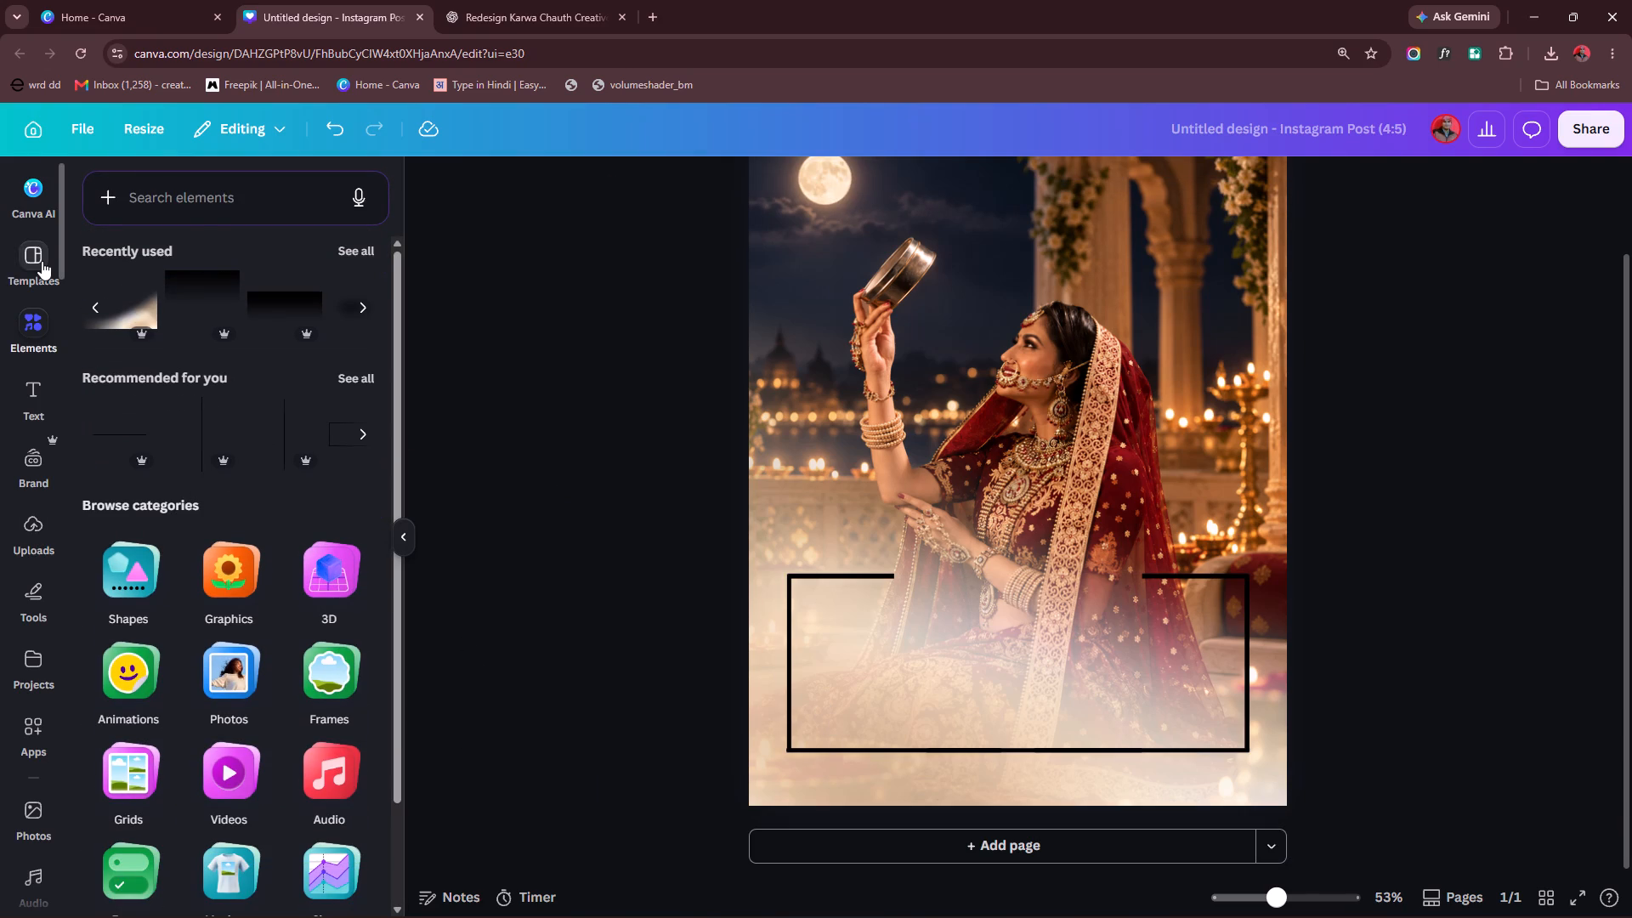
{"action": "left_click", "coordinate": [217, 204]}
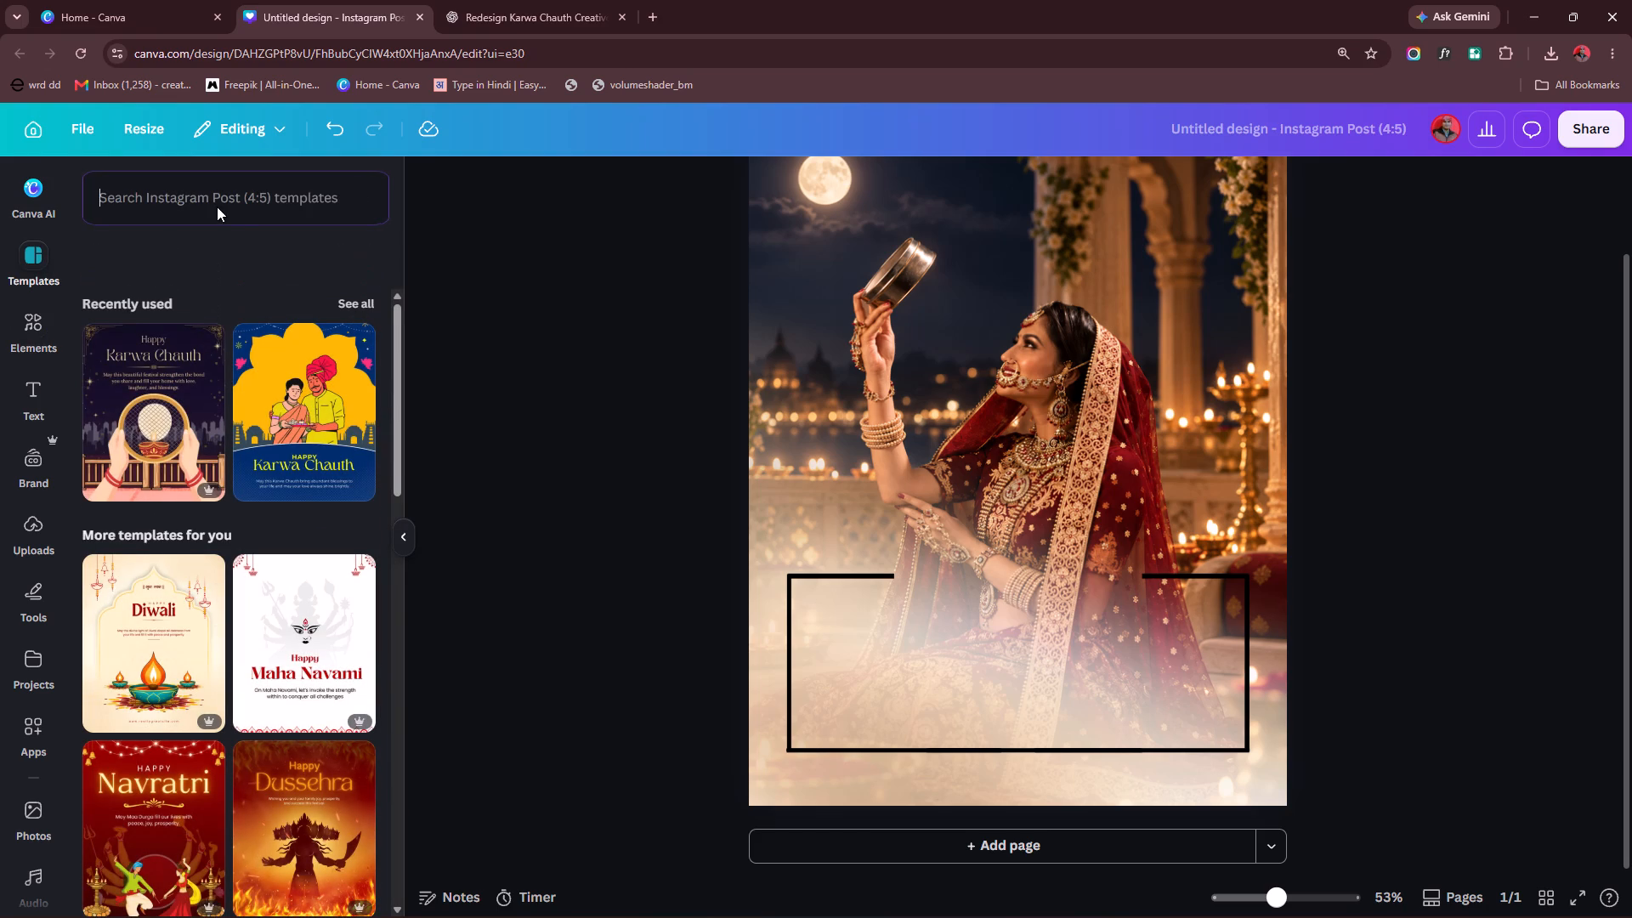
{"action": "left_click", "coordinate": [187, 348]}
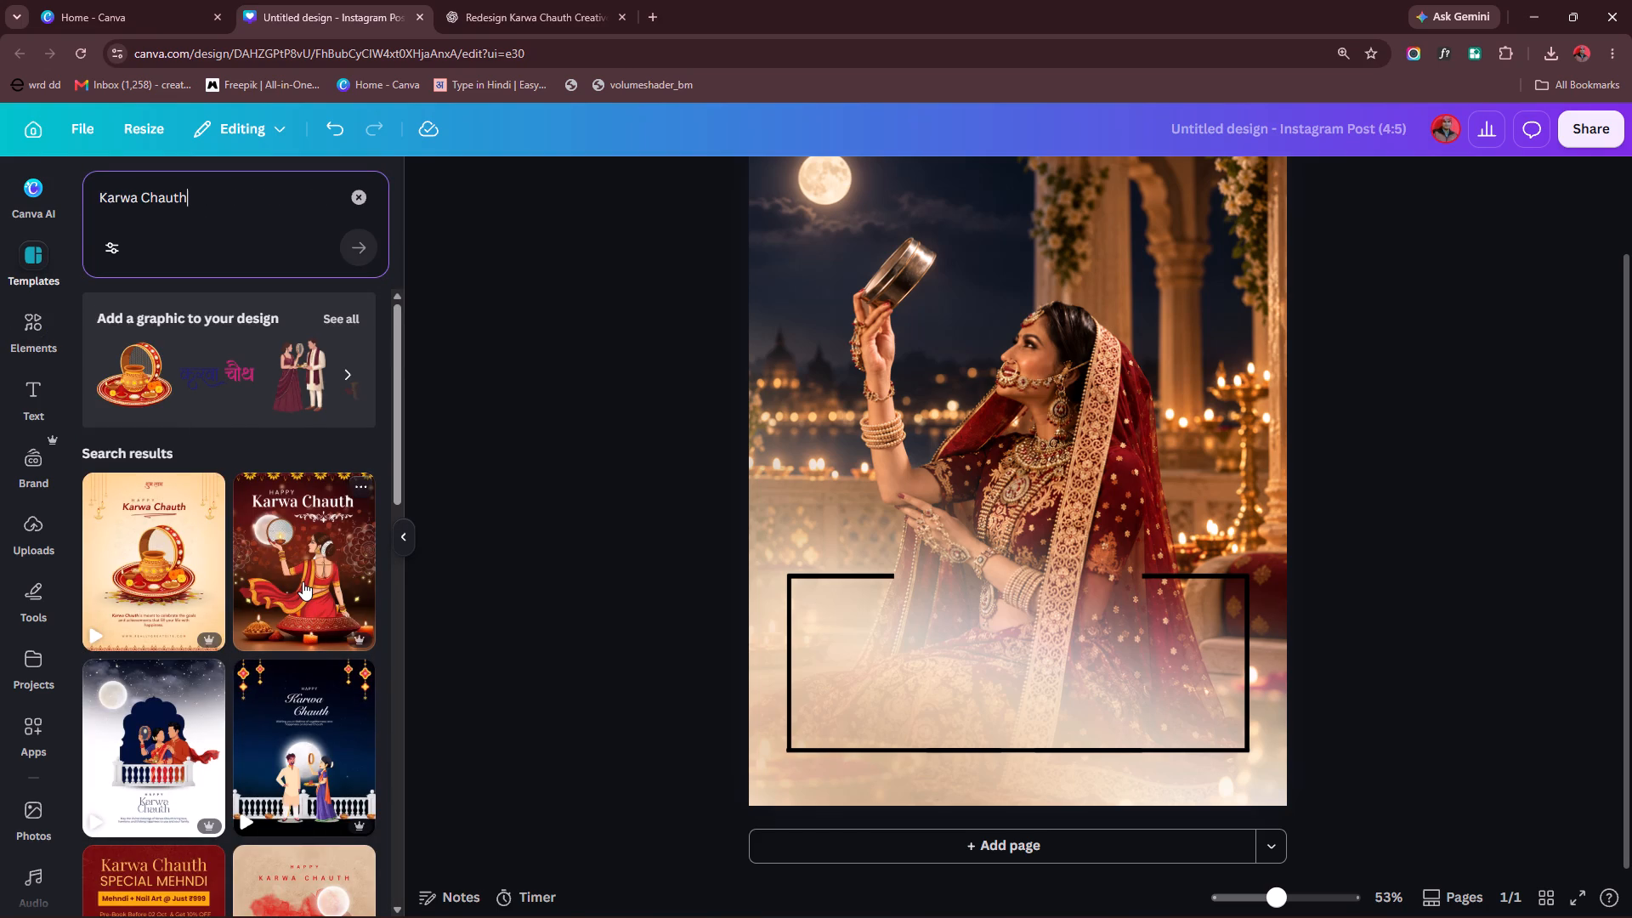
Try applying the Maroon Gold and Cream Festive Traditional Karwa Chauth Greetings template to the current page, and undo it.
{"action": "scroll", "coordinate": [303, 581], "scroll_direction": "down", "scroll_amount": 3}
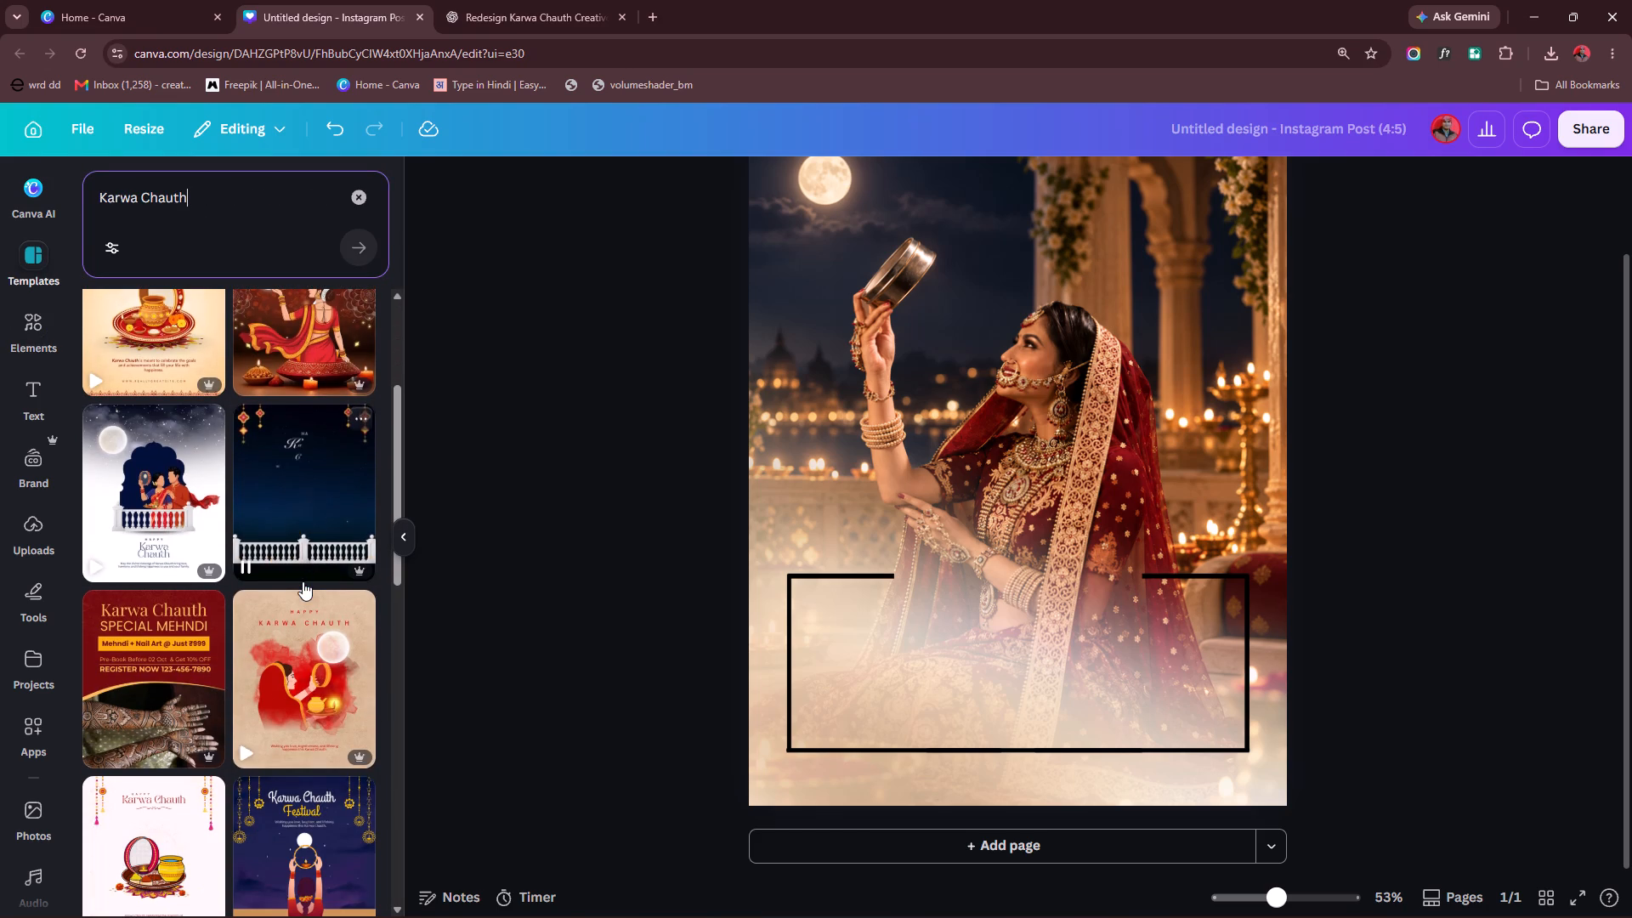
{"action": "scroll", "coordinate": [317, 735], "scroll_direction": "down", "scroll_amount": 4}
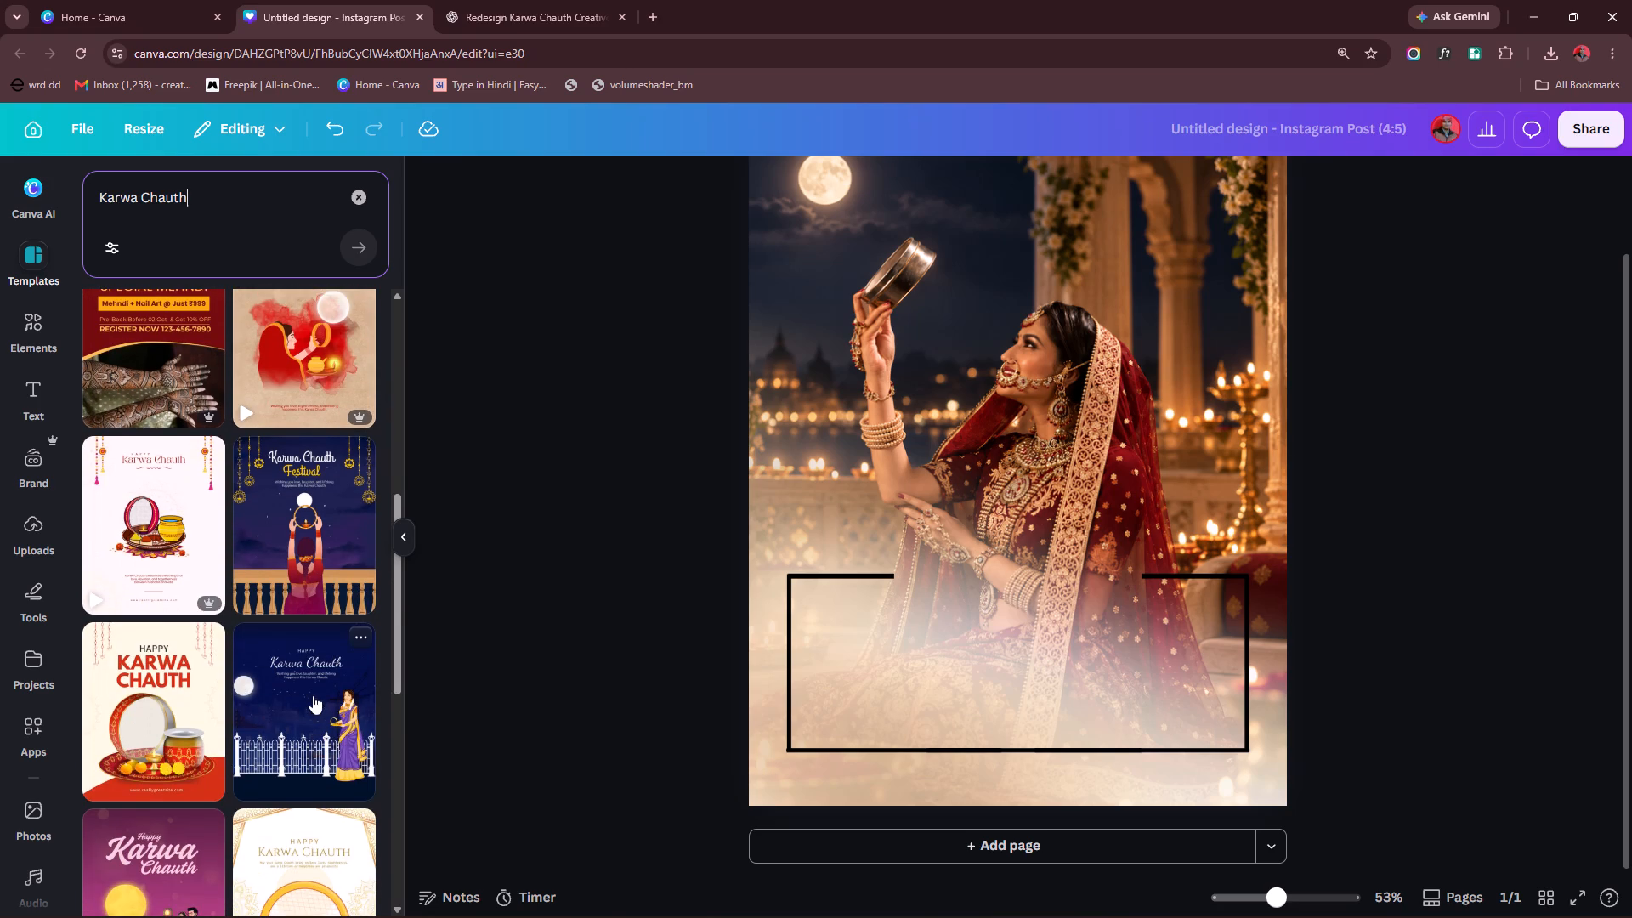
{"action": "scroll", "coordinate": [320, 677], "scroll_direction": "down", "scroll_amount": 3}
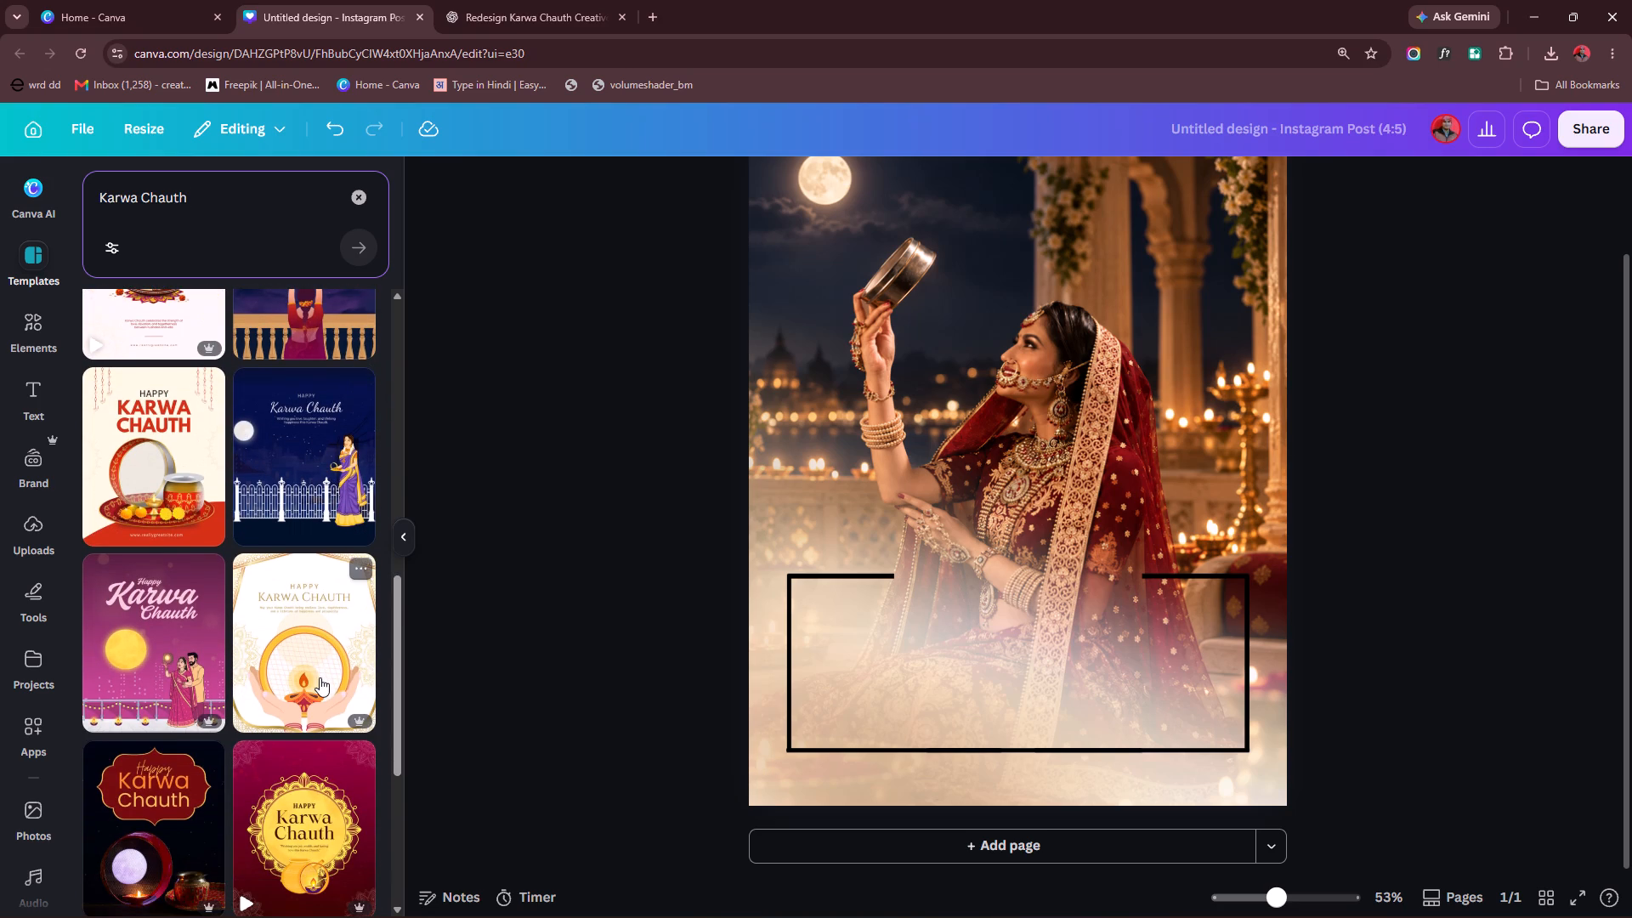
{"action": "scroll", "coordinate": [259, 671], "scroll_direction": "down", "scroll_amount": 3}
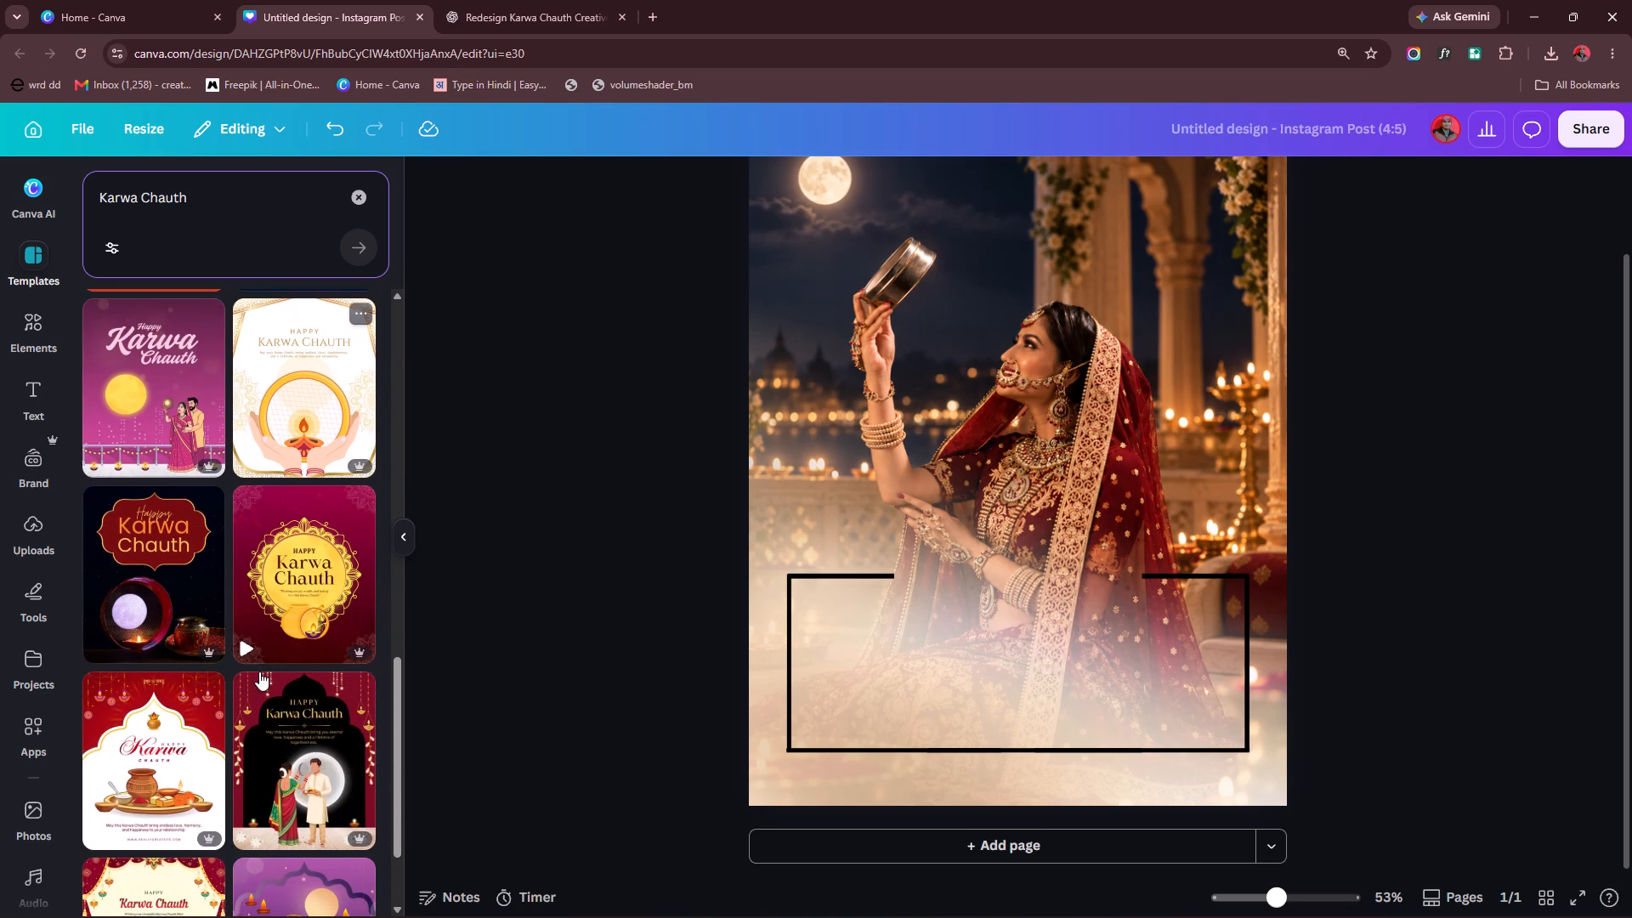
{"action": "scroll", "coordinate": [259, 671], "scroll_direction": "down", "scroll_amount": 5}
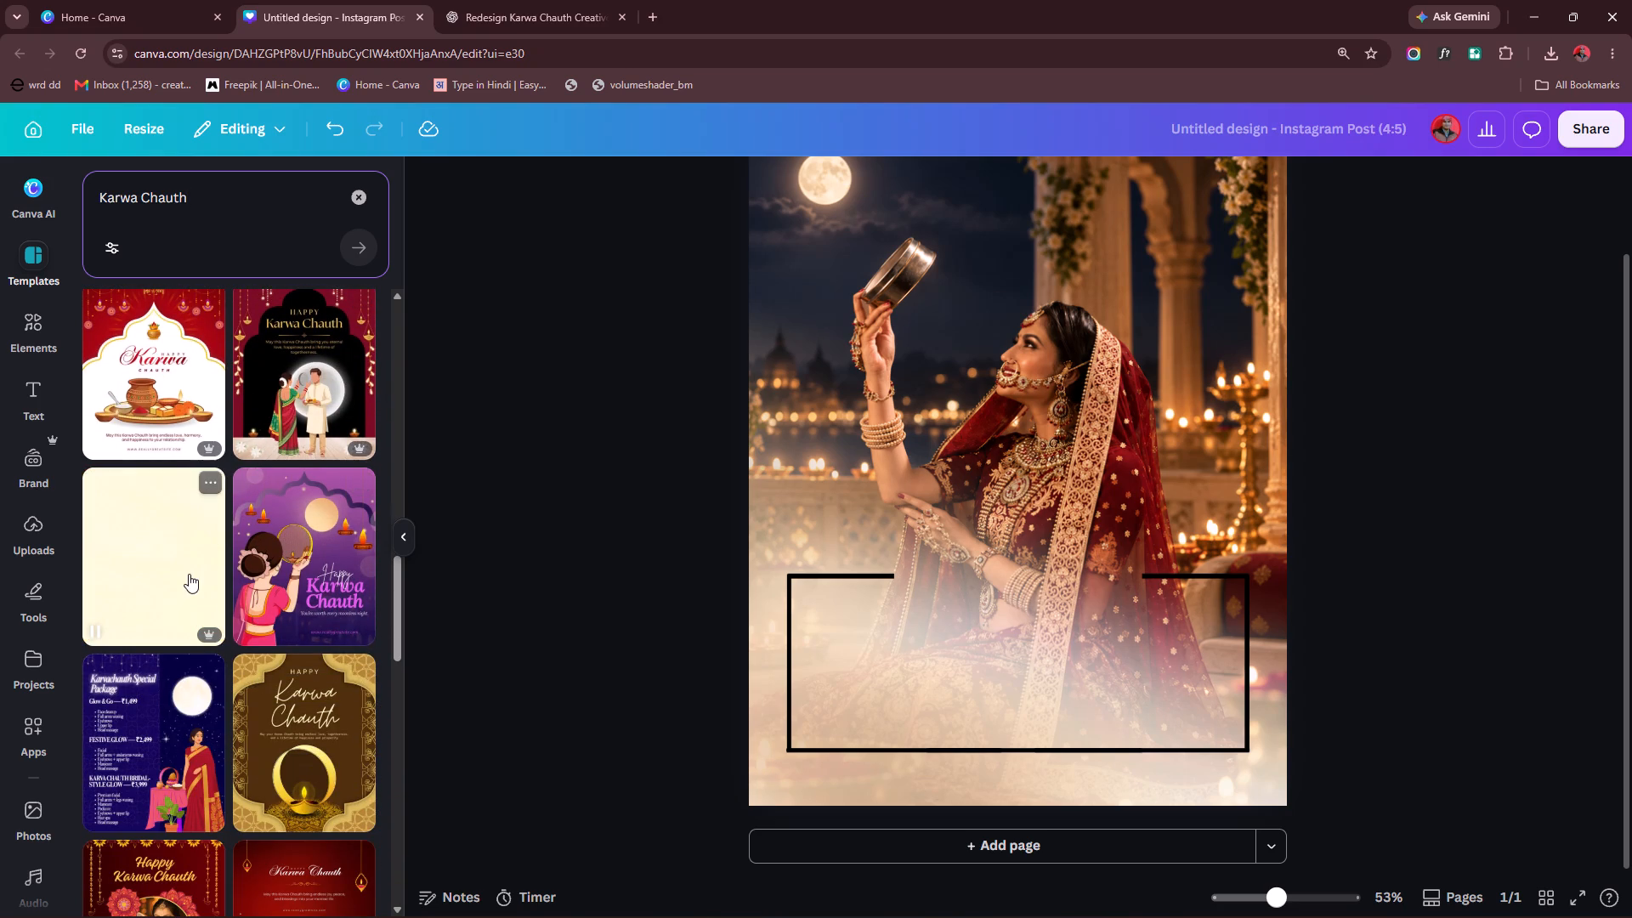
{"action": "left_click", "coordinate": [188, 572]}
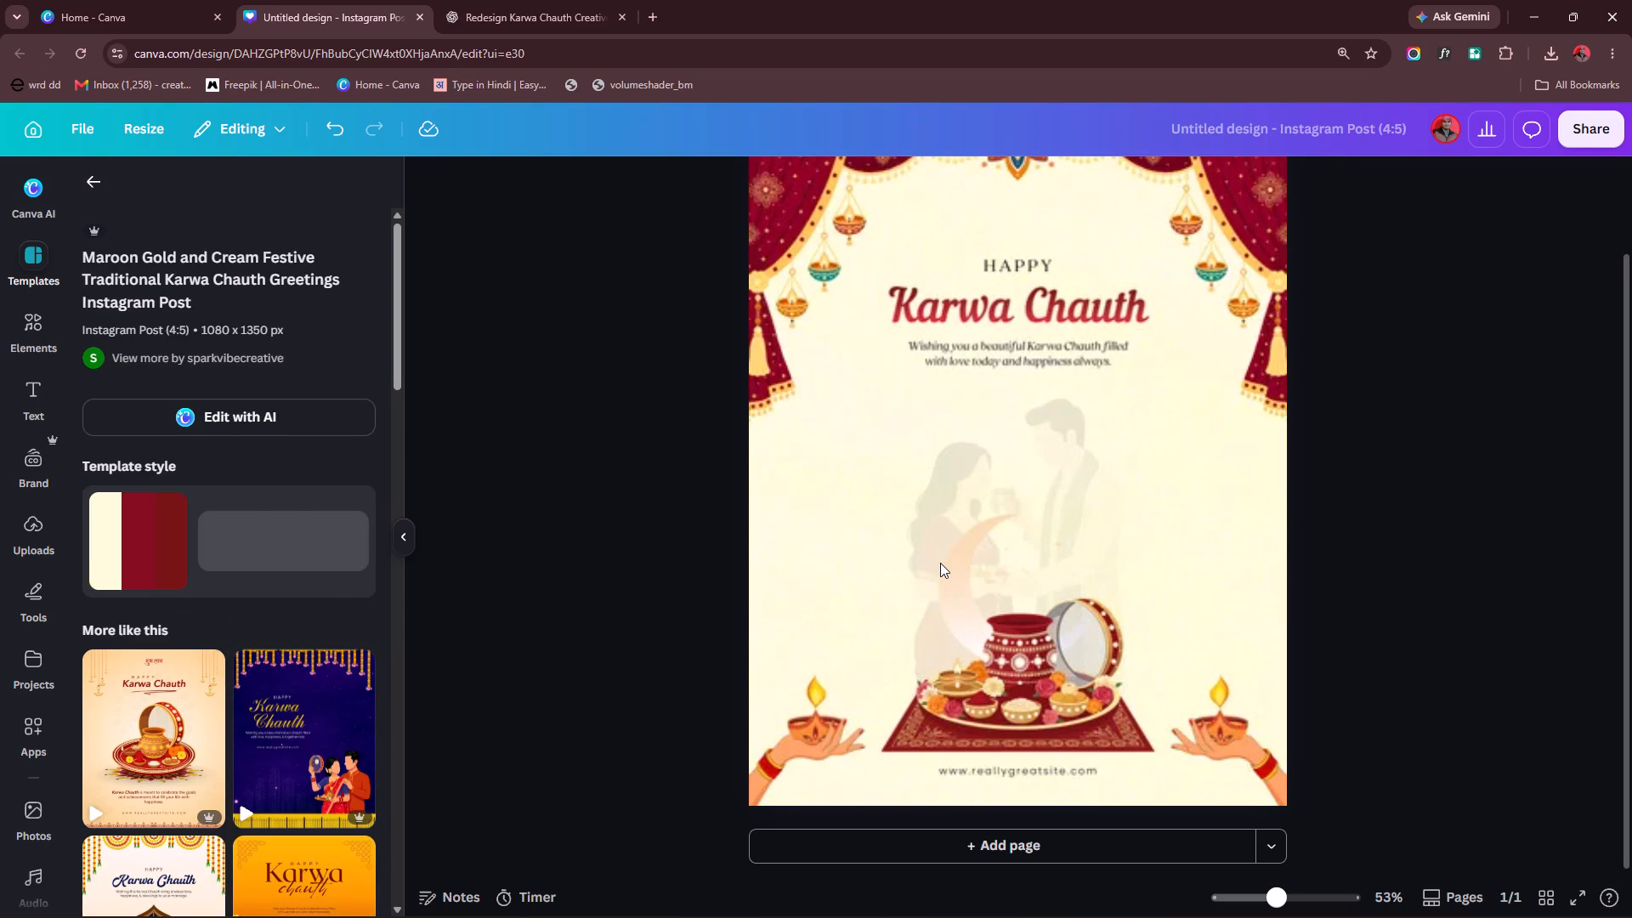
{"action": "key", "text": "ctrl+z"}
Add a new blank page after the Karwa Chauth photo page.
{"action": "scroll", "coordinate": [1070, 798], "scroll_direction": "down", "scroll_amount": 6}
{"action": "left_click", "coordinate": [1060, 837]}
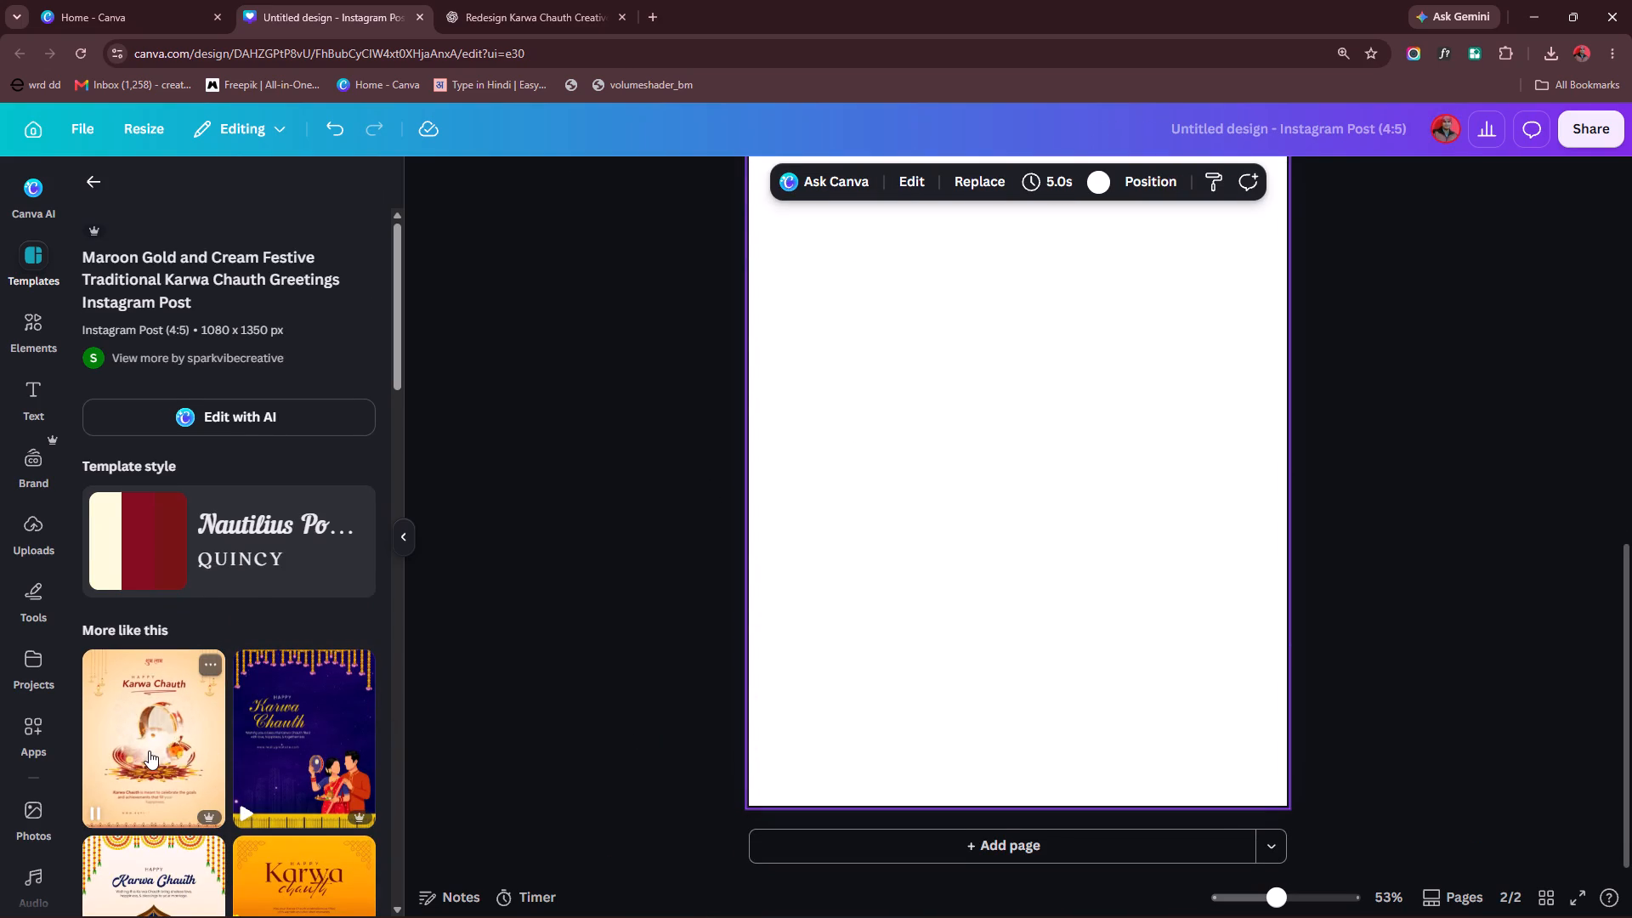
Look through the similar templates and the further Karwa Chauth template results for a suitable greeting design.
{"action": "scroll", "coordinate": [149, 751], "scroll_direction": "down", "scroll_amount": 12}
{"action": "scroll", "coordinate": [178, 543], "scroll_direction": "up", "scroll_amount": 2}
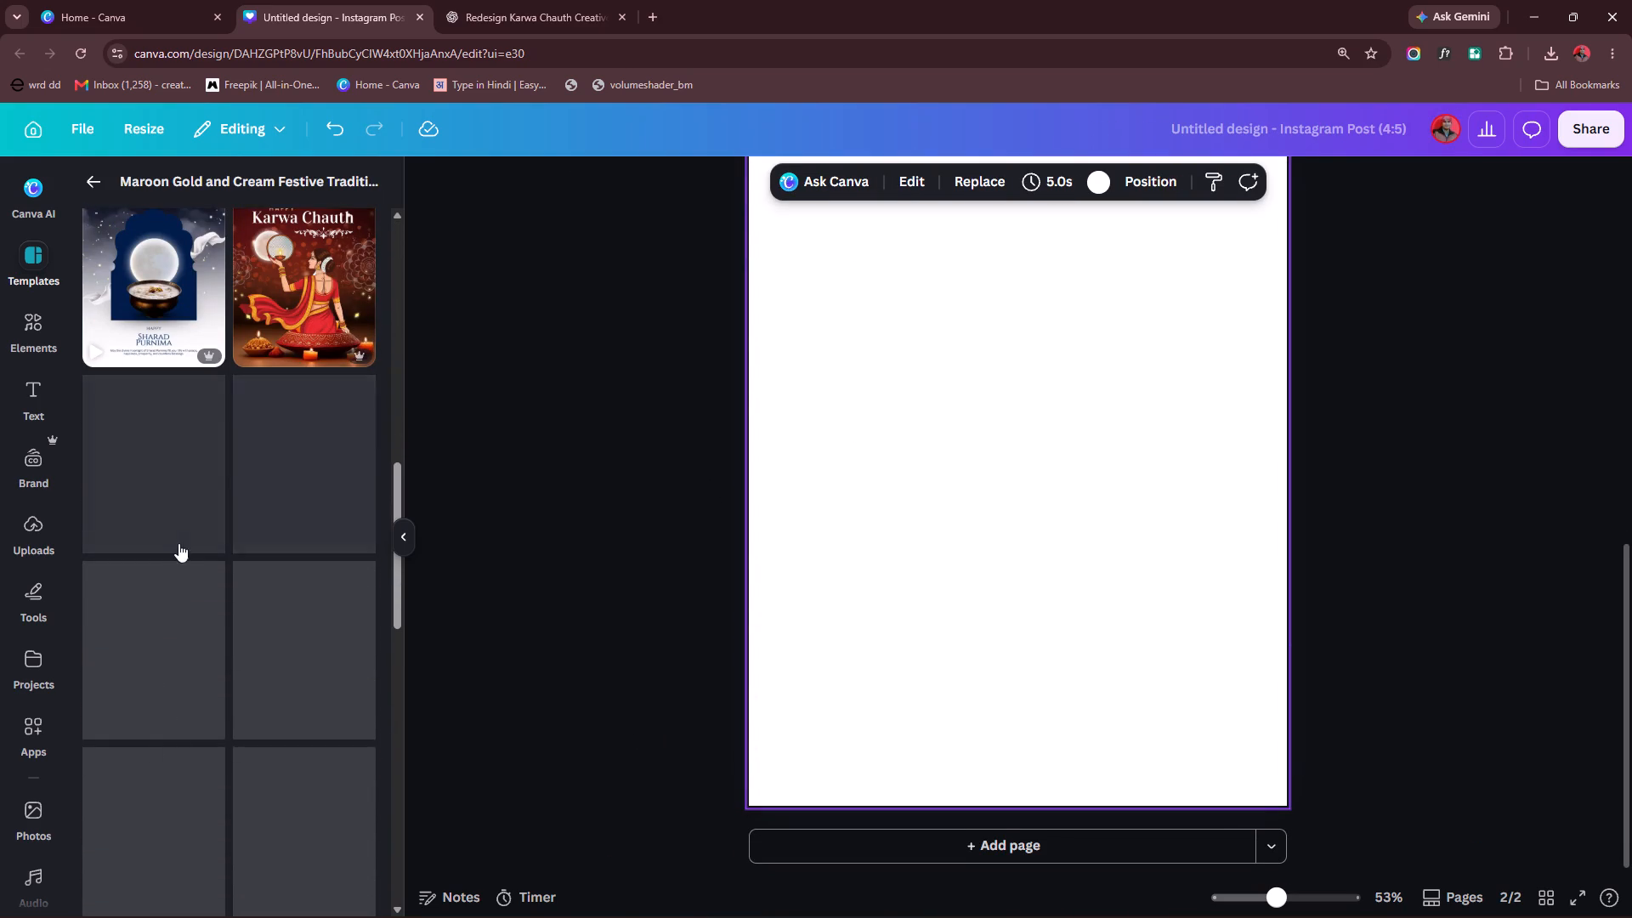
{"action": "scroll", "coordinate": [178, 543], "scroll_direction": "up", "scroll_amount": 12}
{"action": "left_click", "coordinate": [86, 179]}
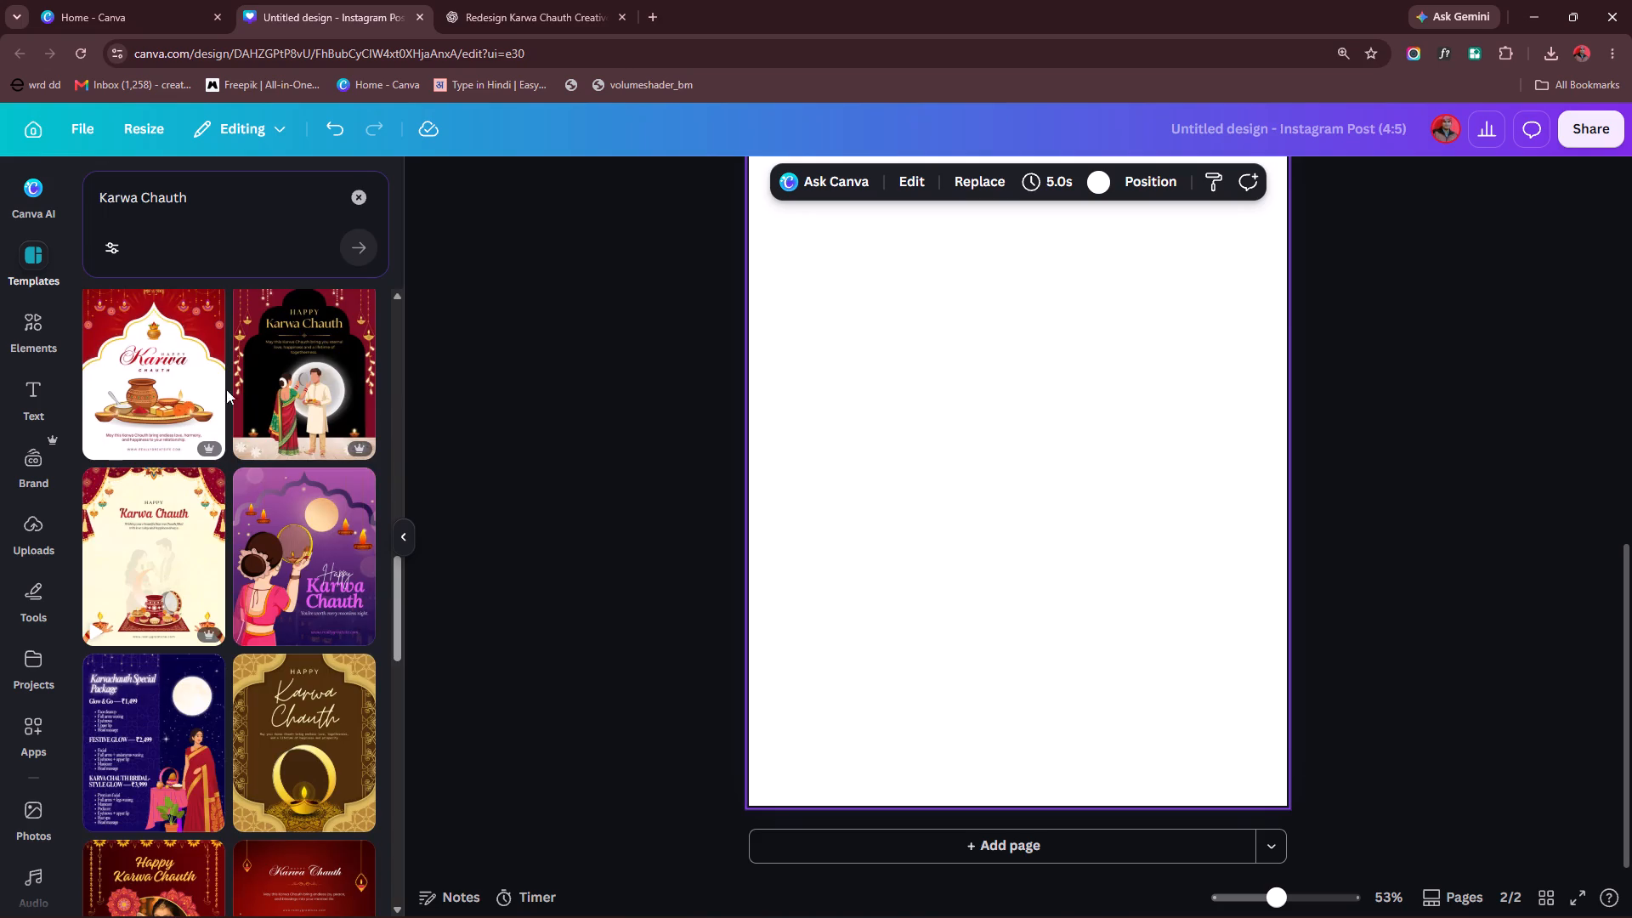
{"action": "scroll", "coordinate": [188, 580], "scroll_direction": "down", "scroll_amount": 4}
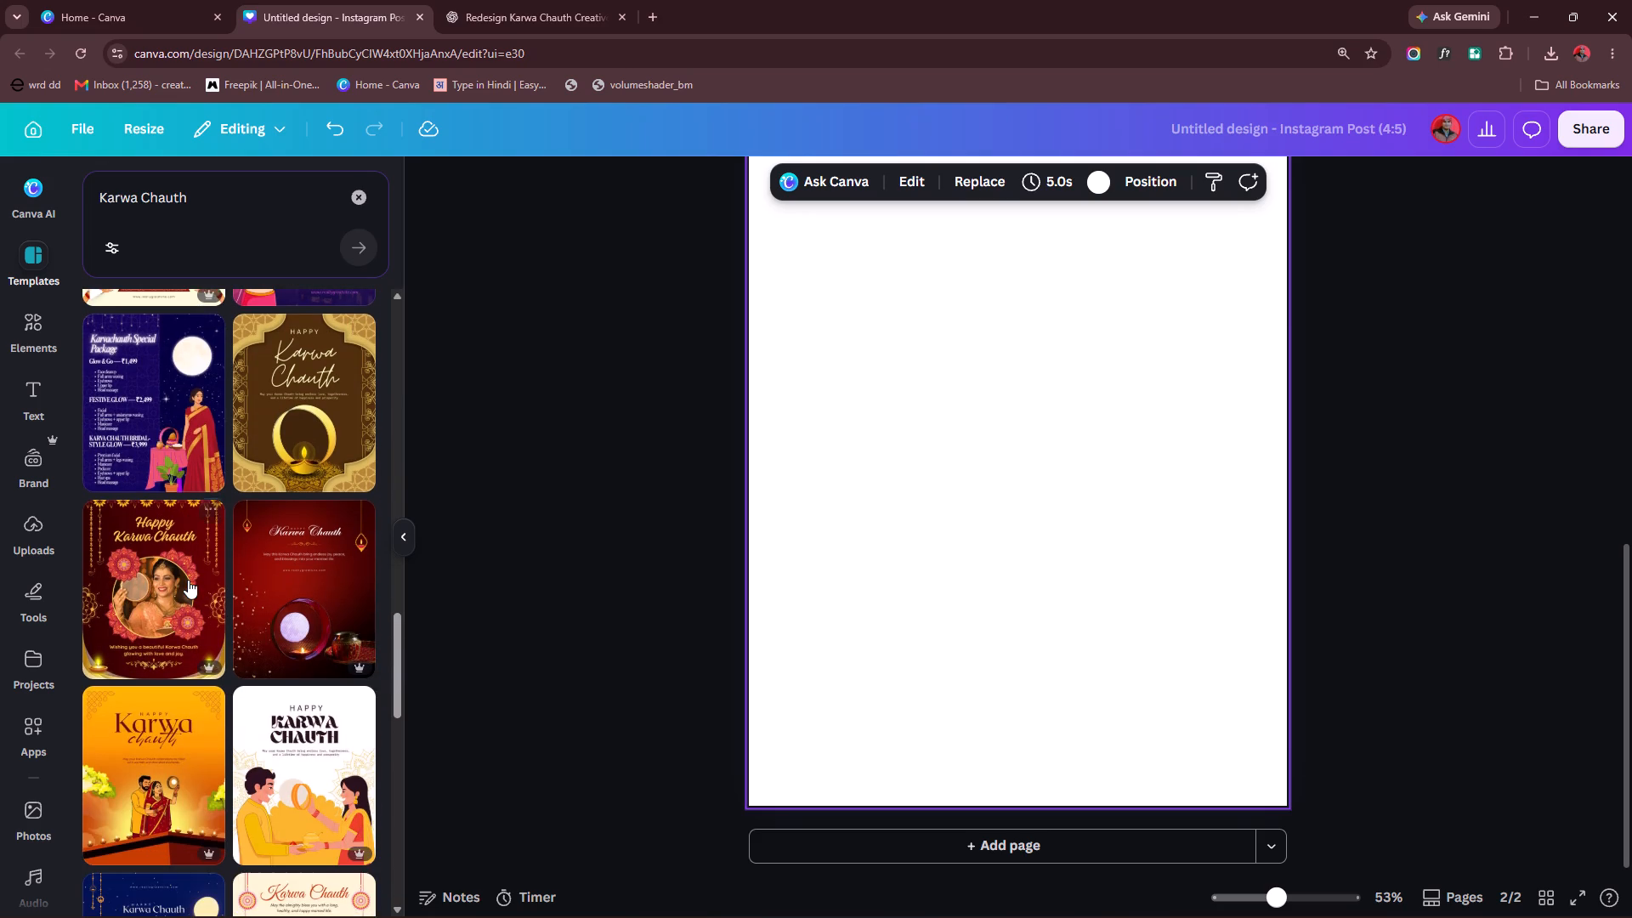
{"action": "scroll", "coordinate": [188, 580], "scroll_direction": "down", "scroll_amount": 6}
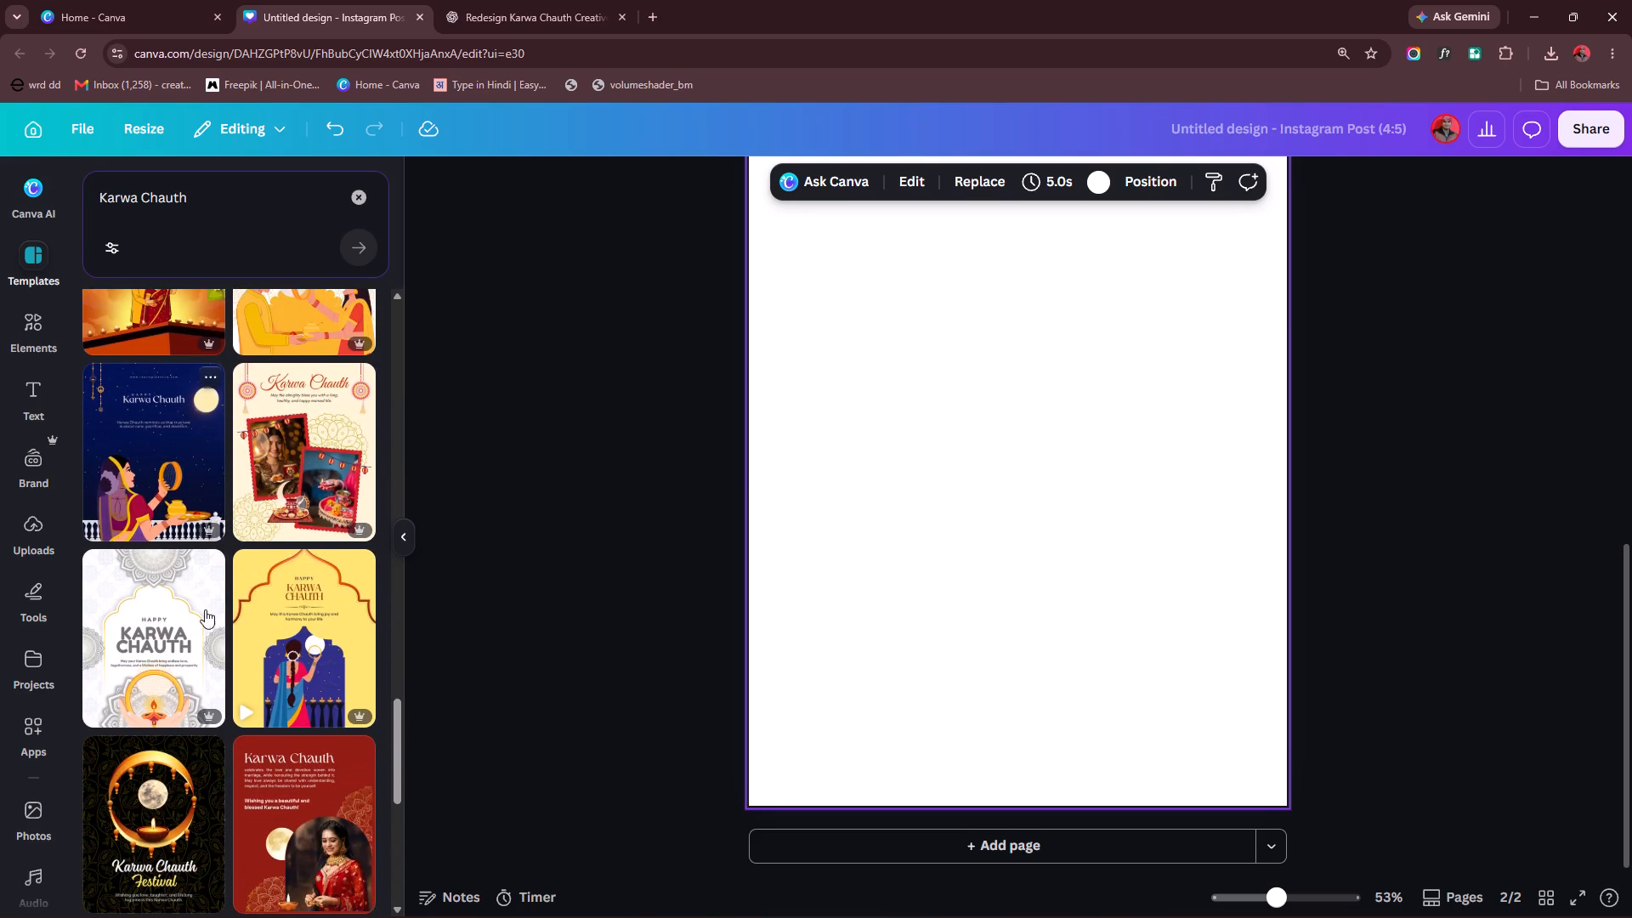
{"action": "scroll", "coordinate": [219, 635], "scroll_direction": "down", "scroll_amount": 5}
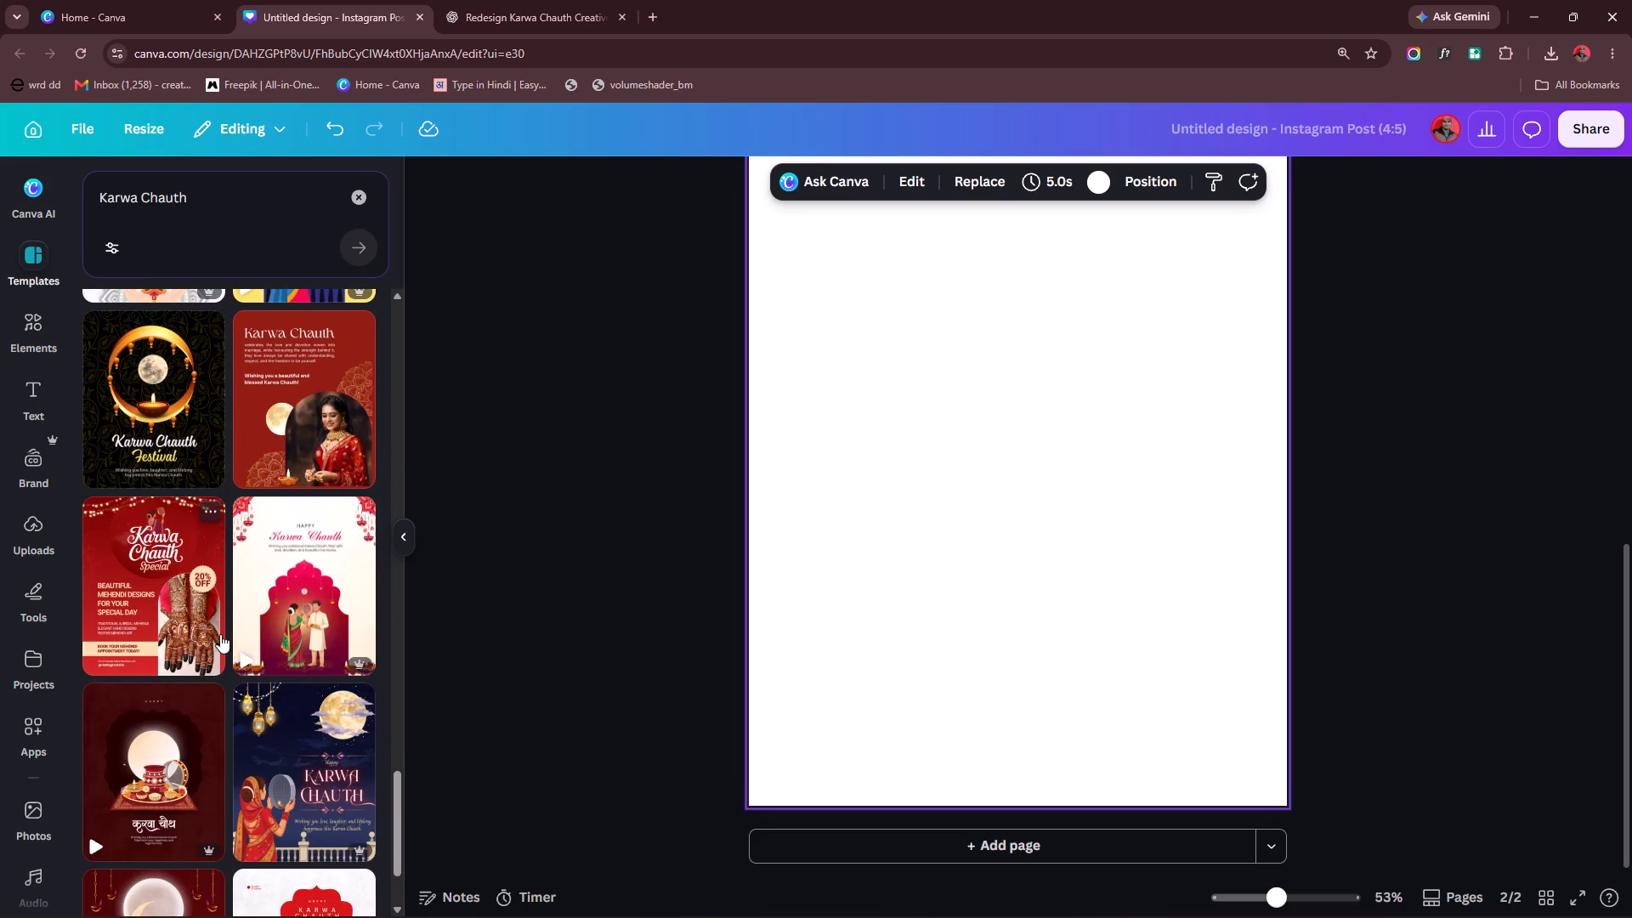
{"action": "scroll", "coordinate": [220, 634], "scroll_direction": "down", "scroll_amount": 7}
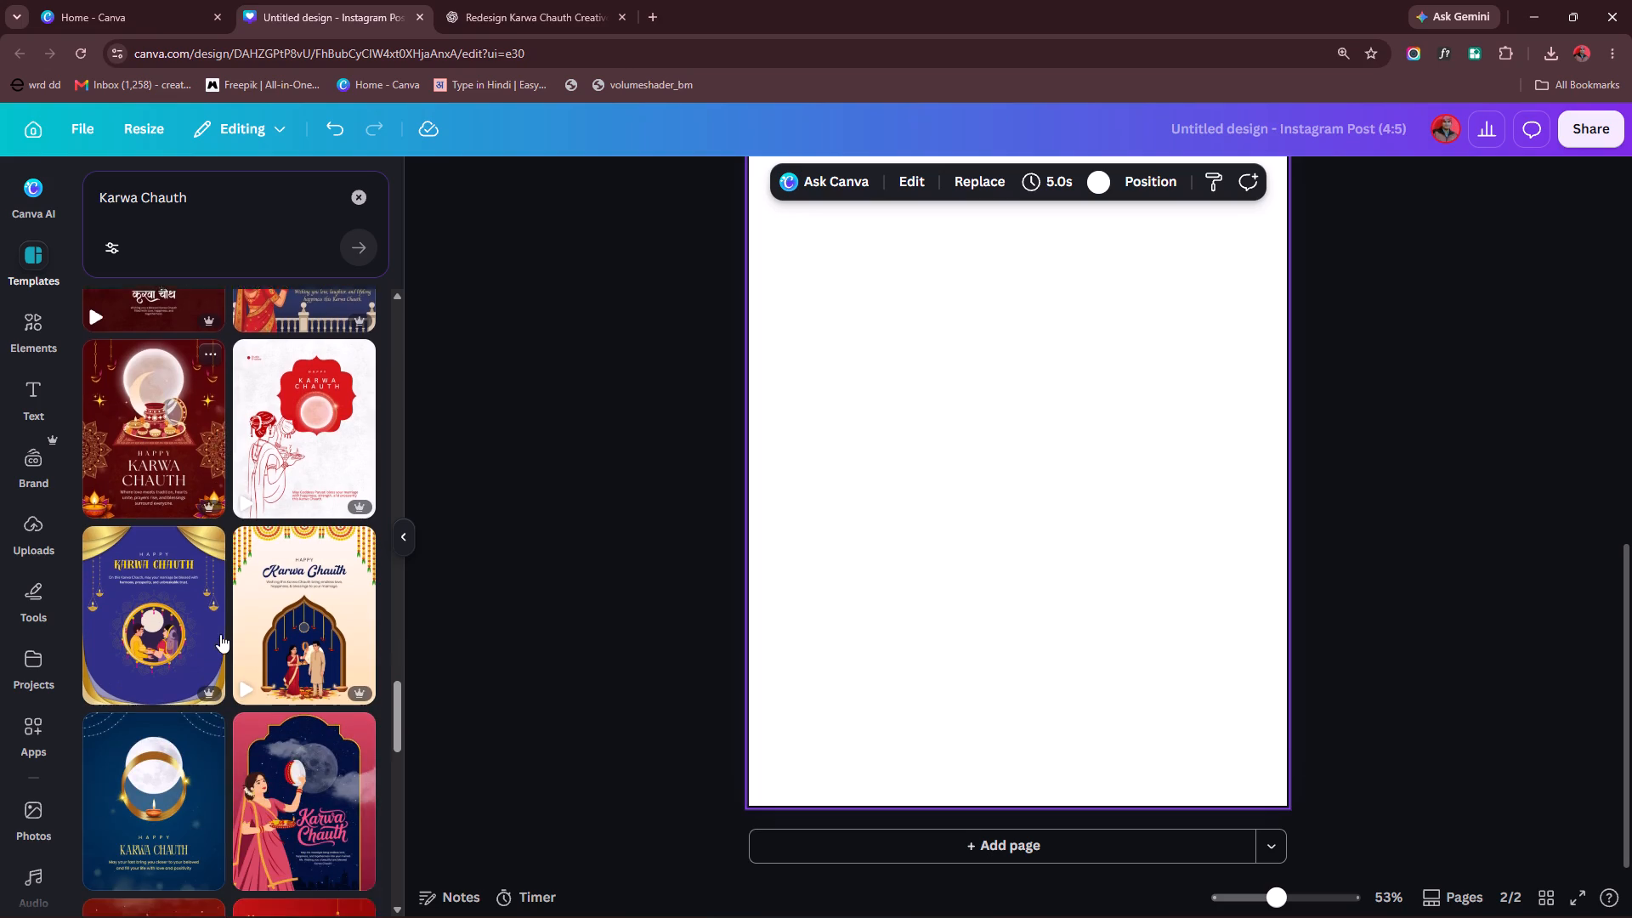
{"action": "scroll", "coordinate": [220, 634], "scroll_direction": "down", "scroll_amount": 7}
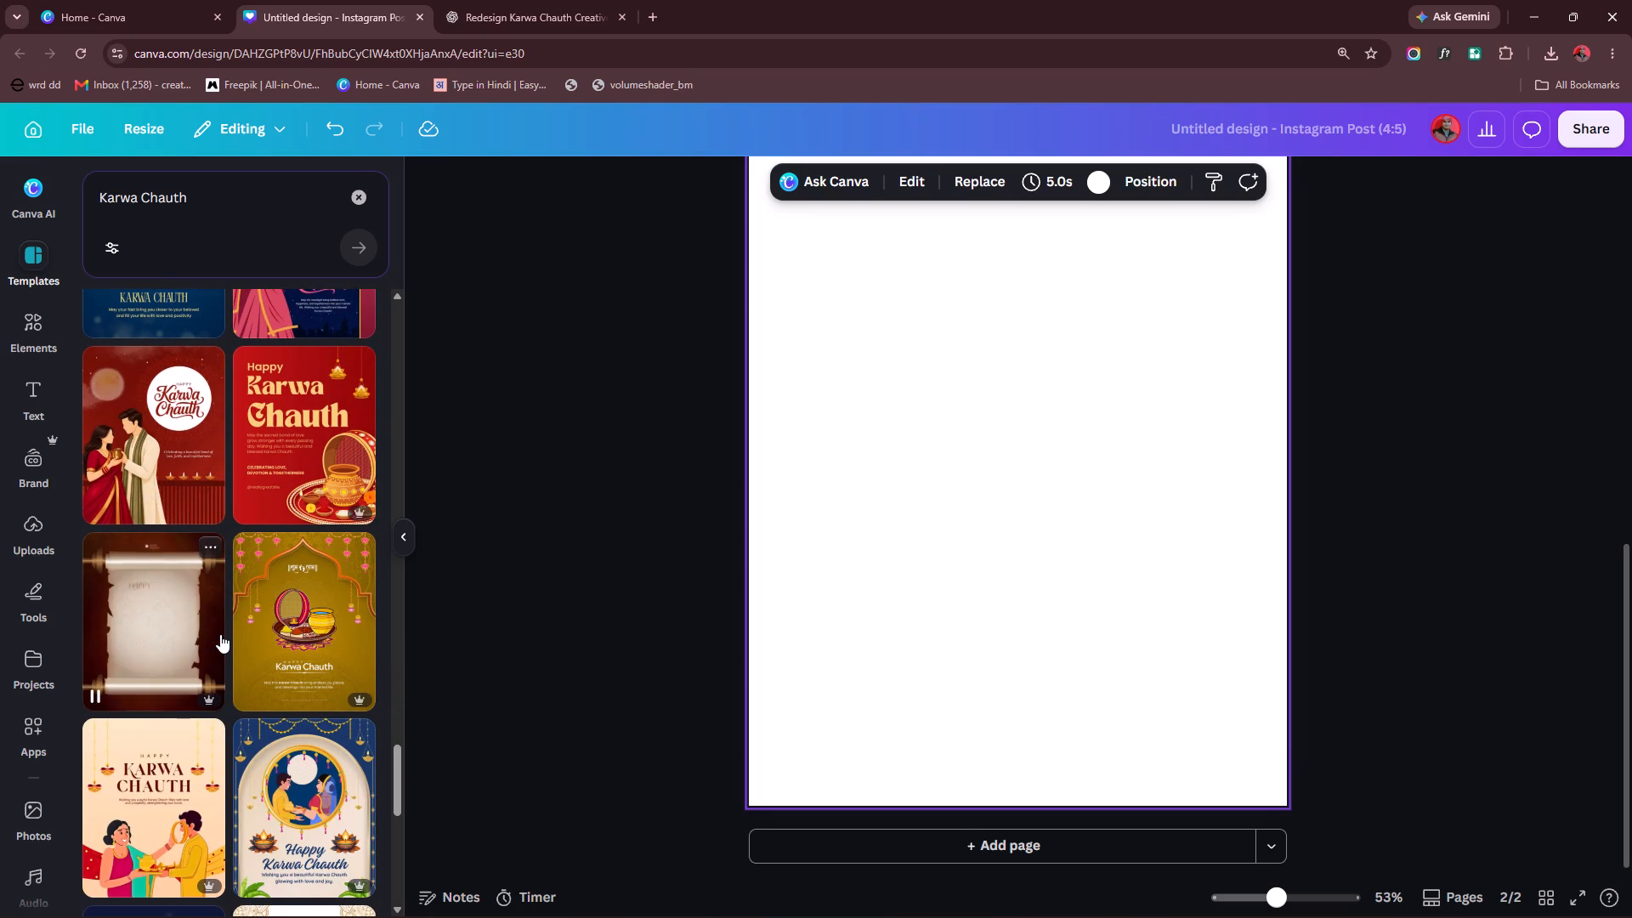
{"action": "scroll", "coordinate": [220, 634], "scroll_direction": "down", "scroll_amount": 10}
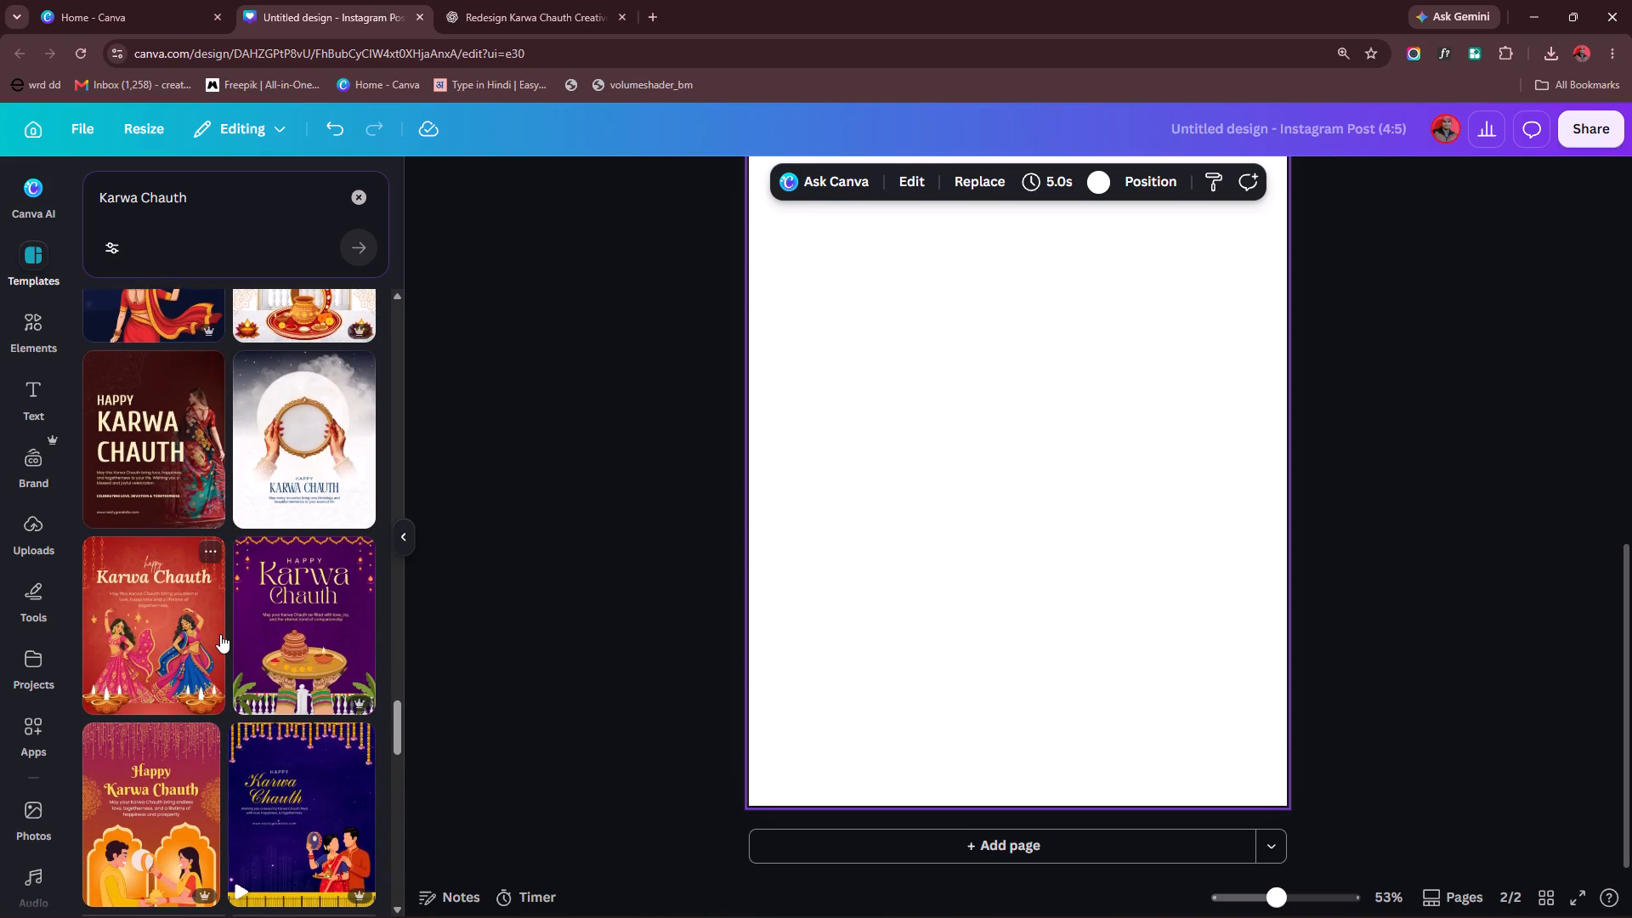
{"action": "scroll", "coordinate": [220, 634], "scroll_direction": "down", "scroll_amount": 2}
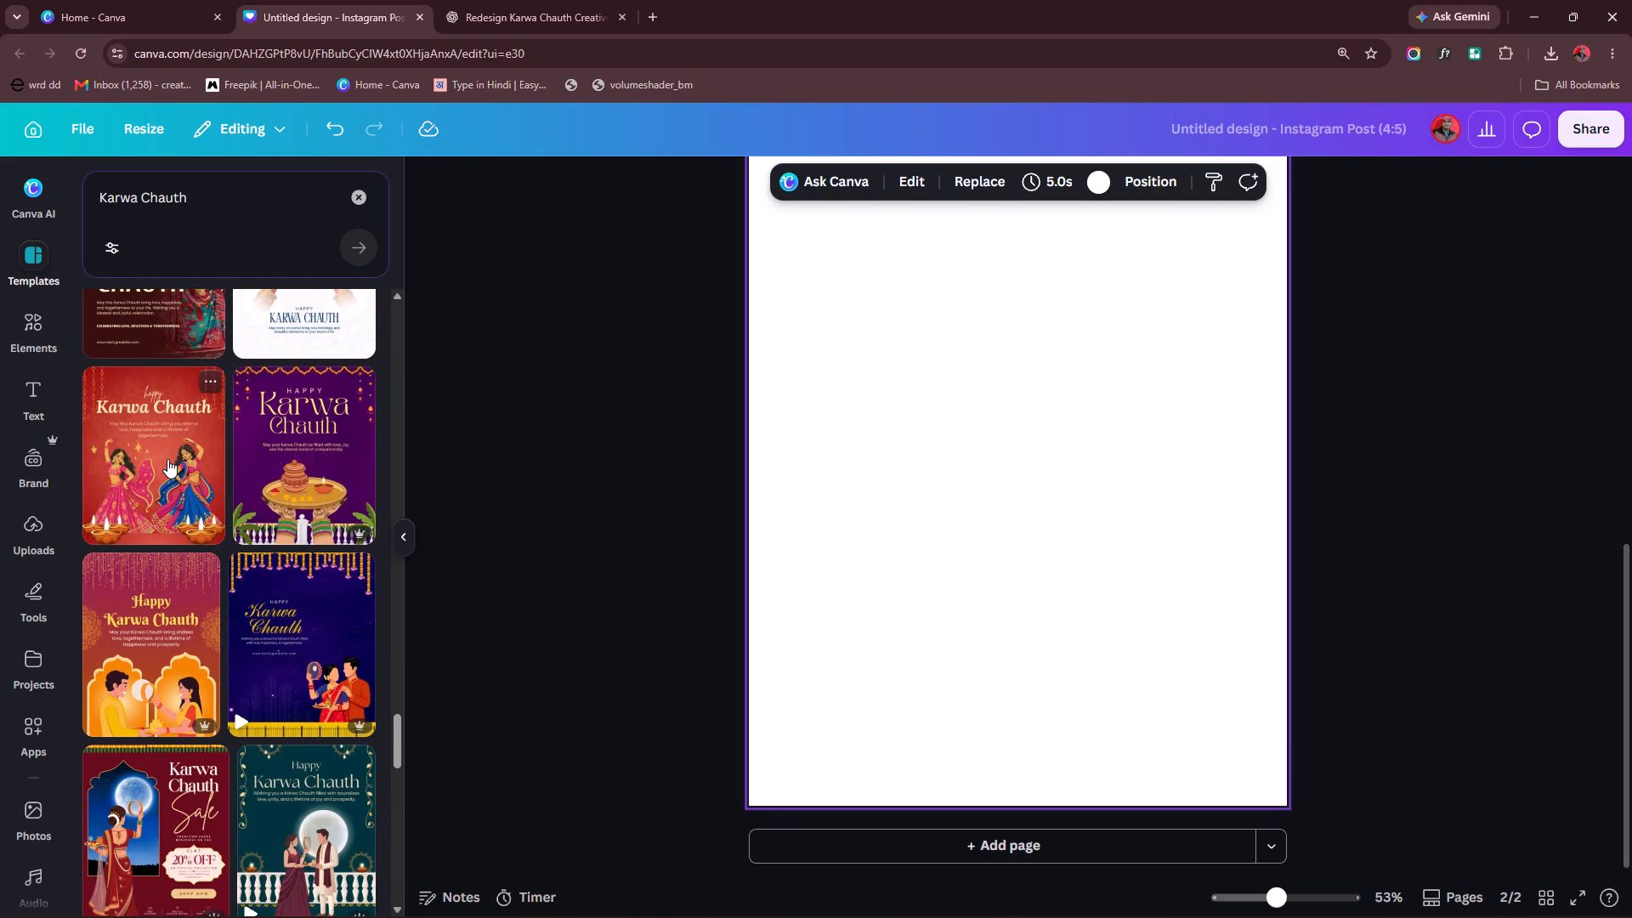
{"action": "scroll", "coordinate": [166, 475], "scroll_direction": "down", "scroll_amount": 3}
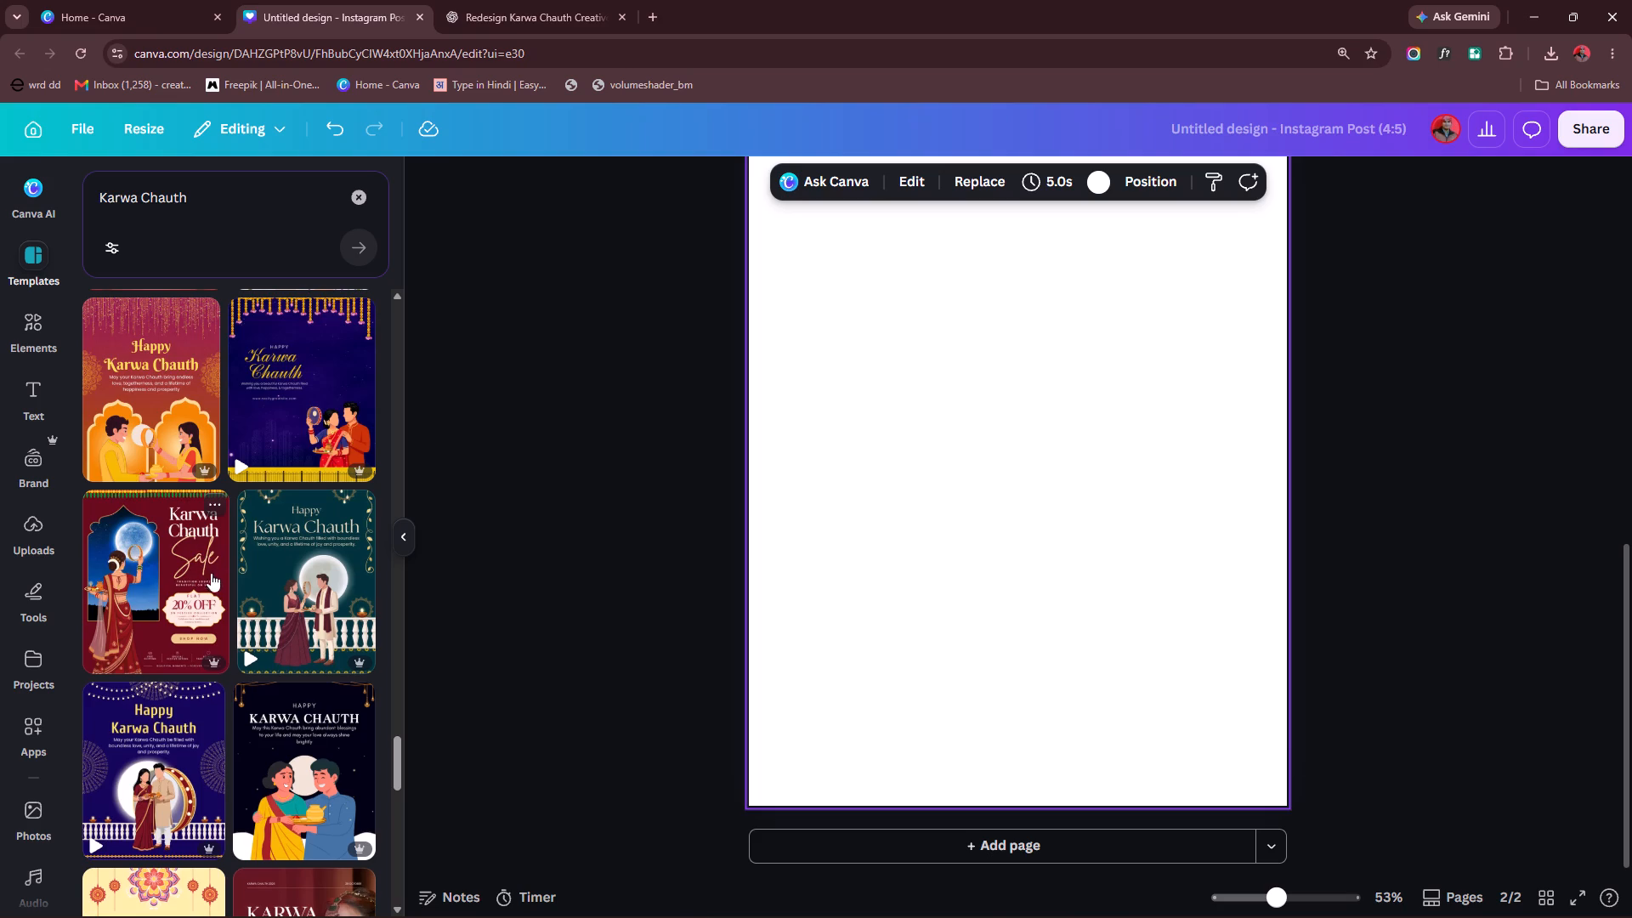
{"action": "scroll", "coordinate": [211, 577], "scroll_direction": "down", "scroll_amount": 8}
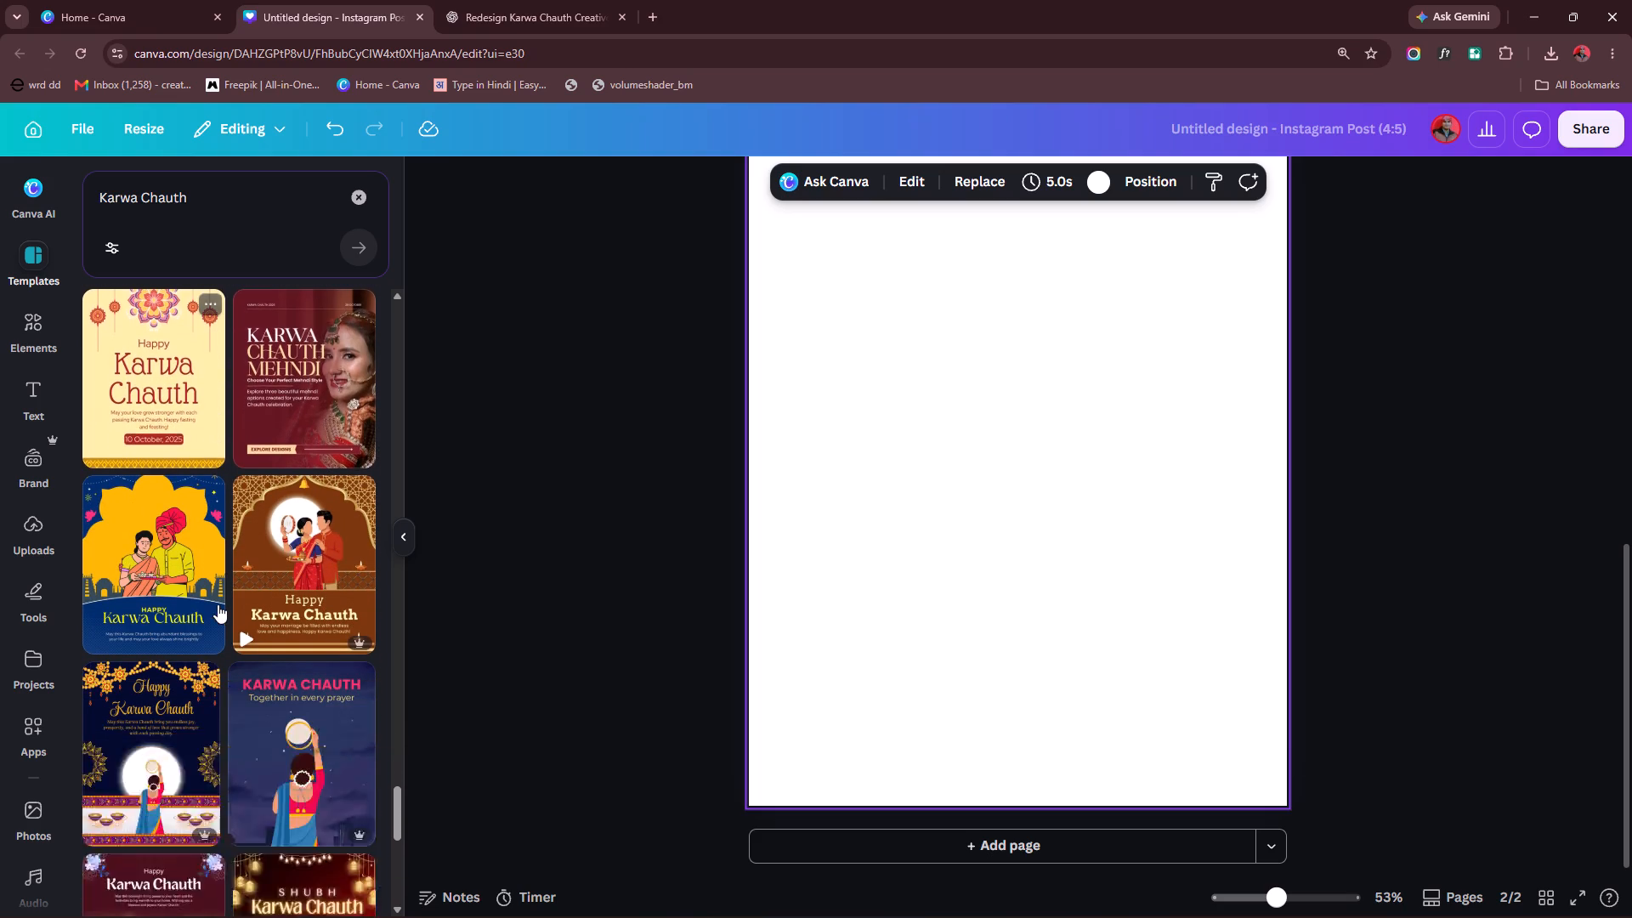
{"action": "scroll", "coordinate": [218, 604], "scroll_direction": "down", "scroll_amount": 6}
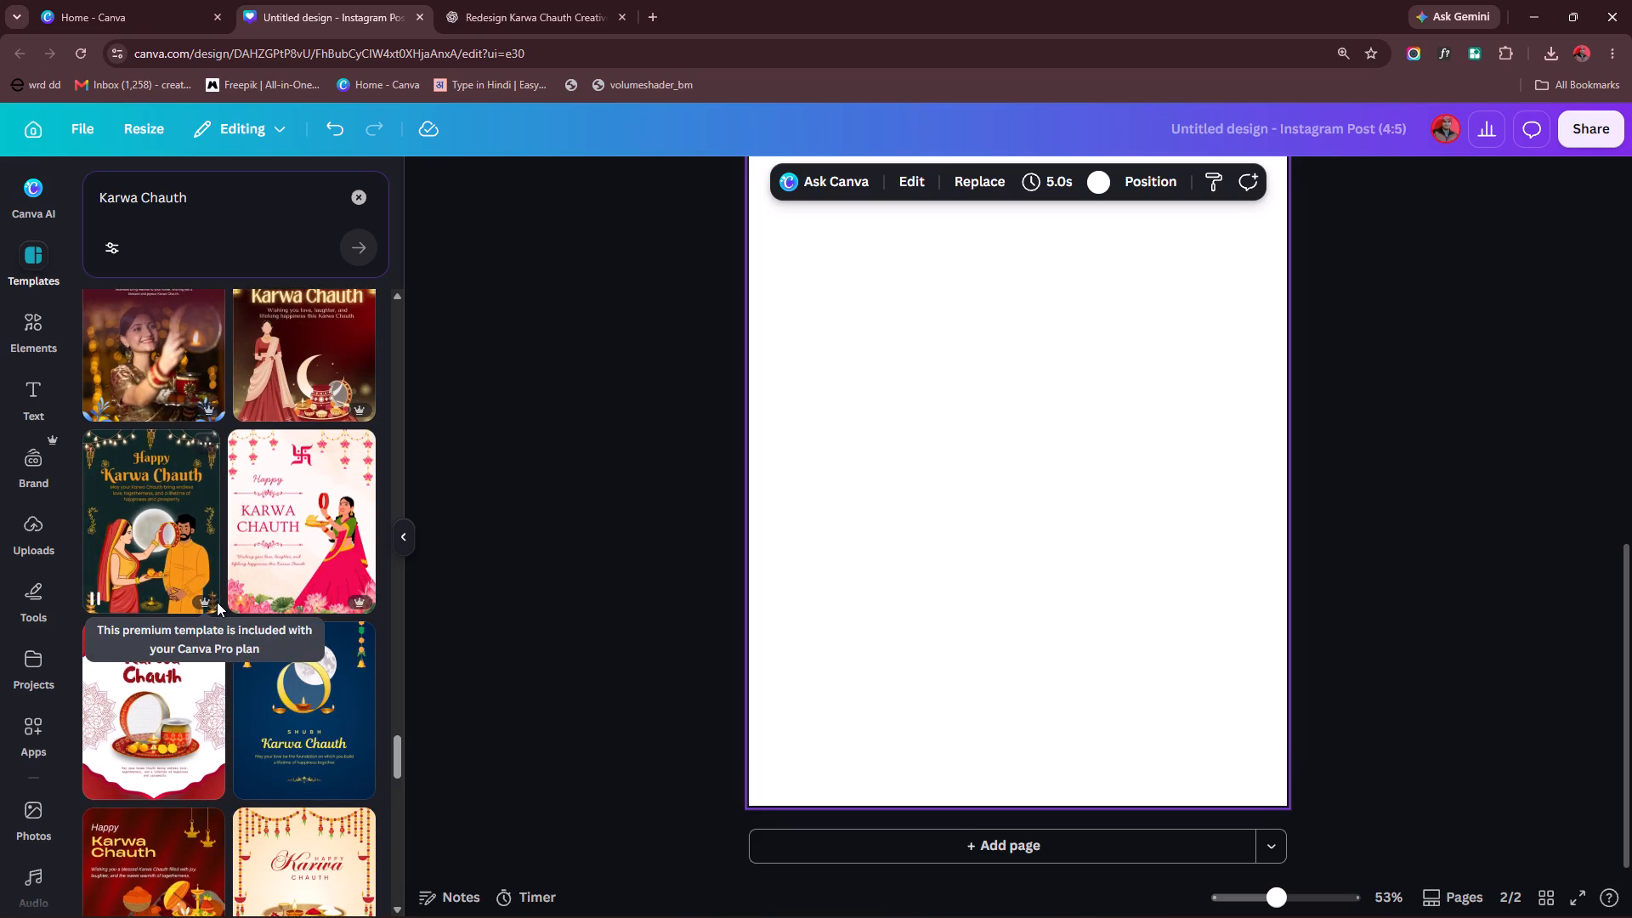
{"action": "scroll", "coordinate": [286, 589], "scroll_direction": "down", "scroll_amount": 10}
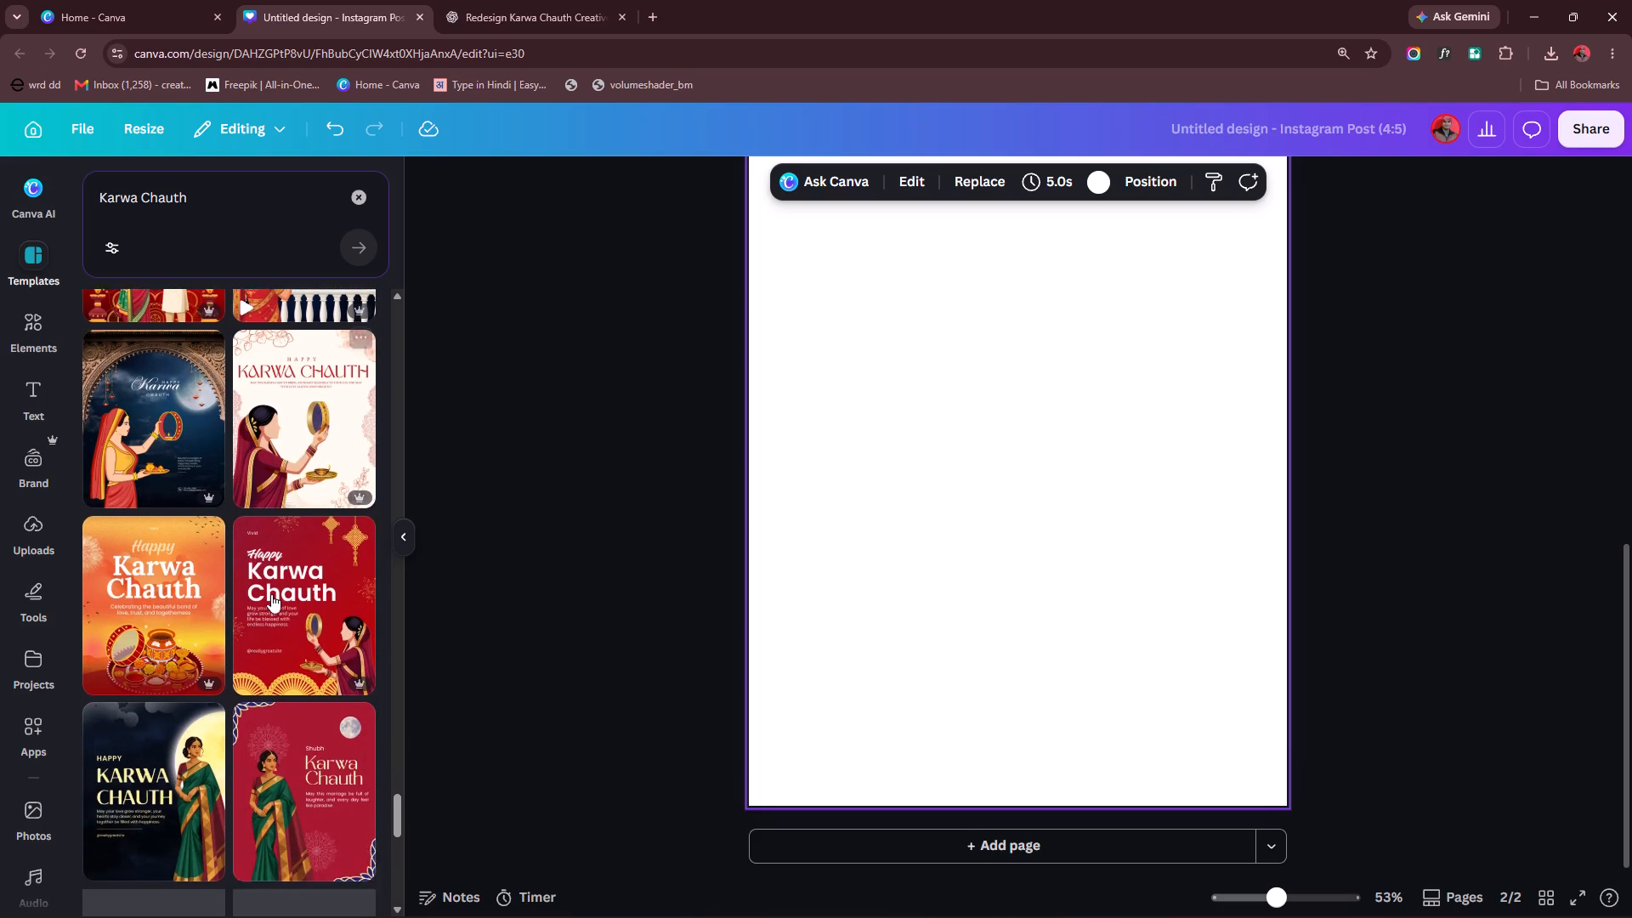
{"action": "scroll", "coordinate": [271, 594], "scroll_direction": "down", "scroll_amount": 5}
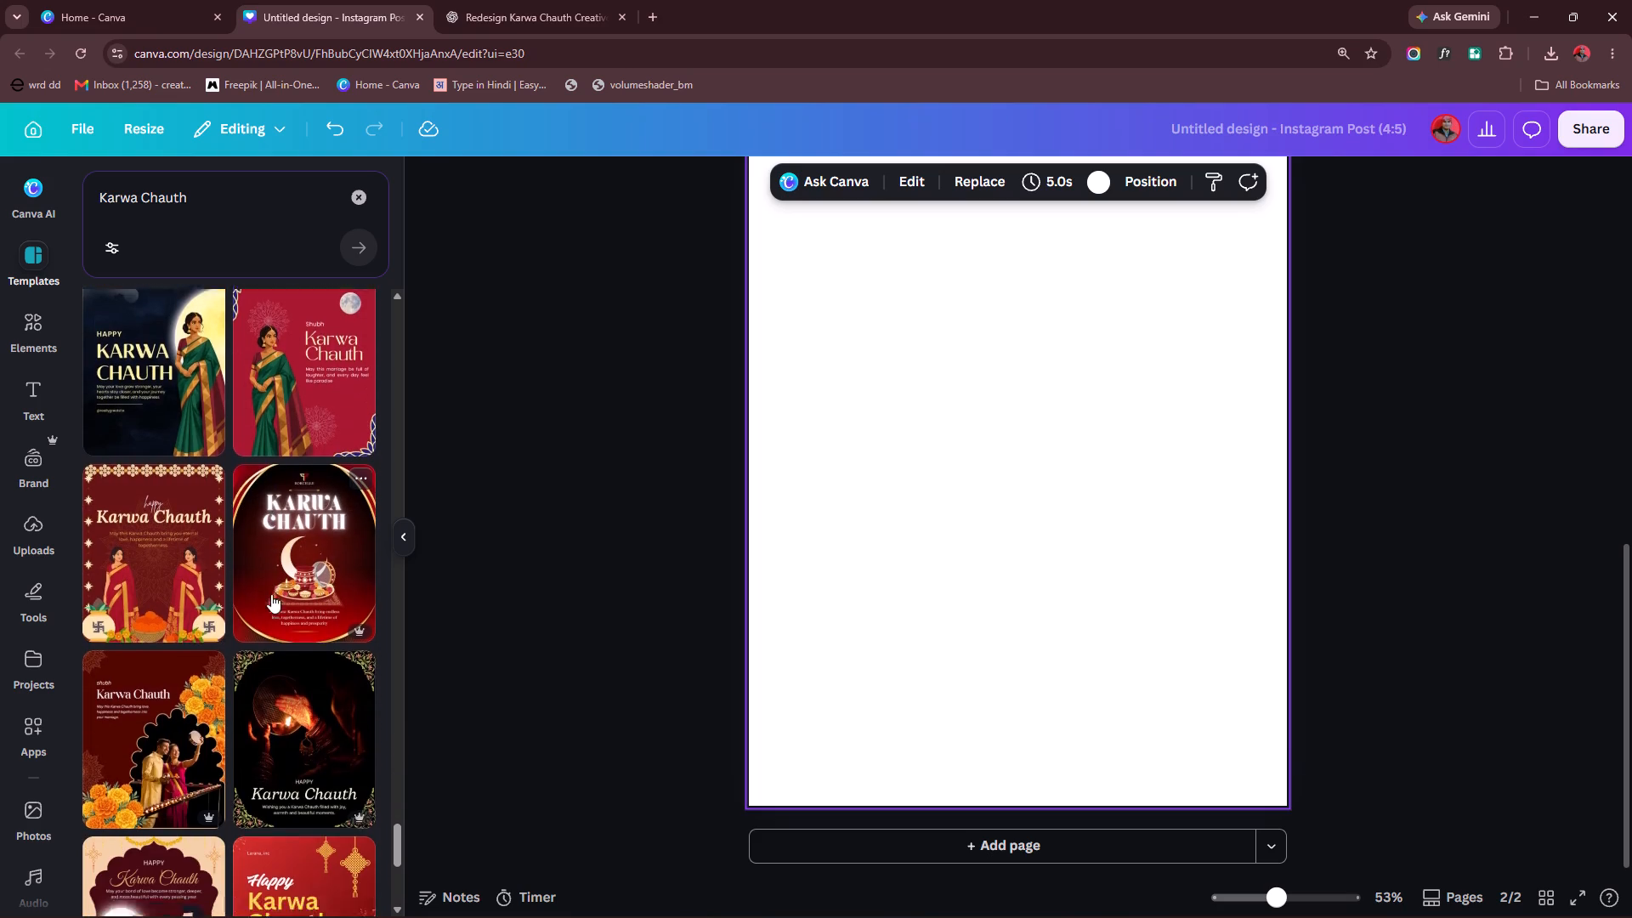
{"action": "scroll", "coordinate": [271, 594], "scroll_direction": "down", "scroll_amount": 8}
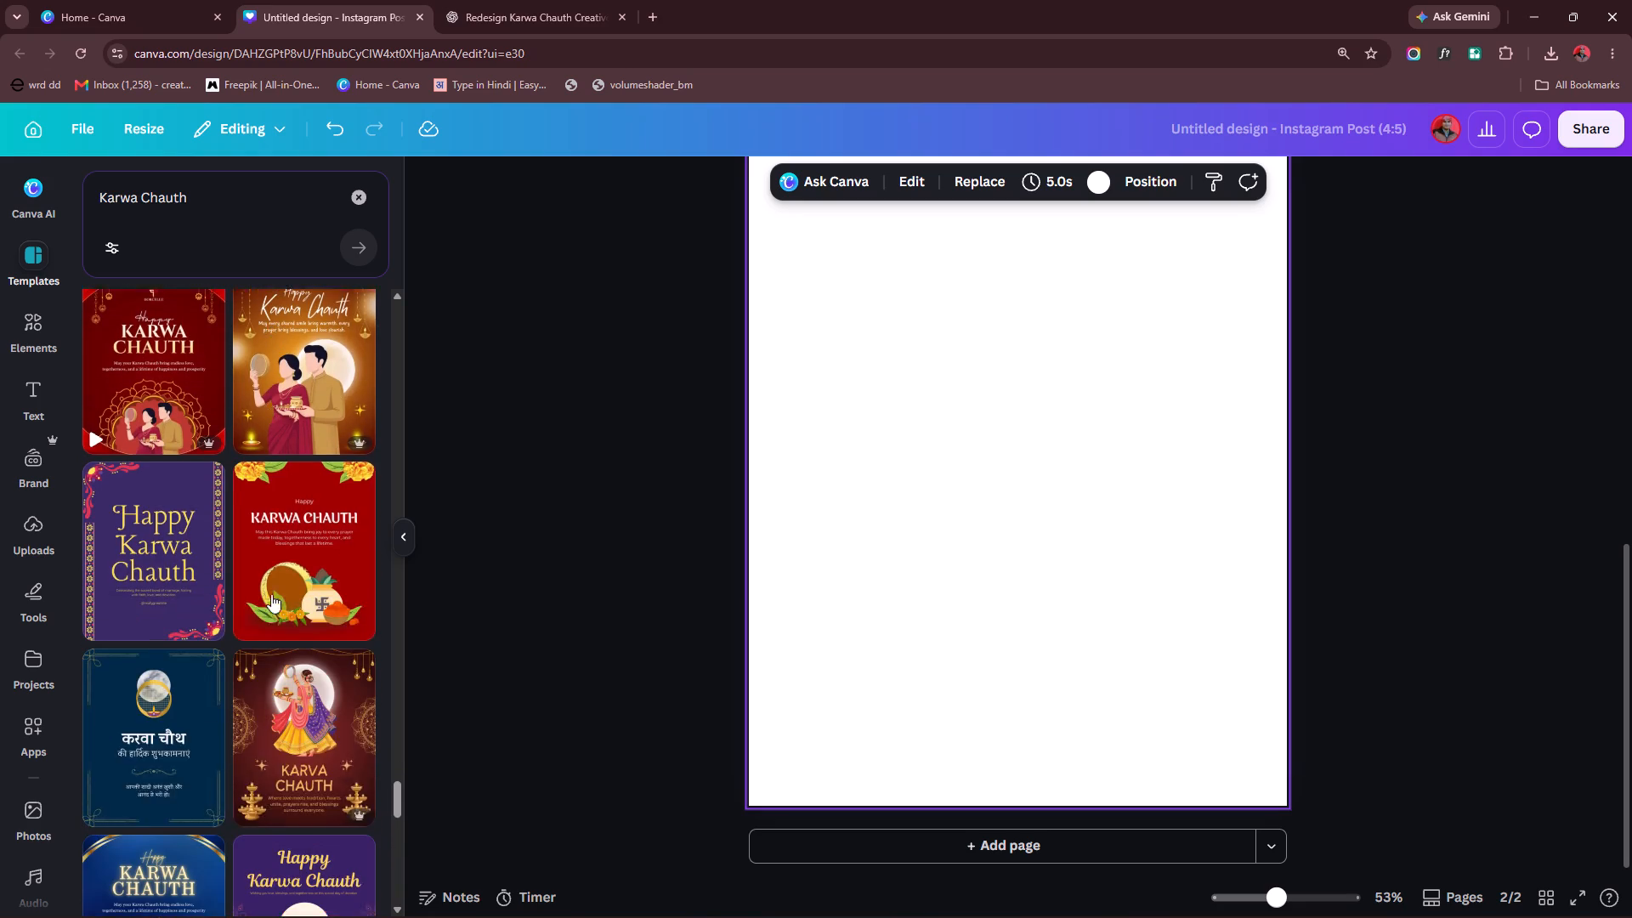
{"action": "scroll", "coordinate": [271, 594], "scroll_direction": "down", "scroll_amount": 7}
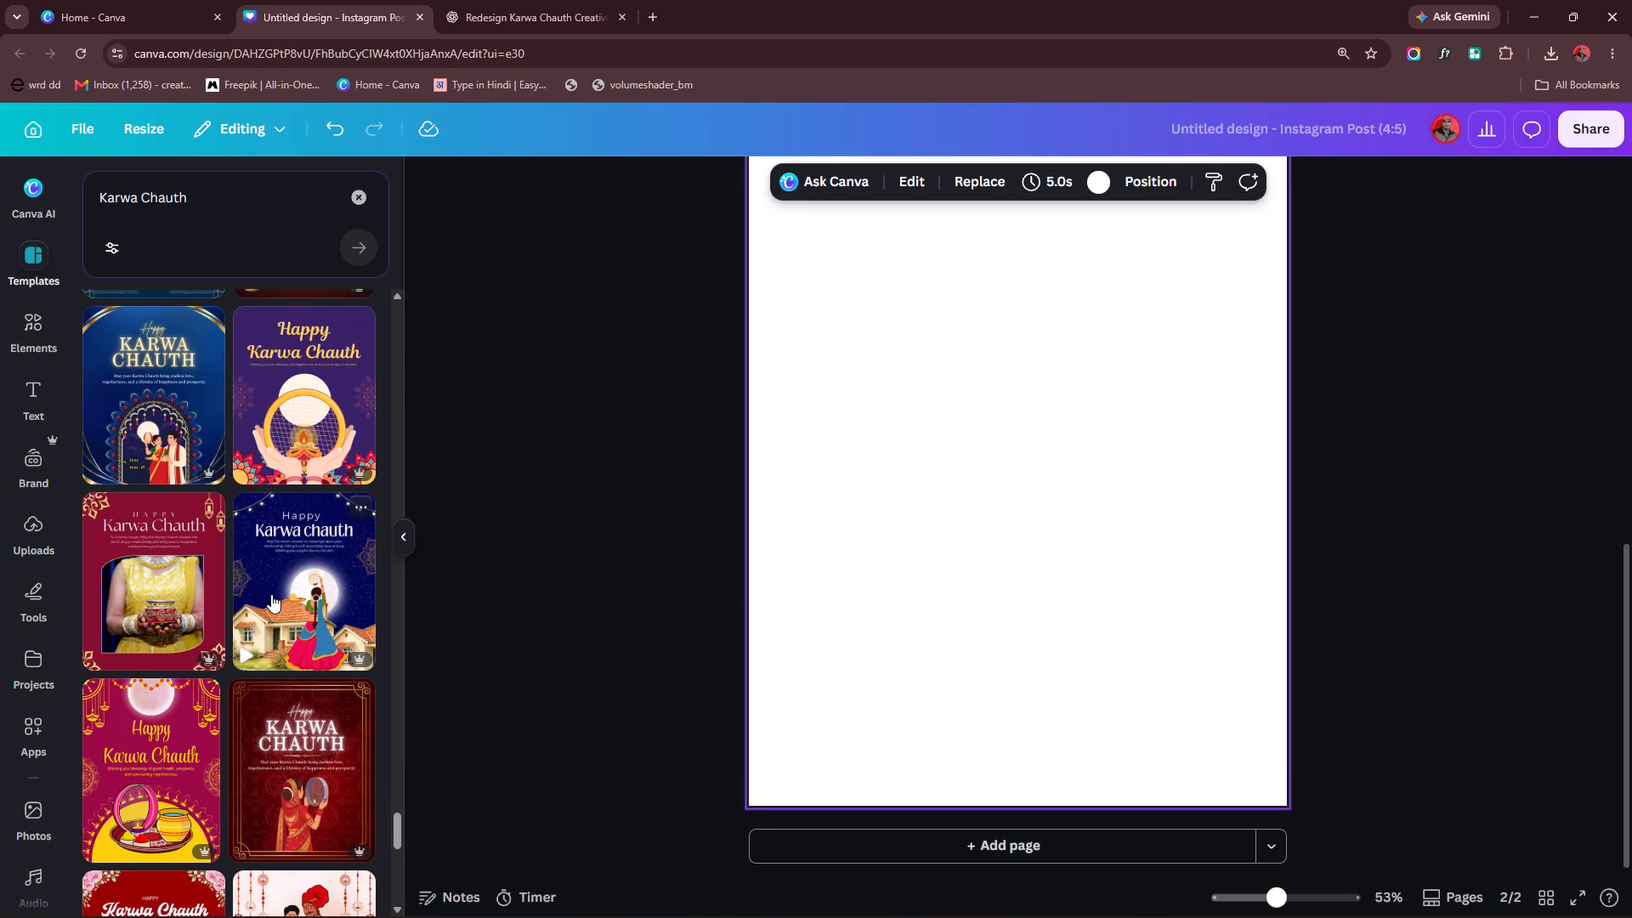
{"action": "scroll", "coordinate": [267, 598], "scroll_direction": "down", "scroll_amount": 6}
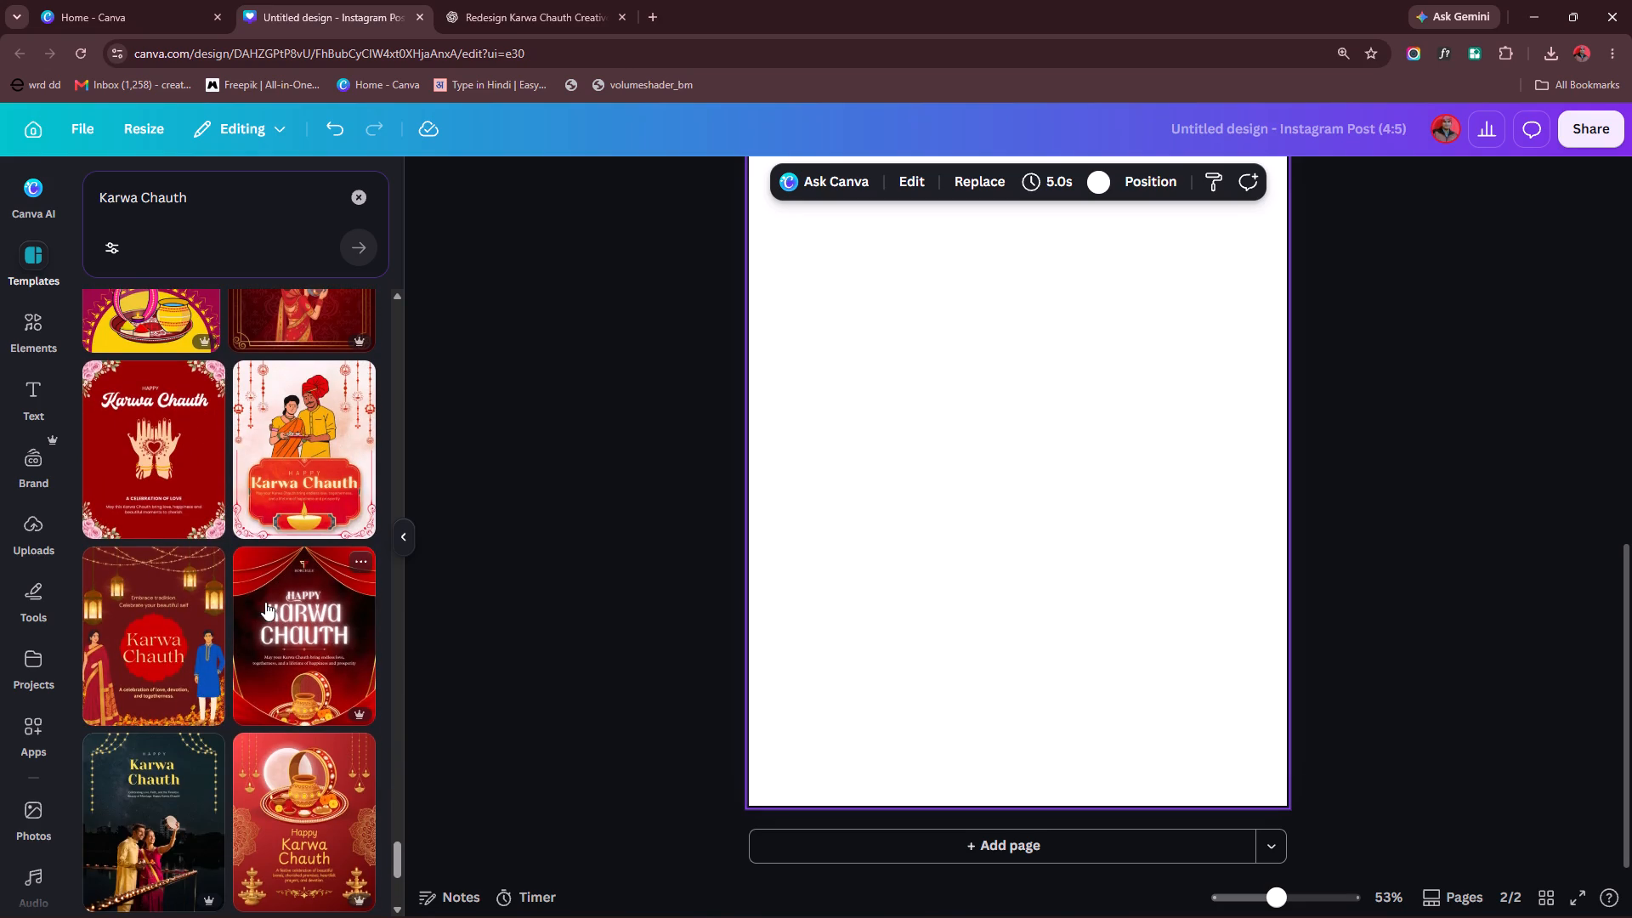
{"action": "scroll", "coordinate": [264, 604], "scroll_direction": "down", "scroll_amount": 11}
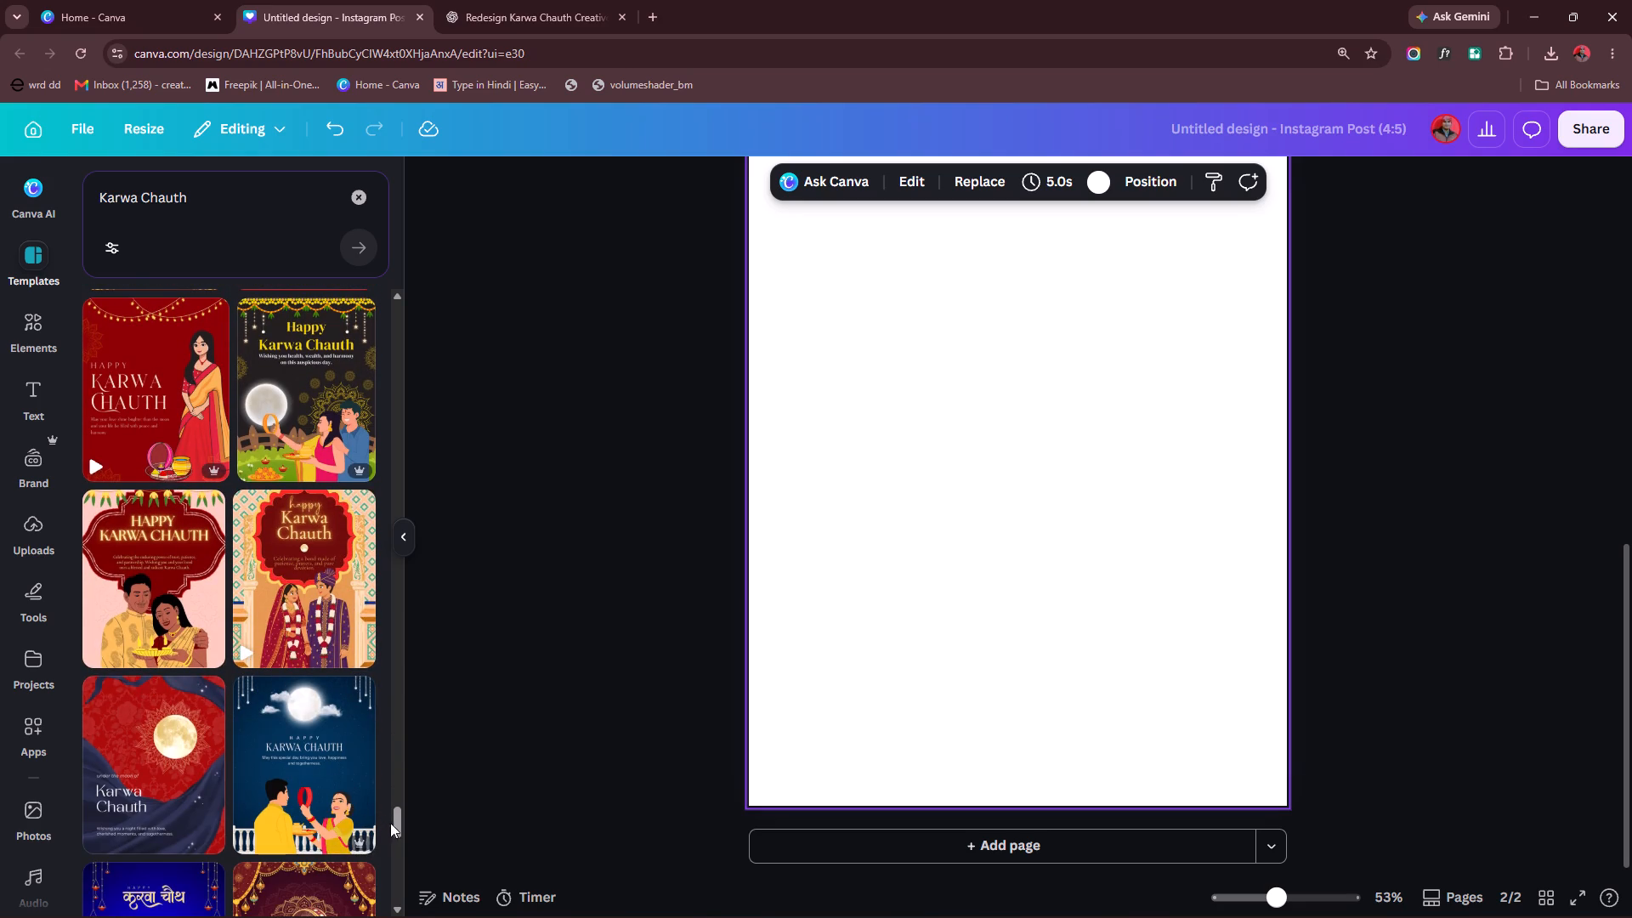
Return to the start of the Karwa Chauth template results and find the maroon, gold and cream greeting template again.
{"action": "left_click_drag", "start_coordinate": [394, 824], "coordinate": [382, 303]}
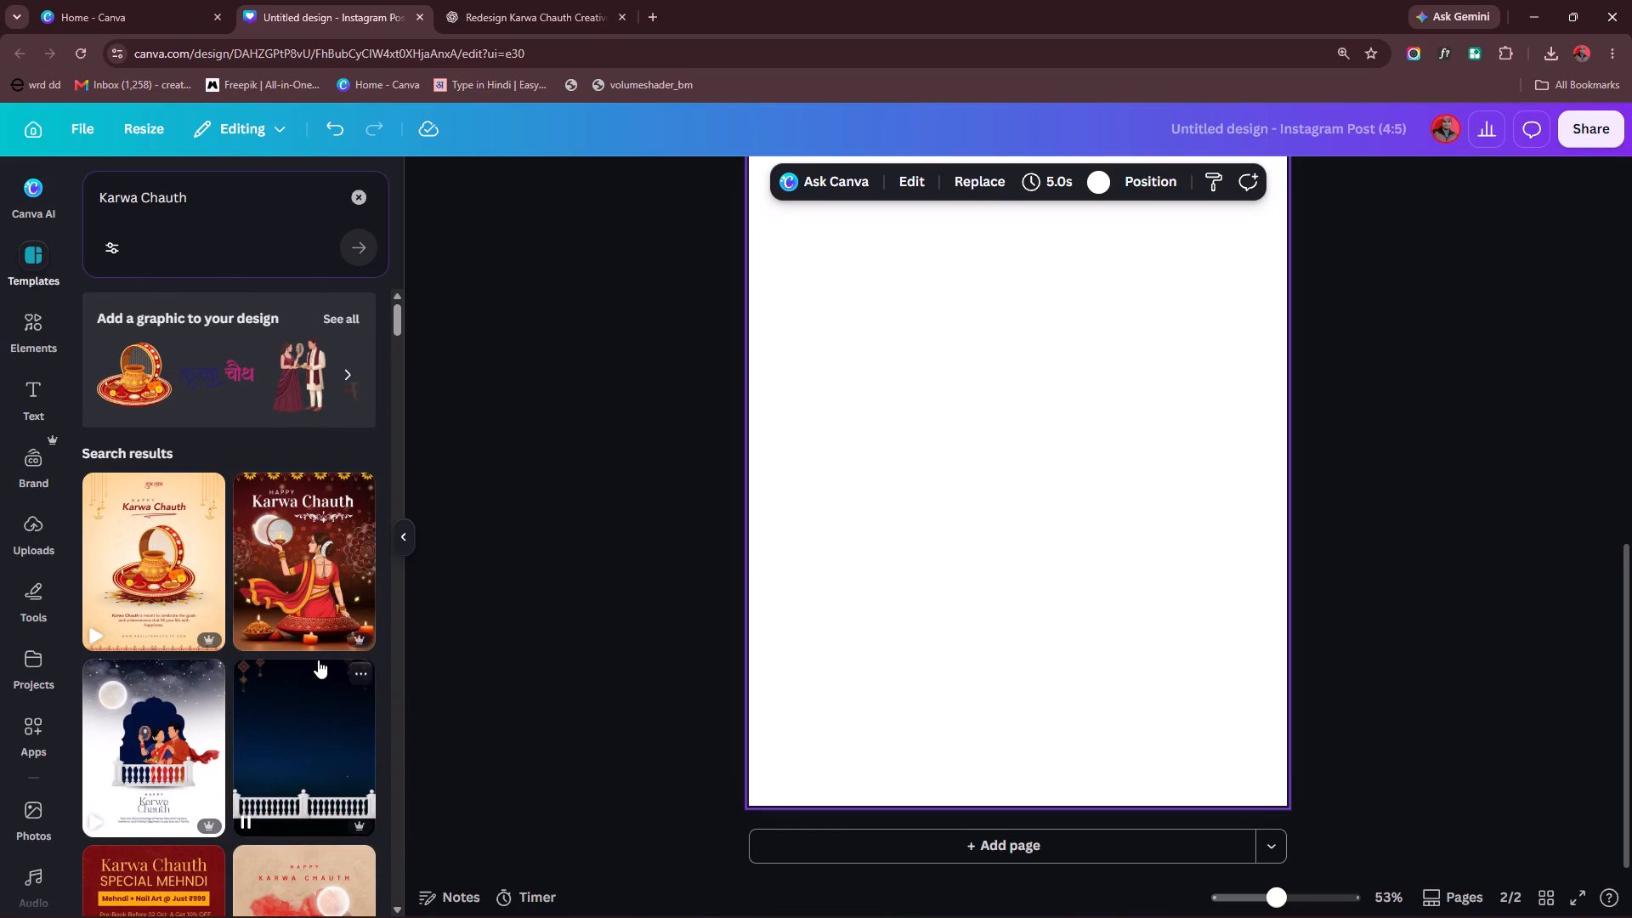
{"action": "scroll", "coordinate": [318, 660], "scroll_direction": "down", "scroll_amount": 6}
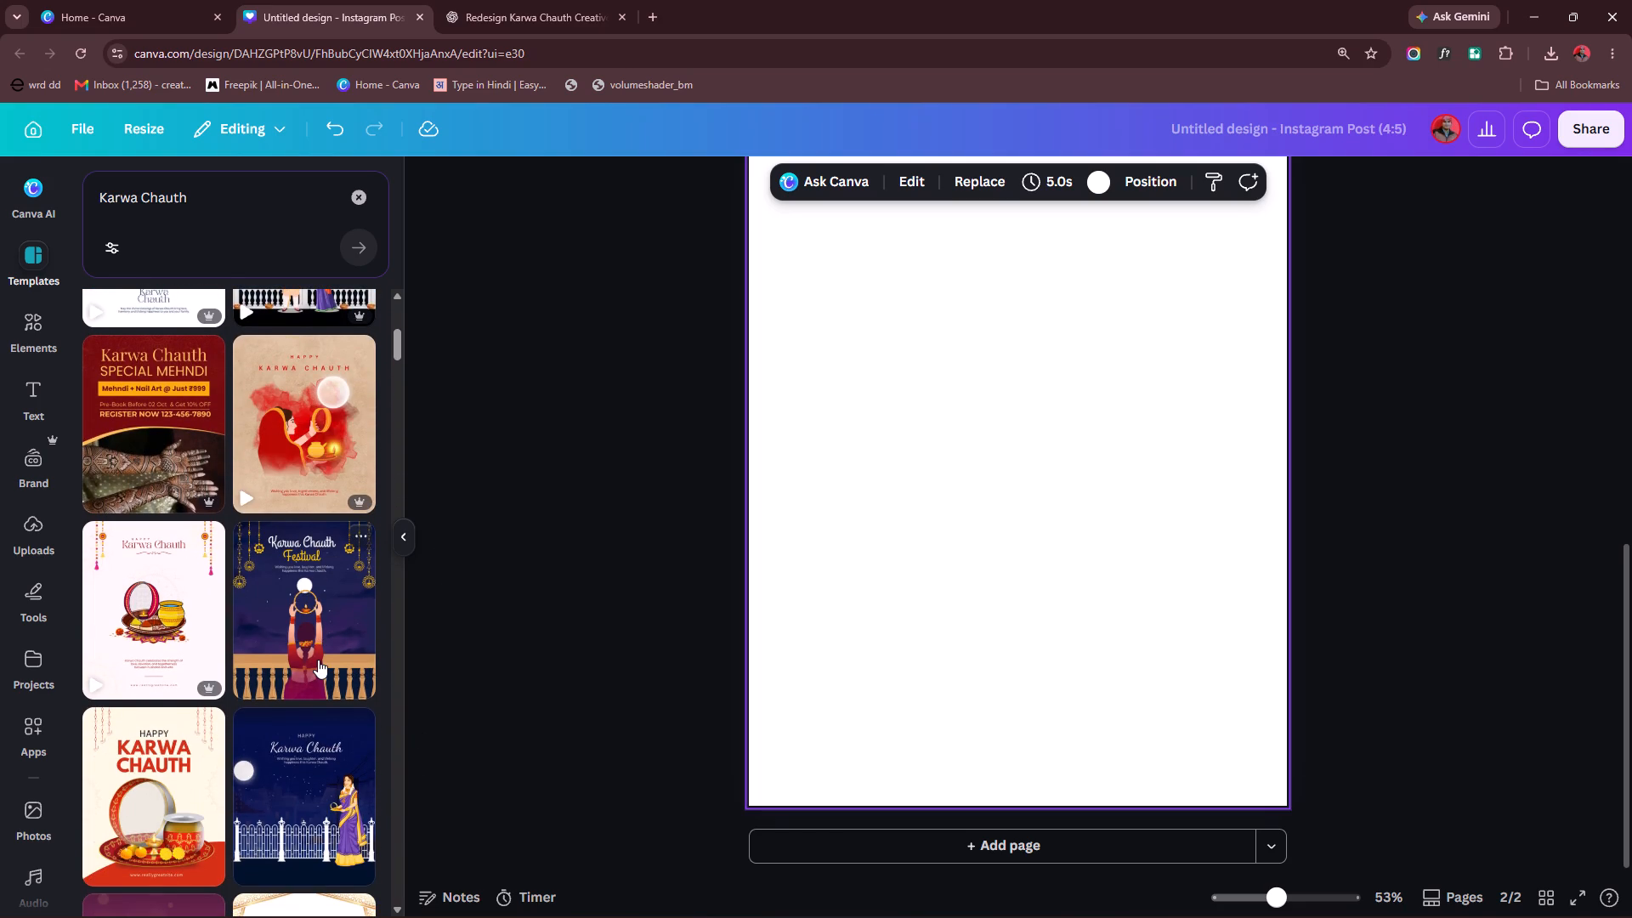
{"action": "scroll", "coordinate": [318, 660], "scroll_direction": "down", "scroll_amount": 3}
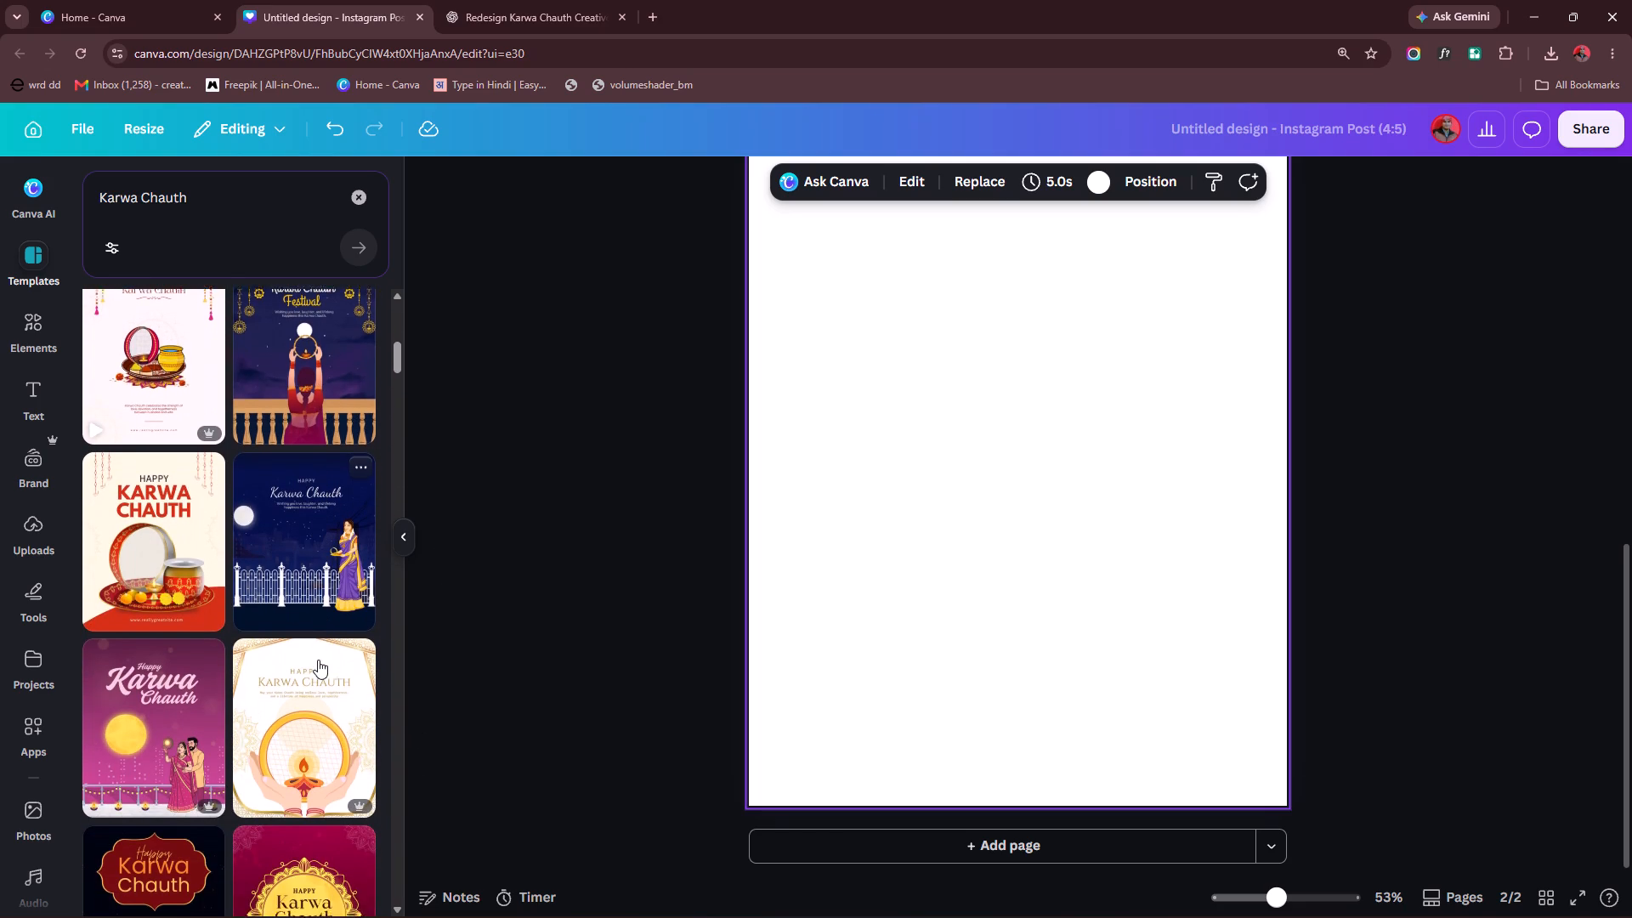
{"action": "scroll", "coordinate": [318, 660], "scroll_direction": "down", "scroll_amount": 6}
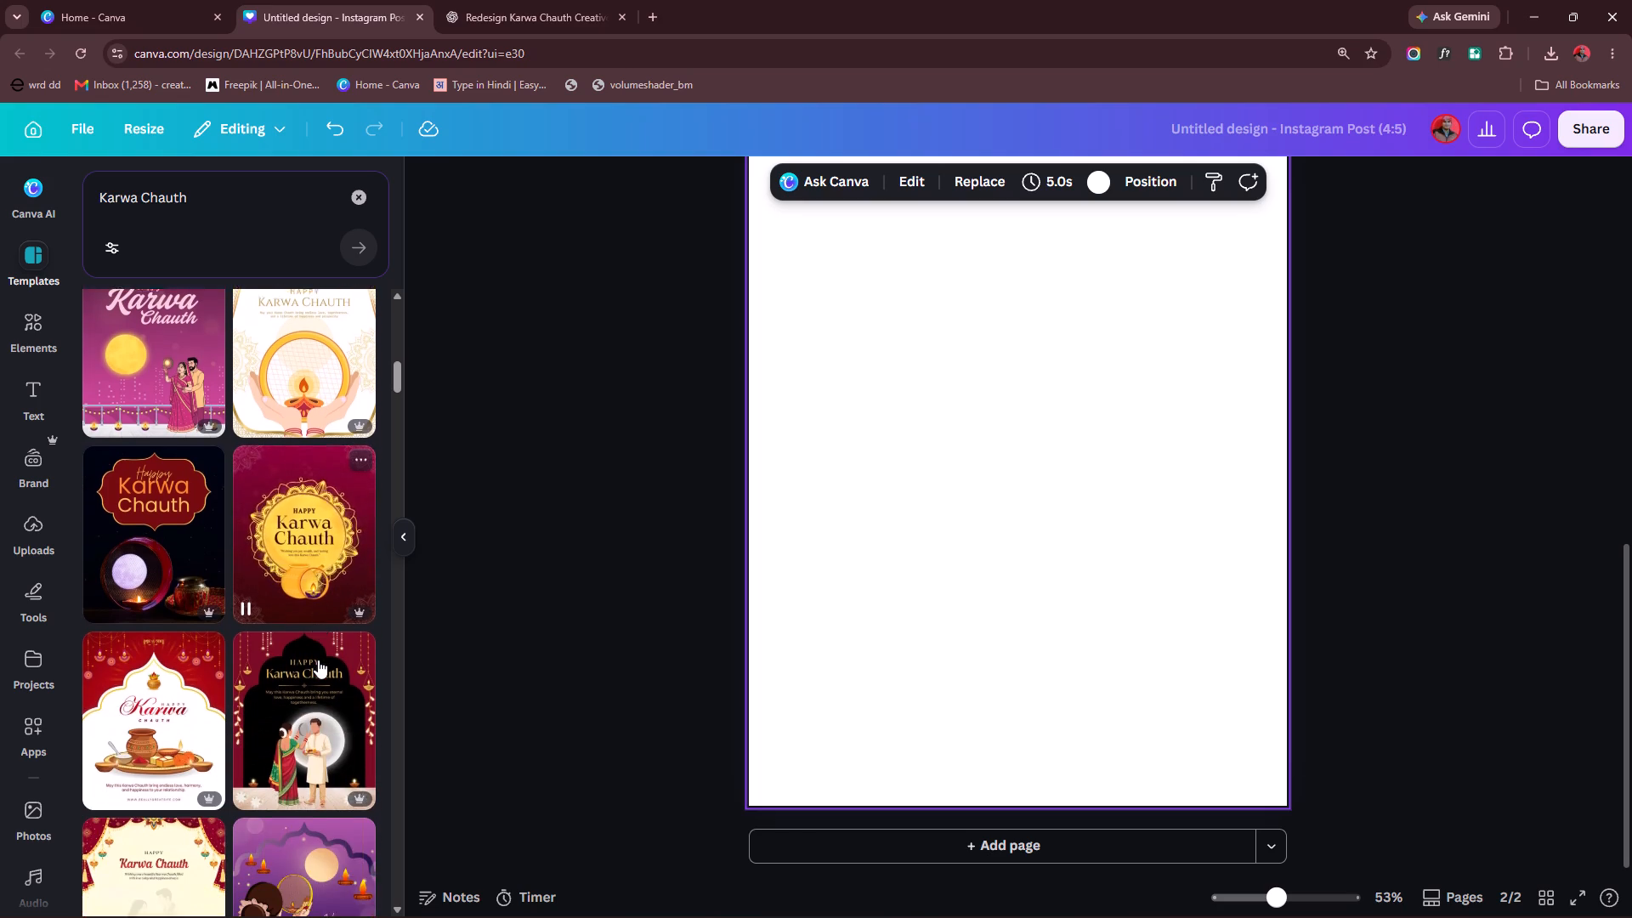
{"action": "scroll", "coordinate": [318, 660], "scroll_direction": "down", "scroll_amount": 4}
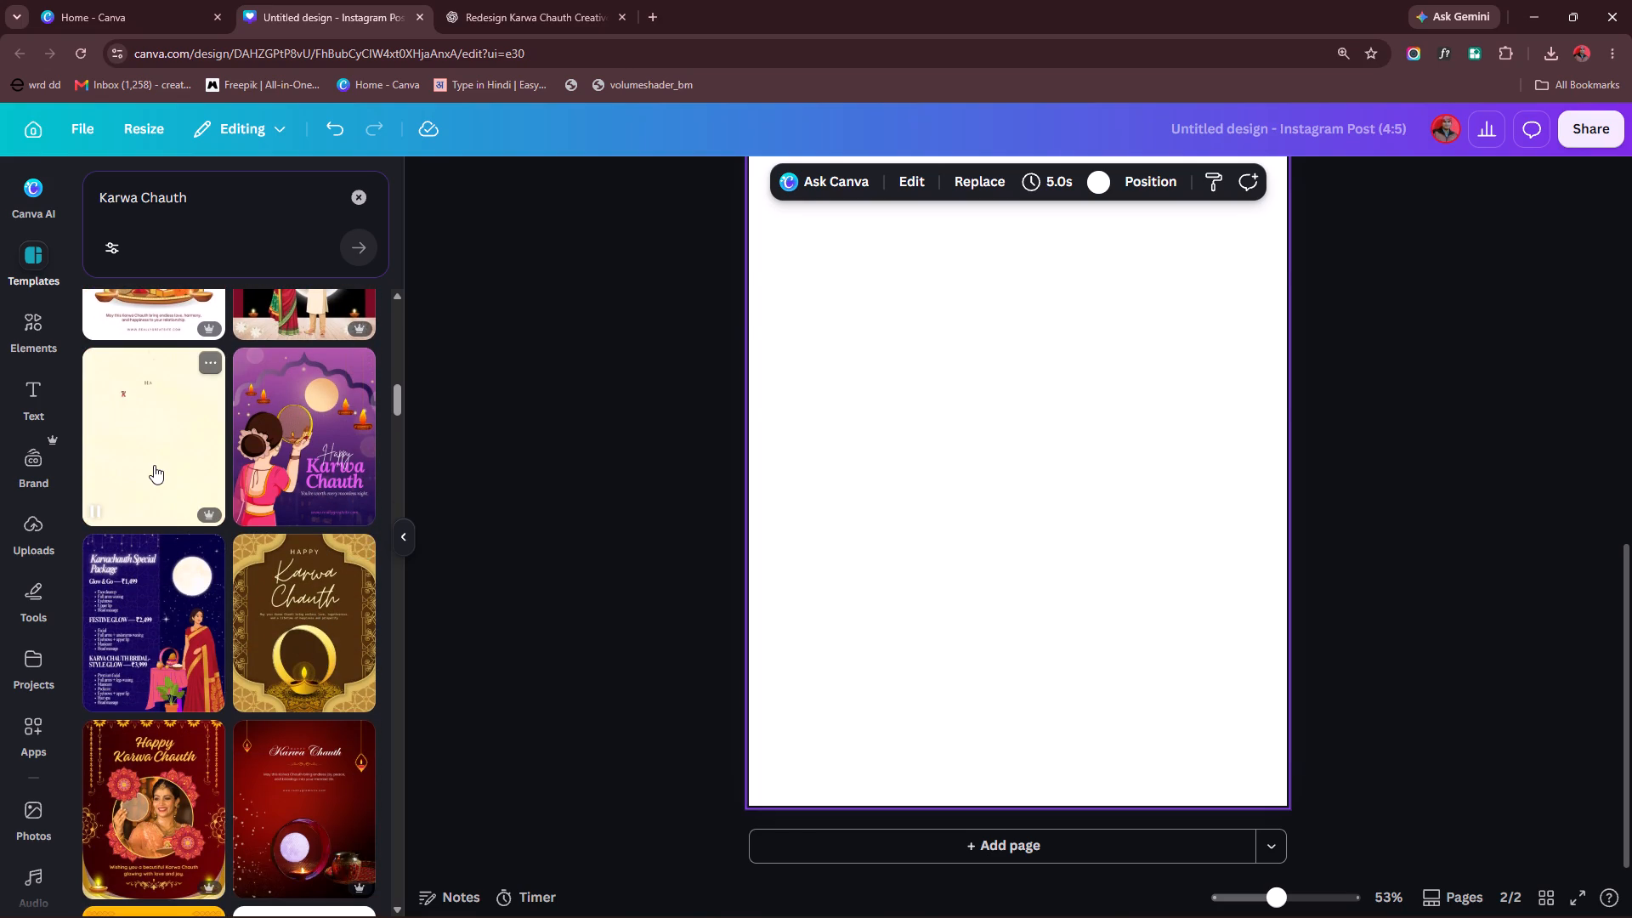
Apply the cream Karwa Chauth greetings template with maroon curtains to the blank page 2.
{"action": "left_click", "coordinate": [154, 465]}
Move the red Karwa Chauth title from page 2 onto page 1, inside the black line frame.
{"action": "scroll", "coordinate": [869, 442], "scroll_direction": "up", "scroll_amount": 4}
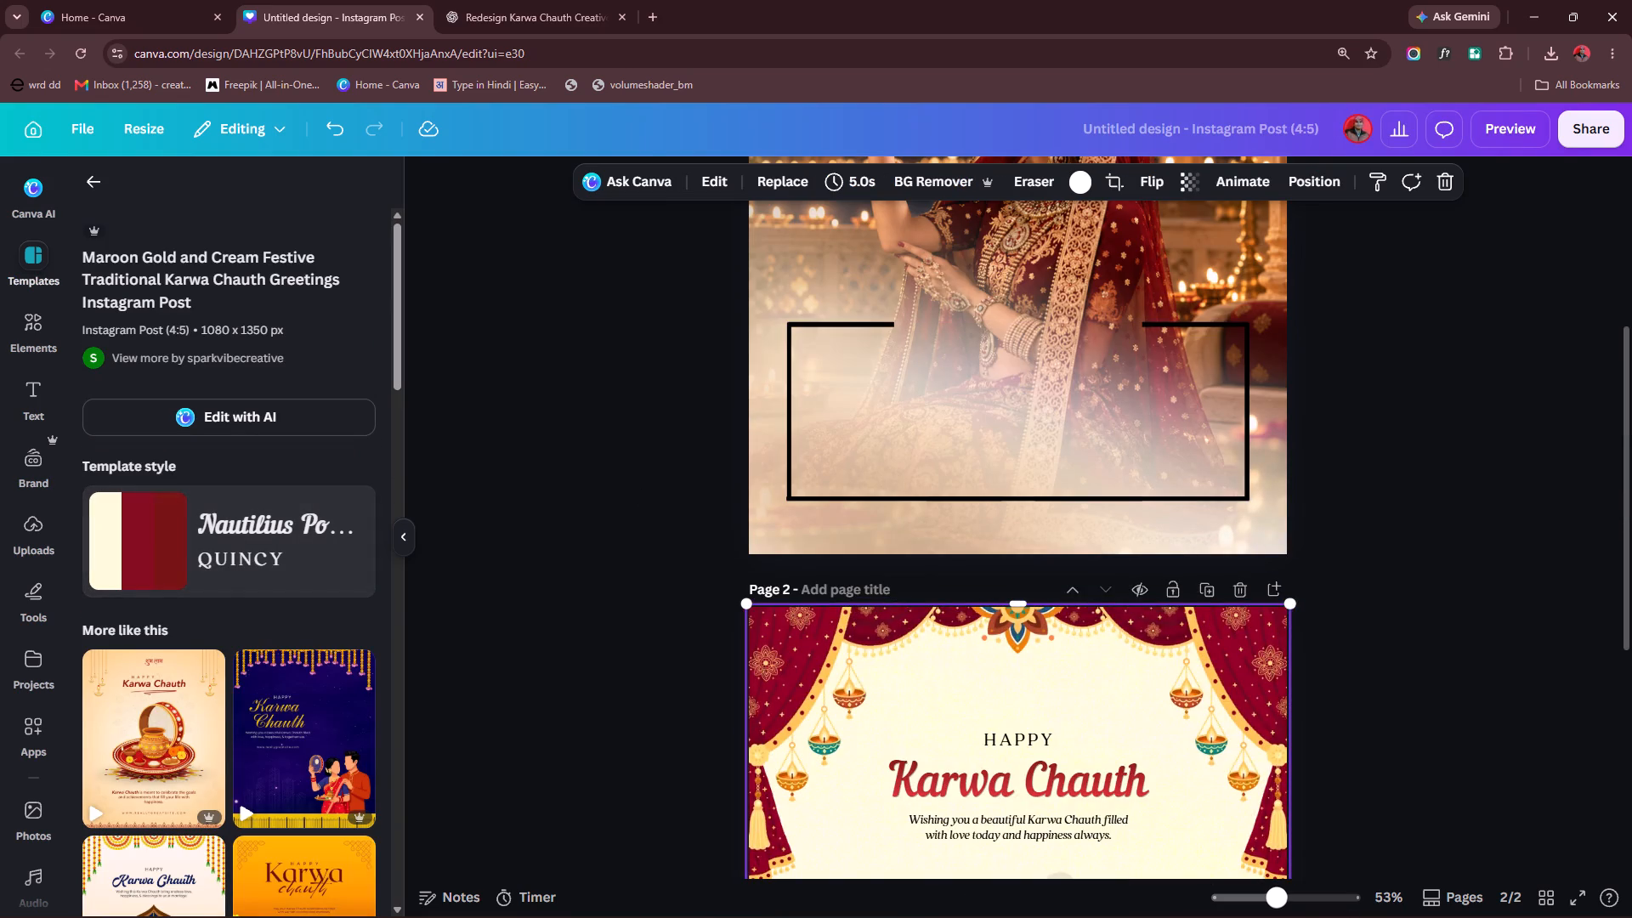
{"action": "left_click", "coordinate": [1092, 784]}
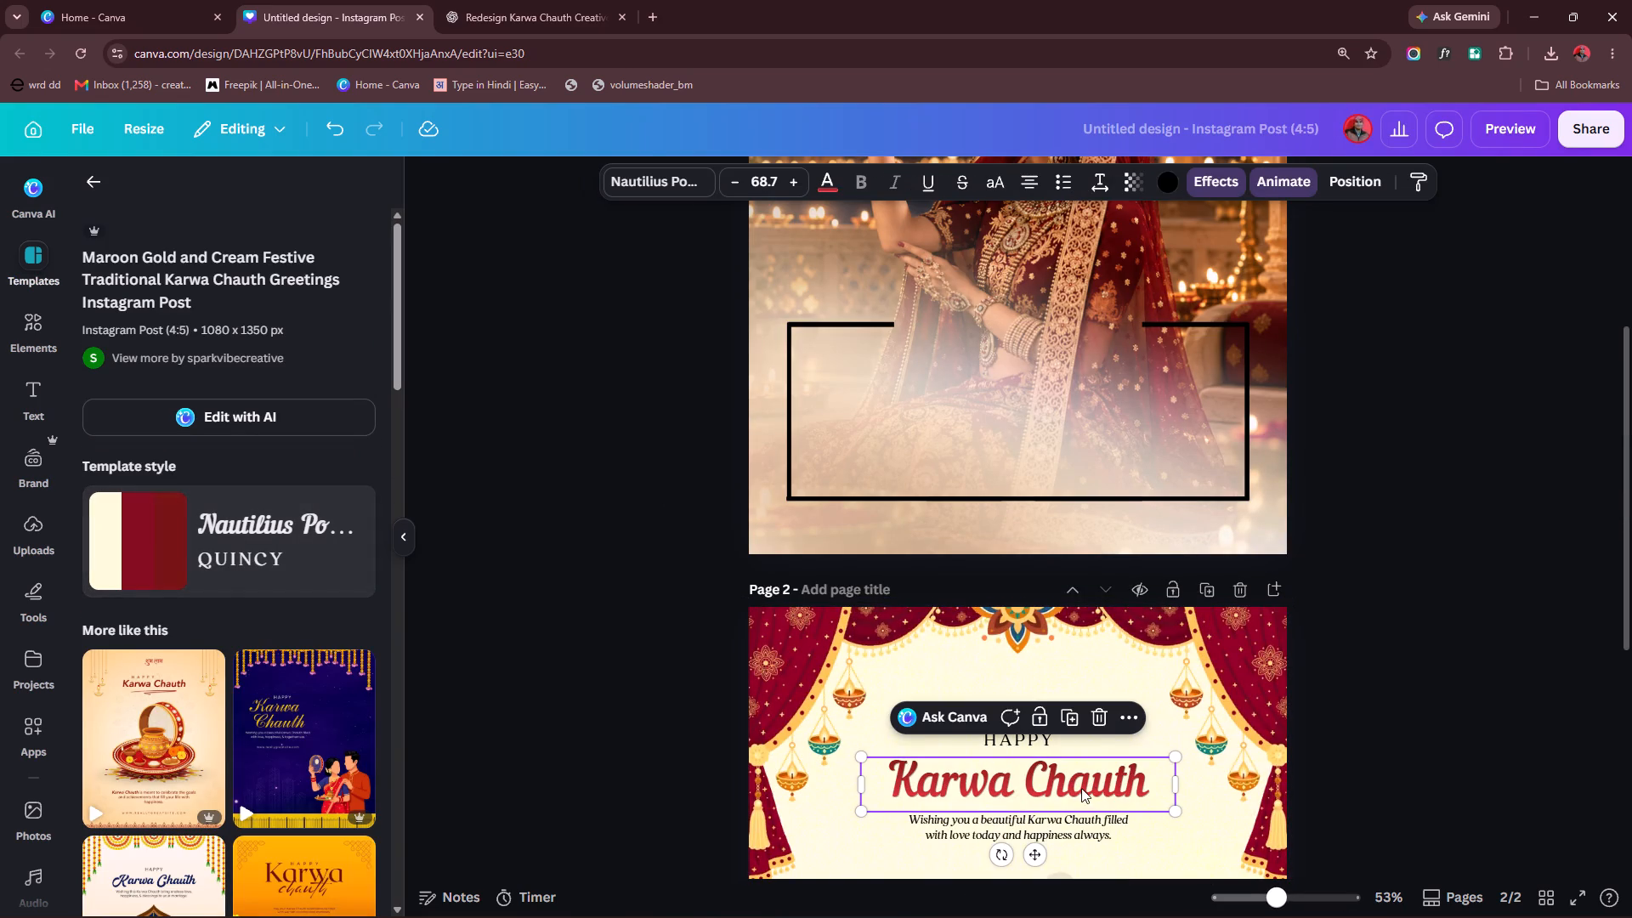
{"action": "left_click_drag", "start_coordinate": [1081, 788], "coordinate": [1069, 405]}
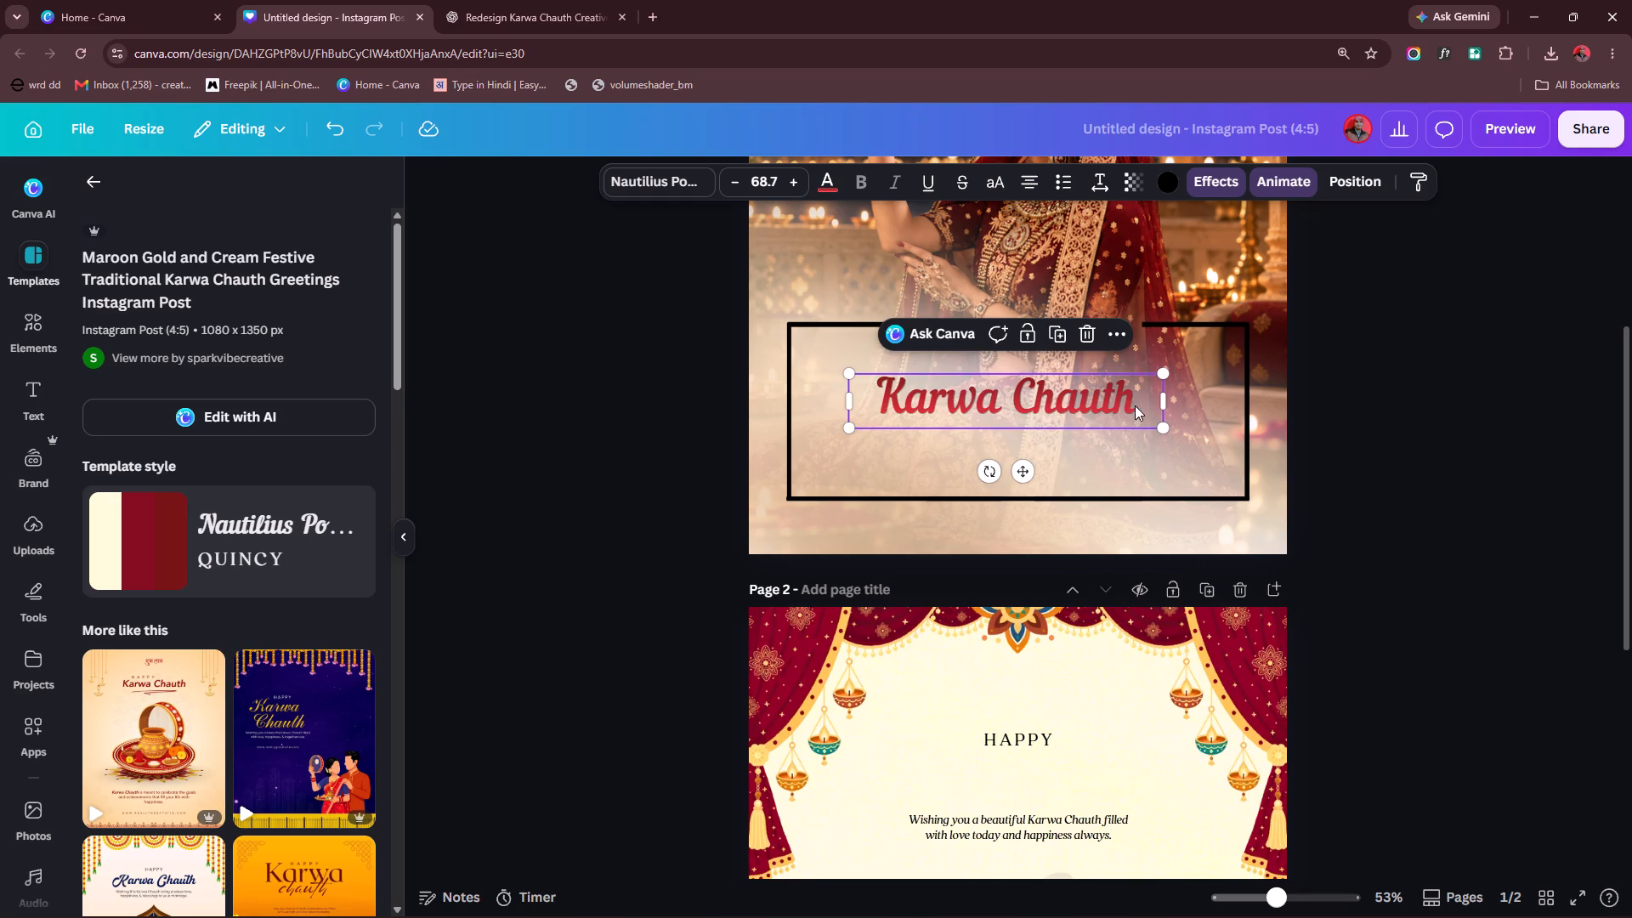
Enlarge the Karwa Chauth title to about size 84 and centre it in the upper part of the line frame.
{"action": "left_click_drag", "start_coordinate": [1169, 375], "coordinate": [1244, 357]}
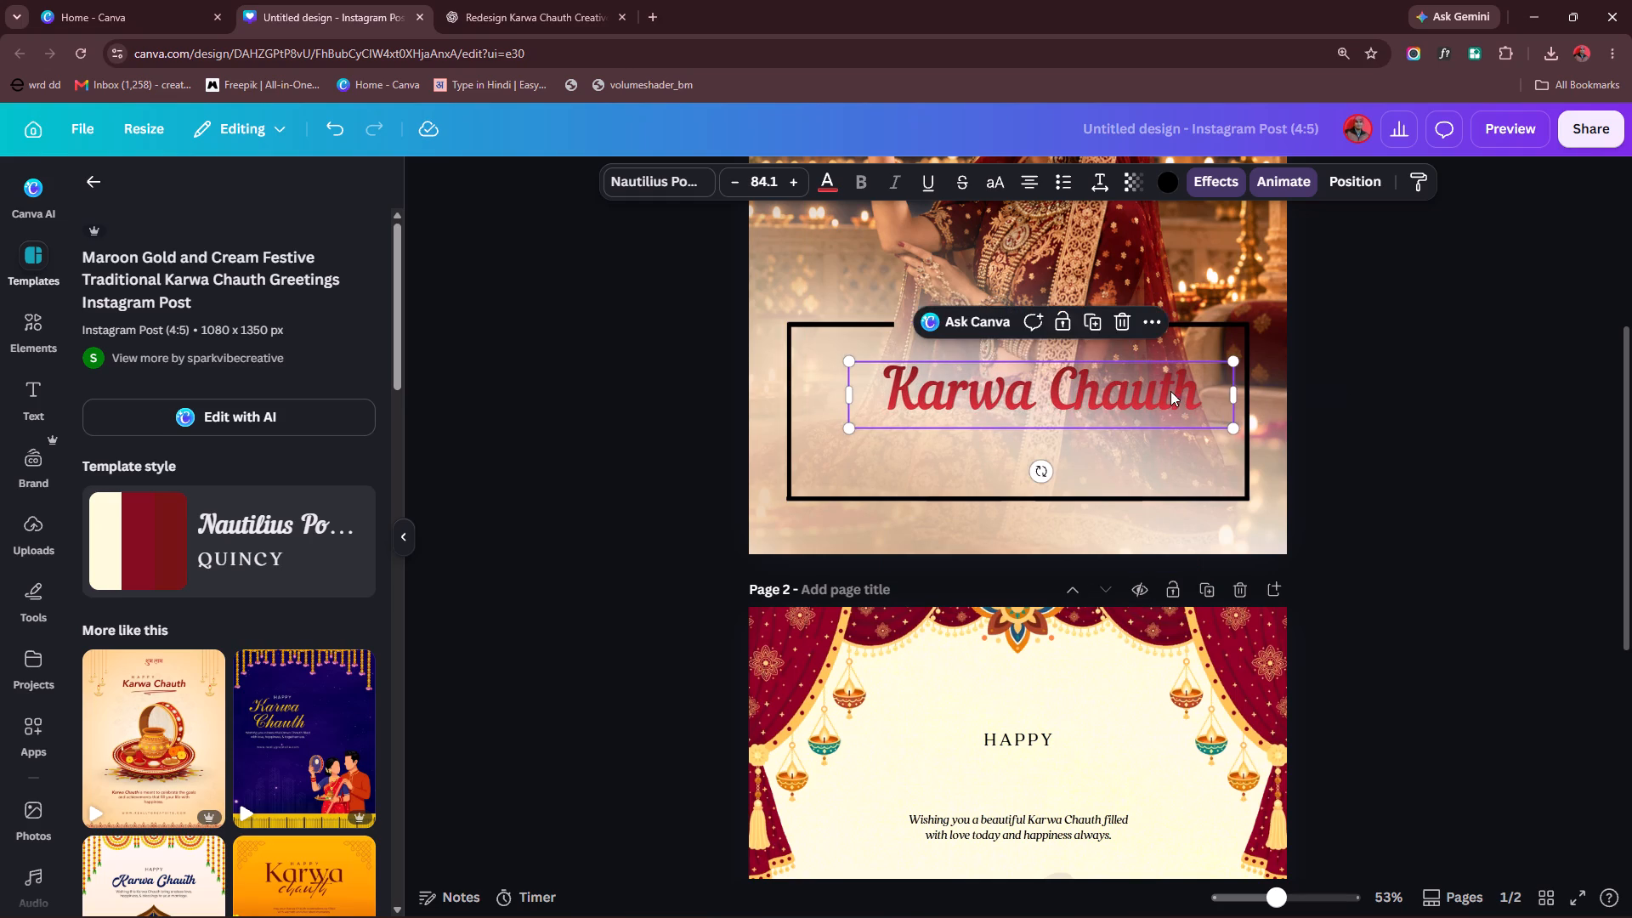
{"action": "left_click_drag", "start_coordinate": [1166, 391], "coordinate": [1136, 383]}
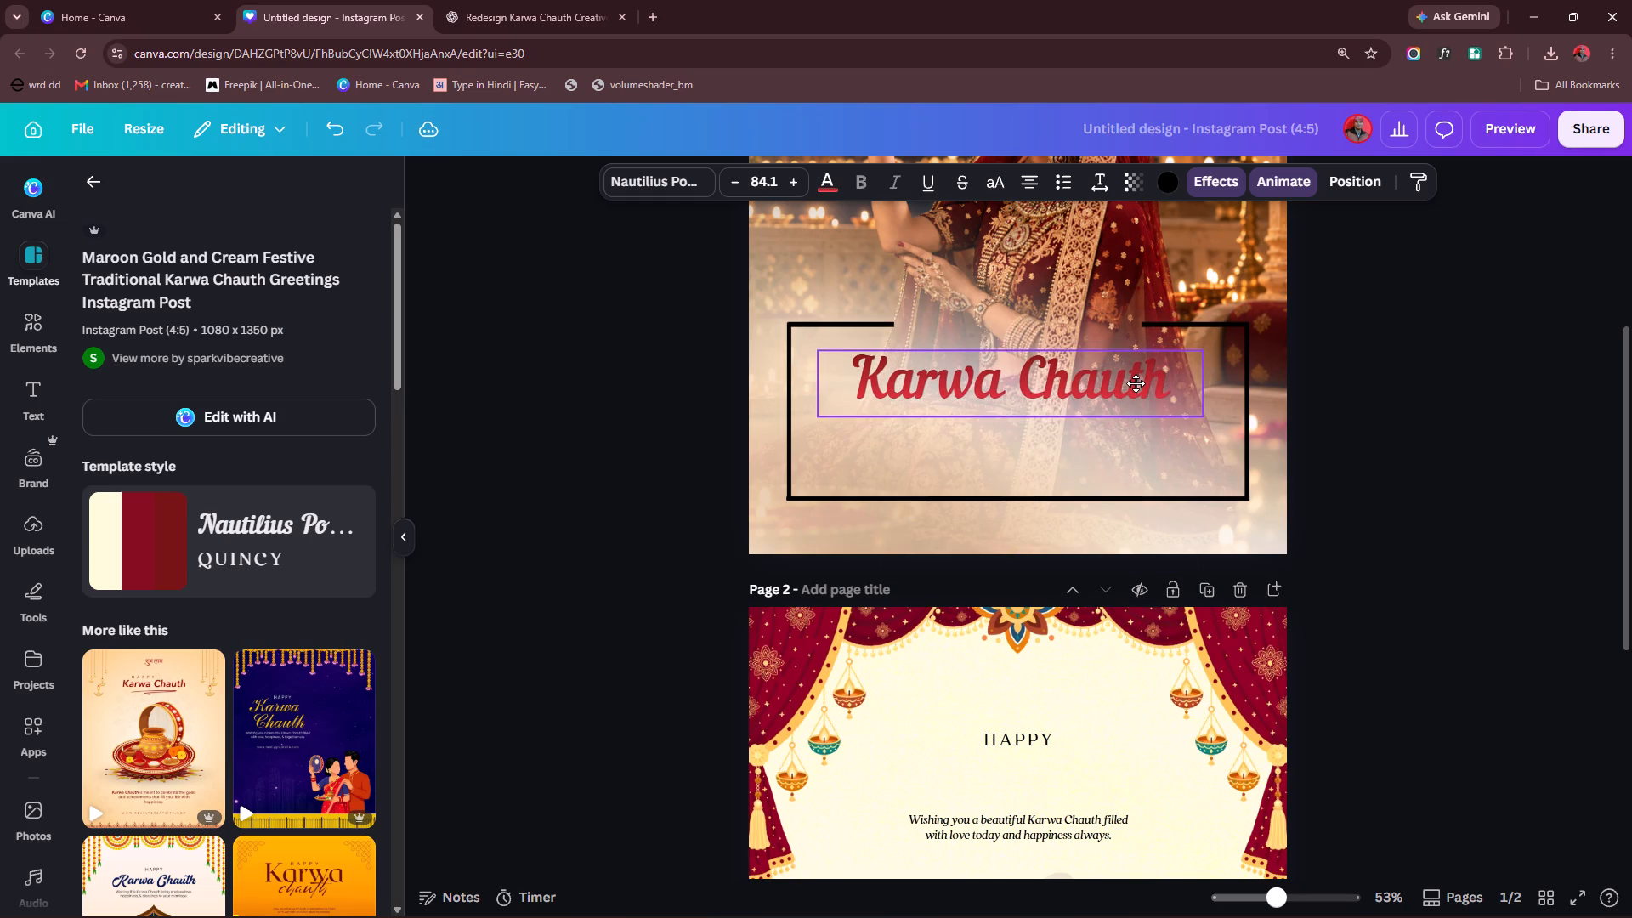
{"action": "left_click_drag", "start_coordinate": [1136, 383], "coordinate": [1140, 384]}
Move the HAPPY text from page 2 into the frame's top gap on page 1, enlarged to about size 43 and centred.
{"action": "left_click", "coordinate": [1028, 732]}
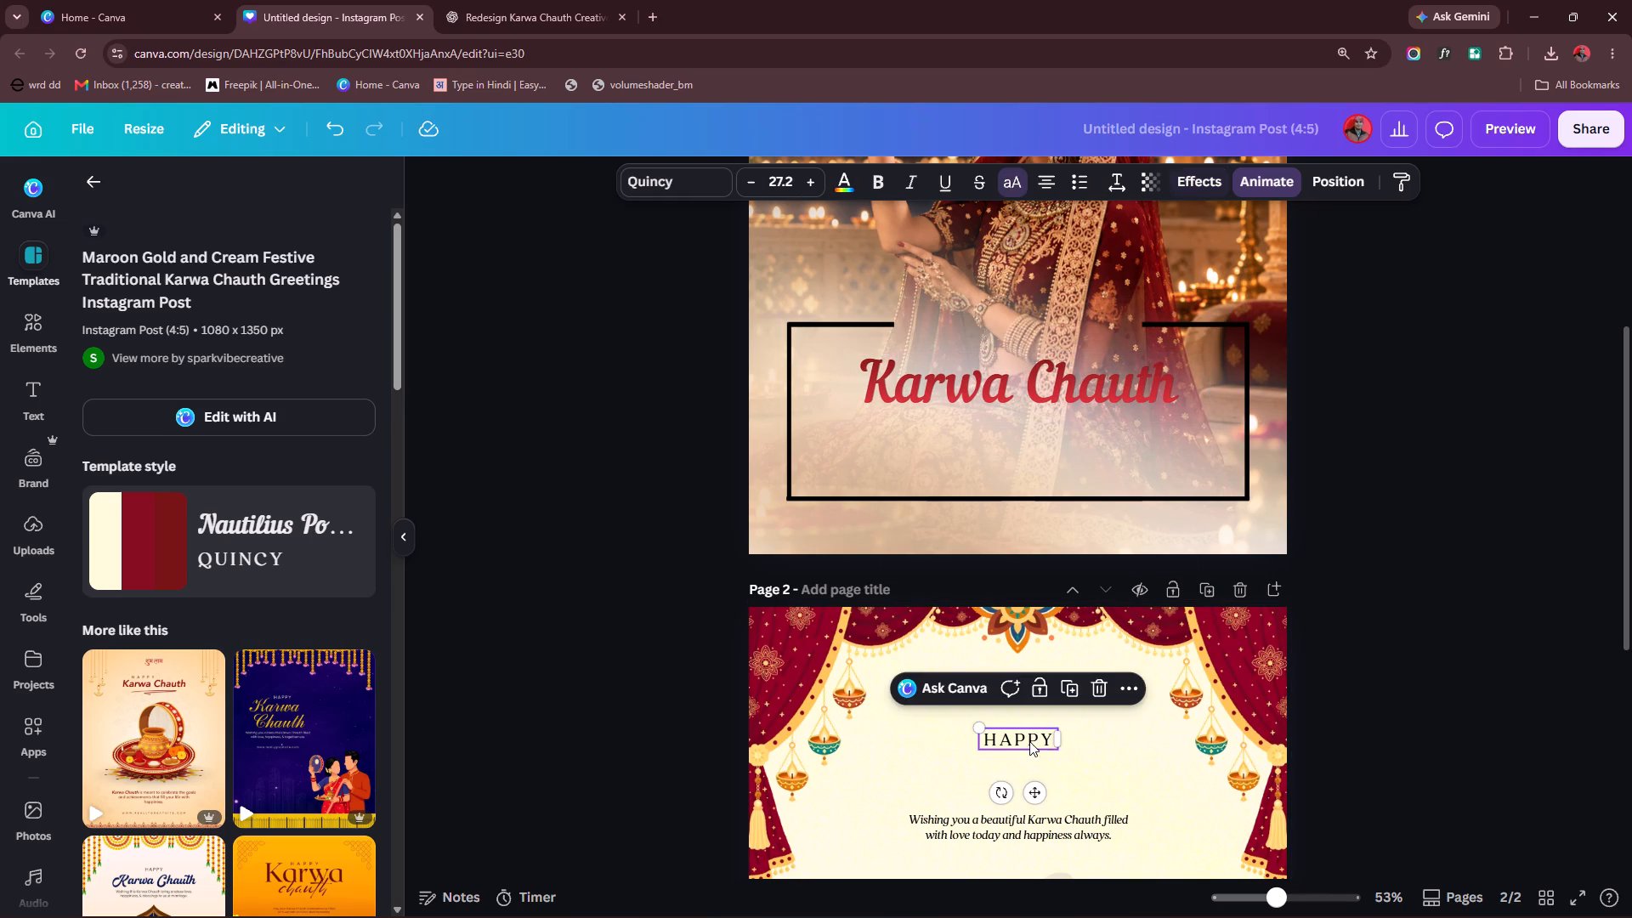
{"action": "left_click_drag", "start_coordinate": [1032, 741], "coordinate": [1028, 329]}
{"action": "left_click", "coordinate": [1027, 329]}
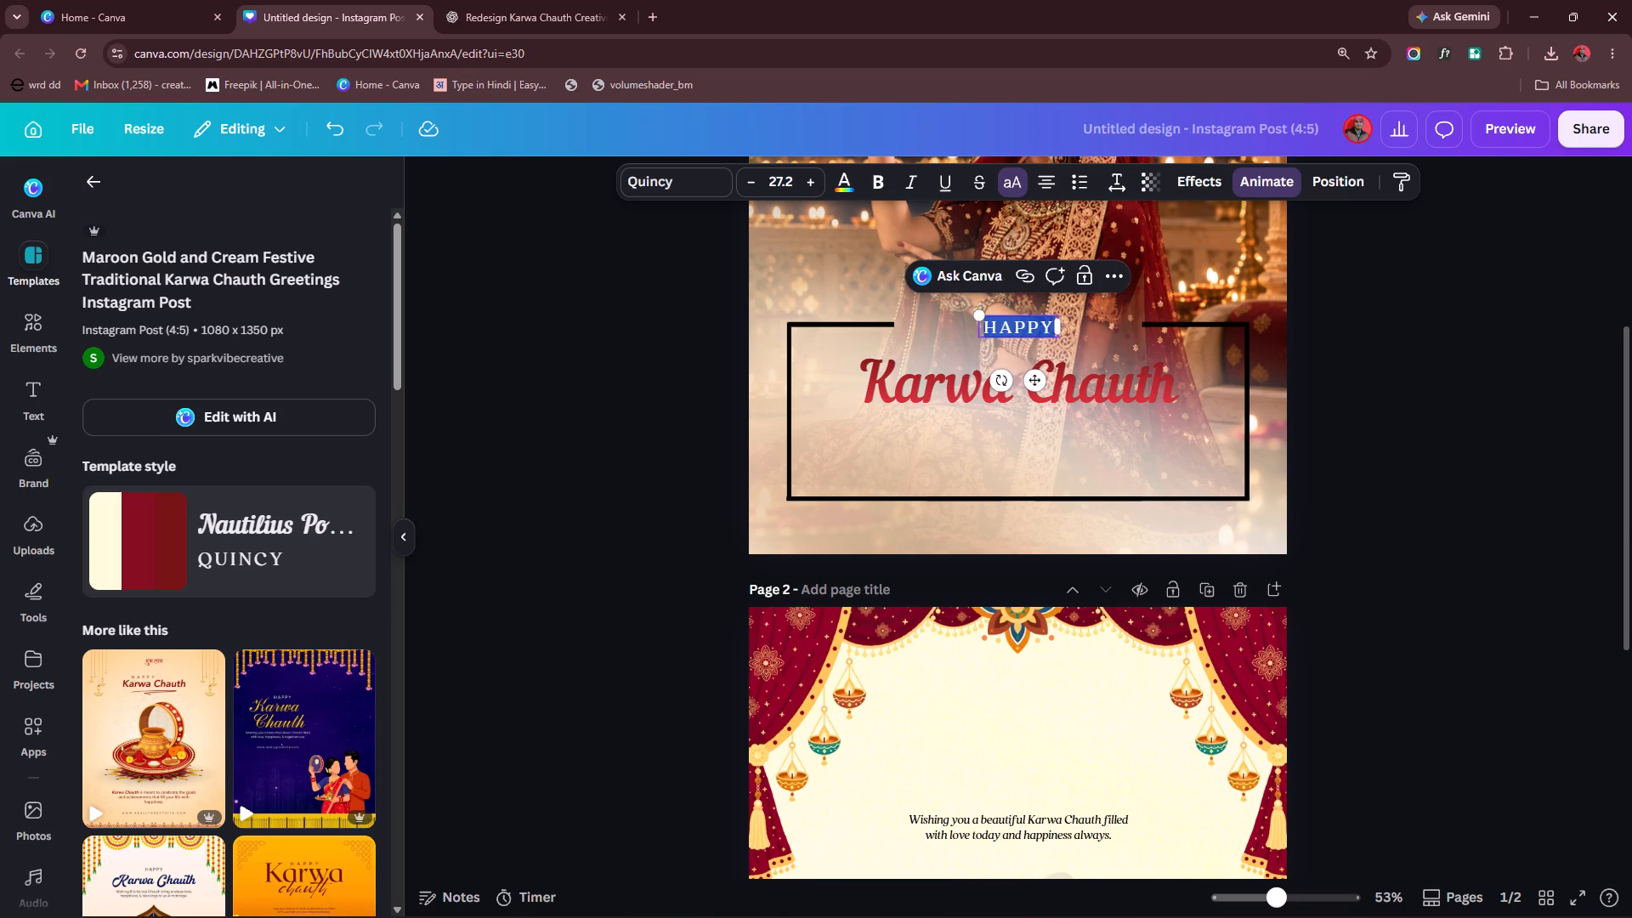
{"action": "left_click", "coordinate": [1398, 420]}
{"action": "left_click", "coordinate": [1029, 323]}
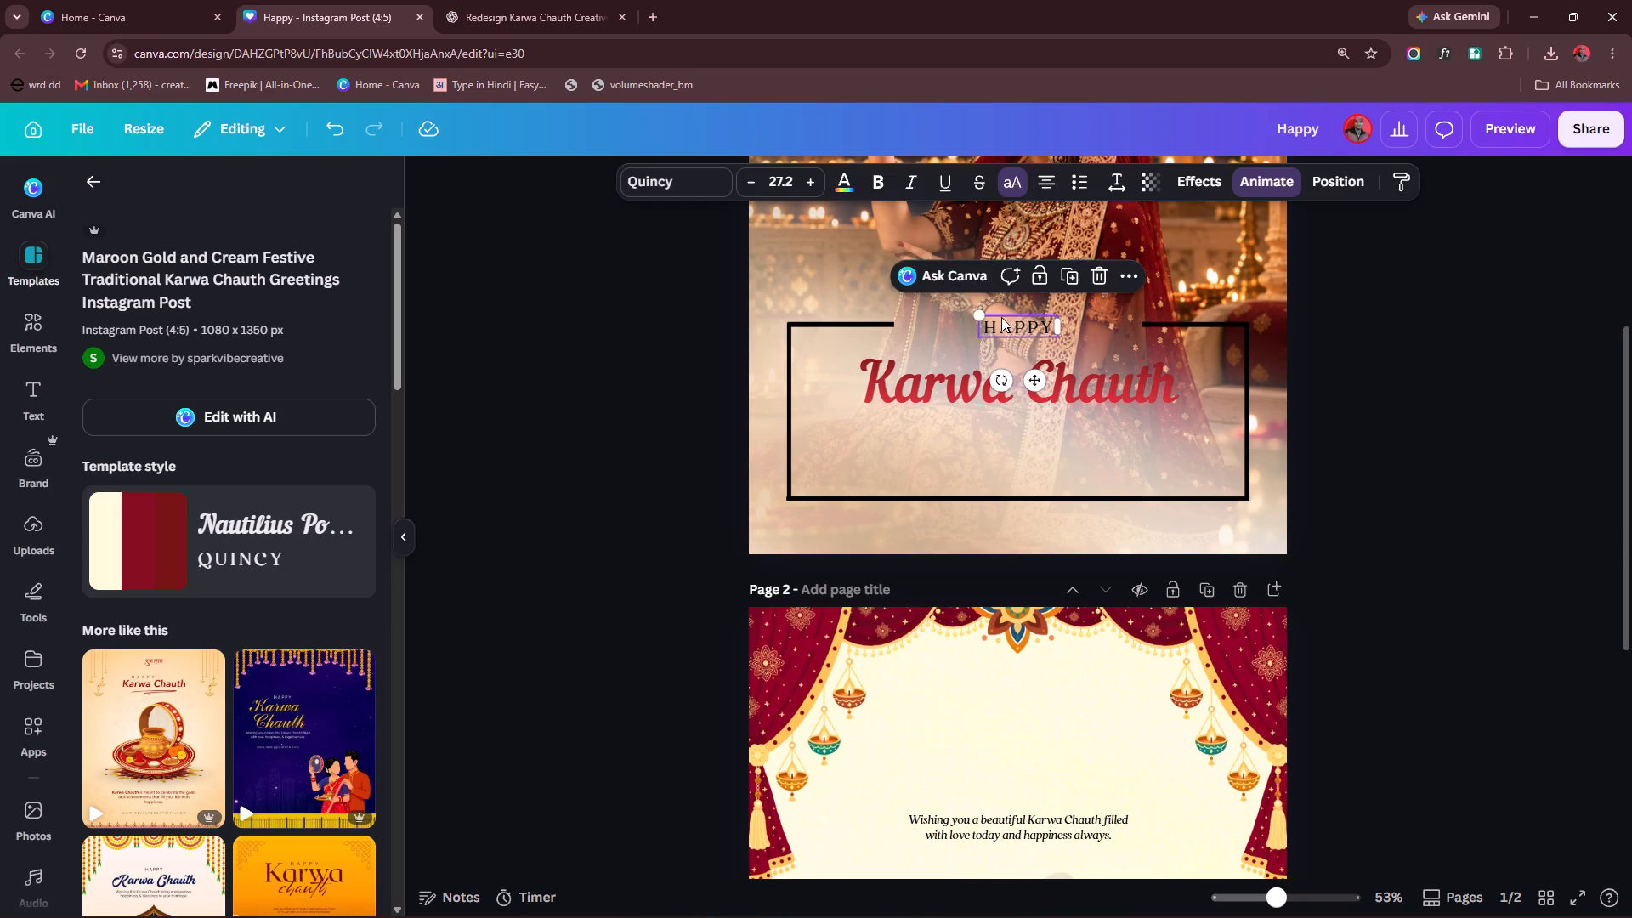
{"action": "left_click_drag", "start_coordinate": [980, 312], "coordinate": [937, 292]}
{"action": "left_click_drag", "start_coordinate": [1007, 320], "coordinate": [1028, 320]}
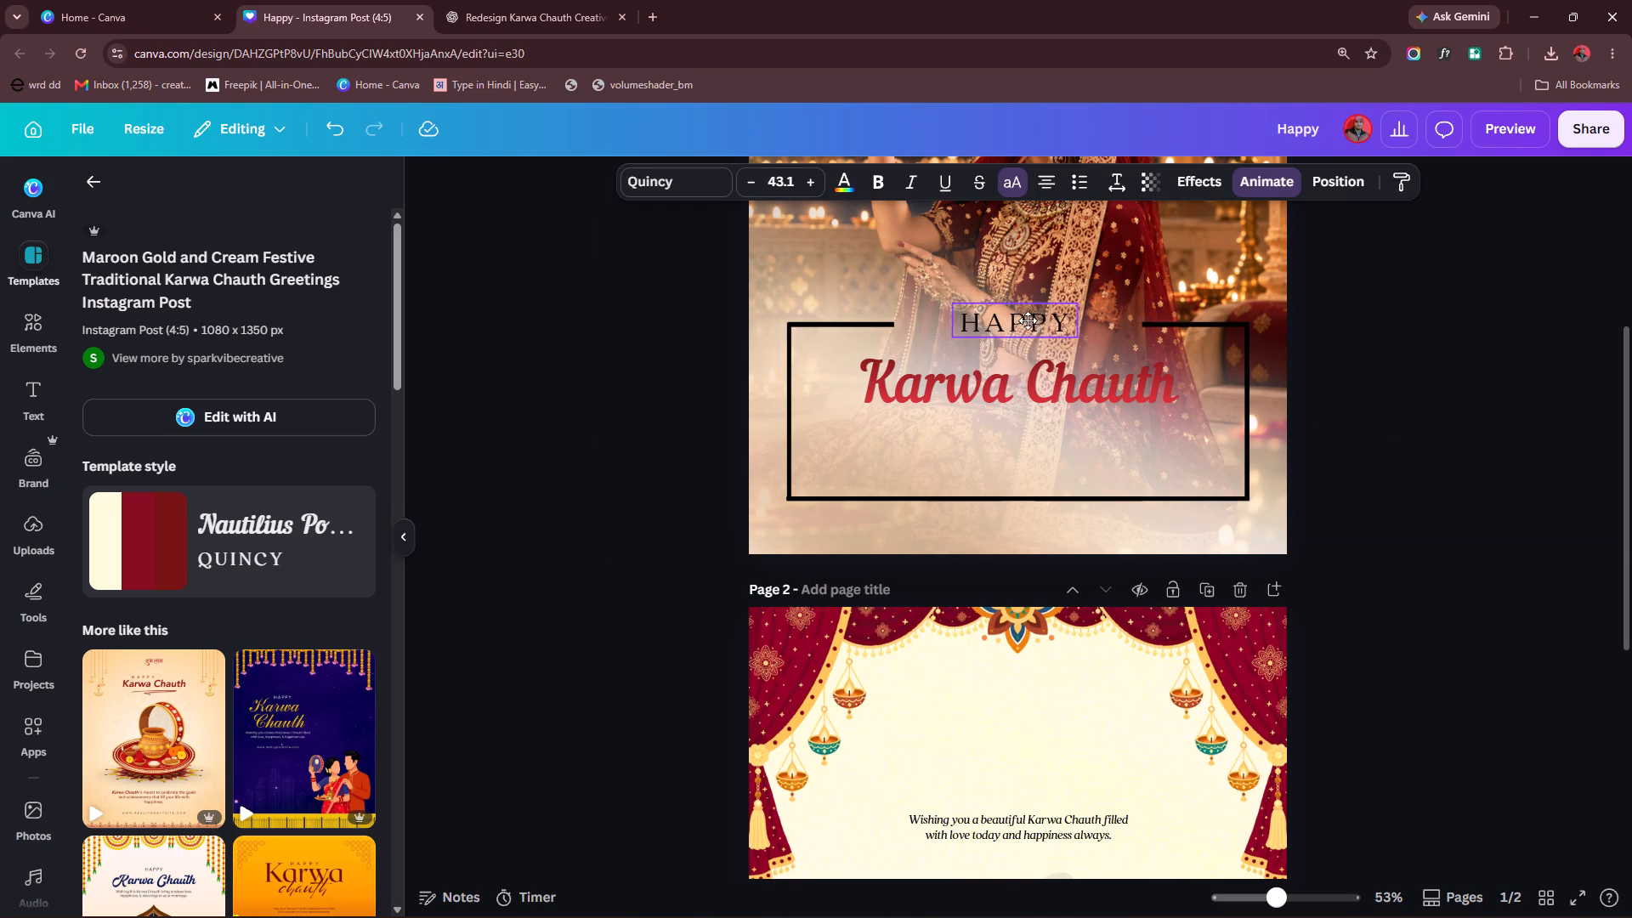
{"action": "left_click_drag", "start_coordinate": [1028, 320], "coordinate": [1033, 320]}
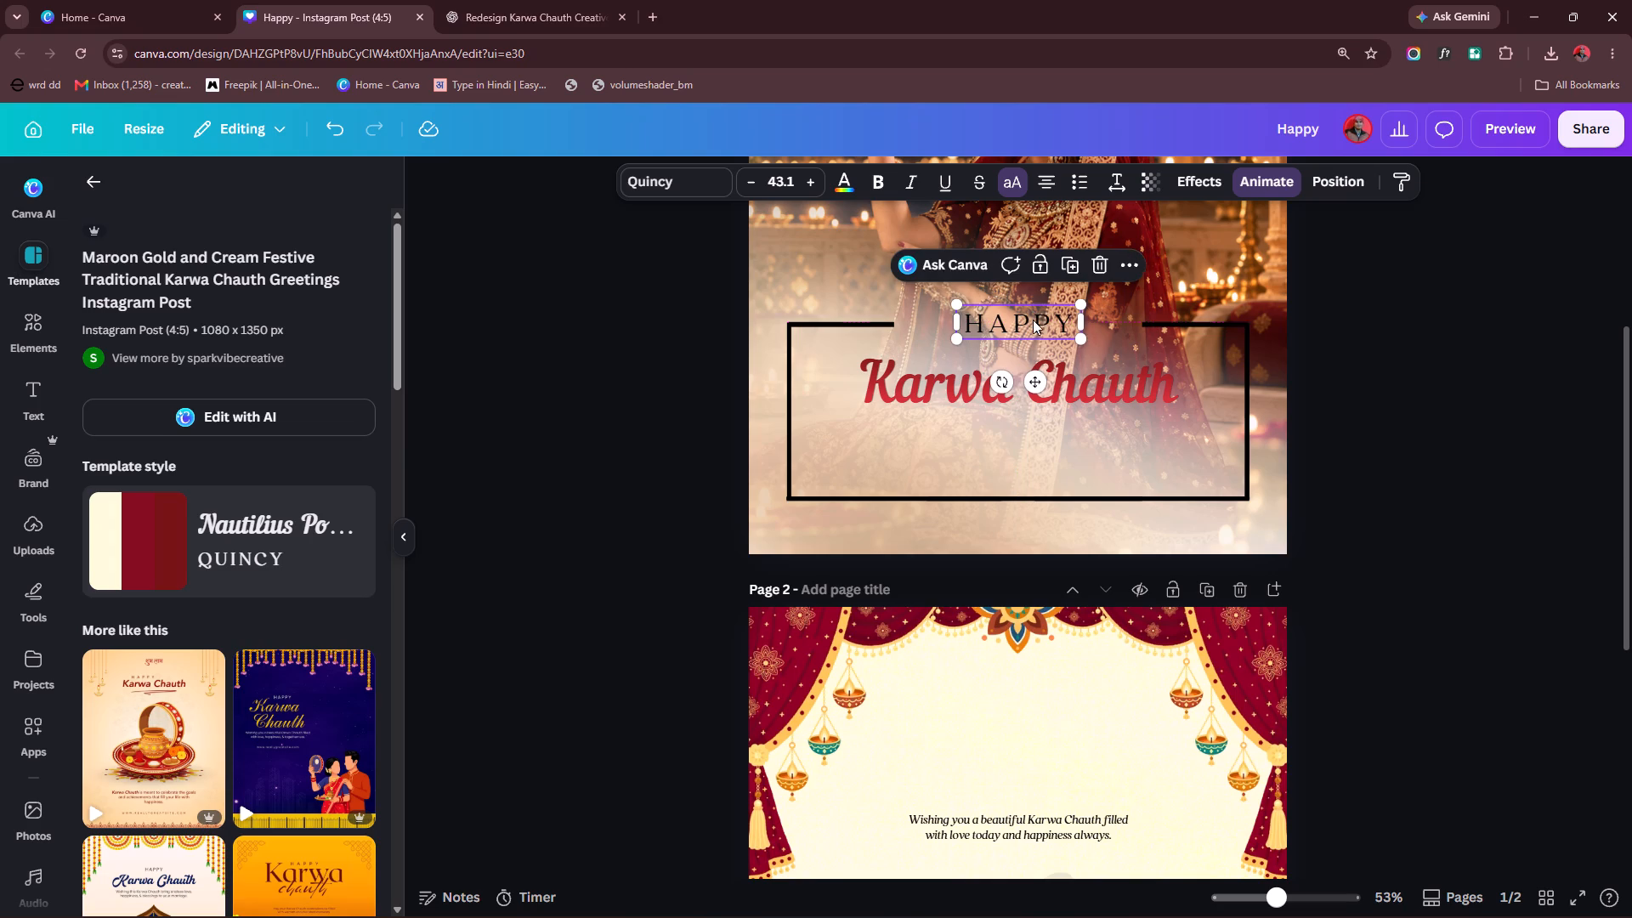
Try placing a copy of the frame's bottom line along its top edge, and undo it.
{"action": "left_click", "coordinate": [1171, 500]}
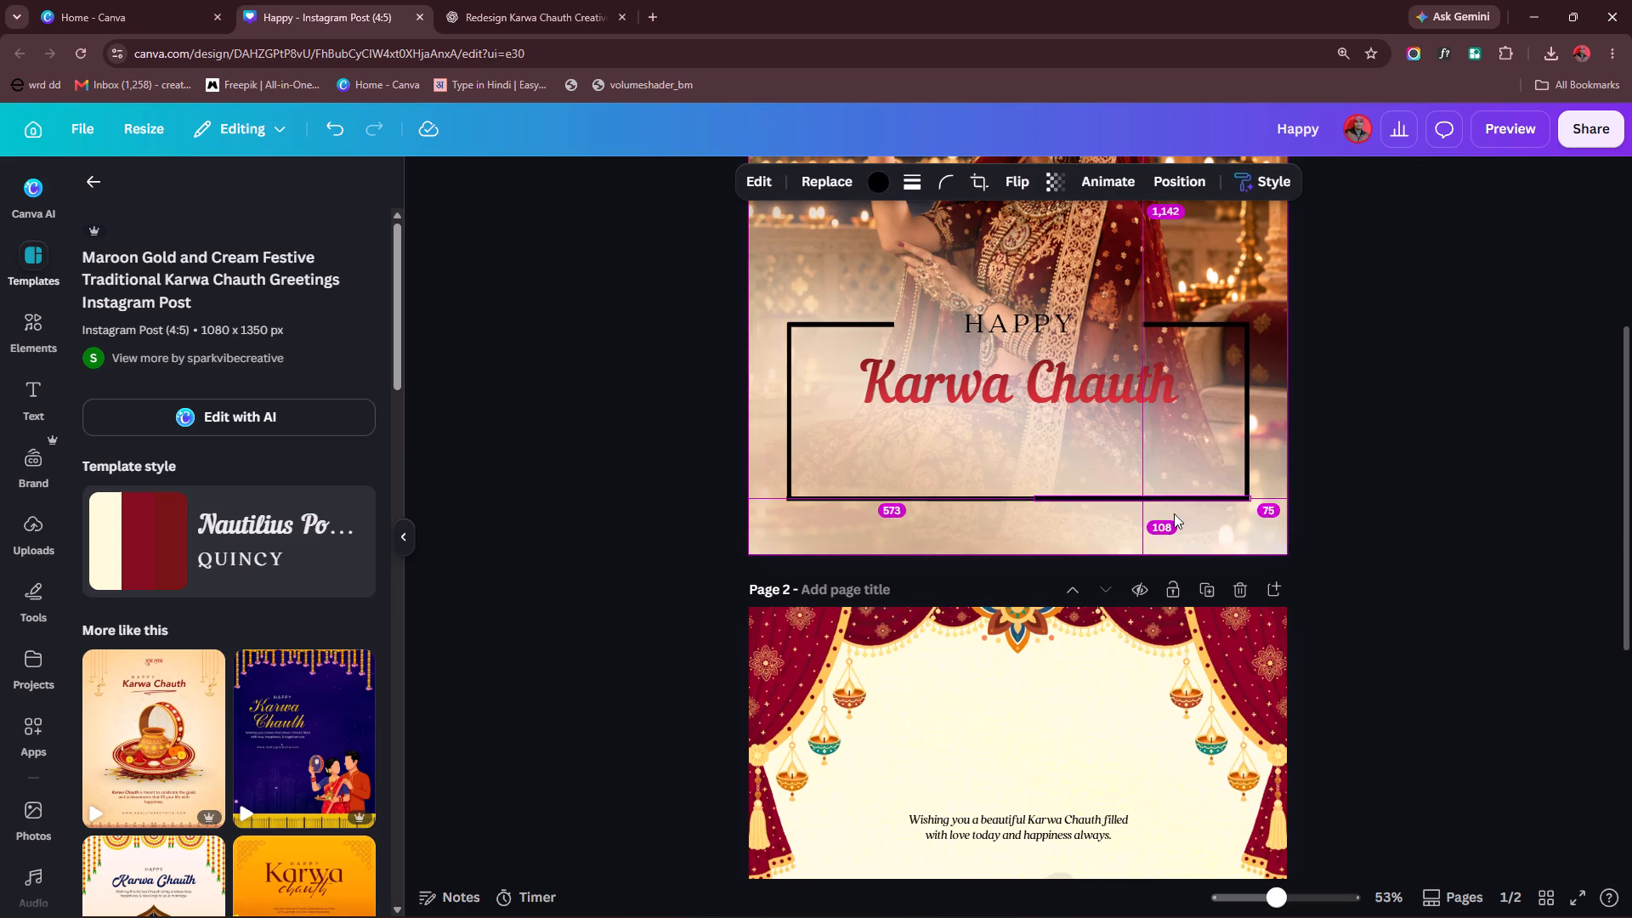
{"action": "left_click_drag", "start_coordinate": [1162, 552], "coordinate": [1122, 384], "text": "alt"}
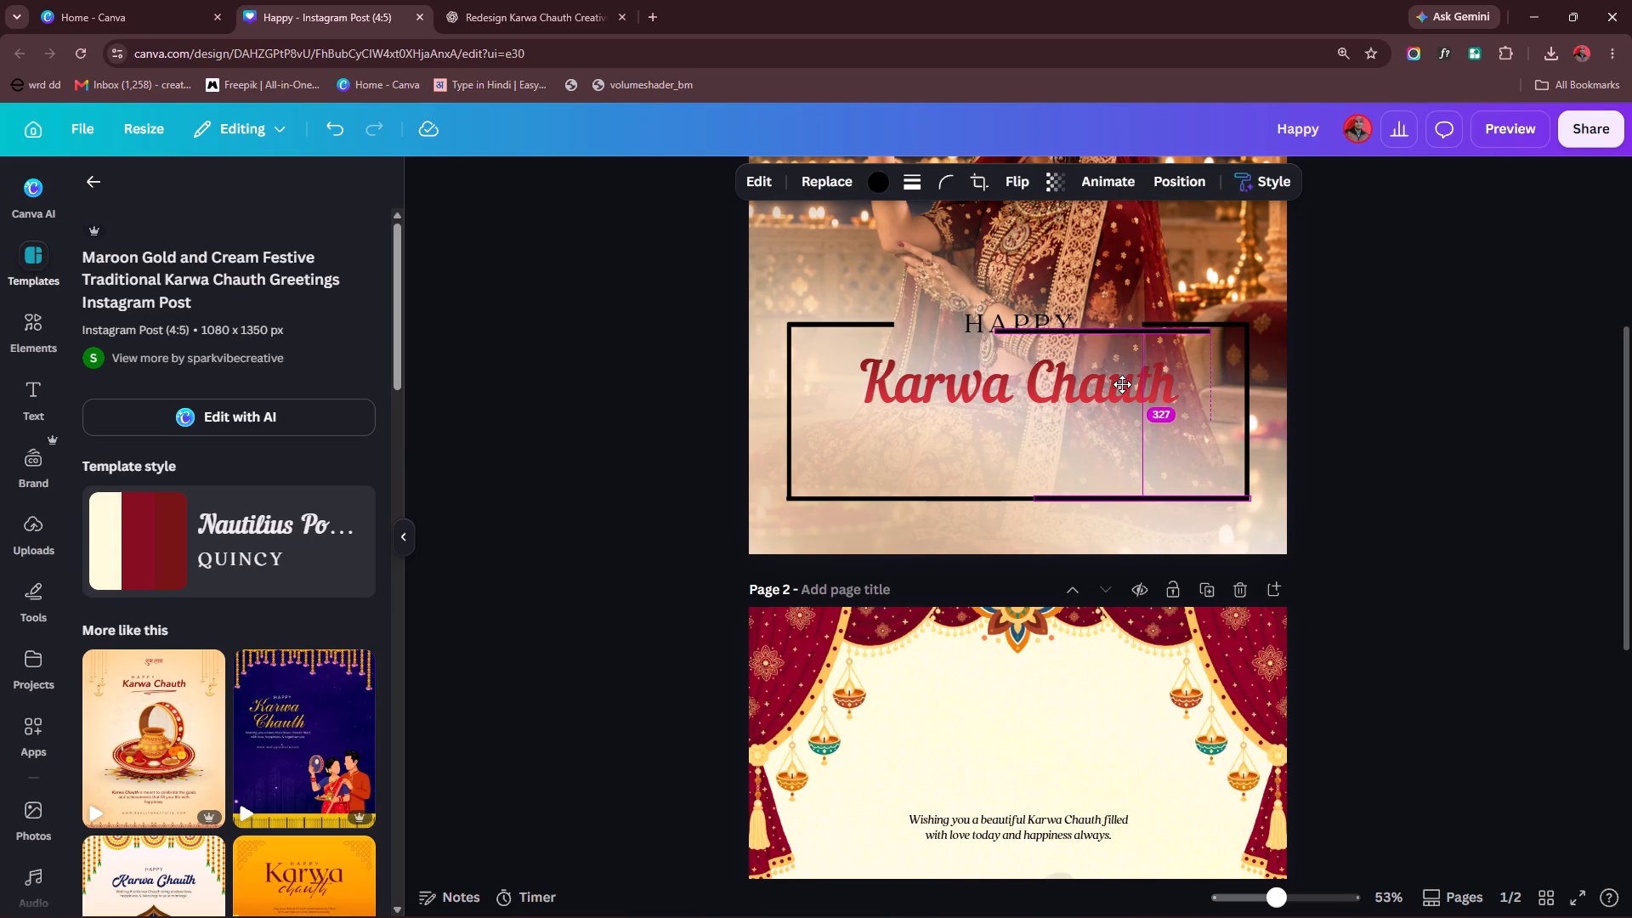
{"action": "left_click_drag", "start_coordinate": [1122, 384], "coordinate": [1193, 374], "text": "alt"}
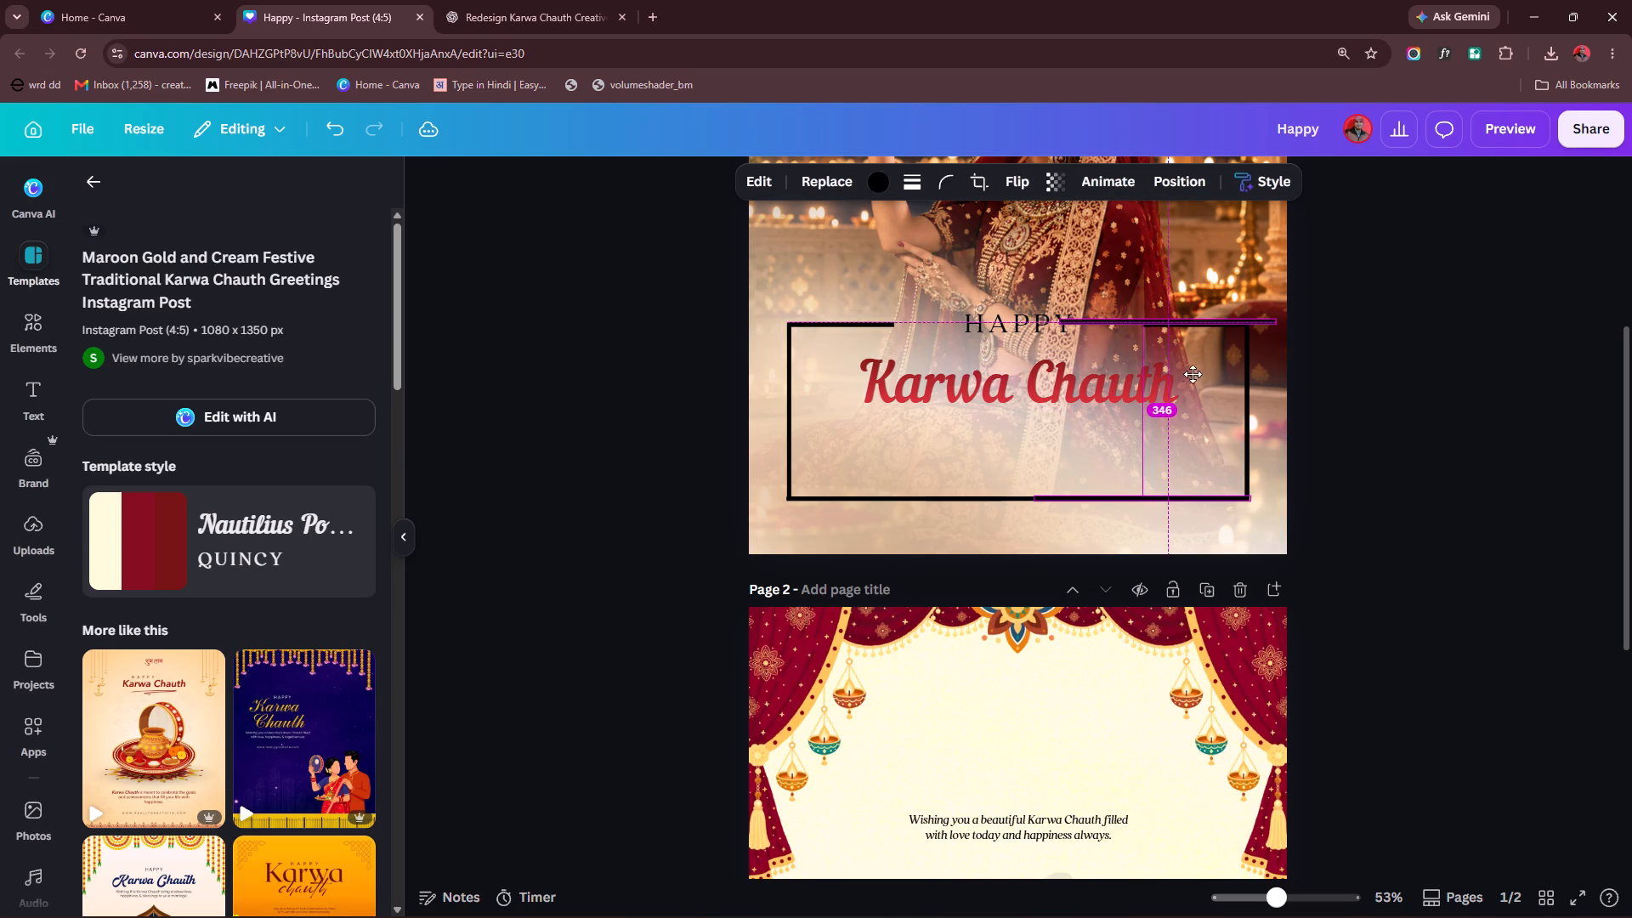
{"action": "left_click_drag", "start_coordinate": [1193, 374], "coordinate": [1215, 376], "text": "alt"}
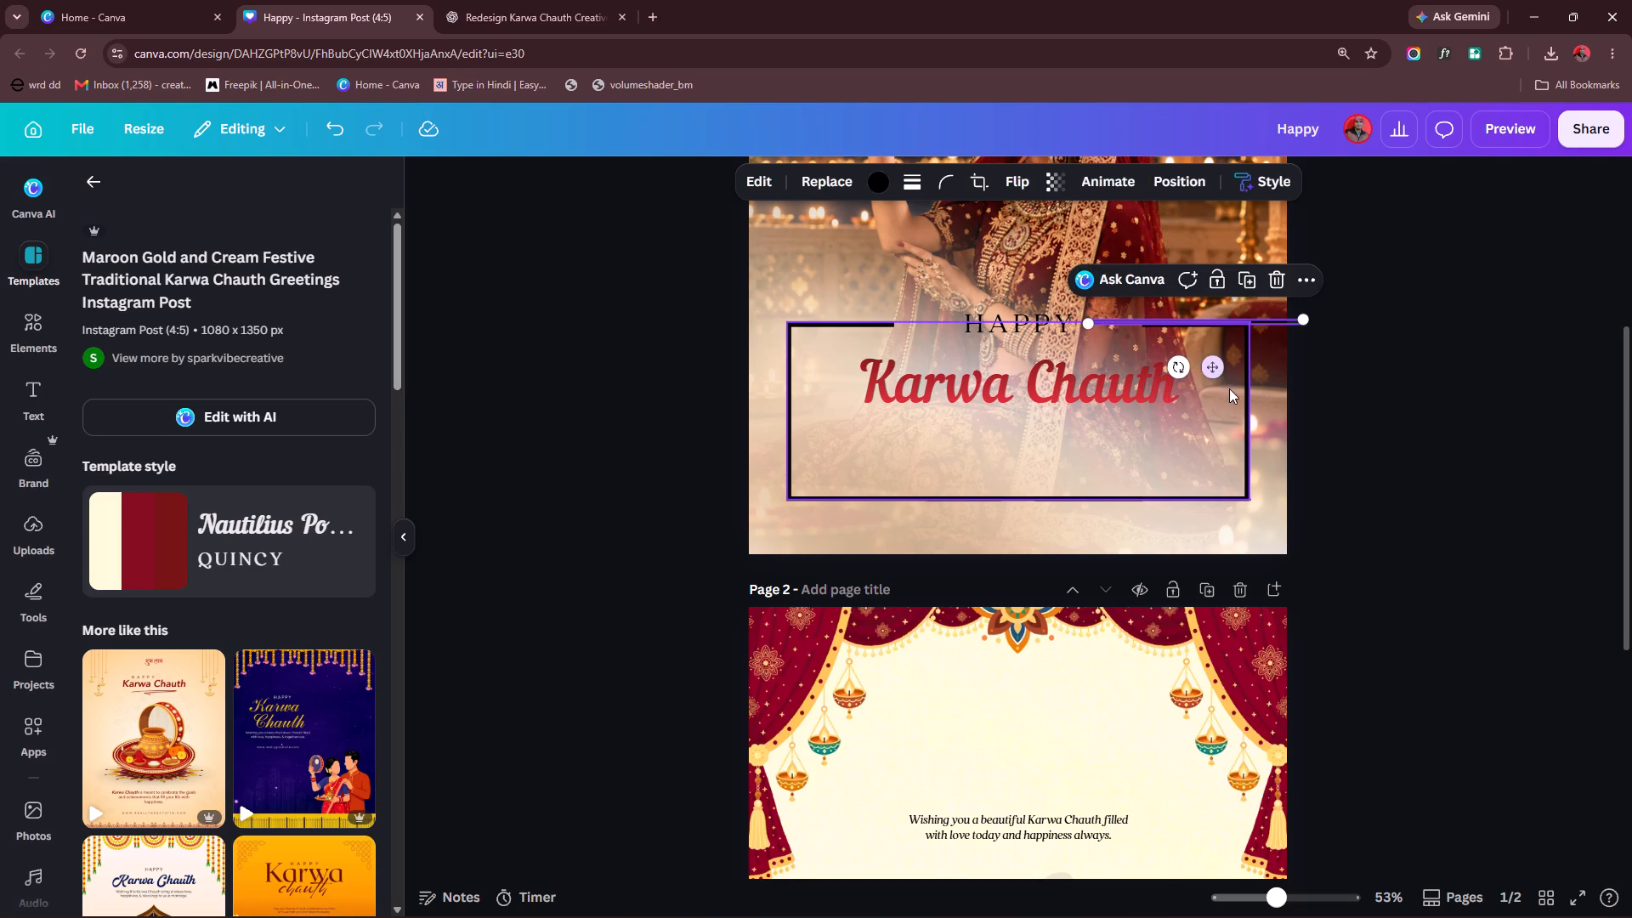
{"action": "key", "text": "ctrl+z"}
Change the HAPPY text colour to white.
{"action": "left_click", "coordinate": [1050, 328]}
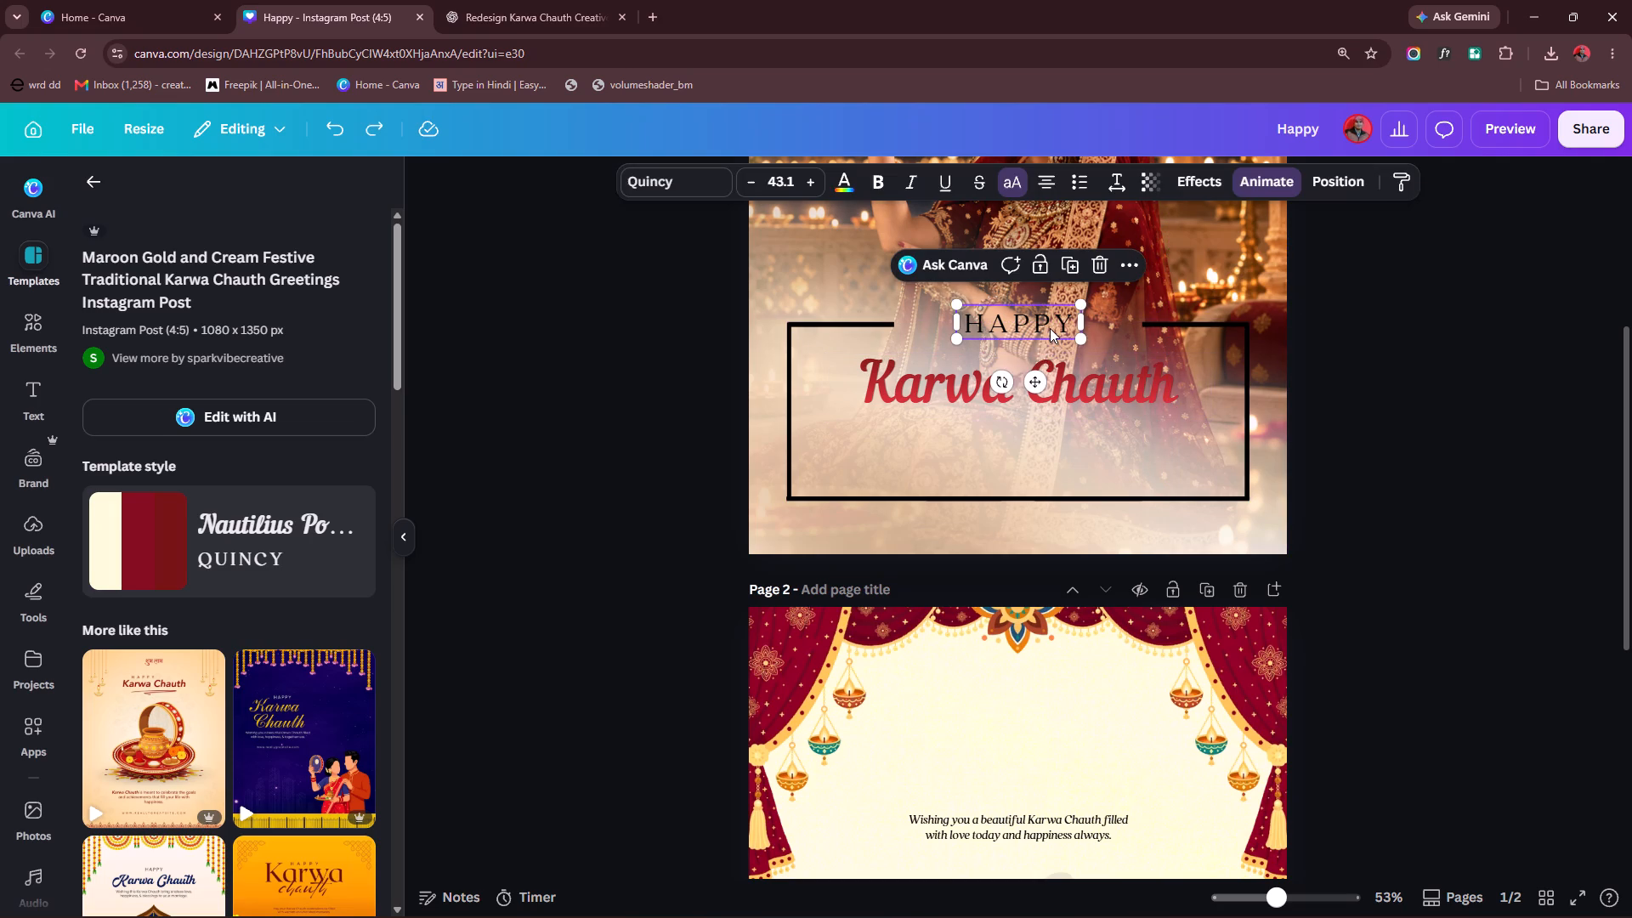
{"action": "left_click", "coordinate": [849, 182]}
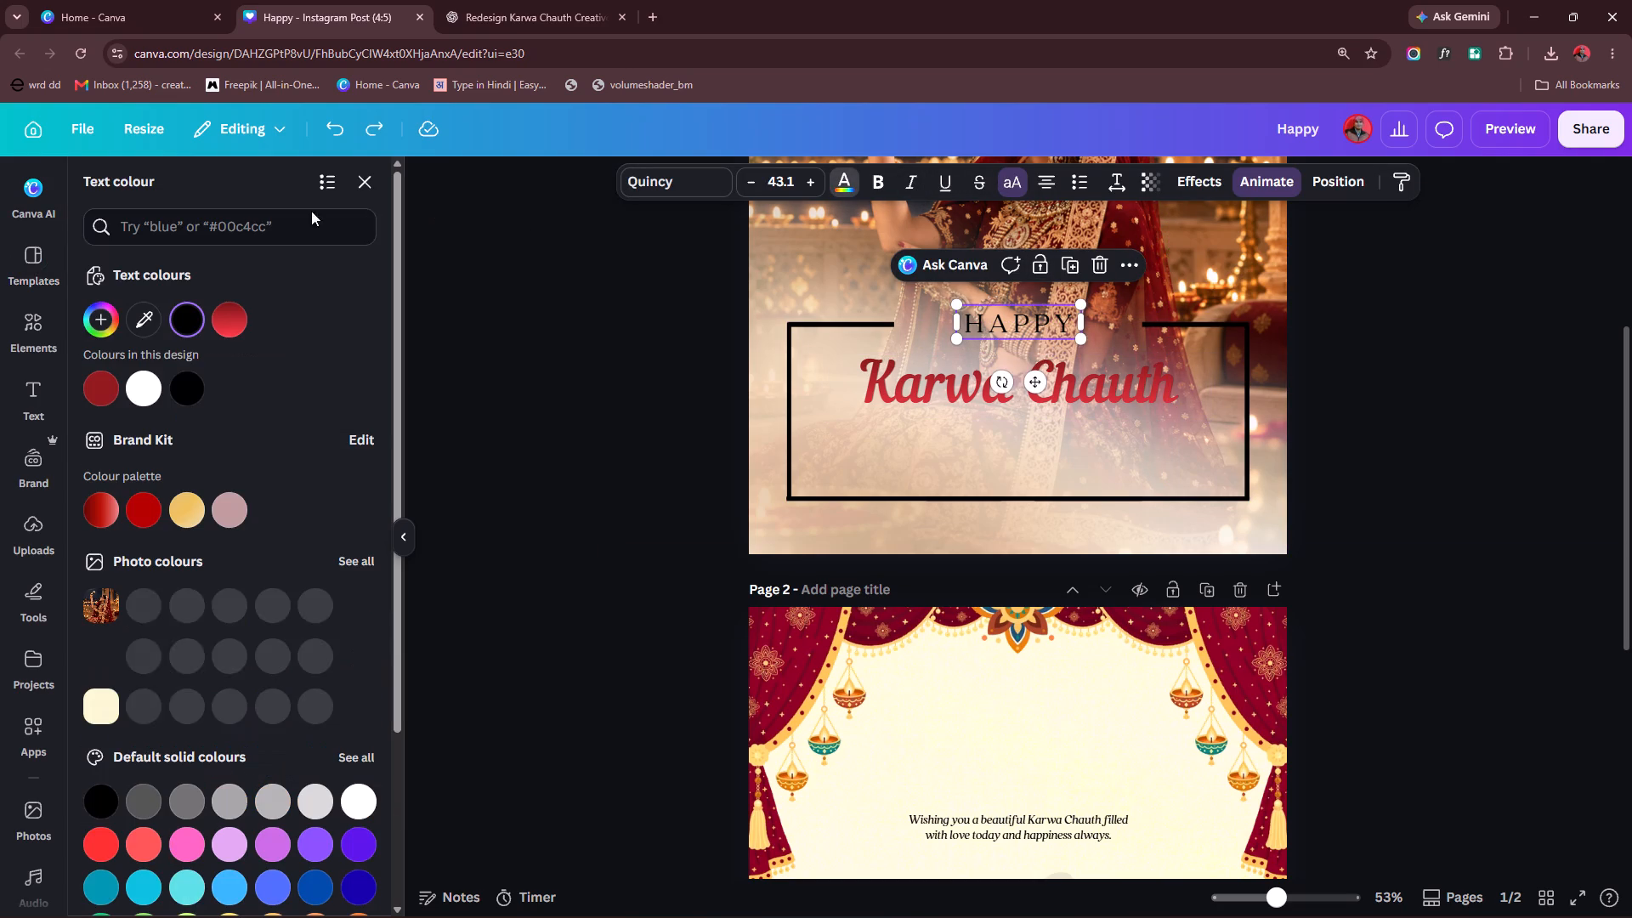
{"action": "left_click", "coordinate": [150, 383]}
{"action": "left_click", "coordinate": [606, 461]}
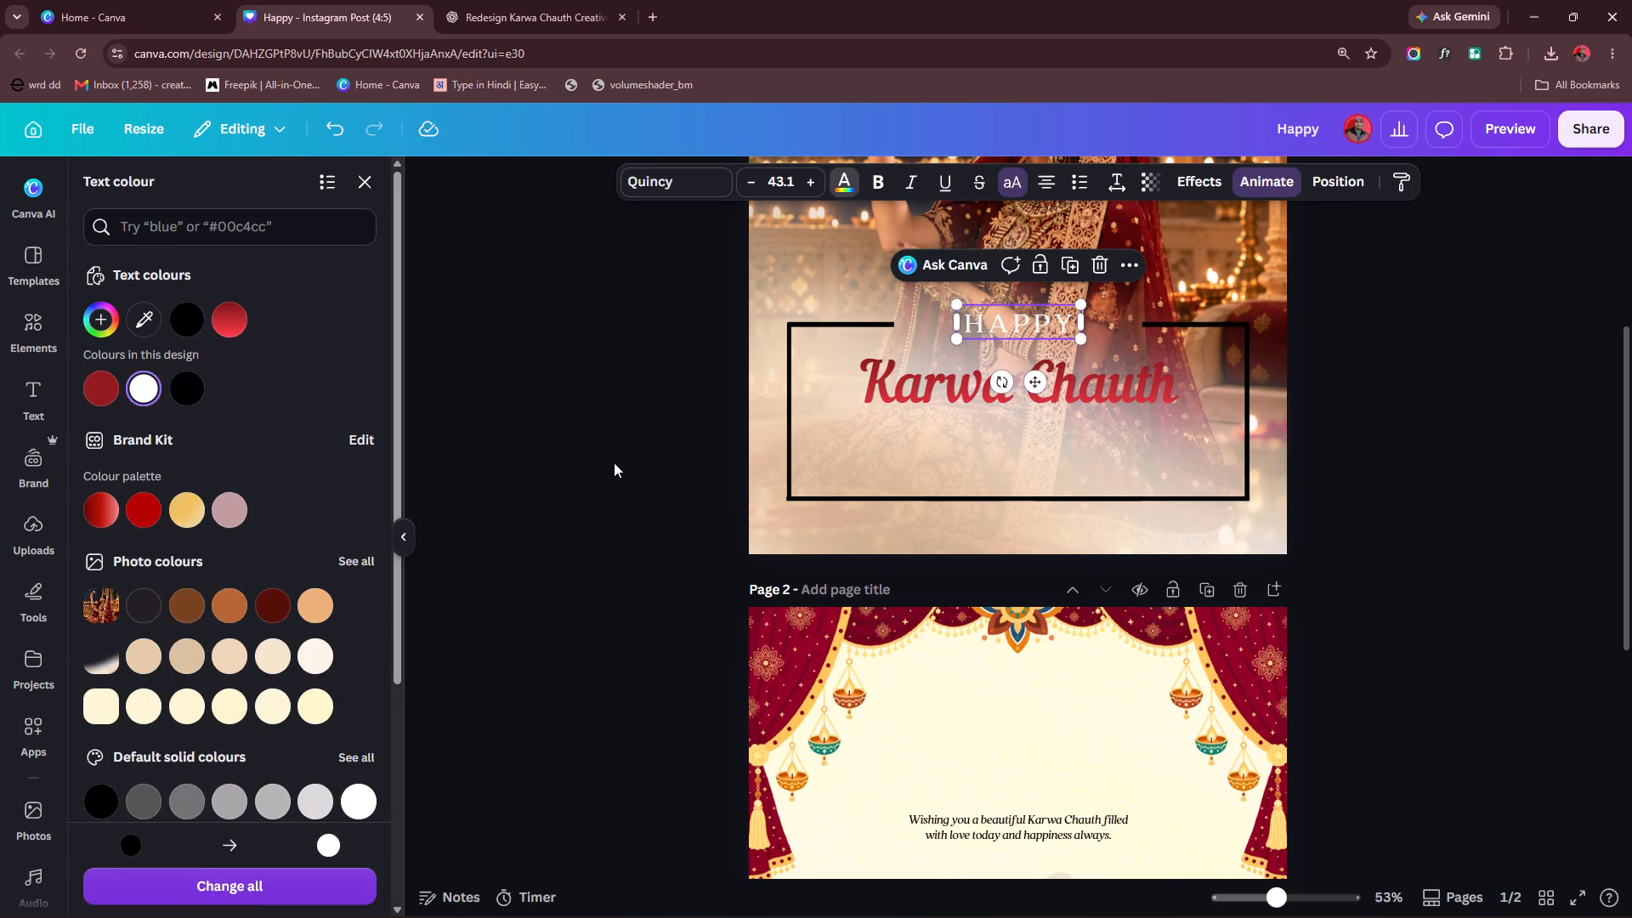
{"action": "left_click", "coordinate": [1509, 547]}
Enlarge the Karwa Chauth title to about size 95 and move it slightly up, just below HAPPY.
{"action": "scroll", "coordinate": [1456, 551], "scroll_direction": "up", "scroll_amount": 3}
{"action": "scroll", "coordinate": [1405, 572], "scroll_direction": "down", "scroll_amount": 3, "text": "ctrl"}
{"action": "scroll", "coordinate": [1306, 534], "scroll_direction": "up", "scroll_amount": 2}
{"action": "scroll", "coordinate": [1094, 546], "scroll_direction": "up", "scroll_amount": 2, "text": "ctrl"}
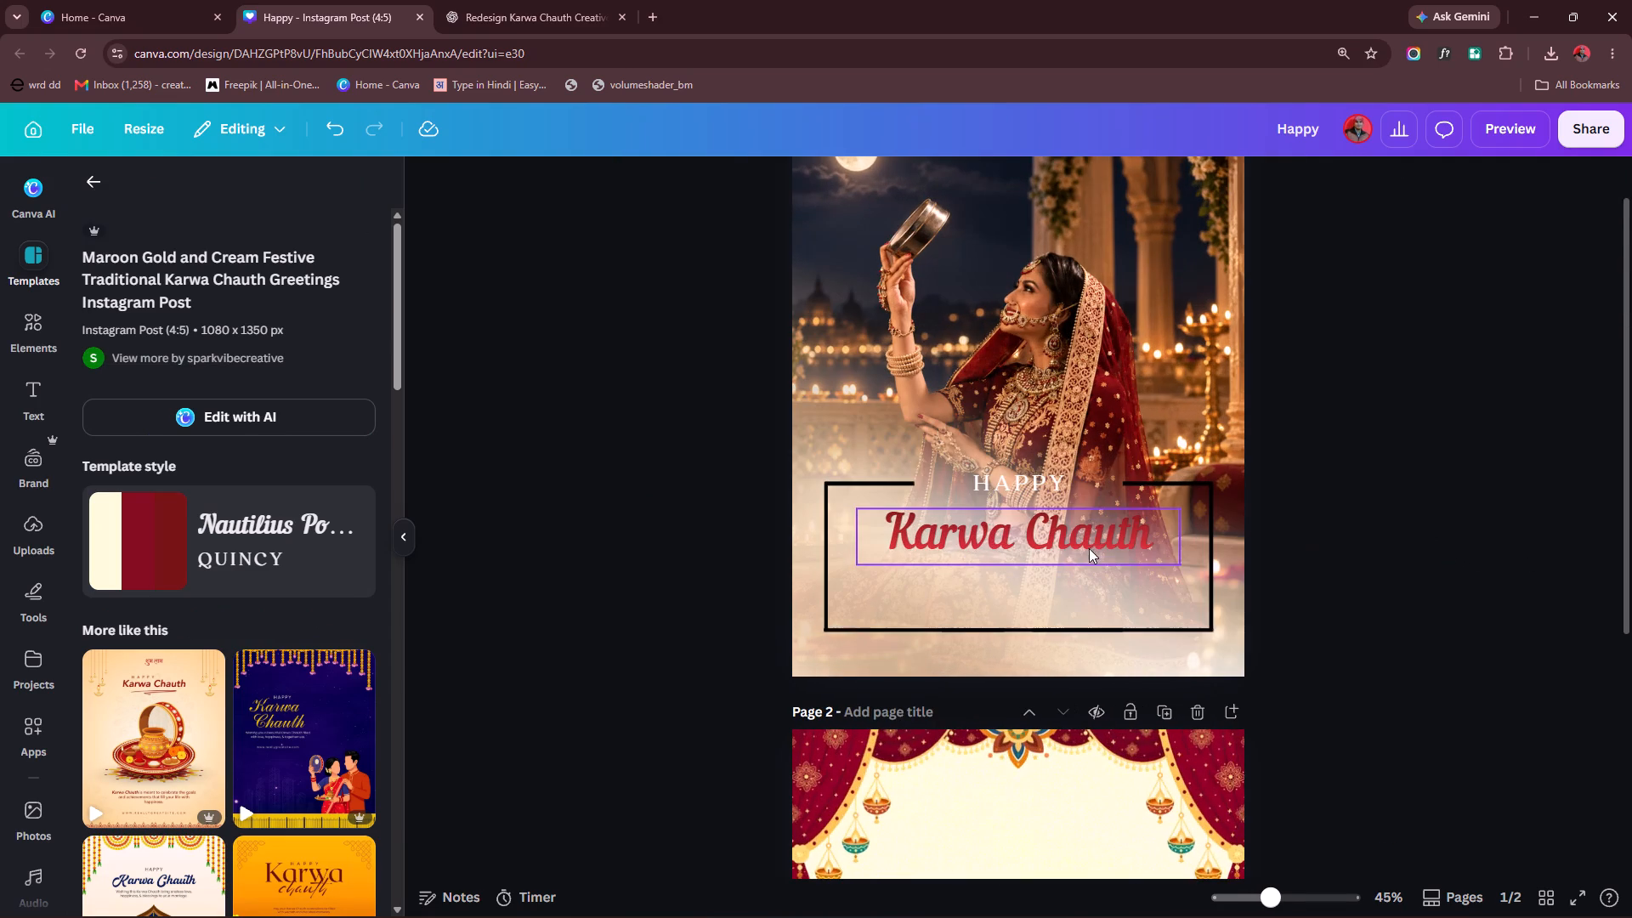
{"action": "left_click", "coordinate": [1098, 539]}
{"action": "left_click_drag", "start_coordinate": [1187, 513], "coordinate": [1223, 505]}
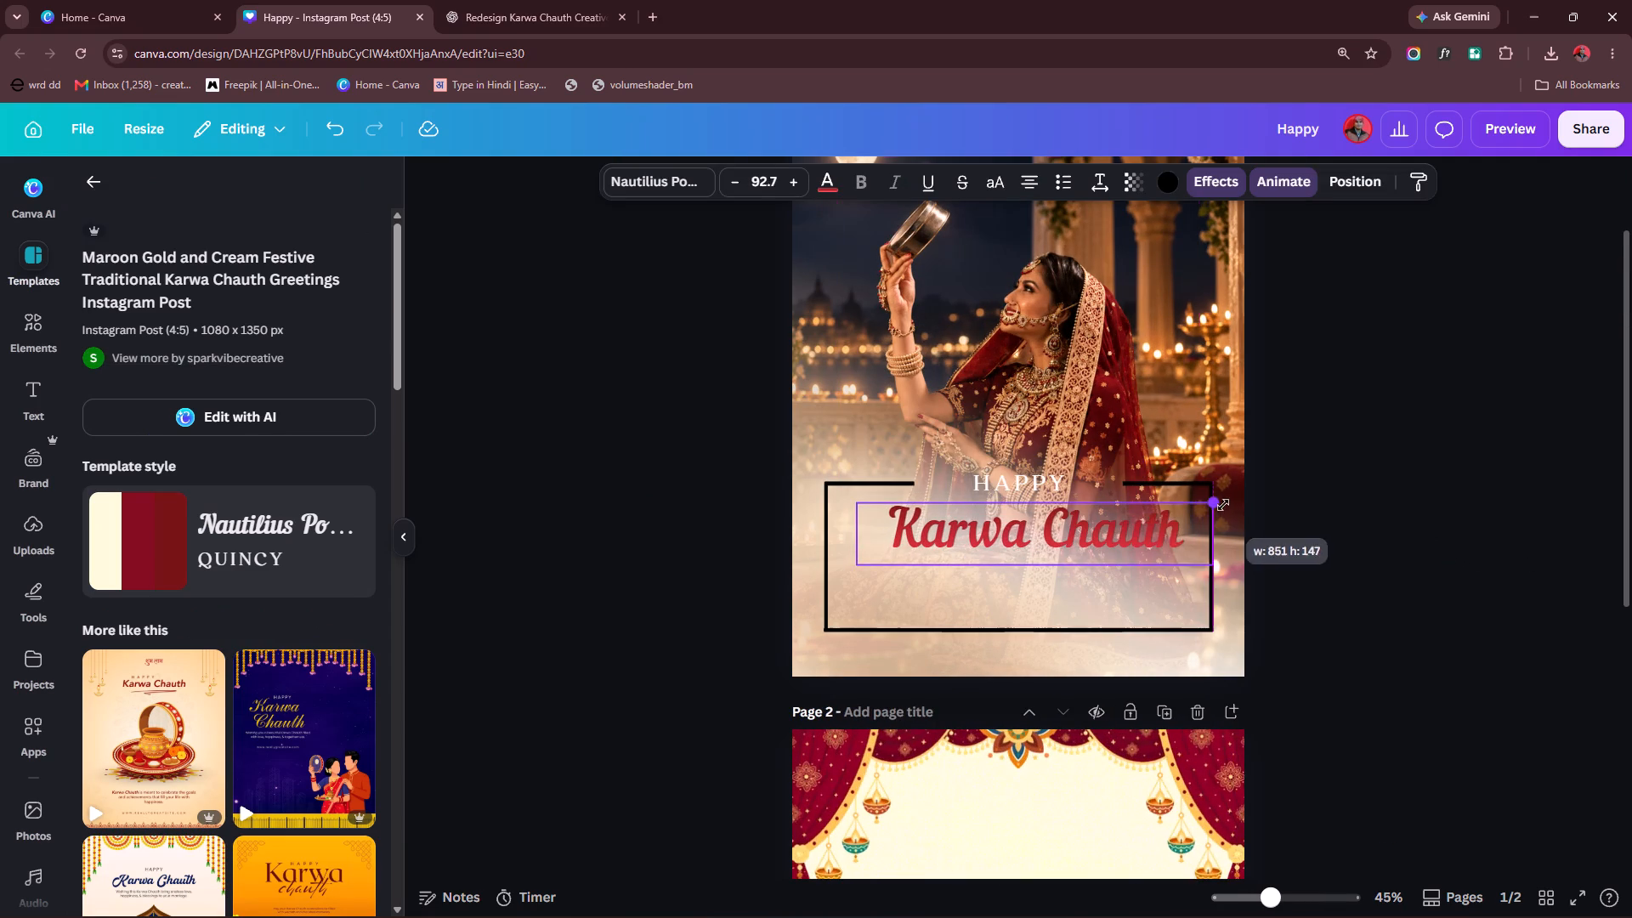
{"action": "left_click_drag", "start_coordinate": [1223, 505], "coordinate": [1227, 505]}
{"action": "left_click", "coordinate": [1136, 528]}
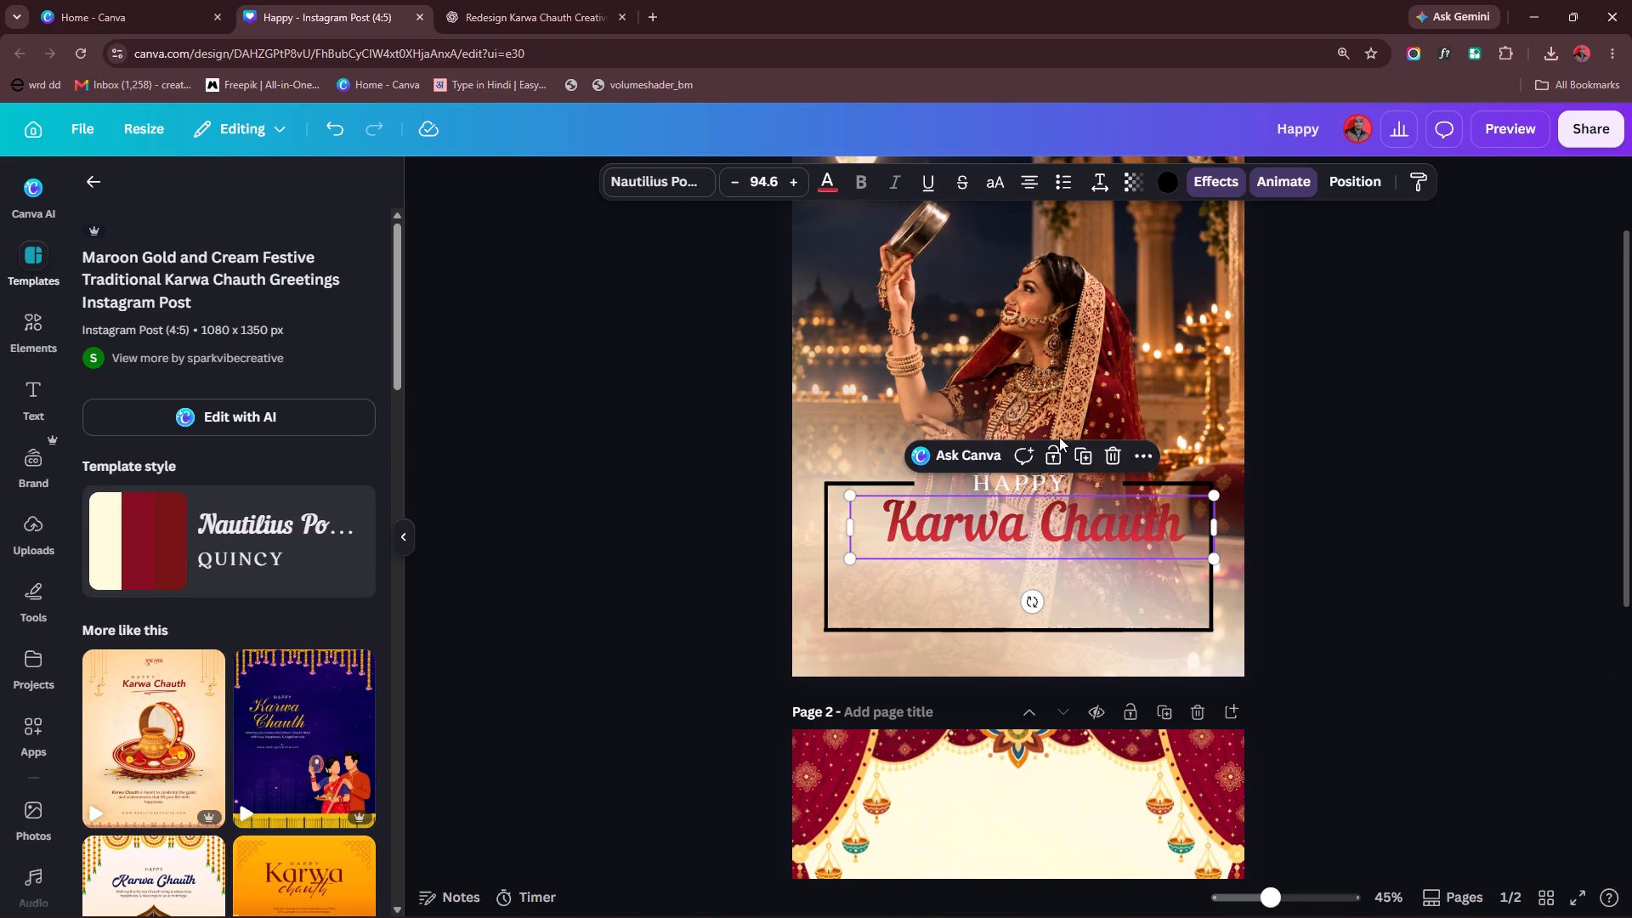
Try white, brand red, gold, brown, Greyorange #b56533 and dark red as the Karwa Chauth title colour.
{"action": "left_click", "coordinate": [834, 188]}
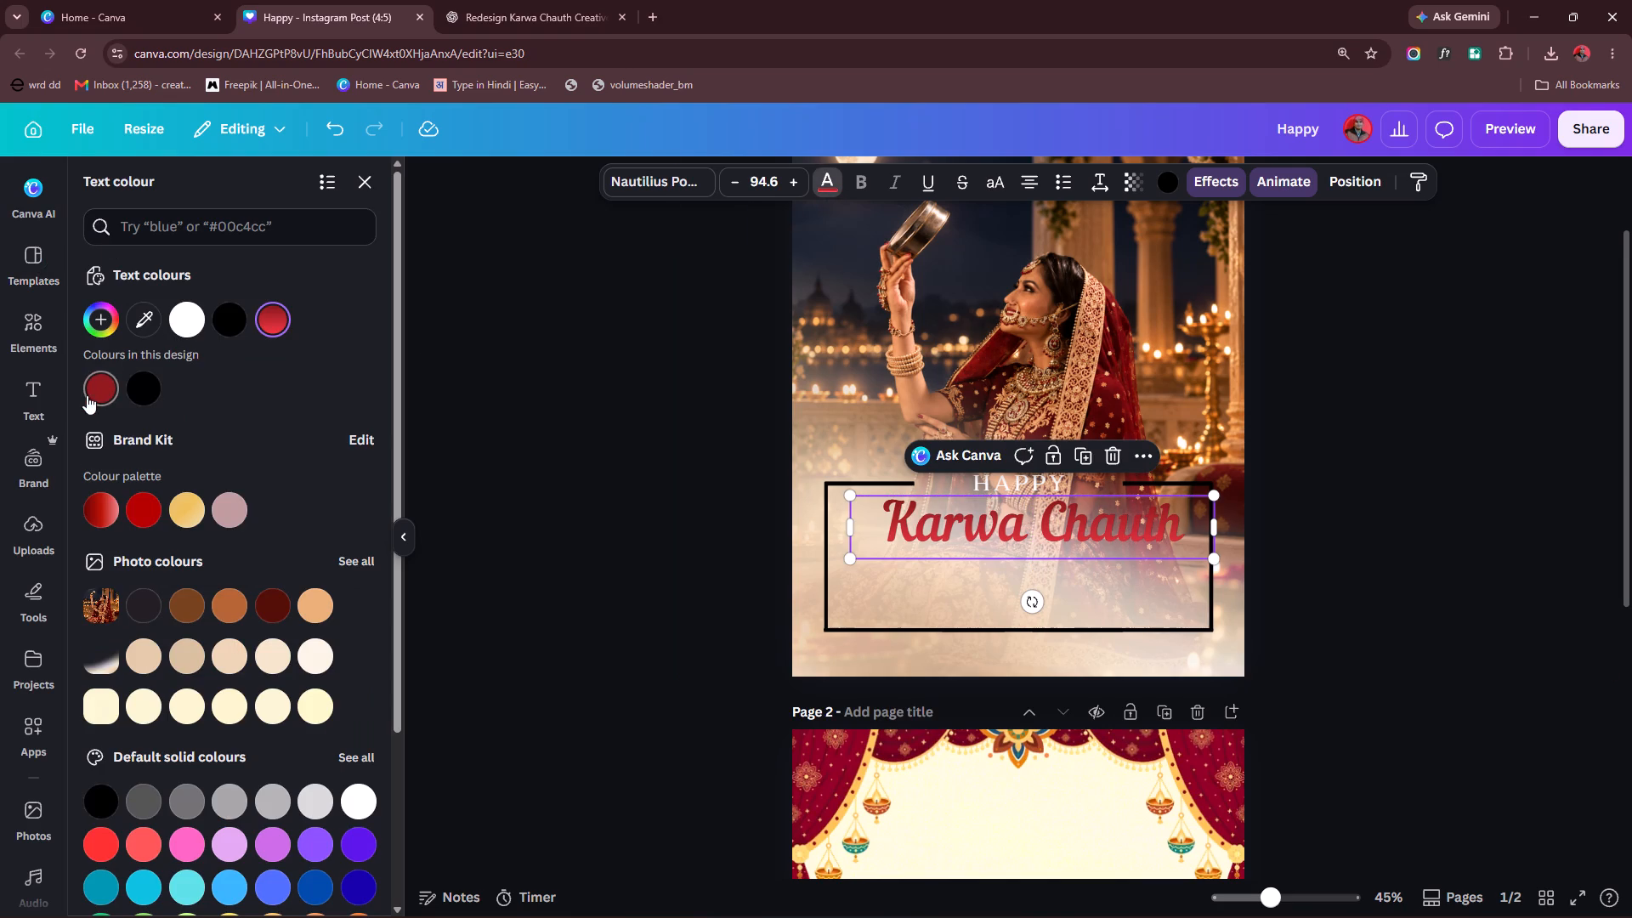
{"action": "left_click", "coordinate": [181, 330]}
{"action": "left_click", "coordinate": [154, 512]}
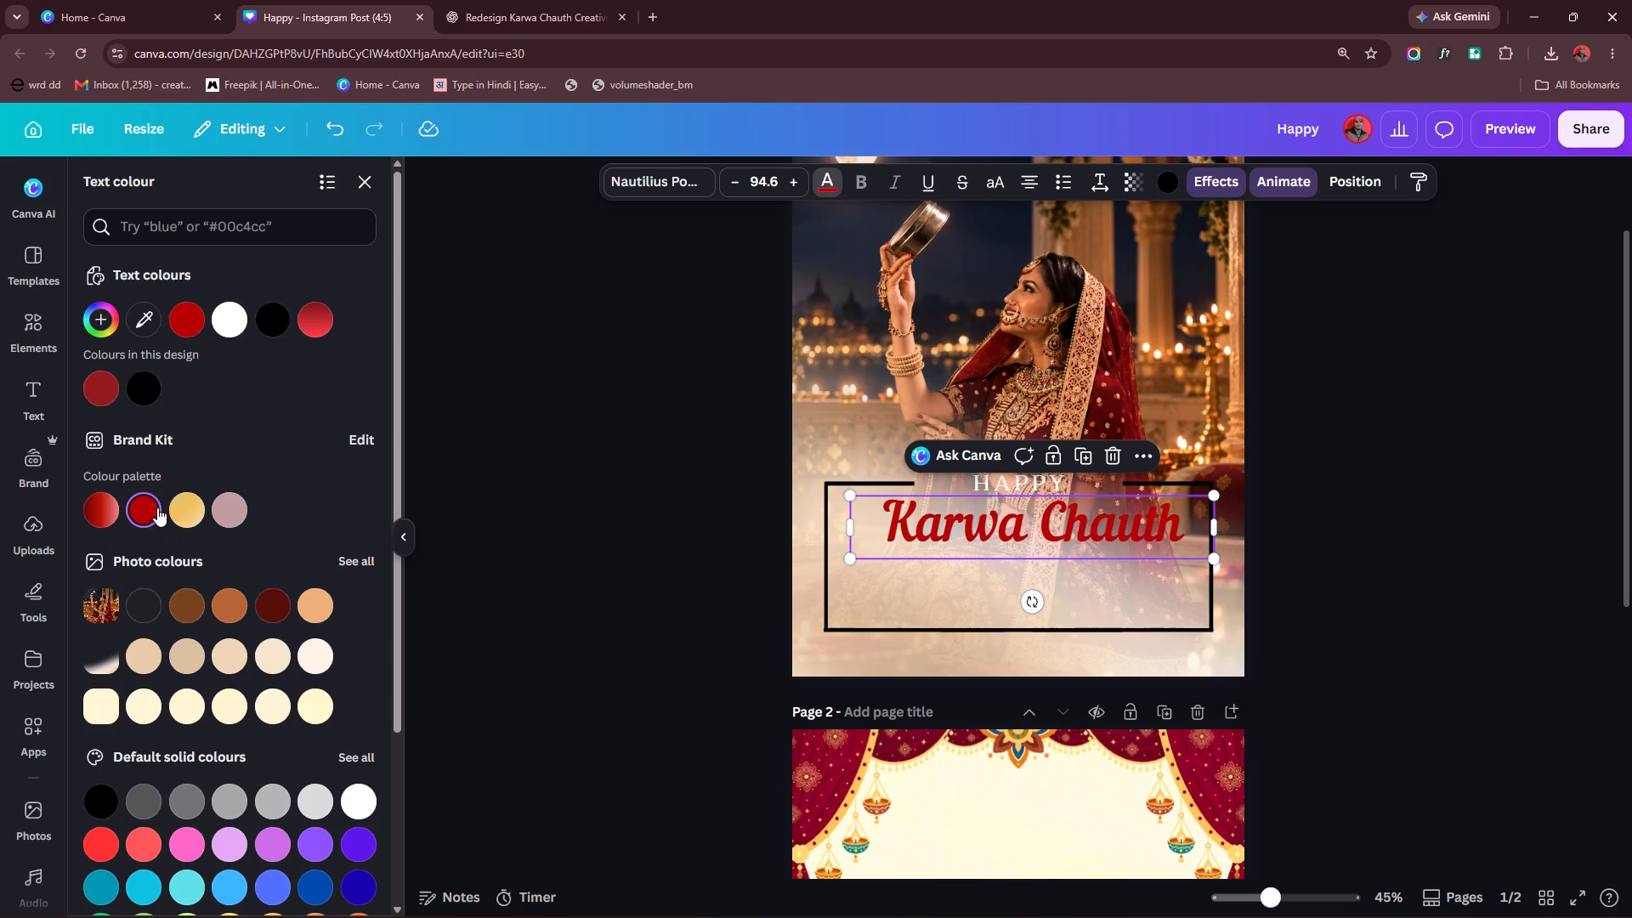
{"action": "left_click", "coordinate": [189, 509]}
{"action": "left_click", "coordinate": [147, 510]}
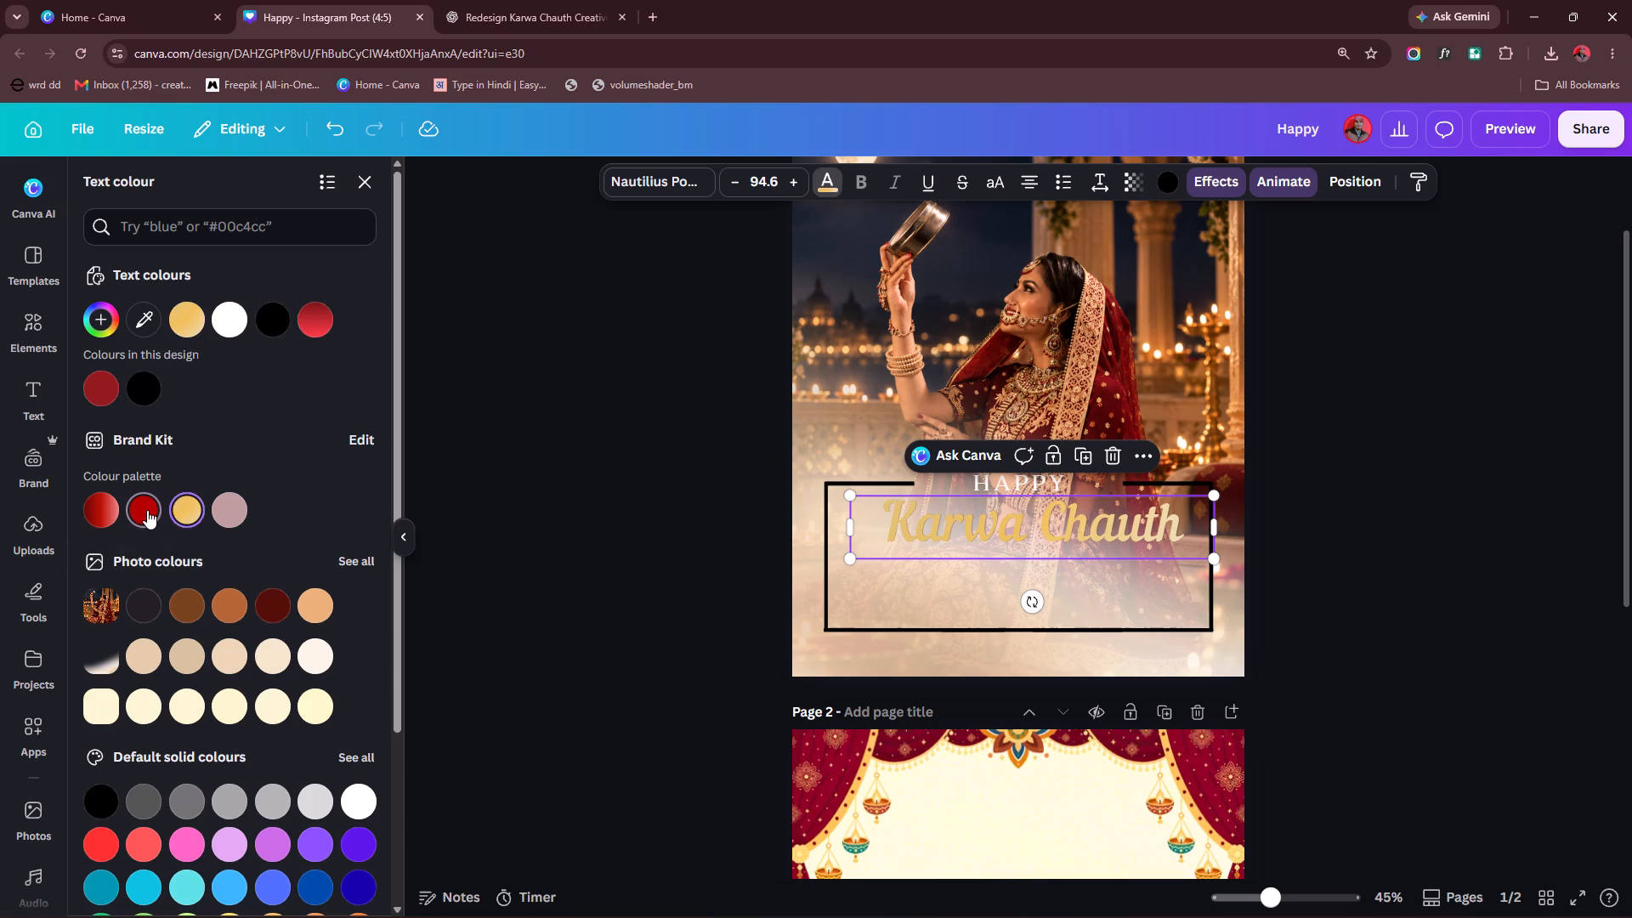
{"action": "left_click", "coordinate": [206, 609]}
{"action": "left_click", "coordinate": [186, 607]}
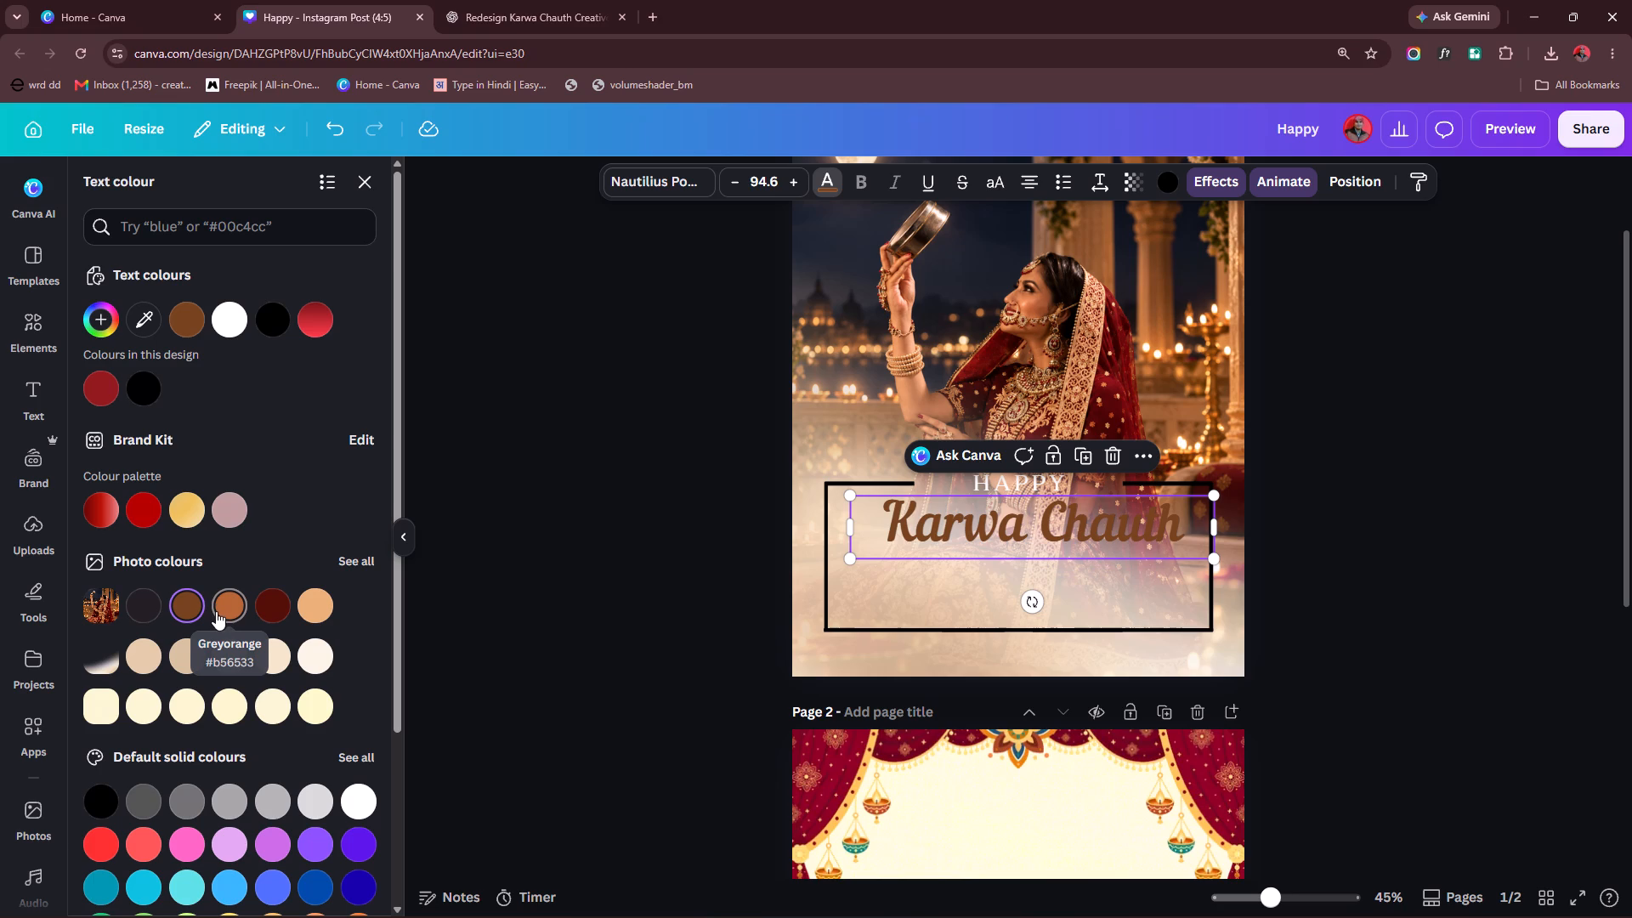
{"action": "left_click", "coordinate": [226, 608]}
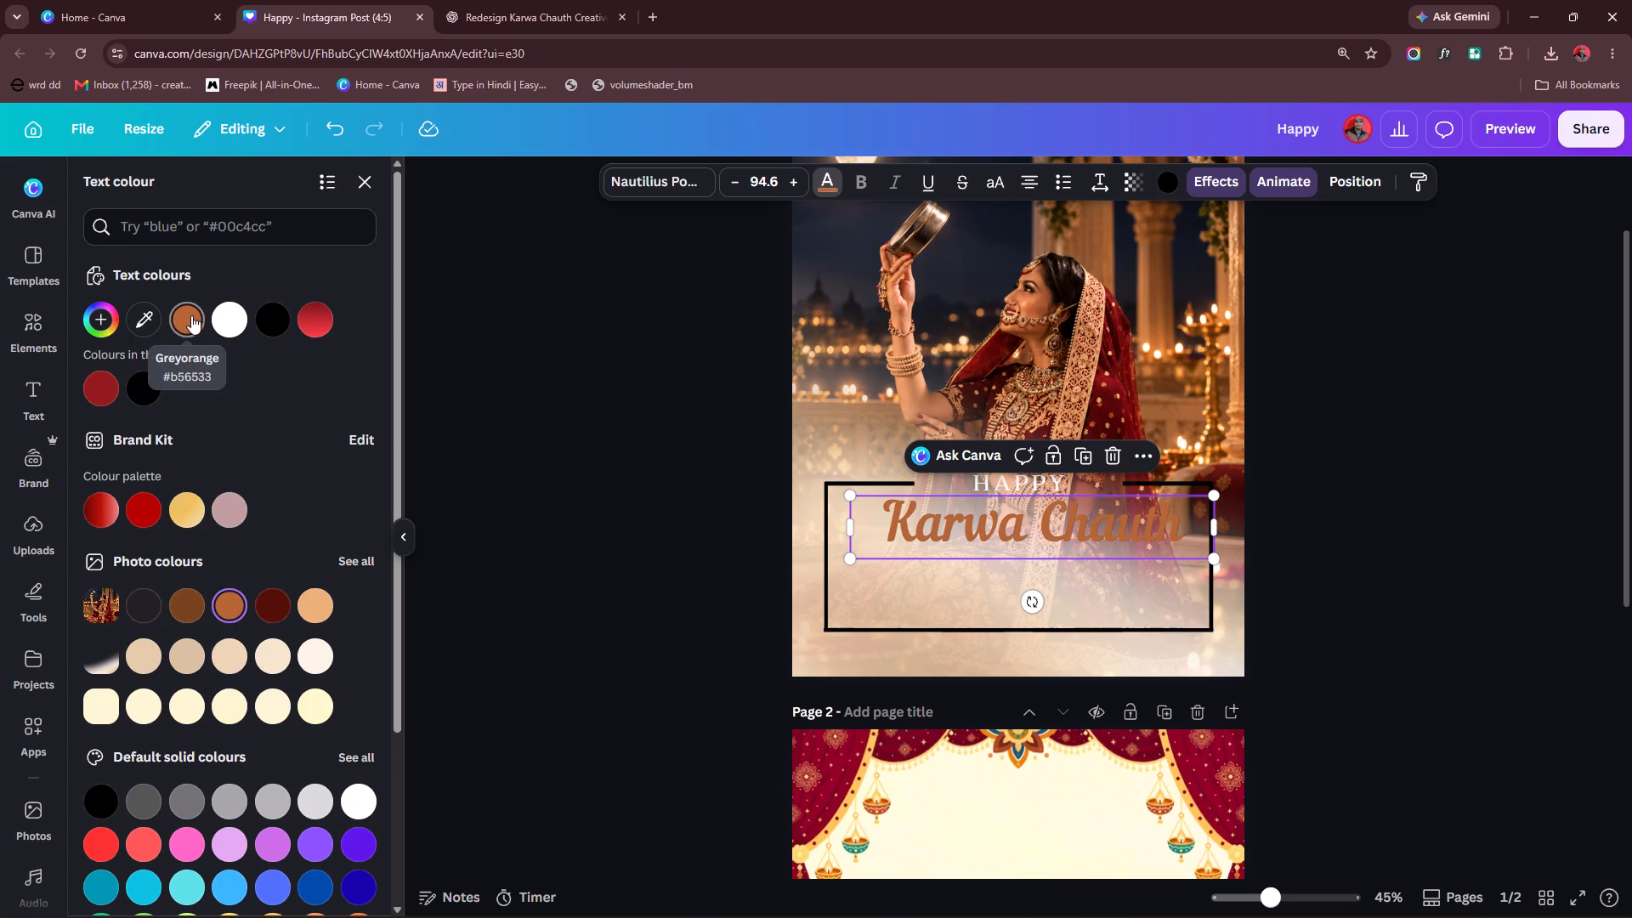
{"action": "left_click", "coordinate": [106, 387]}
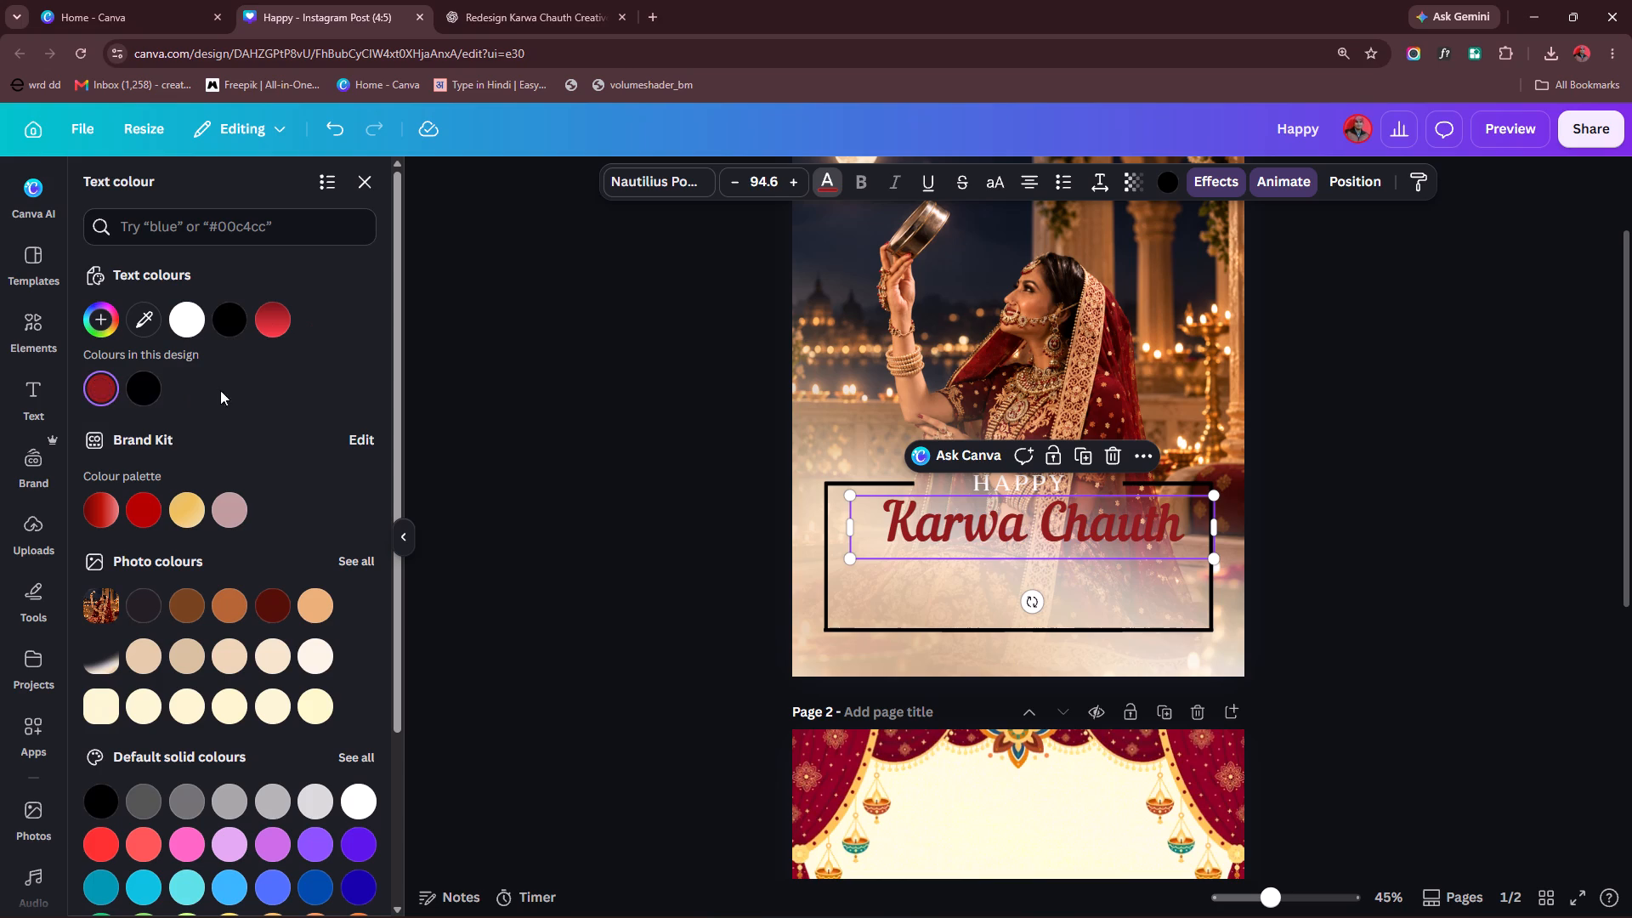
Apply the red gradient to the Karwa Chauth title with the horizontal style, dark red fading to bright red.
{"action": "left_click", "coordinate": [272, 319]}
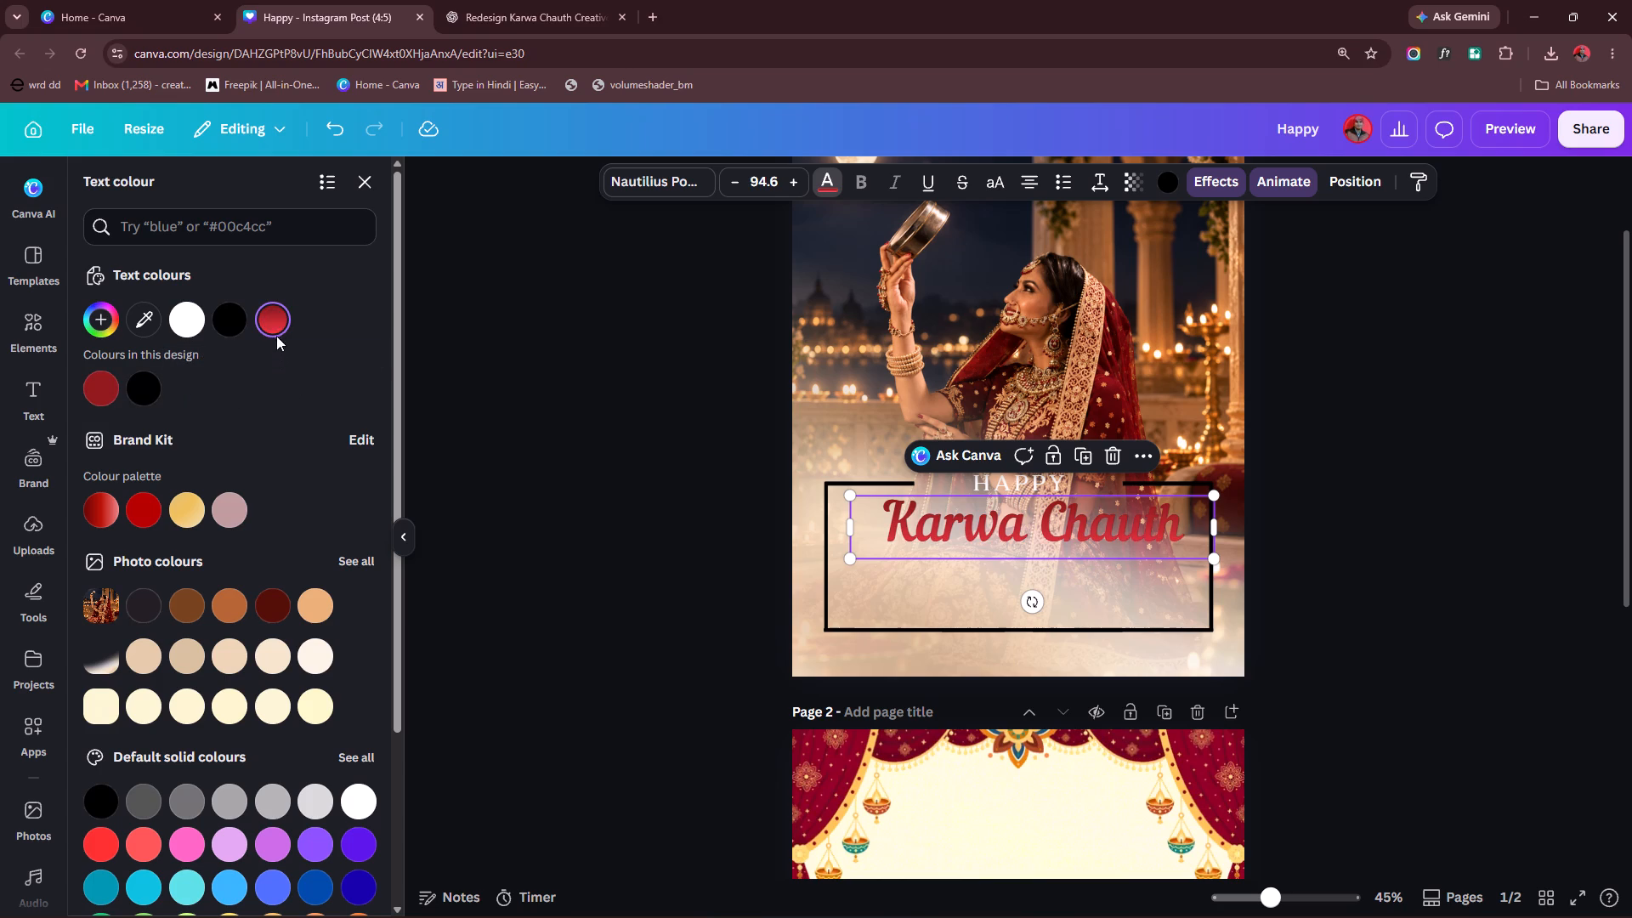
{"action": "left_click", "coordinate": [274, 326]}
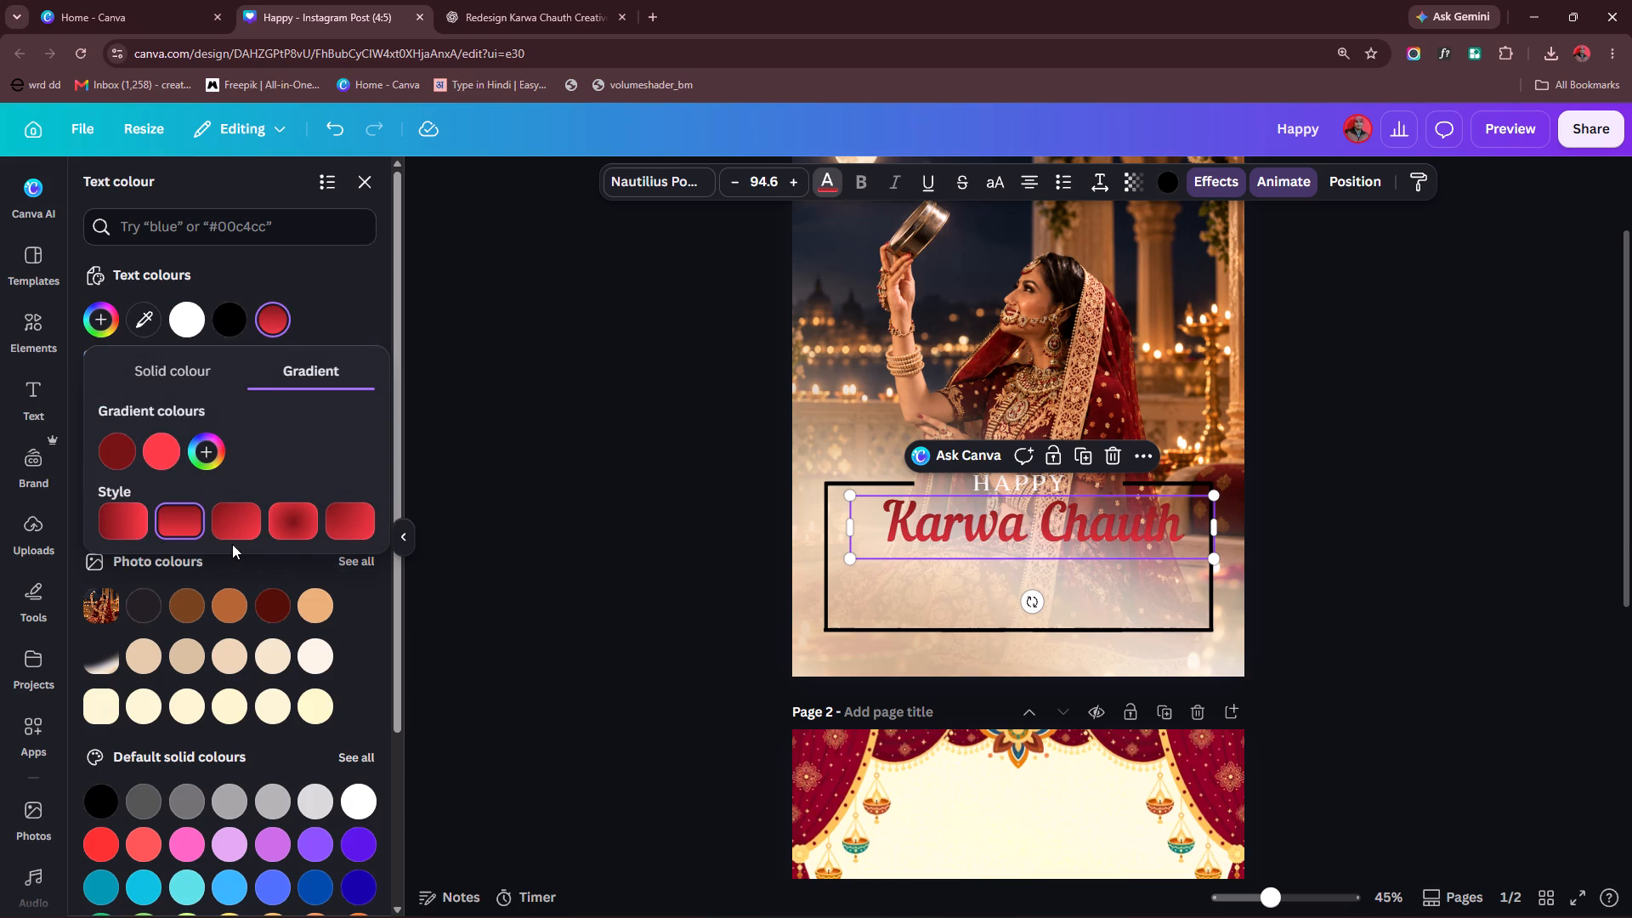
{"action": "left_click", "coordinate": [113, 519]}
{"action": "left_click", "coordinate": [1392, 468]}
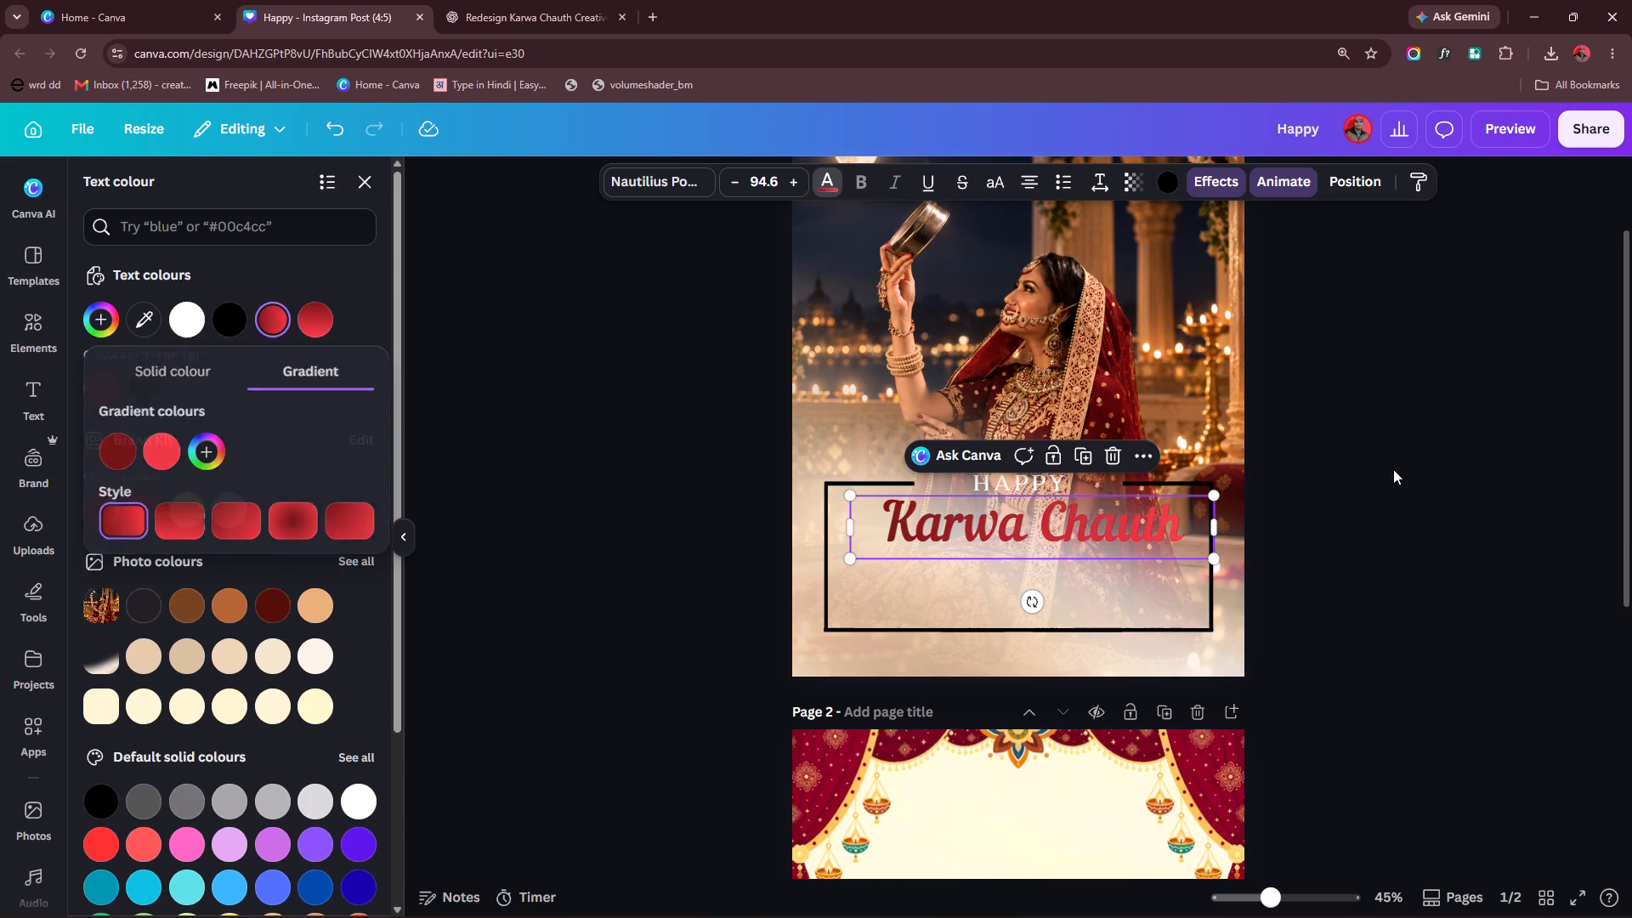
{"action": "left_click", "coordinate": [1482, 495]}
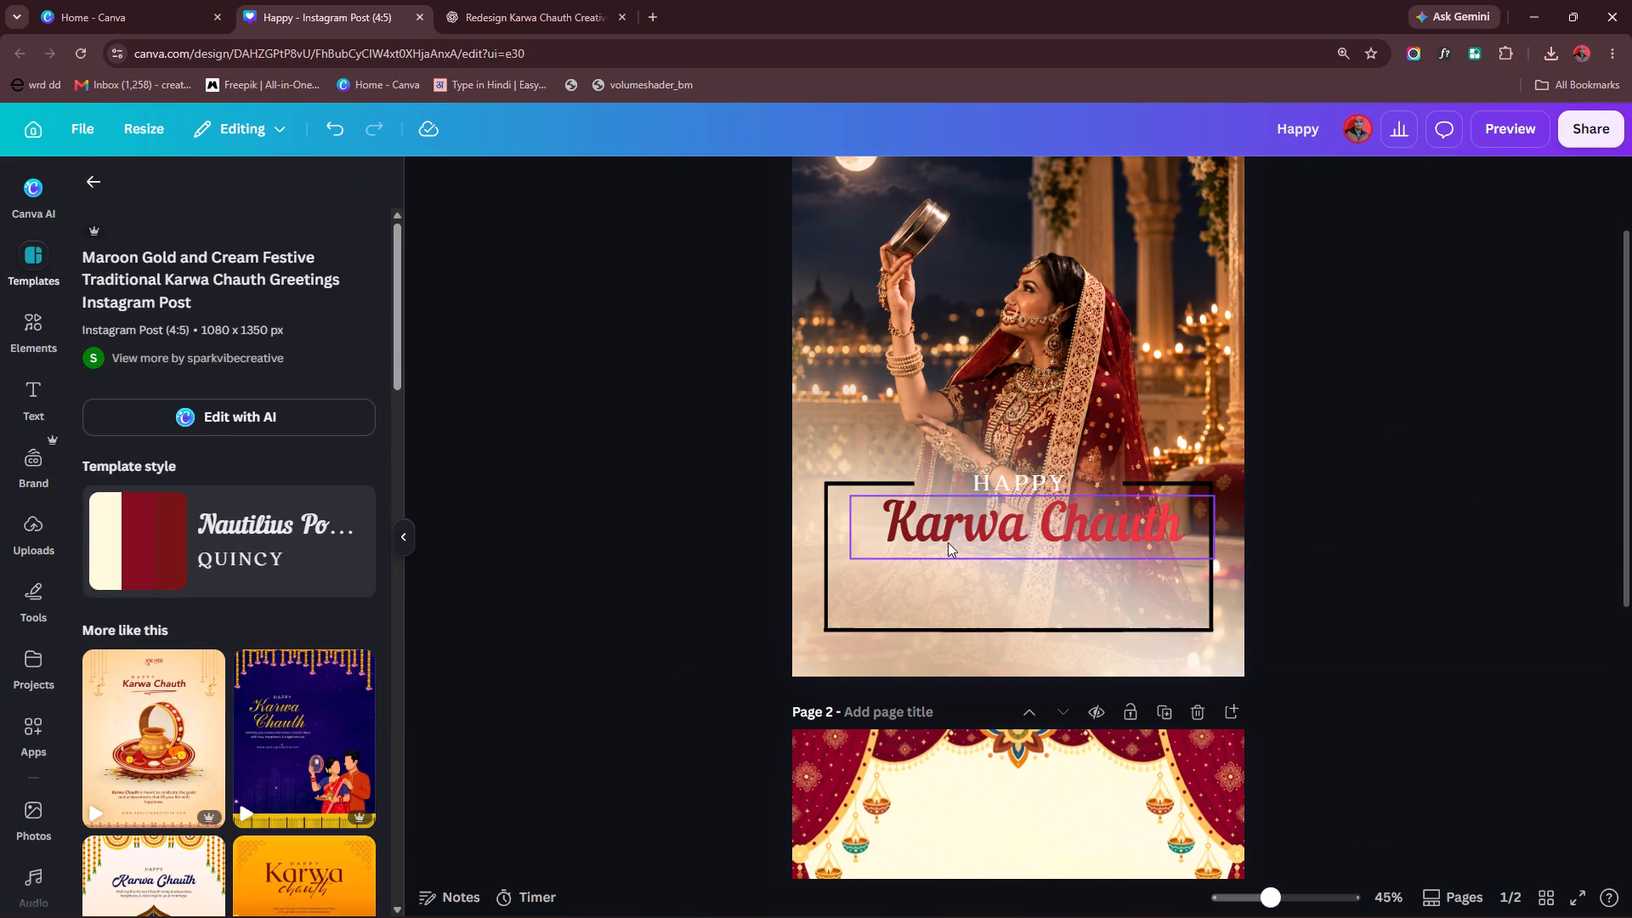
Centre the Karwa Chauth title horizontally inside the line frame.
{"action": "left_click_drag", "start_coordinate": [1043, 543], "coordinate": [1033, 541]}
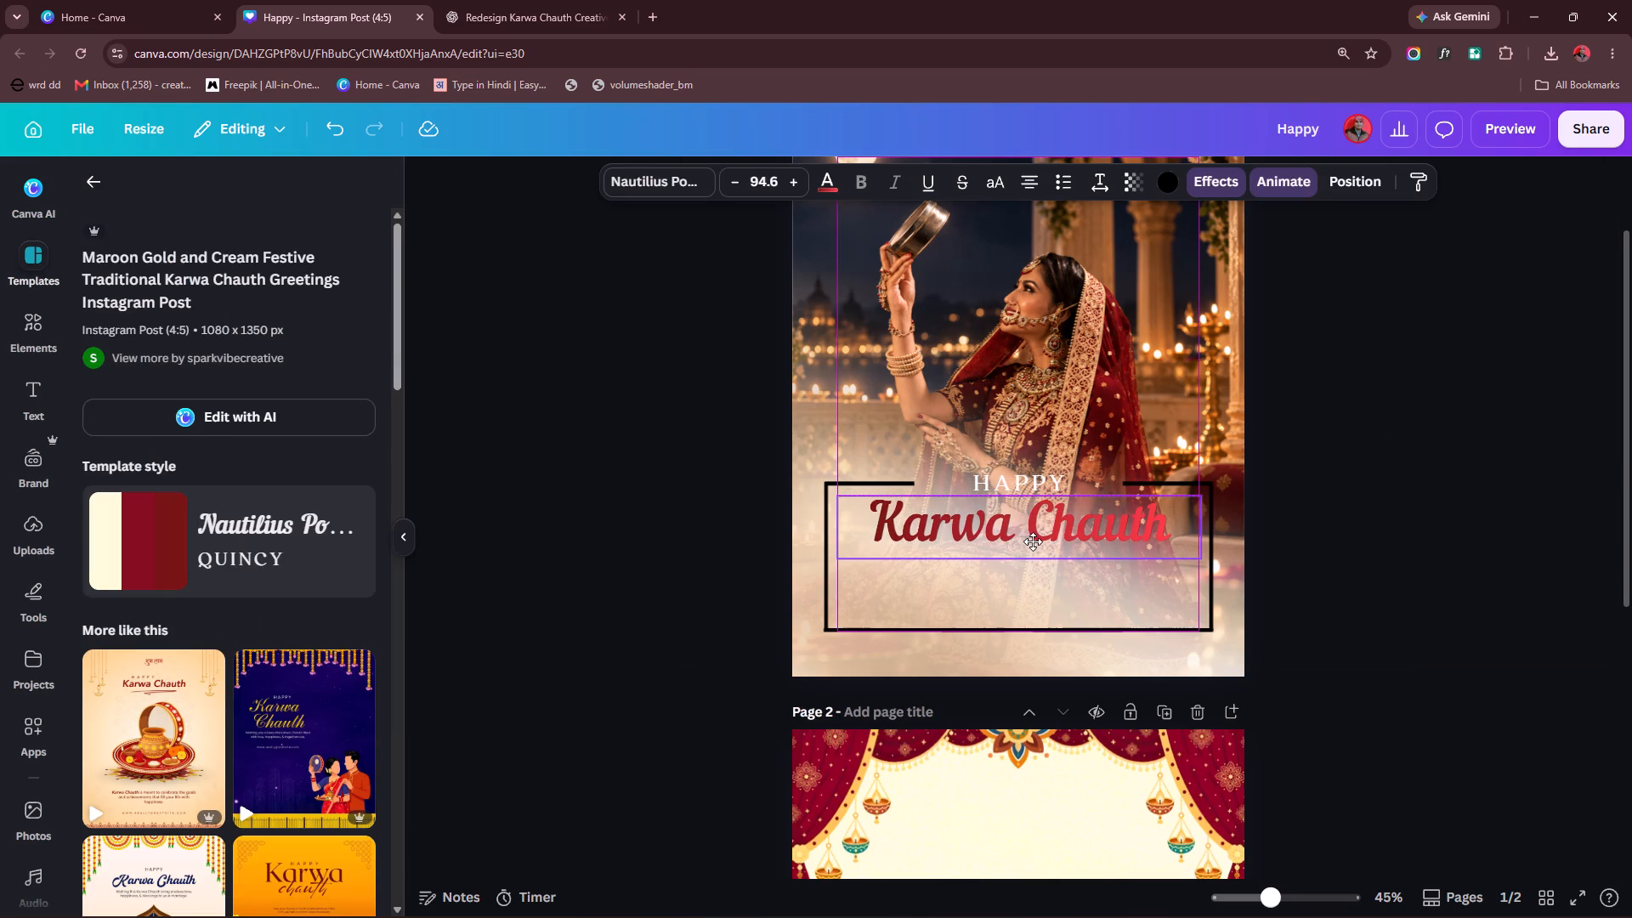
{"action": "left_click_drag", "start_coordinate": [1033, 541], "coordinate": [1043, 544]}
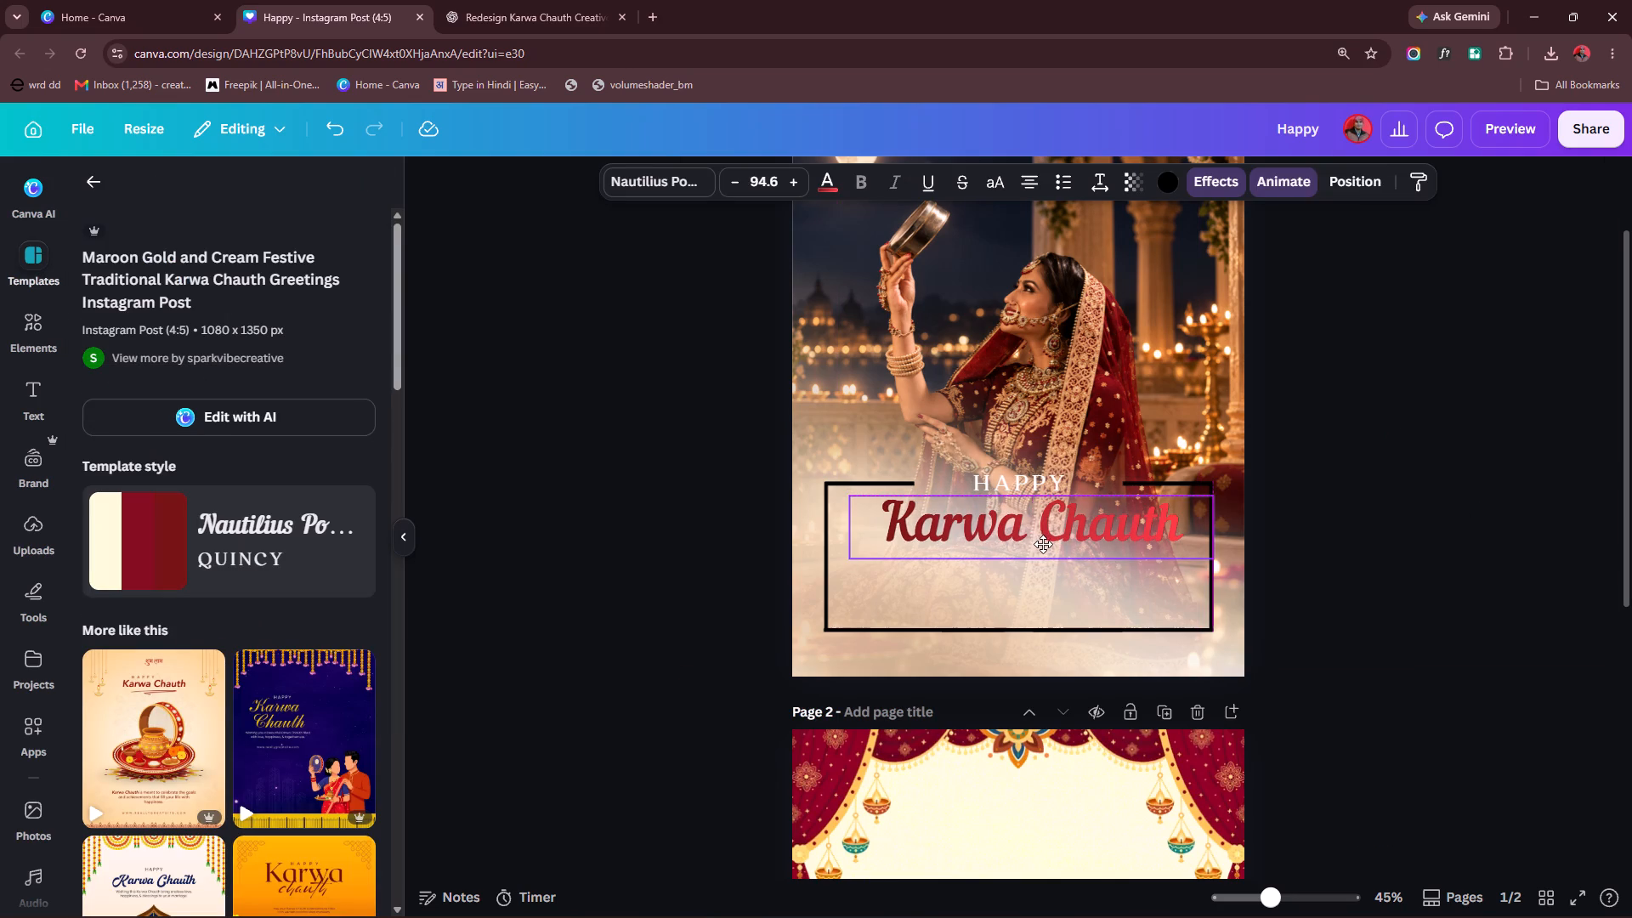
{"action": "left_click_drag", "start_coordinate": [1043, 544], "coordinate": [1033, 544]}
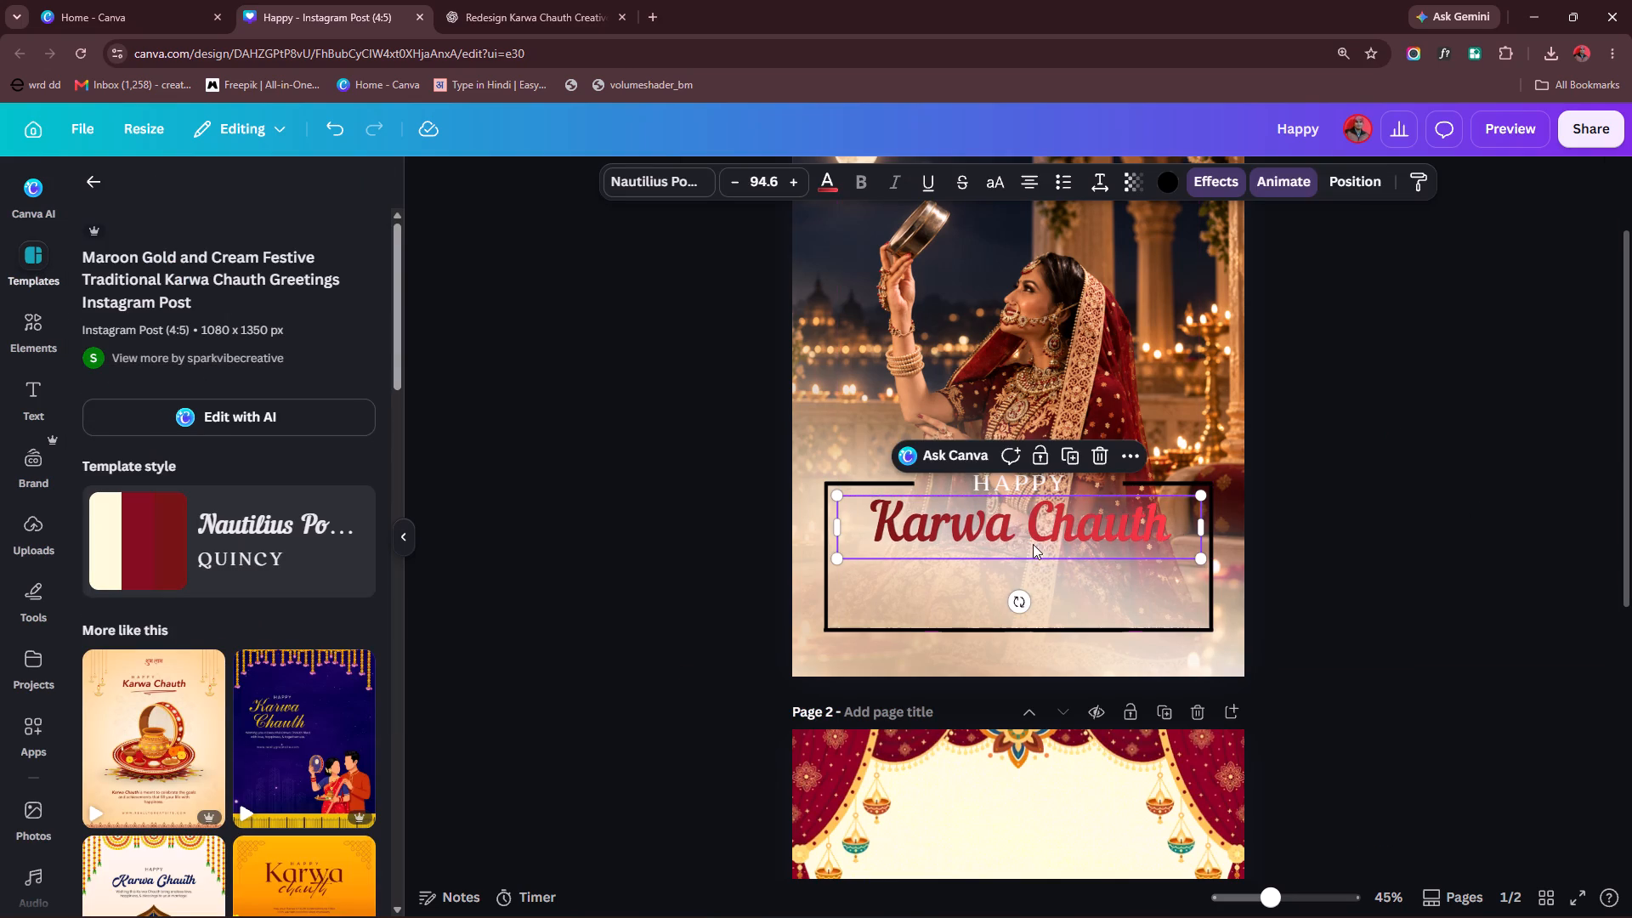
{"action": "left_click", "coordinate": [1462, 508]}
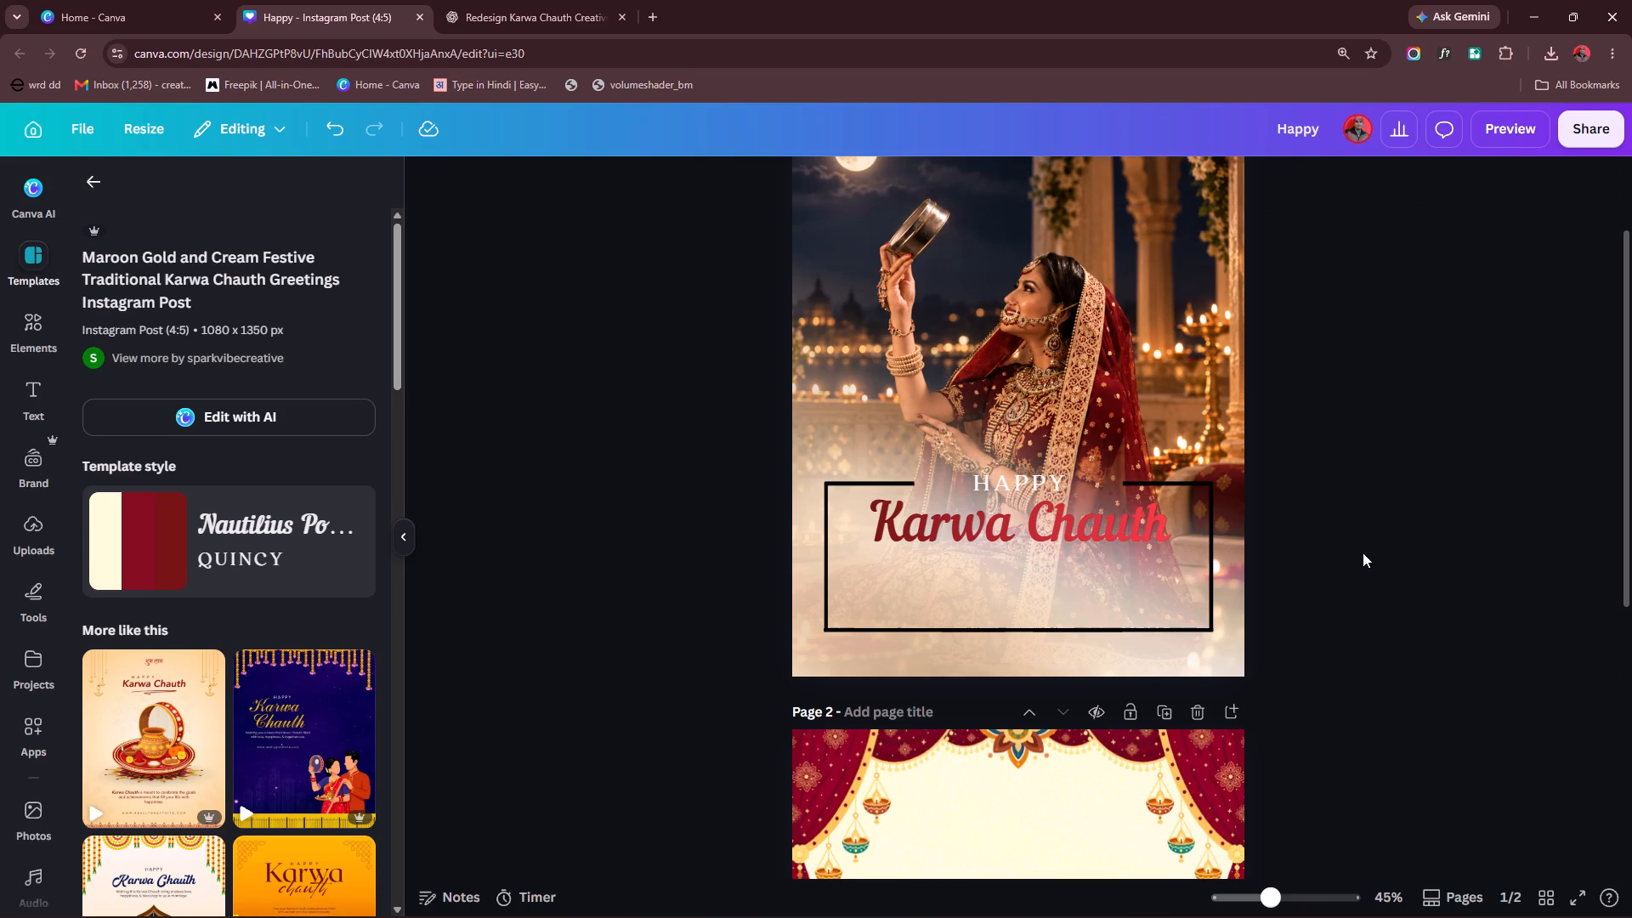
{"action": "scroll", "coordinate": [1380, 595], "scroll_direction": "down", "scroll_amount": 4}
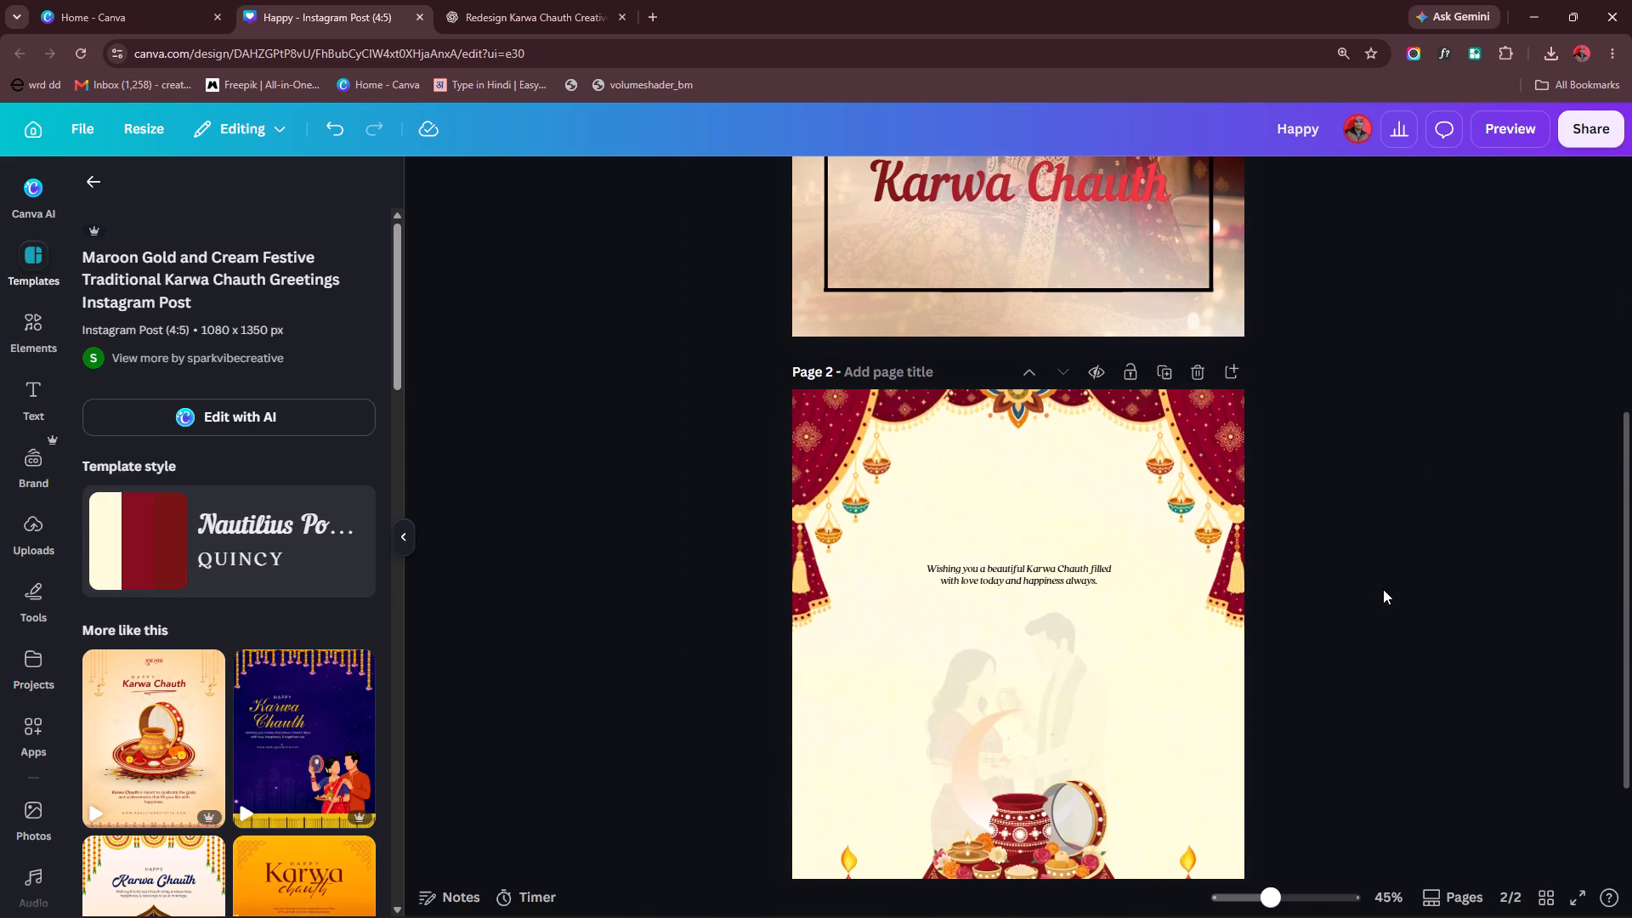
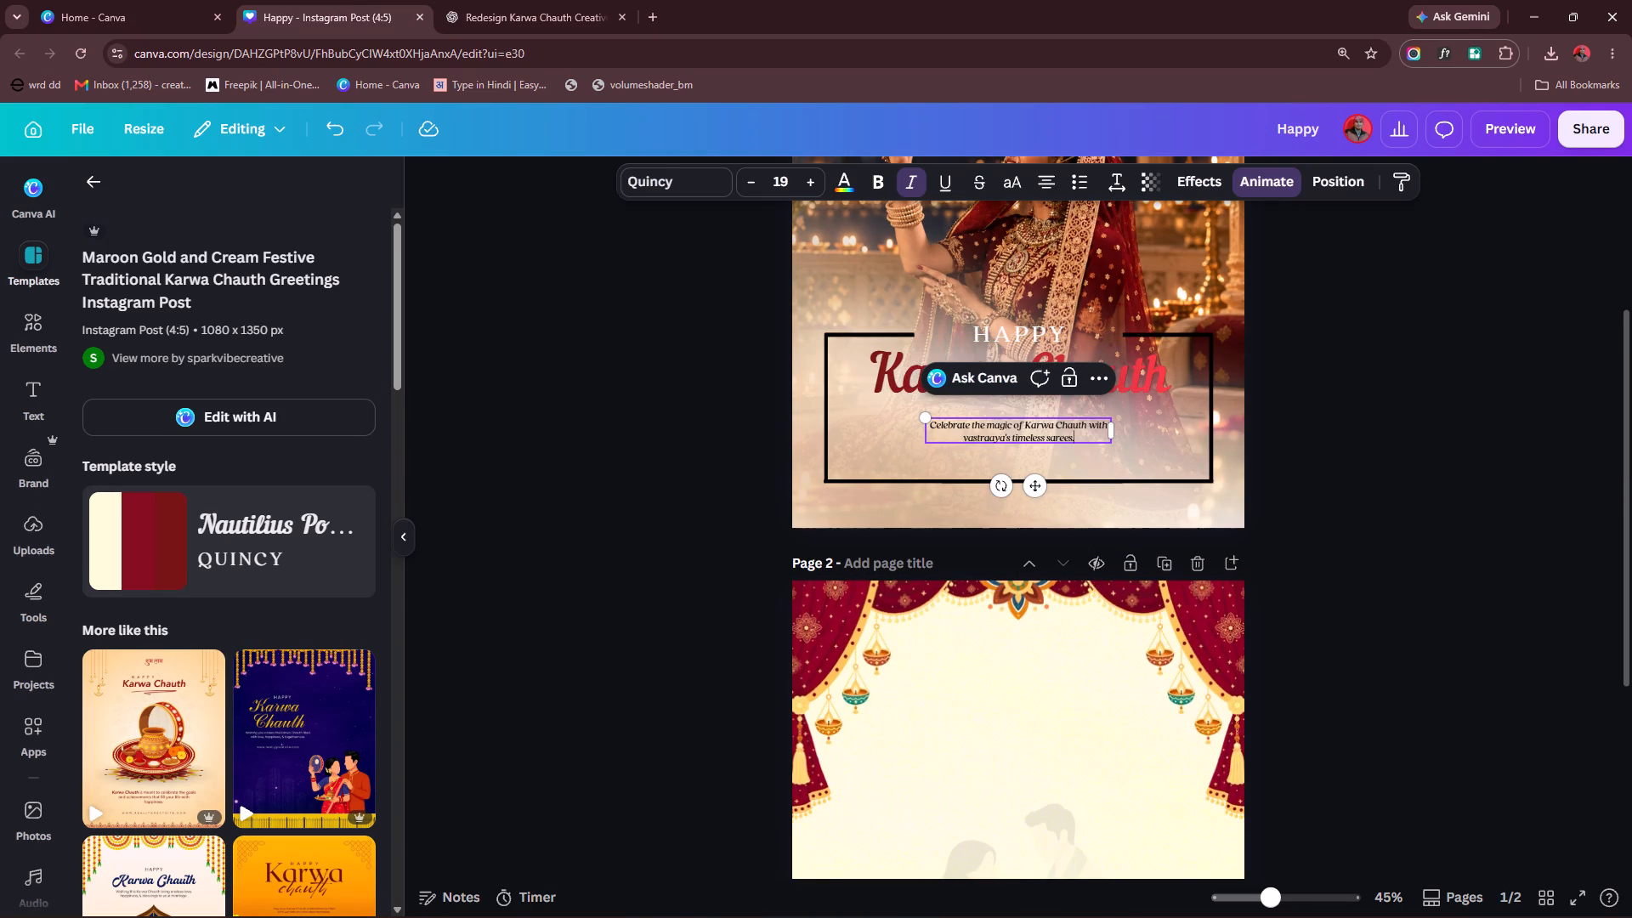
Enlarge the tagline to about size 36.9 and centre it inside the line frame, below the Karwa Chauth title.
{"action": "left_click_drag", "start_coordinate": [926, 421], "coordinate": [817, 390]}
{"action": "left_click_drag", "start_coordinate": [1110, 444], "coordinate": [1198, 471]}
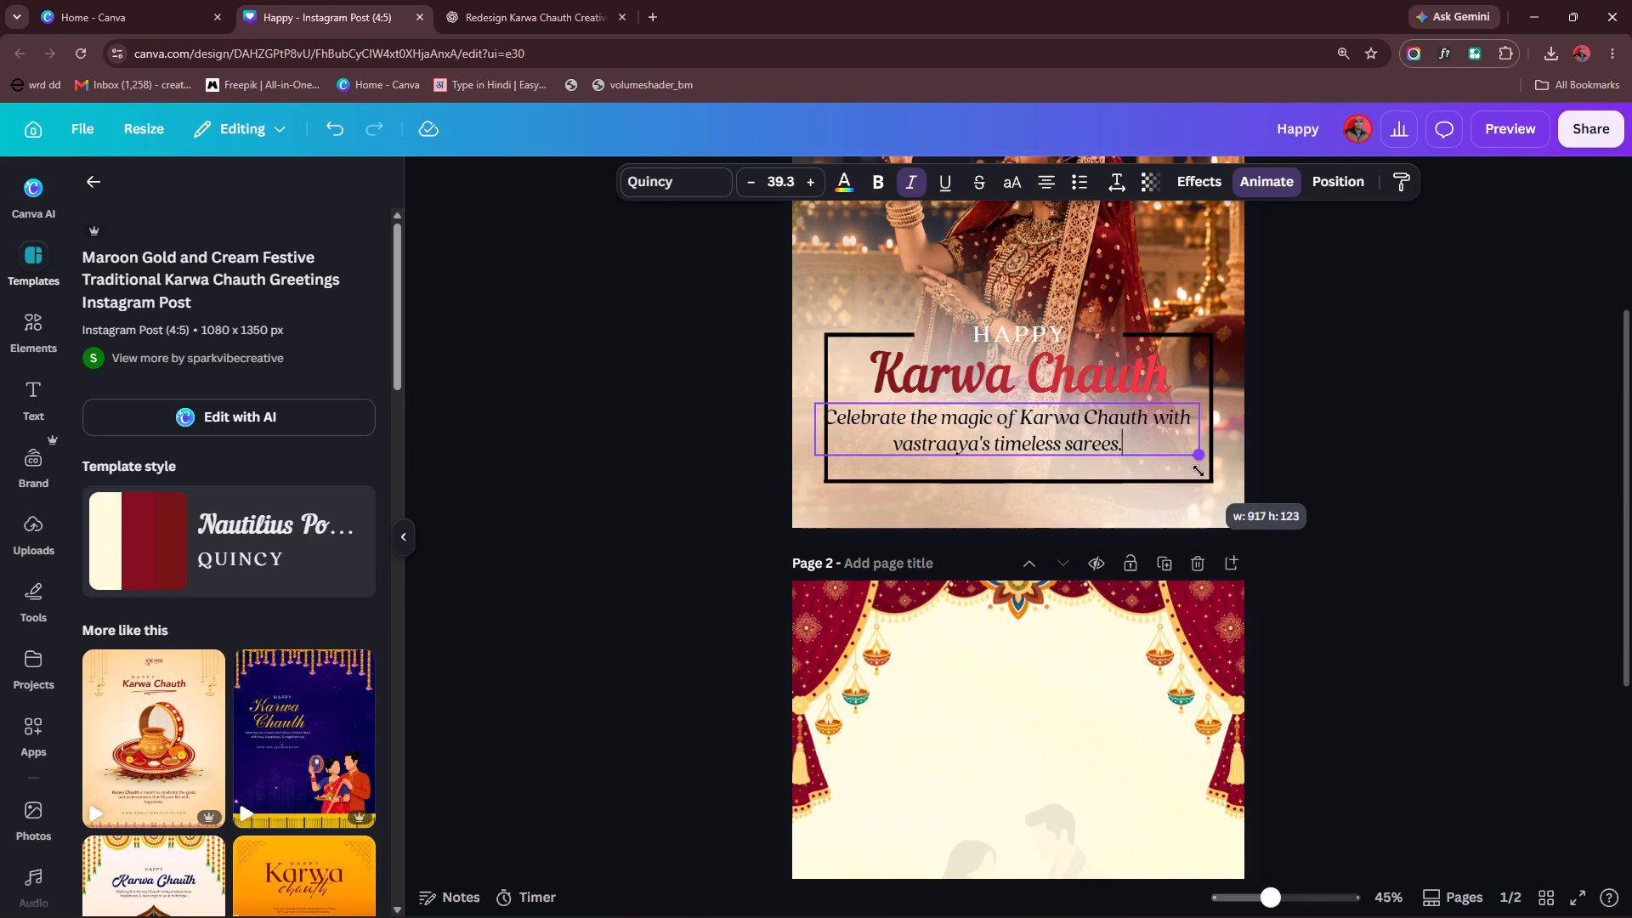
{"action": "left_click_drag", "start_coordinate": [1198, 471], "coordinate": [1174, 459]}
{"action": "left_click_drag", "start_coordinate": [1105, 440], "coordinate": [1134, 447]}
{"action": "left_click", "coordinate": [1453, 497]}
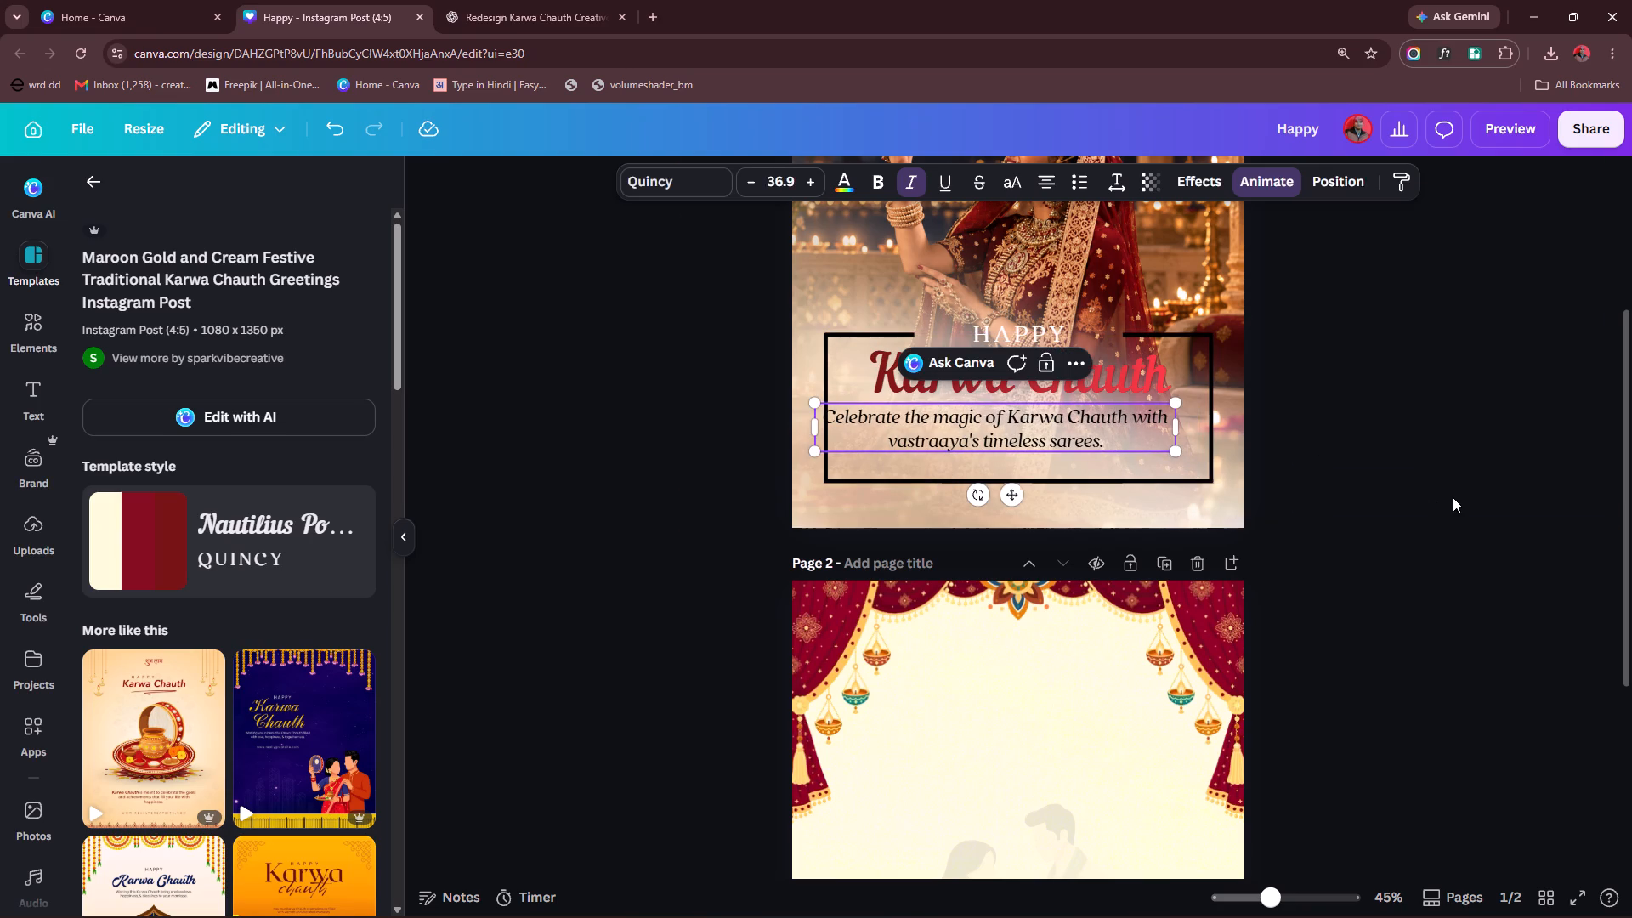
{"action": "left_click_drag", "start_coordinate": [1077, 434], "coordinate": [1100, 446]}
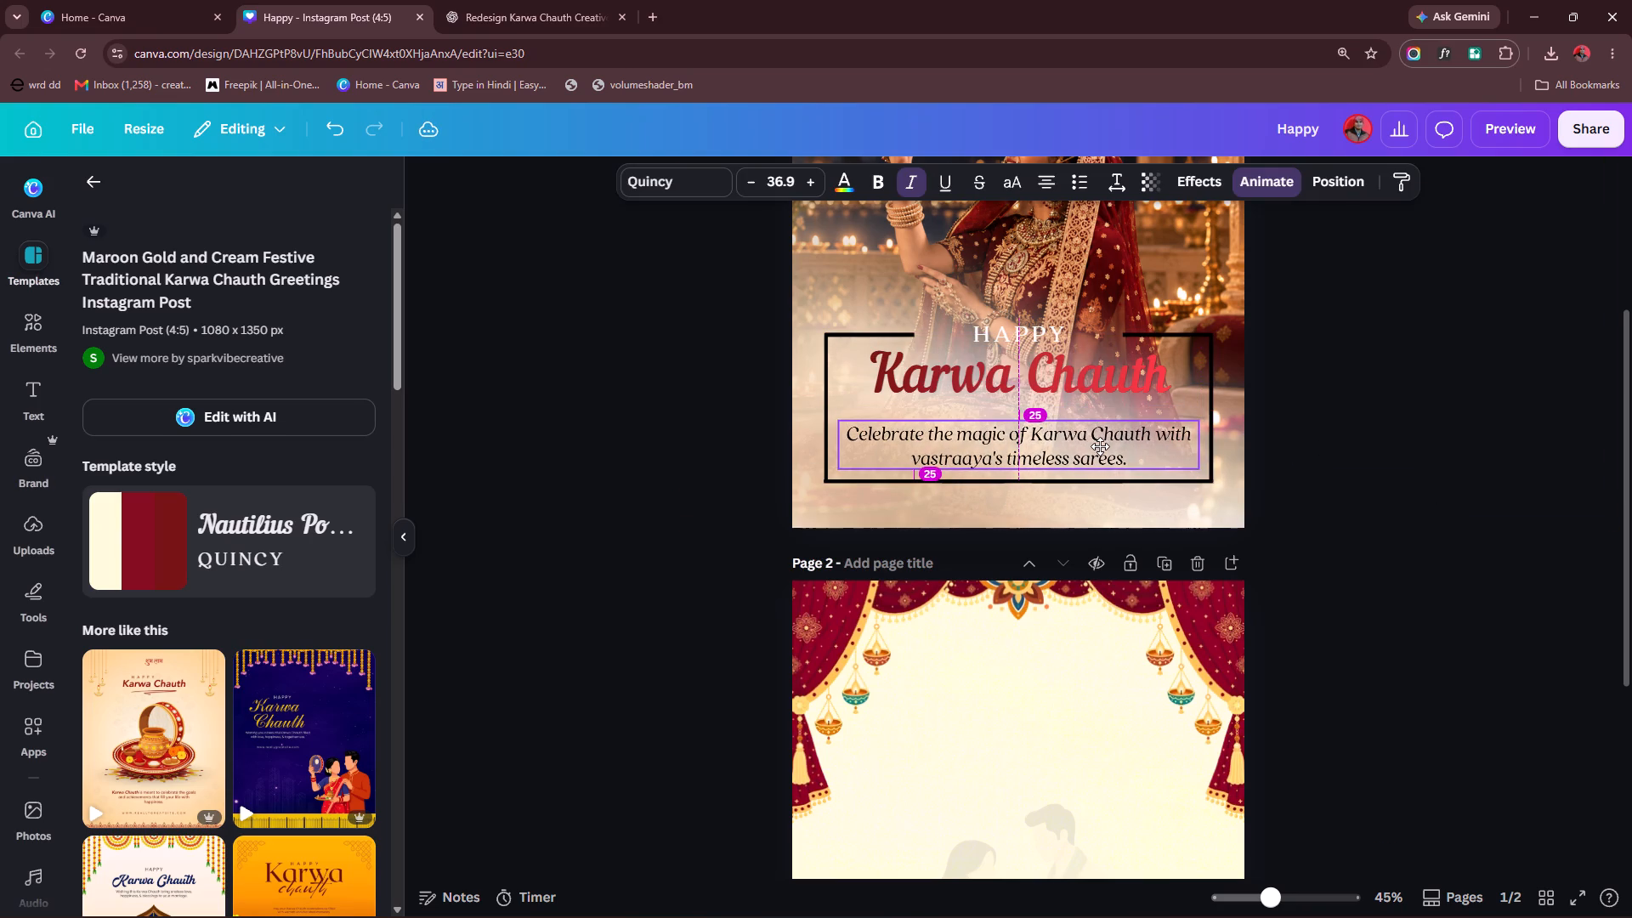
{"action": "left_click_drag", "start_coordinate": [1100, 446], "coordinate": [1102, 445]}
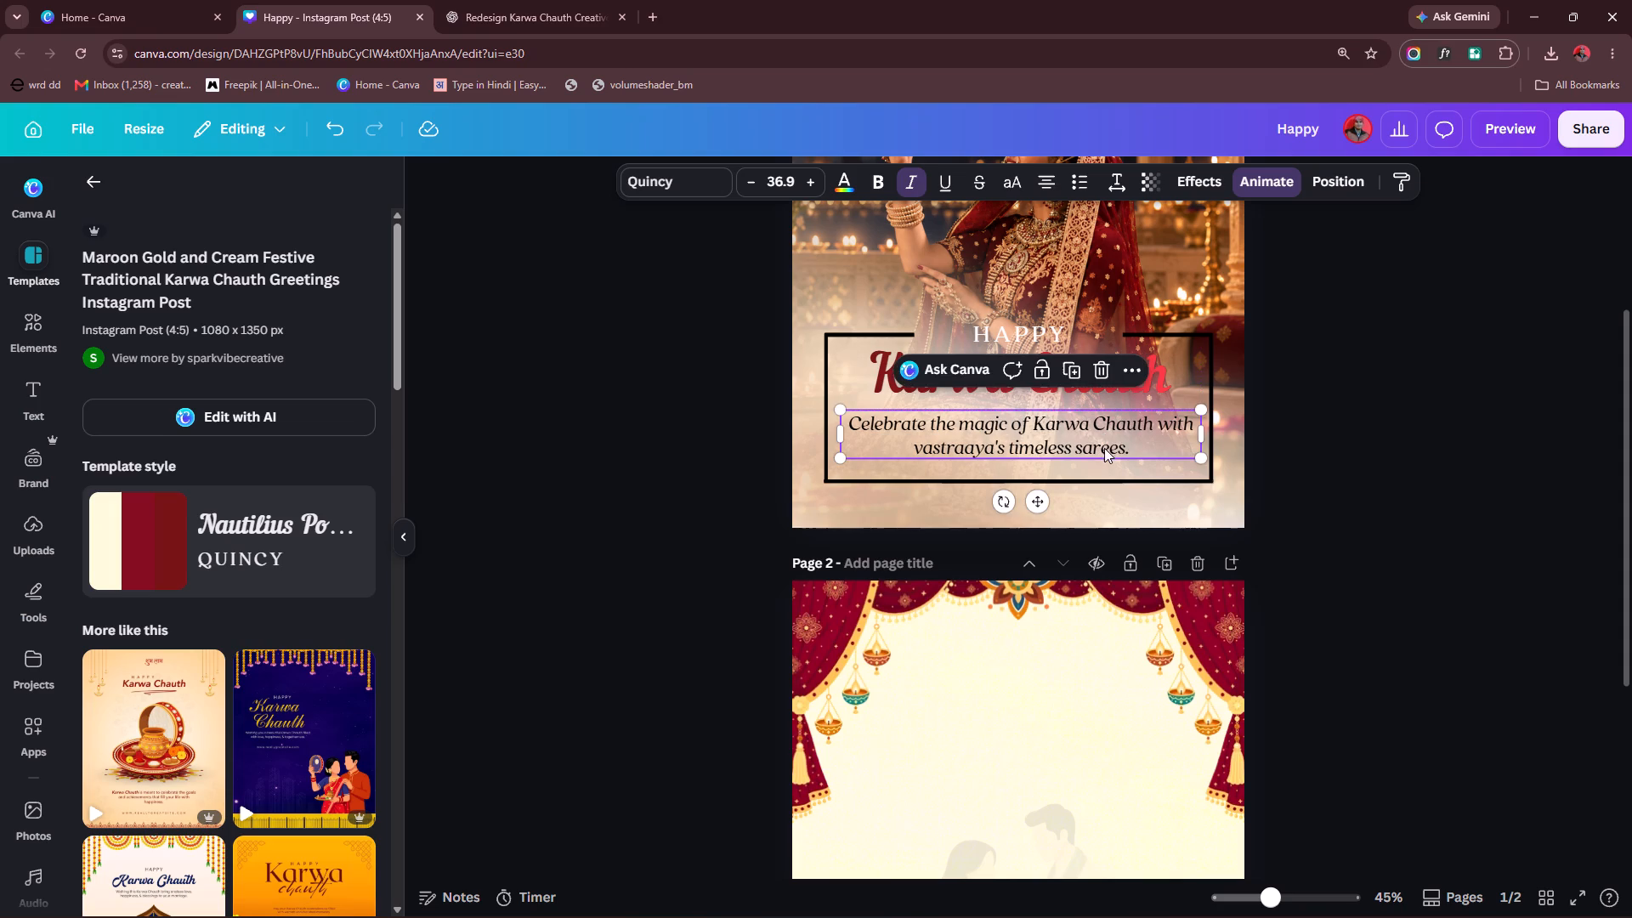
{"action": "left_click", "coordinate": [1510, 484]}
Place a copy of the beige gradient over the upper part of page 1 and flip it vertically.
{"action": "scroll", "coordinate": [1460, 581], "scroll_direction": "down", "scroll_amount": 2, "text": "ctrl"}
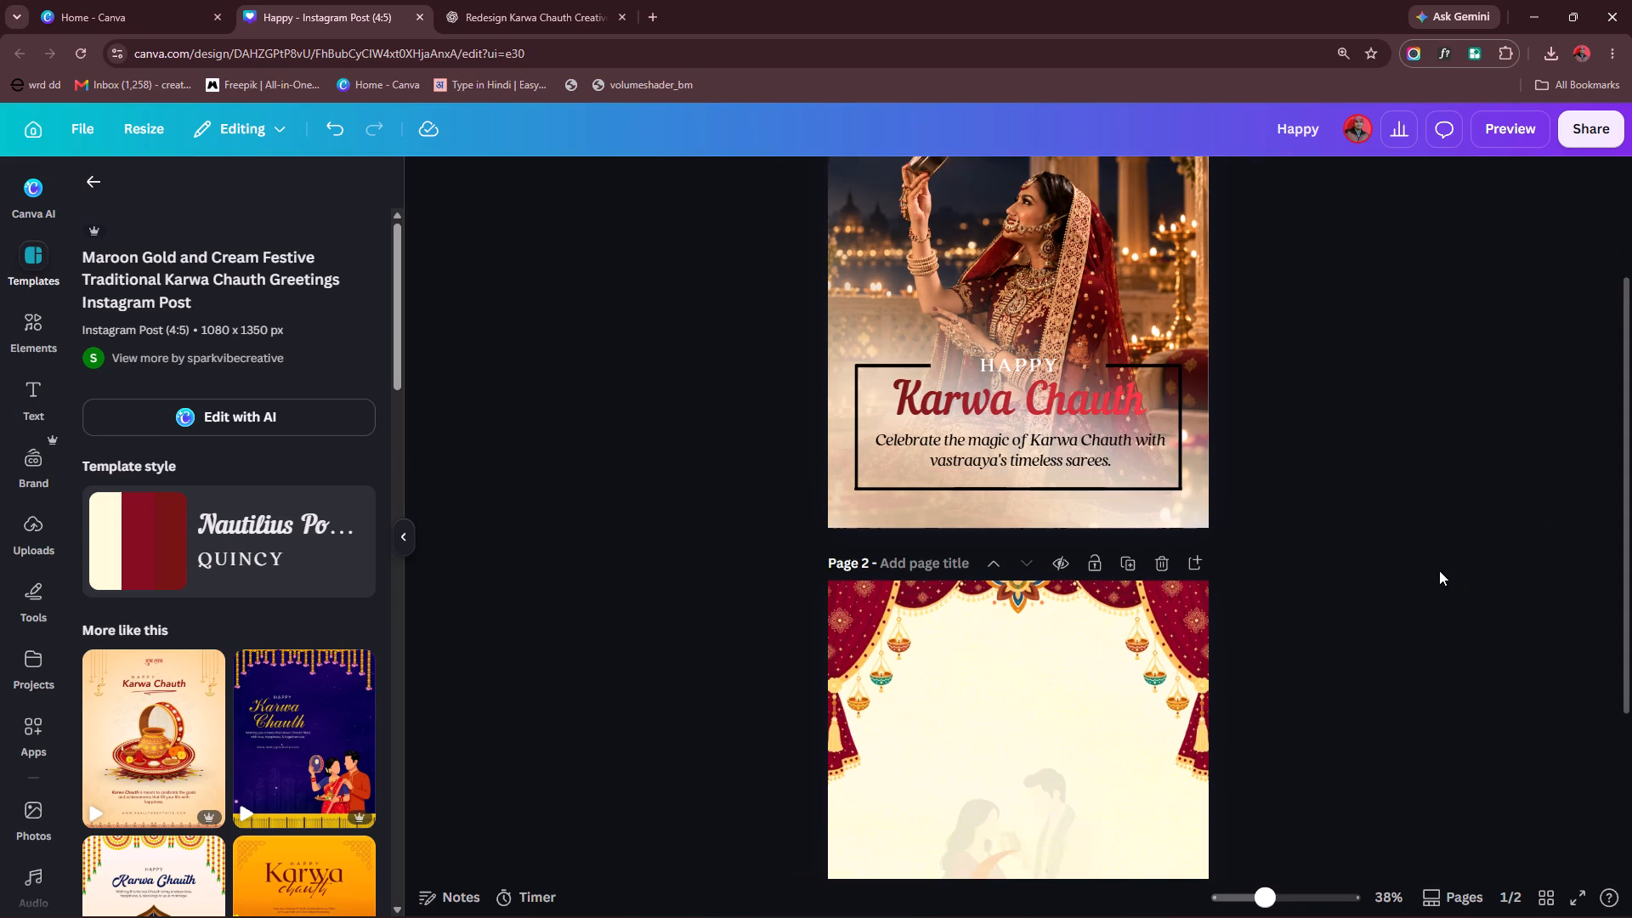
{"action": "scroll", "coordinate": [1439, 570], "scroll_direction": "down", "scroll_amount": 1, "text": "ctrl"}
{"action": "scroll", "coordinate": [1318, 422], "scroll_direction": "up", "scroll_amount": 3}
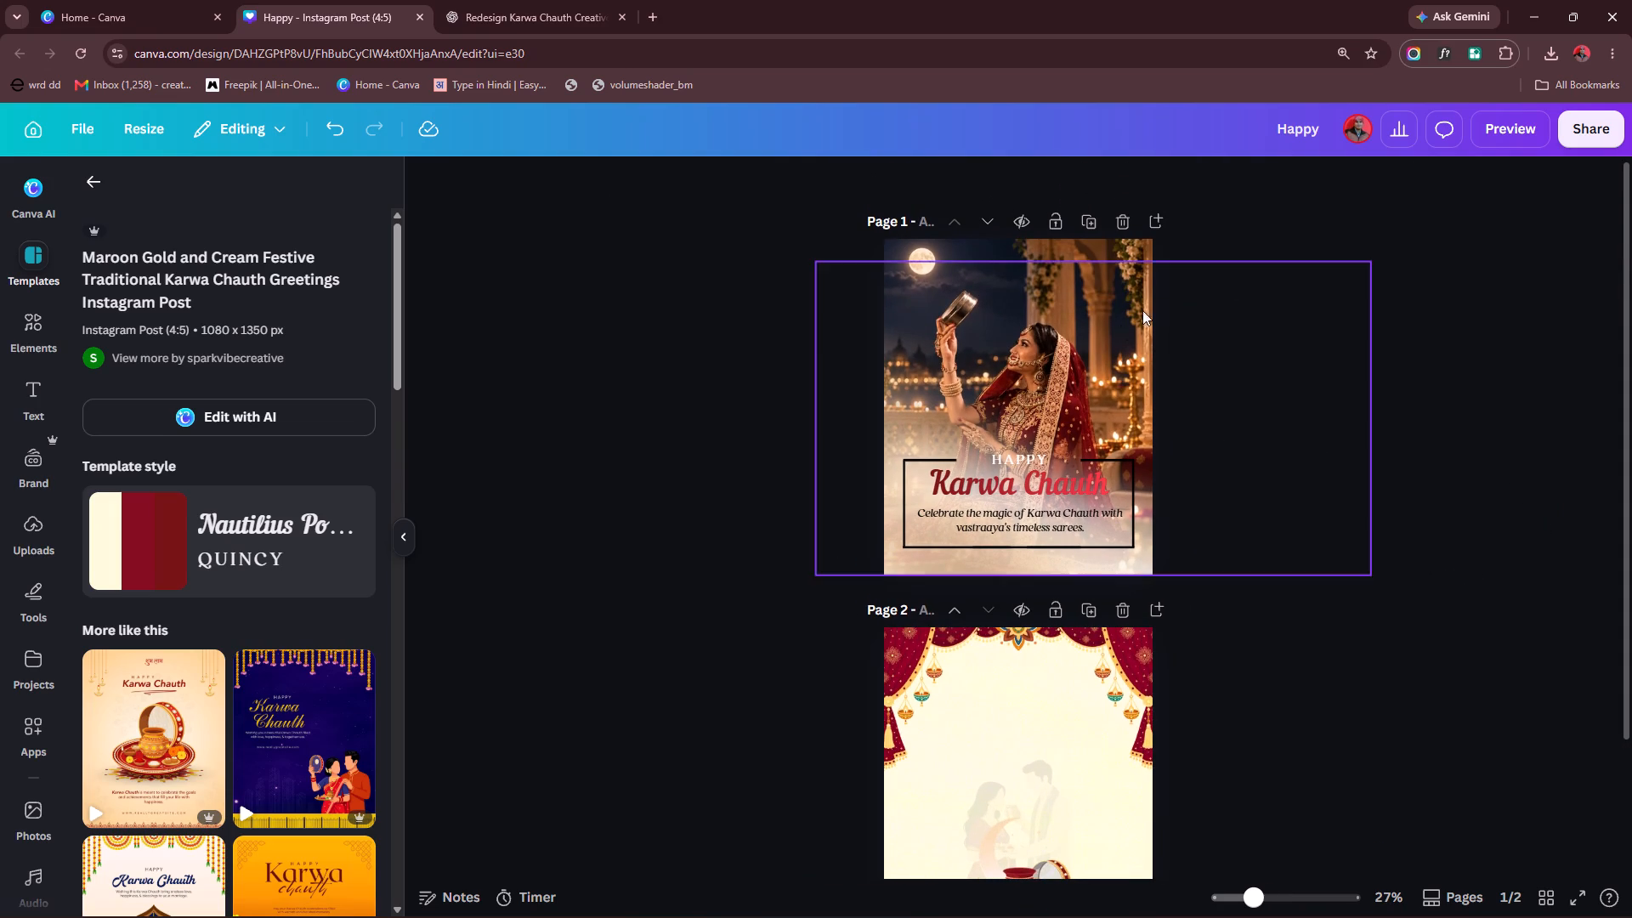
{"action": "left_click", "coordinate": [897, 443]}
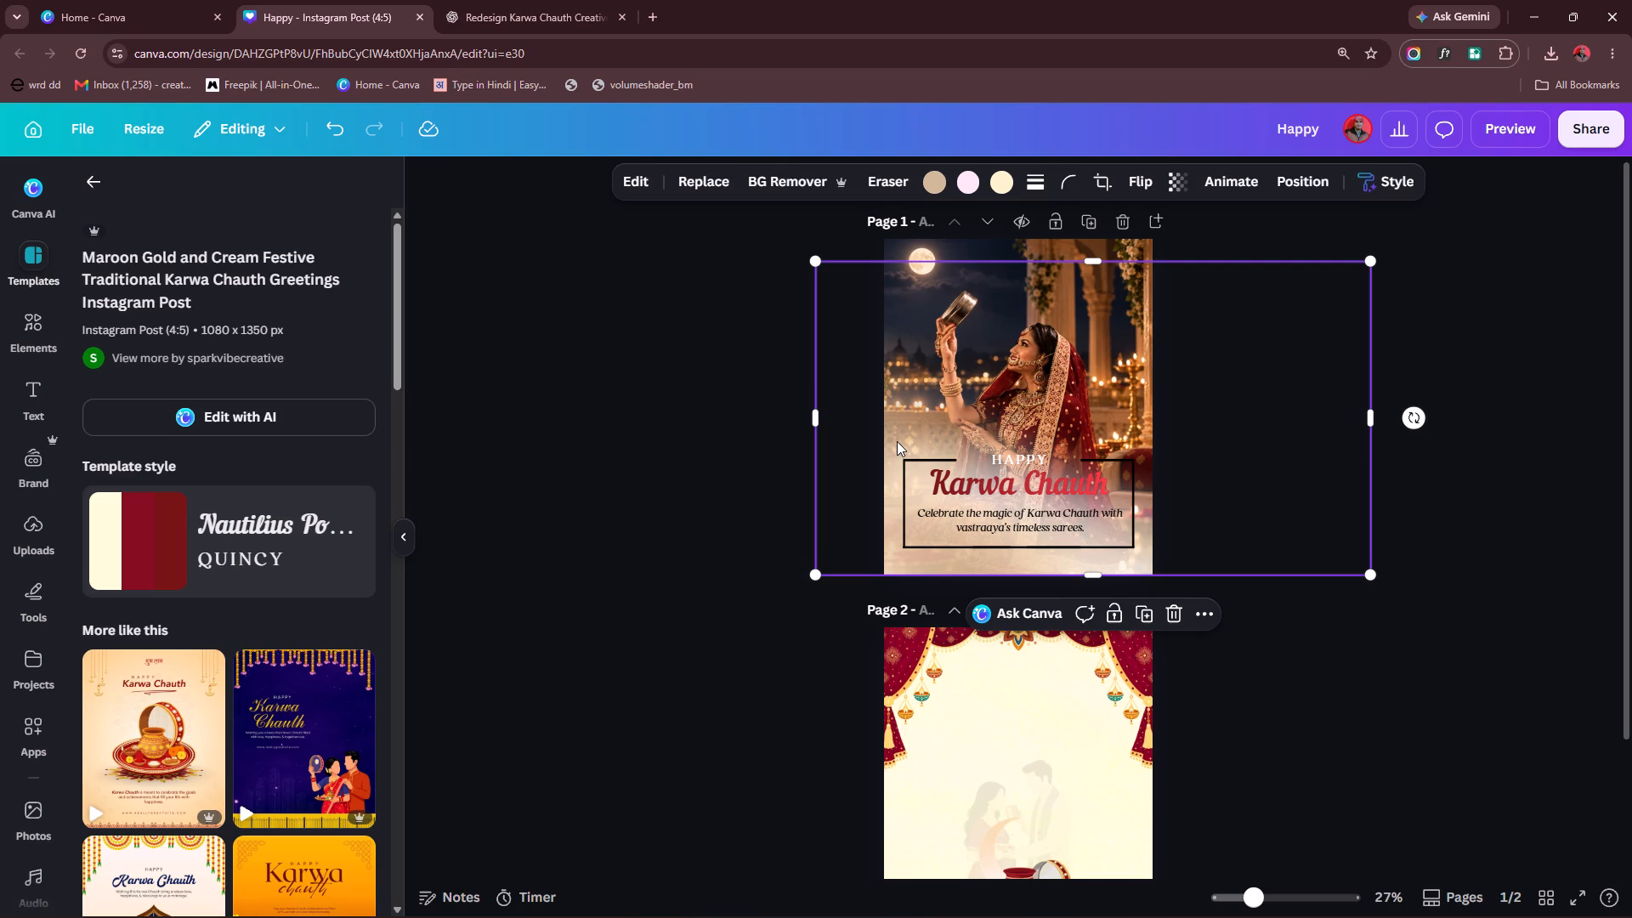
{"action": "left_click_drag", "start_coordinate": [897, 441], "coordinate": [908, 309], "text": "alt"}
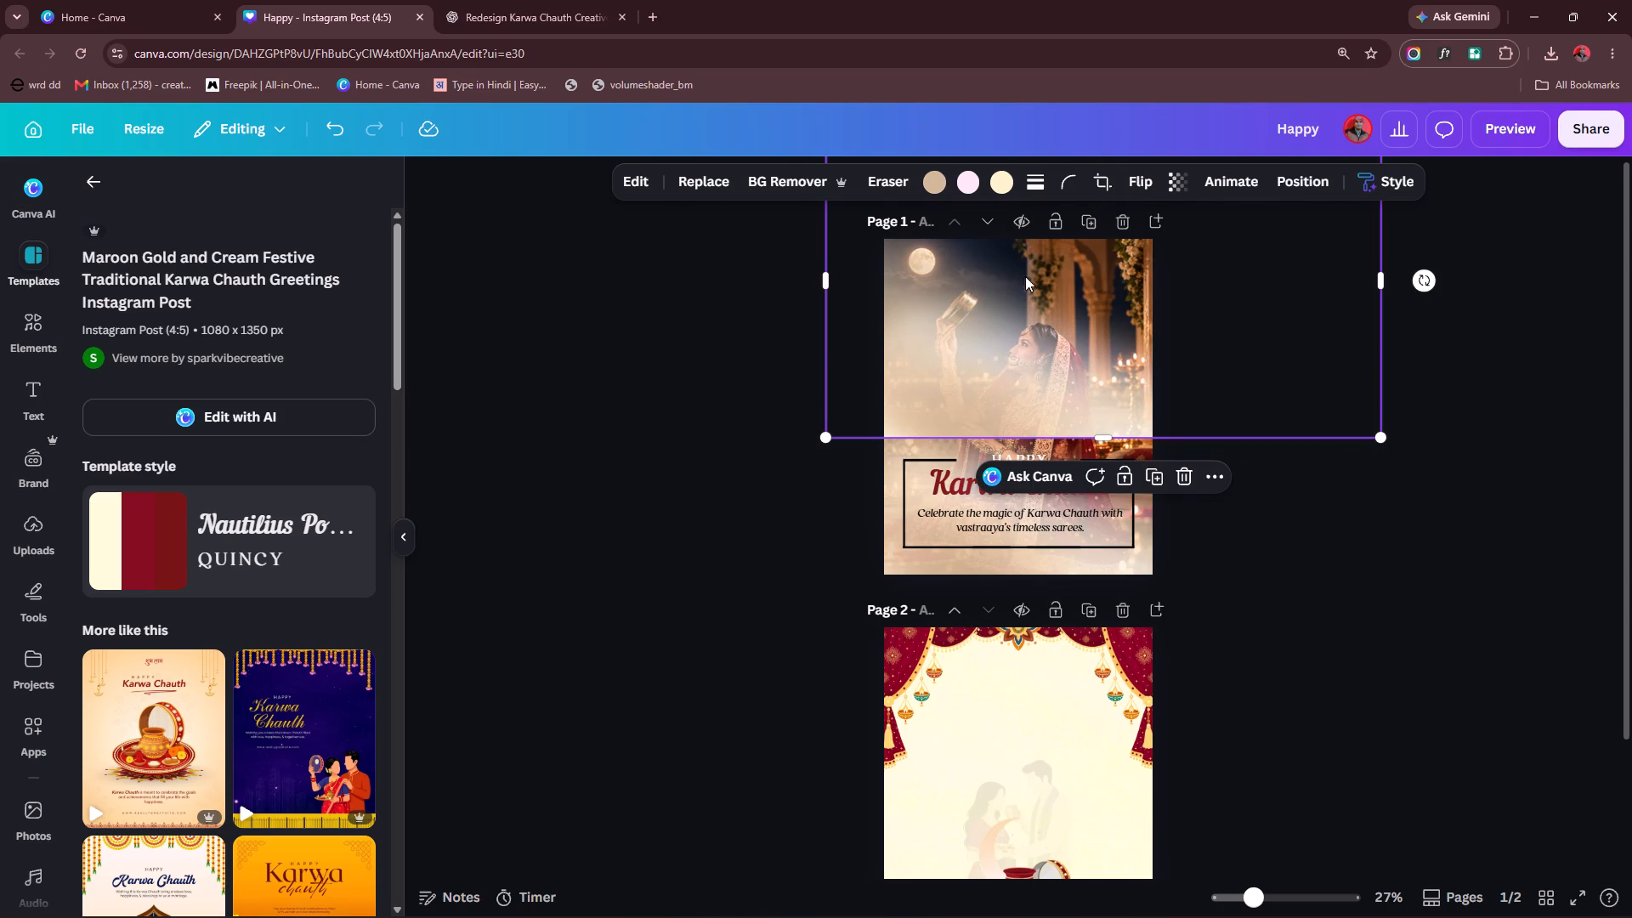
{"action": "left_click", "coordinate": [1141, 183]}
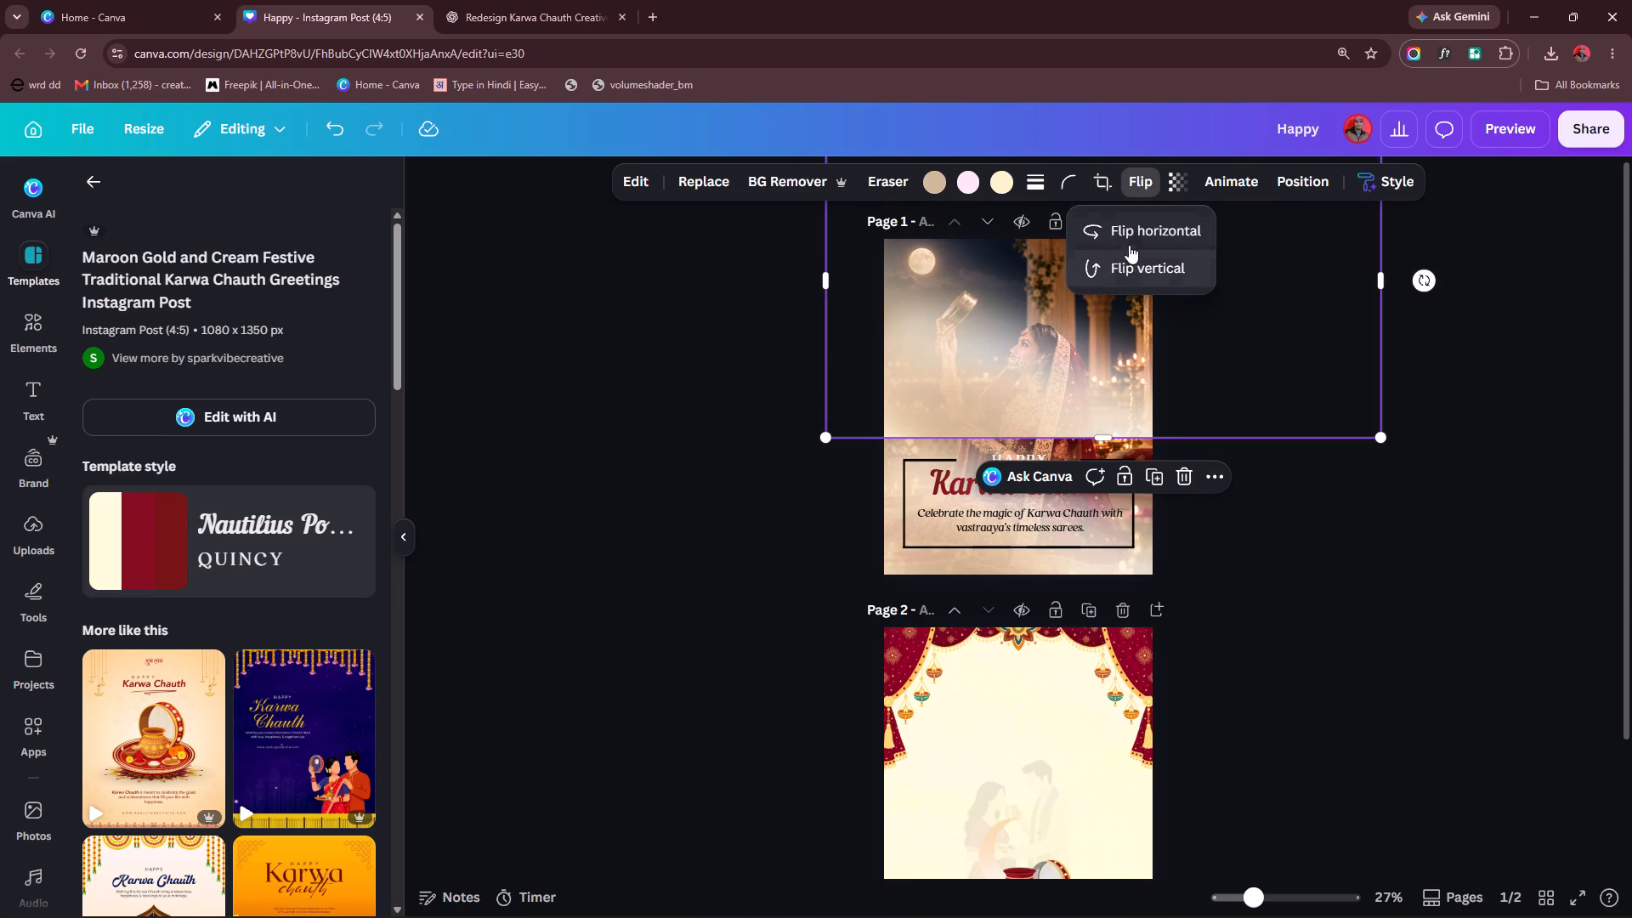
{"action": "left_click", "coordinate": [1136, 260]}
{"action": "left_click_drag", "start_coordinate": [961, 258], "coordinate": [968, 258]}
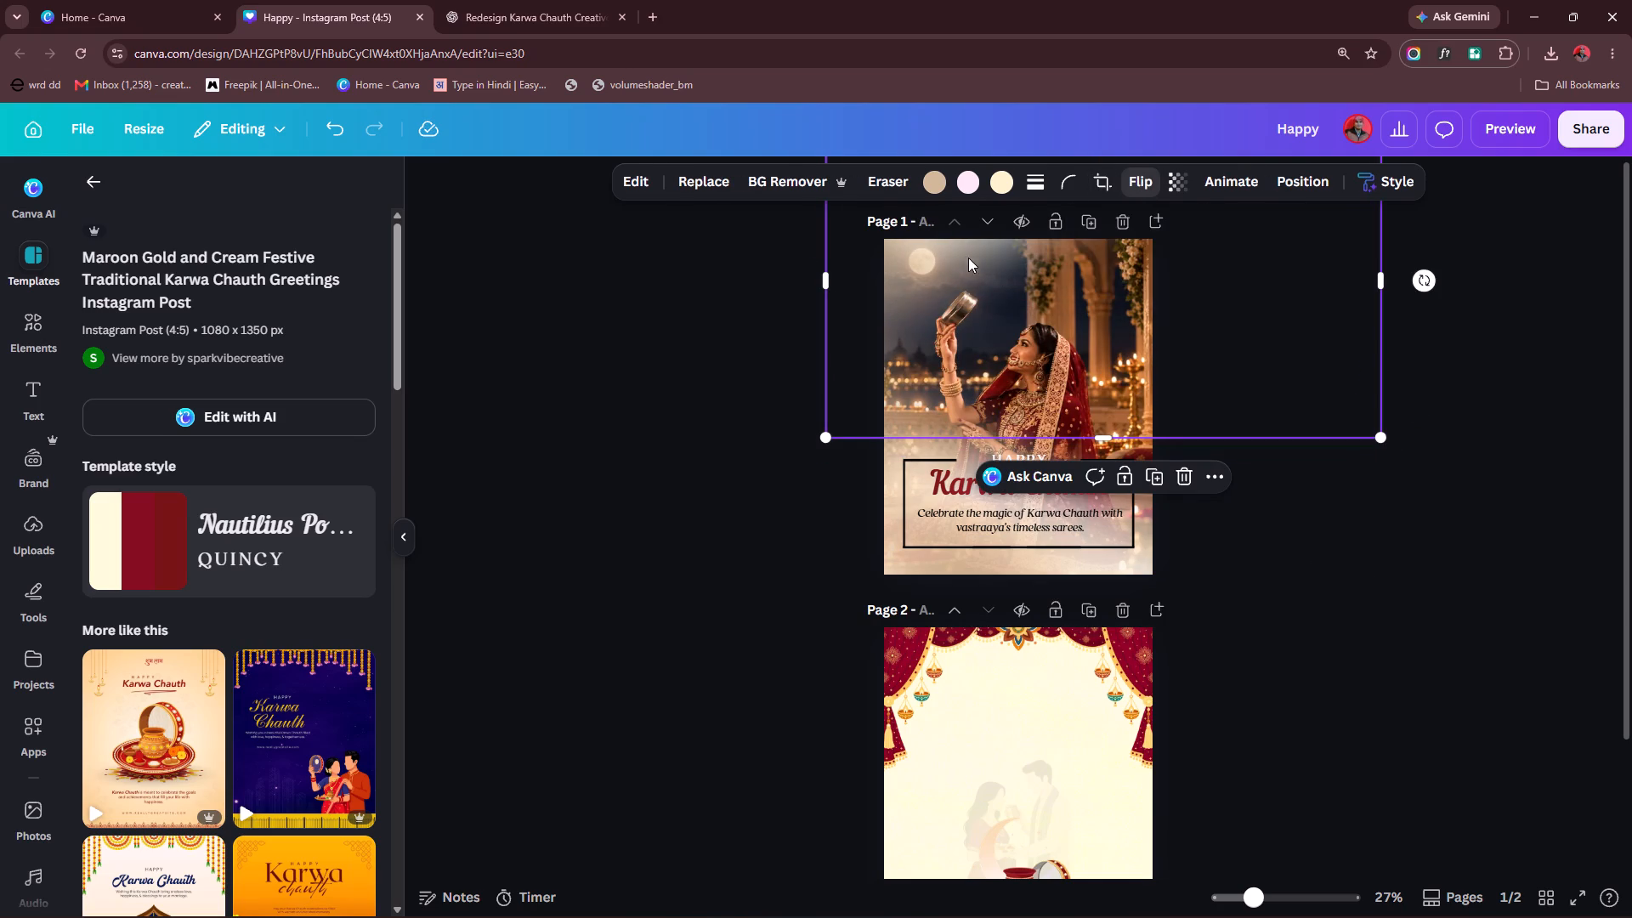
{"action": "left_click_drag", "start_coordinate": [968, 258], "coordinate": [983, 277]}
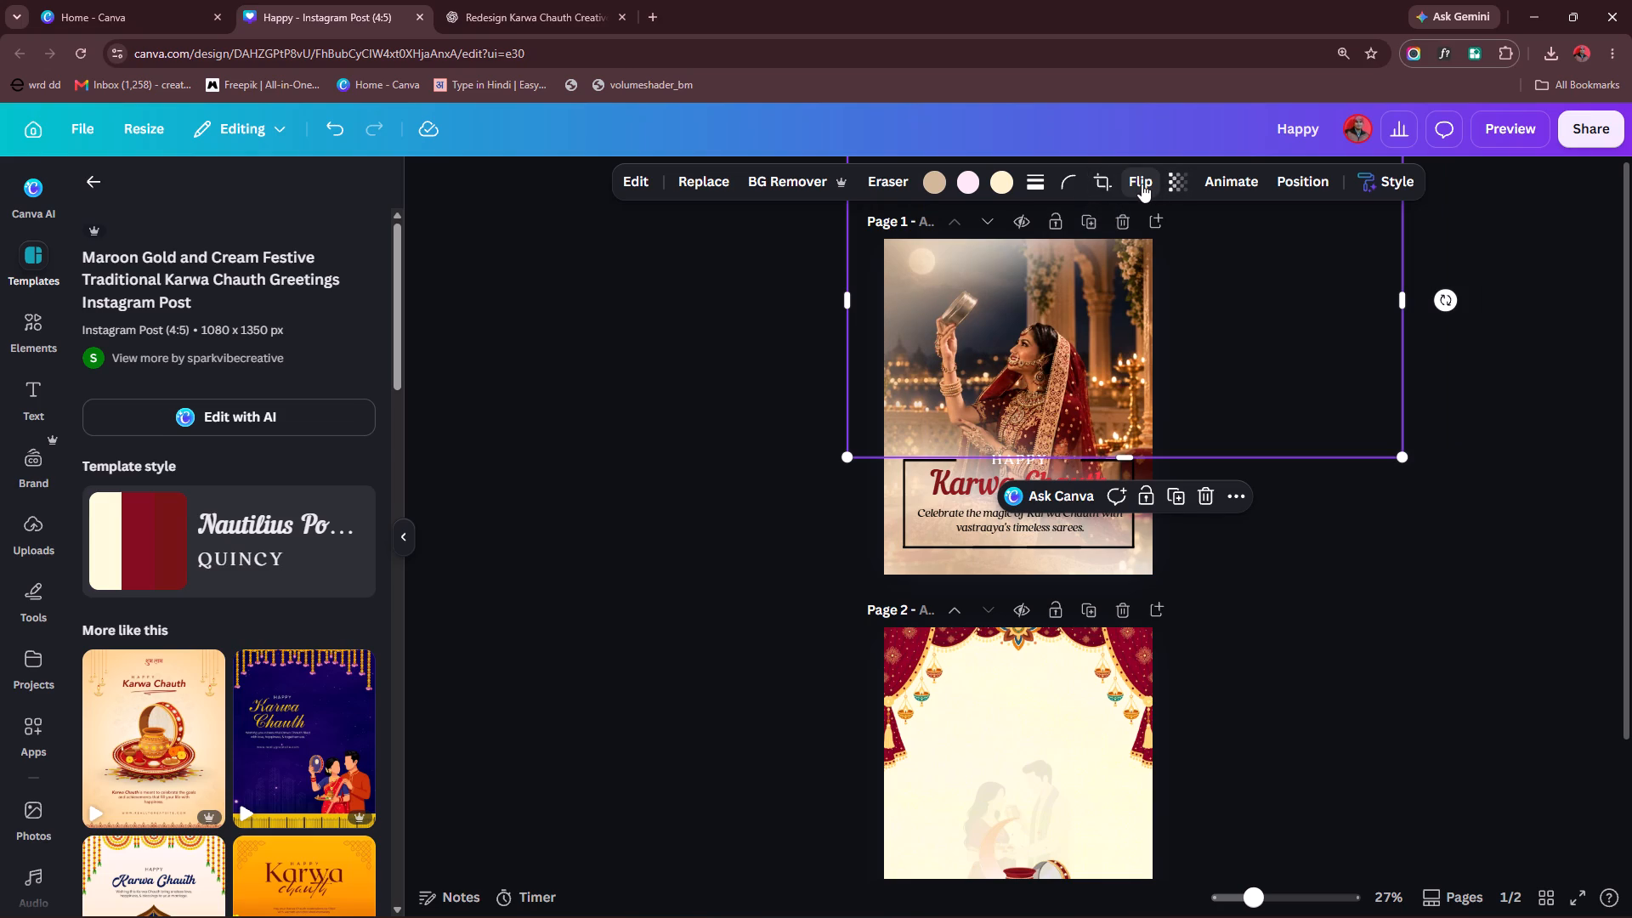
Flip the upper gradient horizontally and shift it so the haze softly covers the page's top right corner.
{"action": "left_click", "coordinate": [1142, 184]}
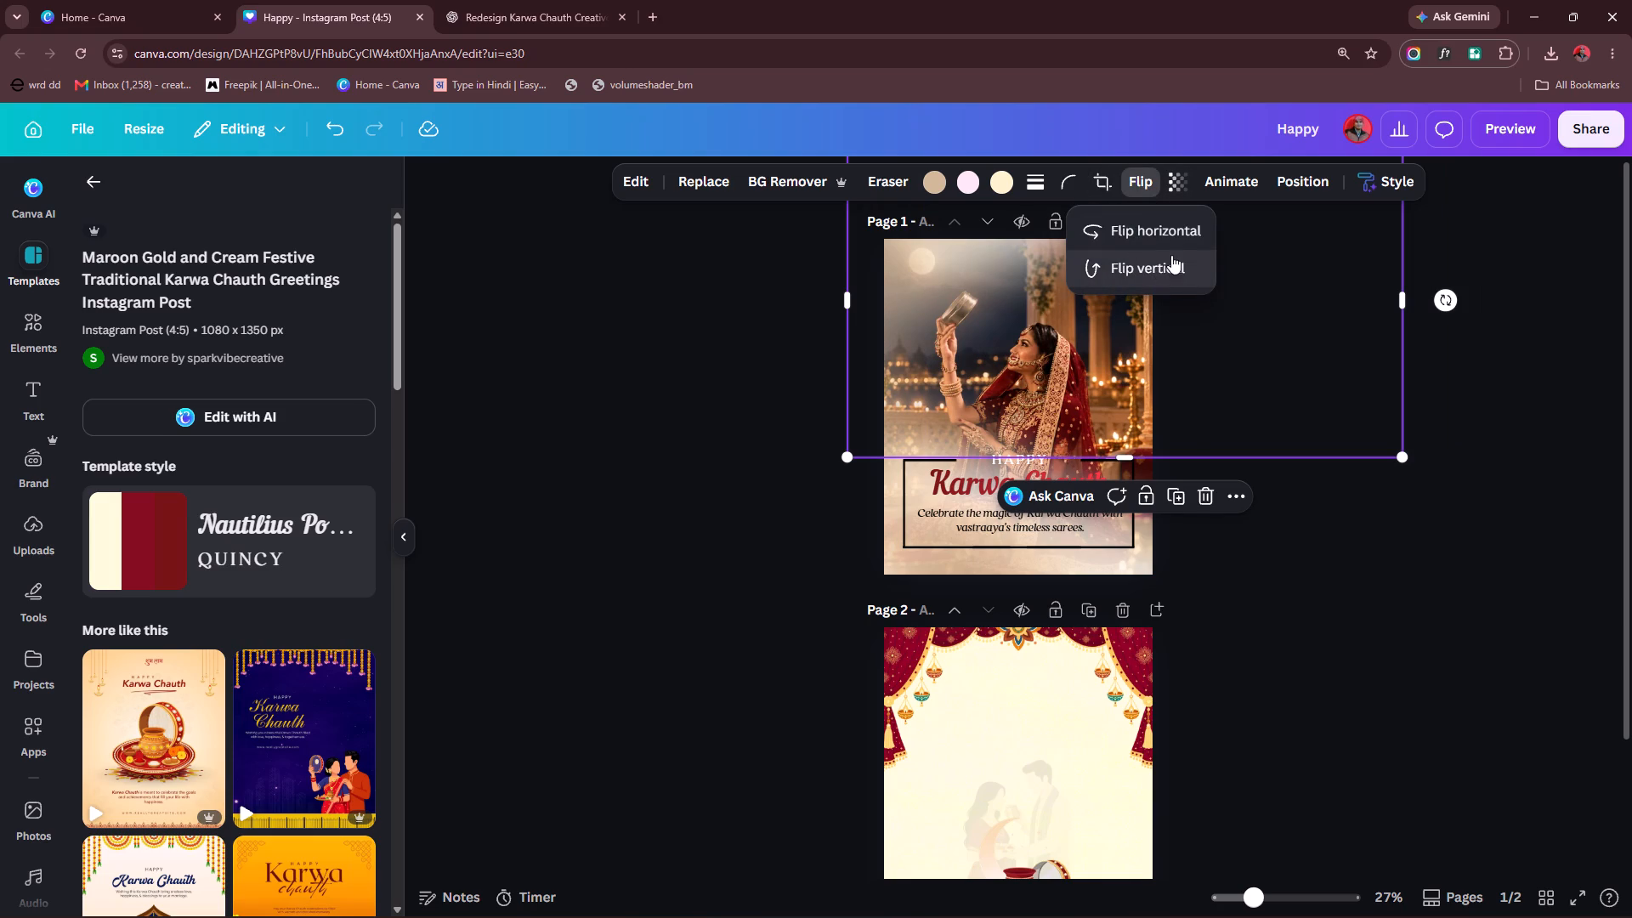
{"action": "left_click", "coordinate": [1175, 230]}
{"action": "left_click_drag", "start_coordinate": [1287, 292], "coordinate": [1125, 333]}
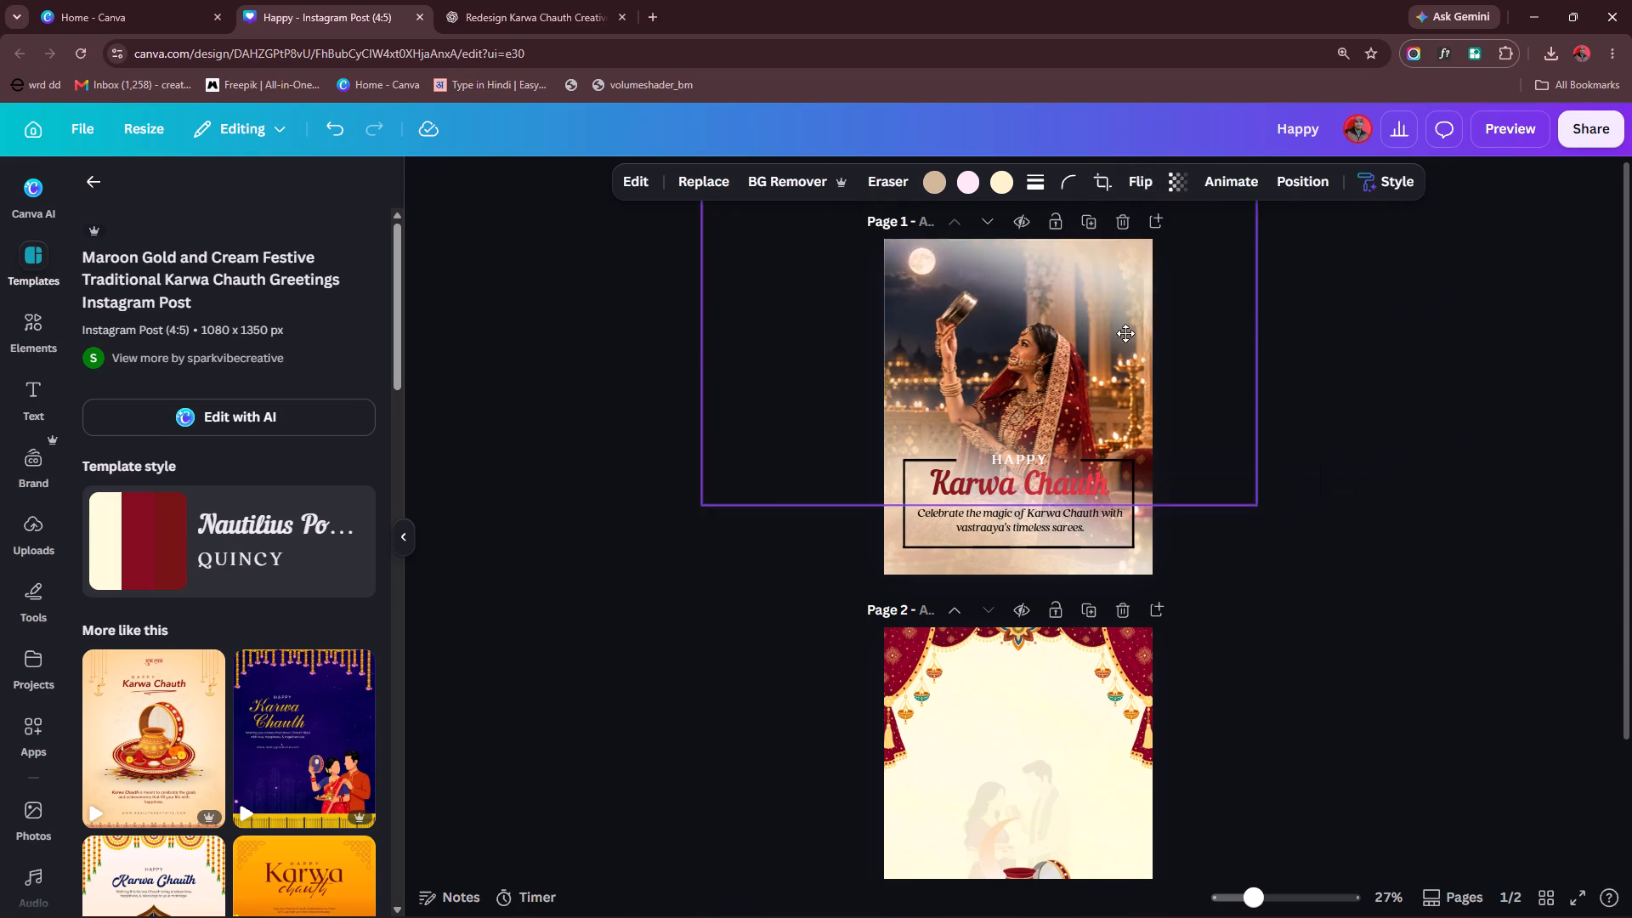
{"action": "left_click_drag", "start_coordinate": [1125, 333], "coordinate": [1162, 317]}
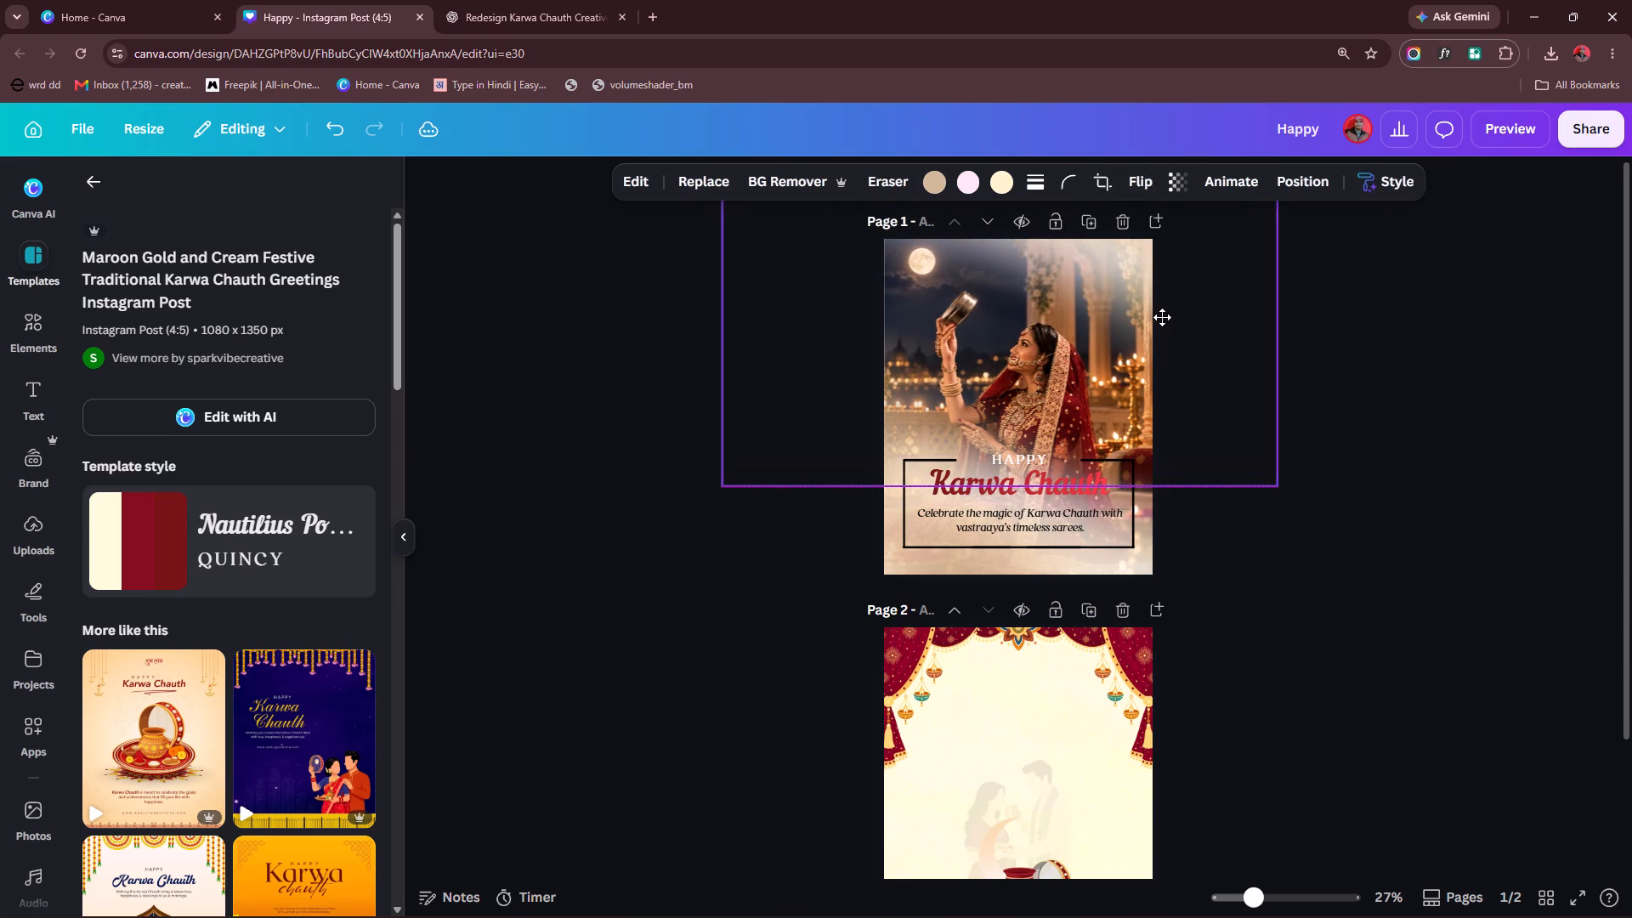
{"action": "left_click_drag", "start_coordinate": [1162, 317], "coordinate": [1169, 294]}
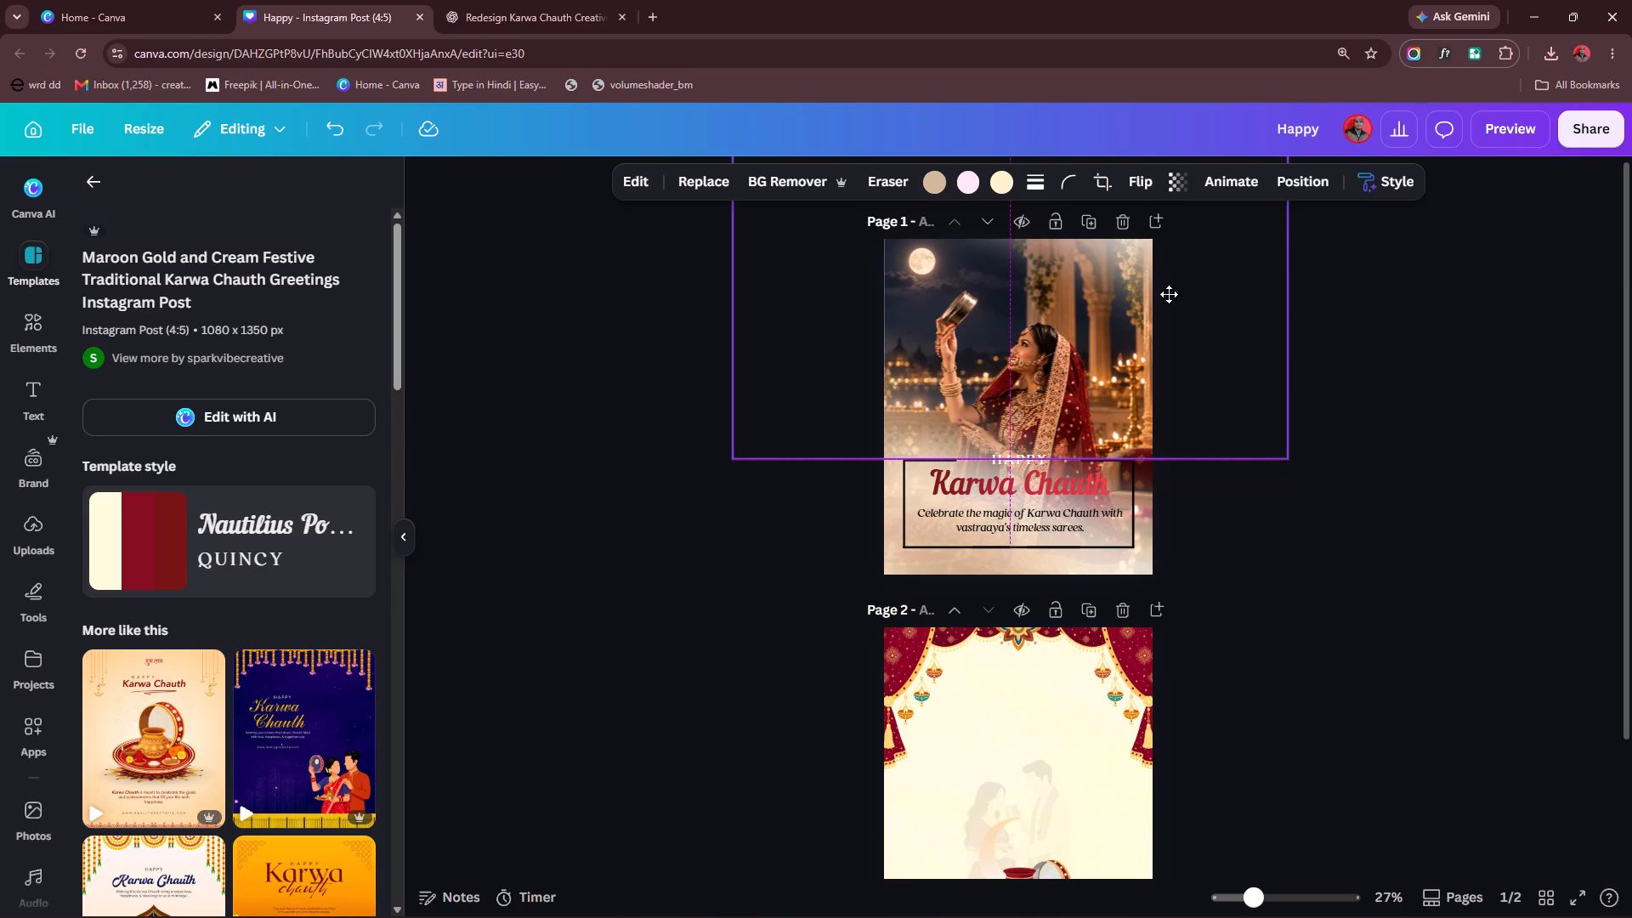
{"action": "left_click_drag", "start_coordinate": [1169, 294], "coordinate": [1172, 286]}
{"action": "left_click", "coordinate": [1467, 483]}
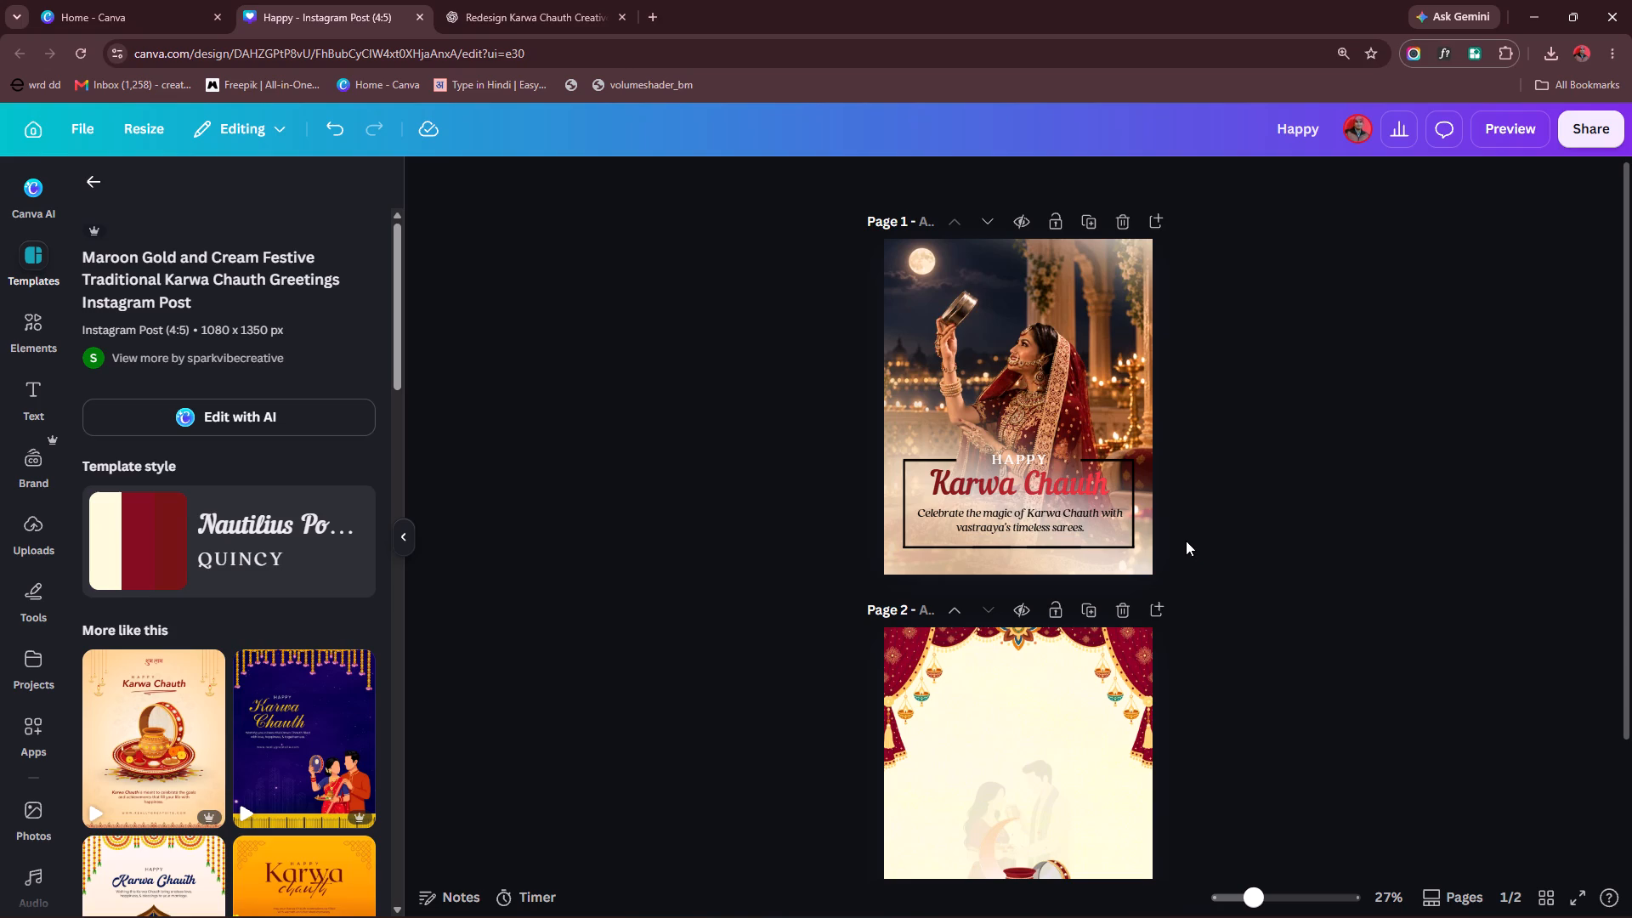
Examine page 1's title, tagline, frame and gradients up close and as a whole page.
{"action": "scroll", "coordinate": [1187, 537], "scroll_direction": "up", "scroll_amount": 3}
{"action": "scroll", "coordinate": [1121, 497], "scroll_direction": "up", "scroll_amount": 3, "text": "ctrl"}
{"action": "scroll", "coordinate": [1244, 536], "scroll_direction": "up", "scroll_amount": 2, "text": "ctrl"}
{"action": "scroll", "coordinate": [1329, 575], "scroll_direction": "up", "scroll_amount": 1}
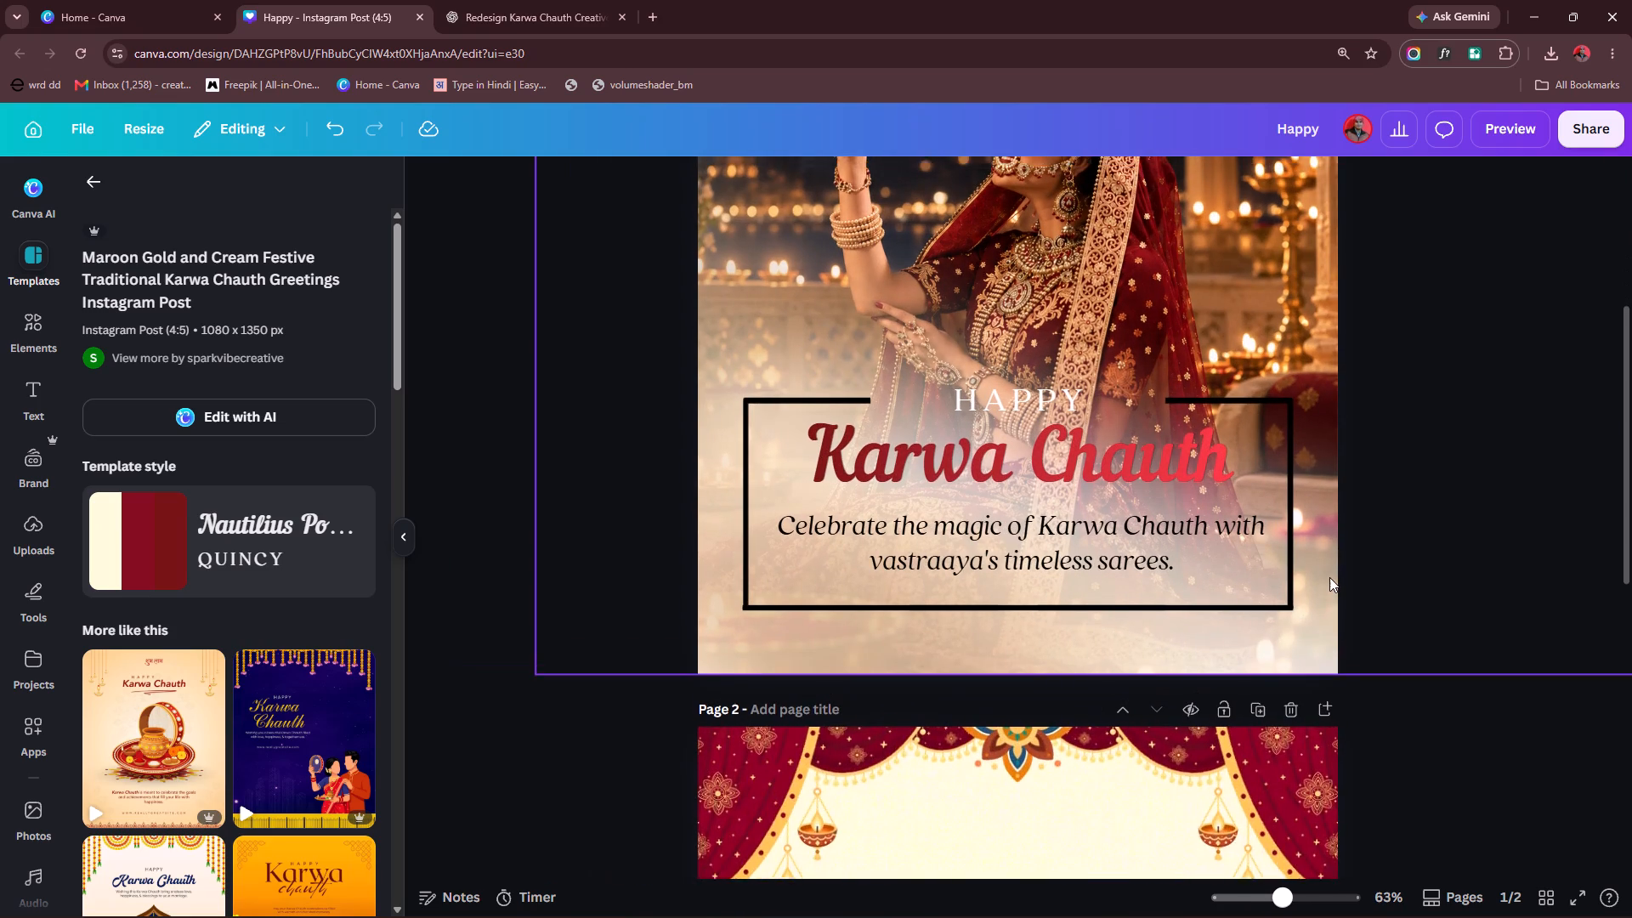
{"action": "scroll", "coordinate": [1329, 577], "scroll_direction": "up", "scroll_amount": 2}
{"action": "scroll", "coordinate": [1329, 578], "scroll_direction": "down", "scroll_amount": 2, "text": "ctrl"}
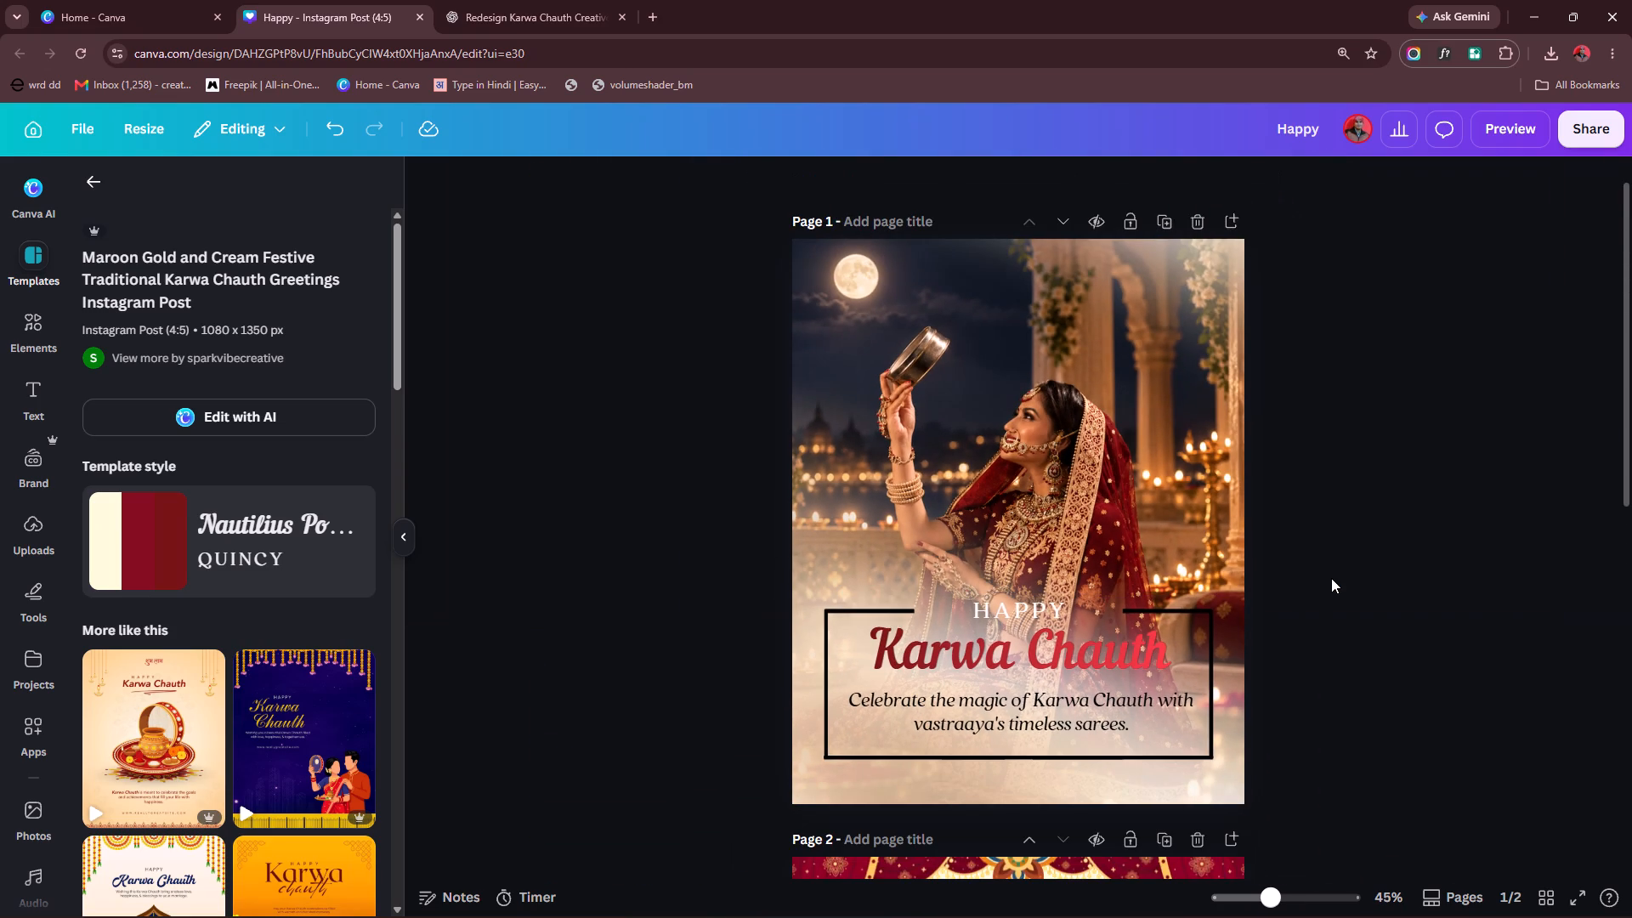
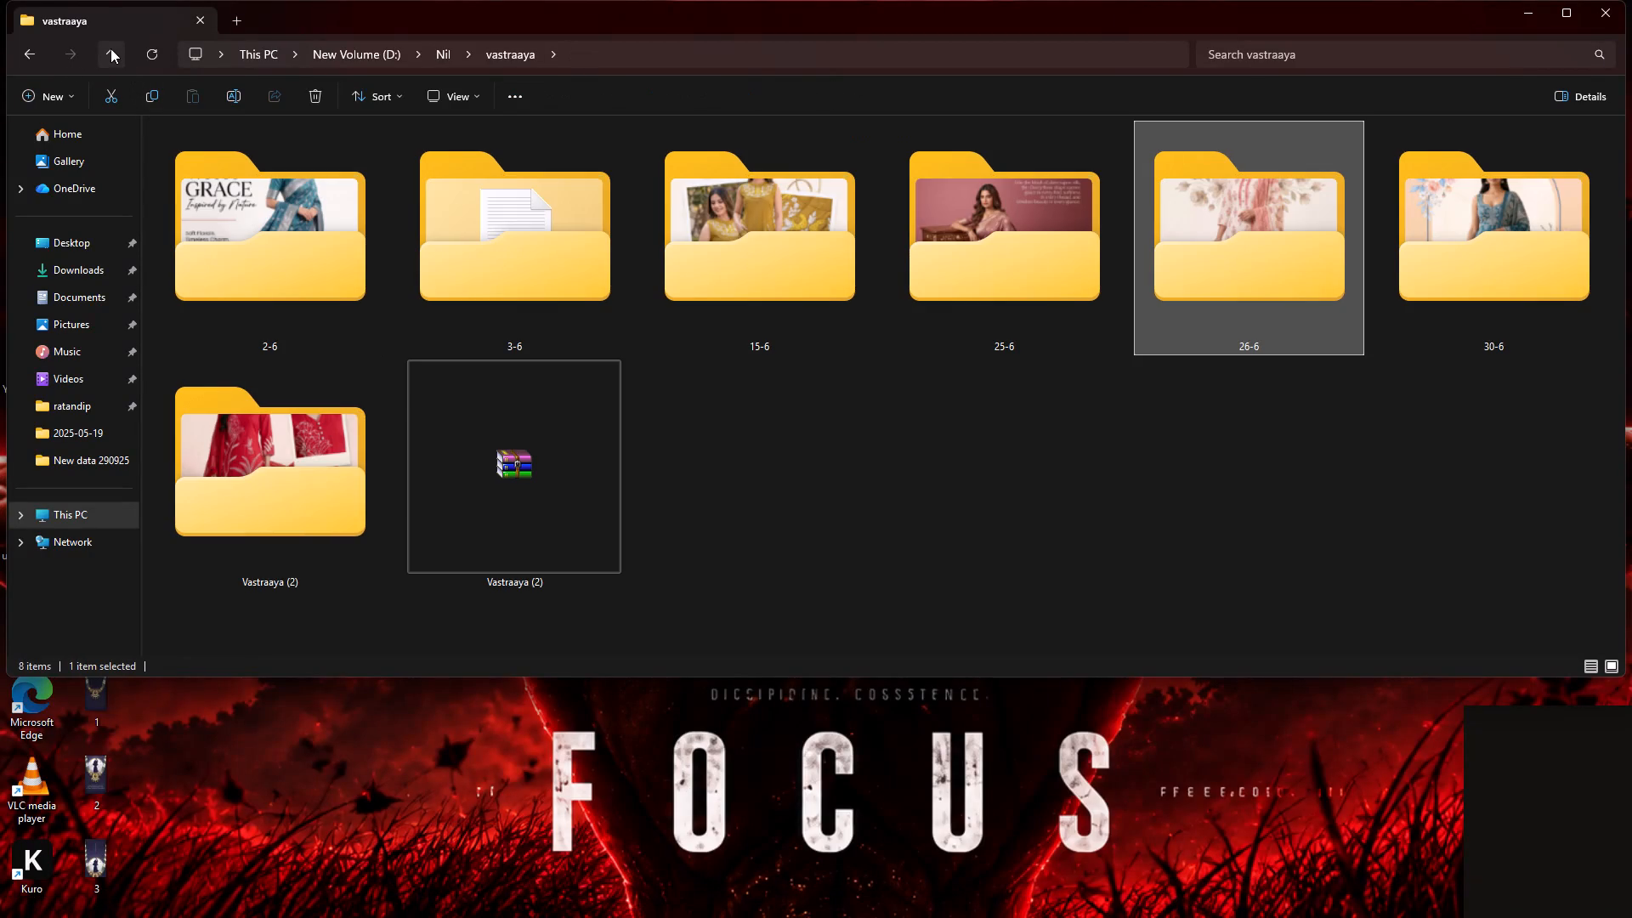
Add the logo image from the vastraya folder inside Nil to page 1 and centre it near the page's top edge.
{"action": "left_click", "coordinate": [110, 48]}
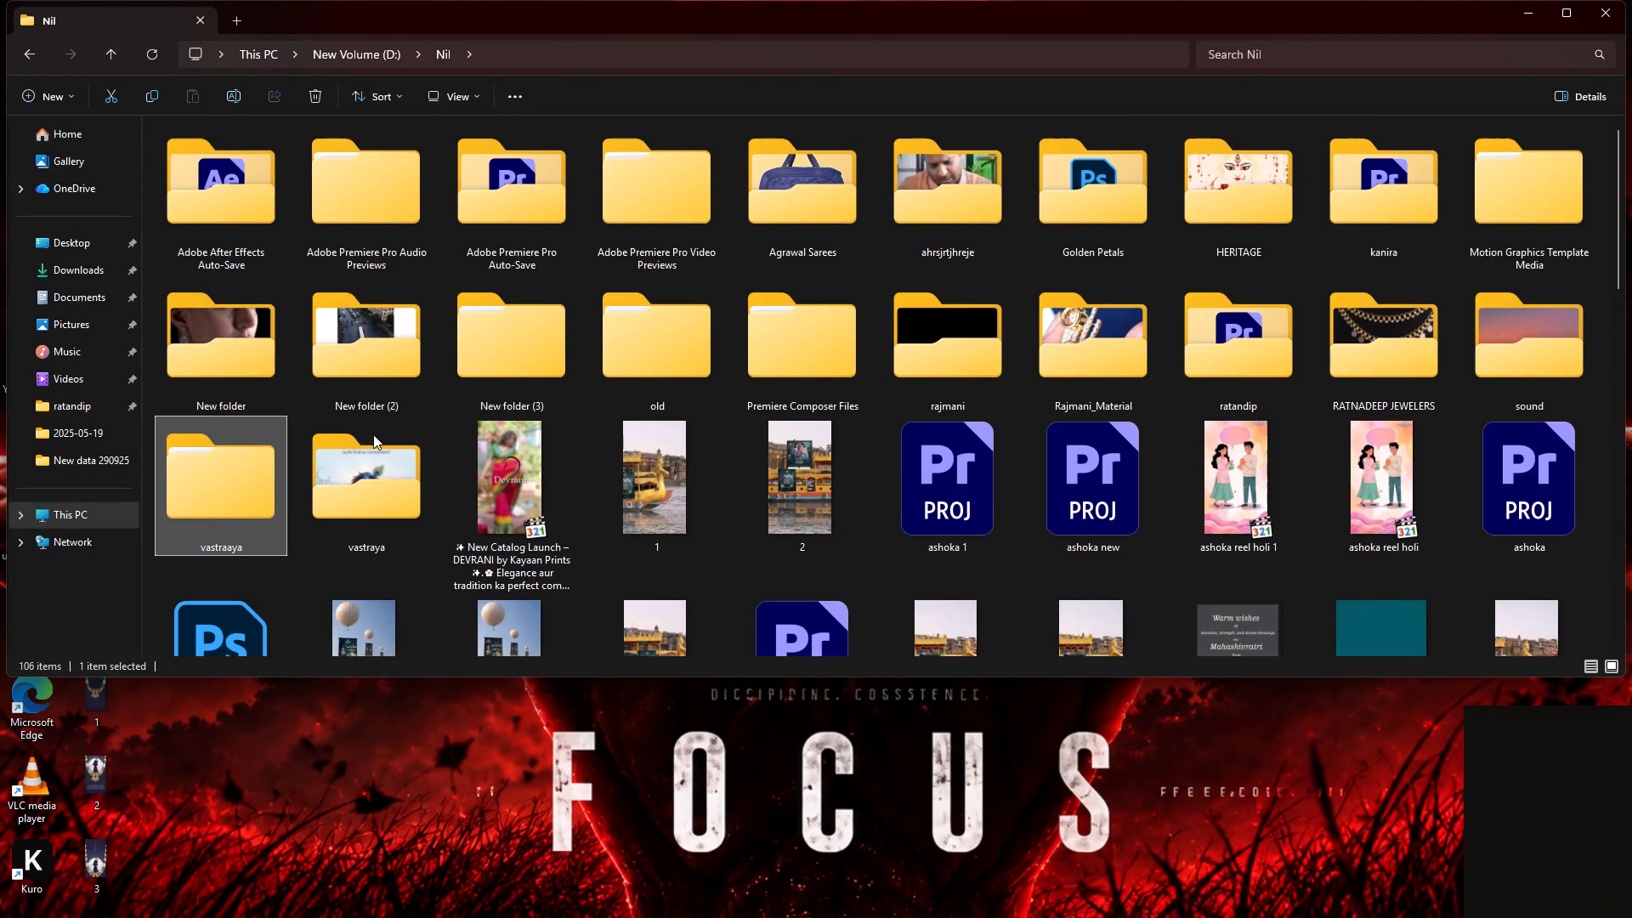
{"action": "double_click", "coordinate": [383, 467]}
{"action": "scroll", "coordinate": [938, 548], "scroll_direction": "down", "scroll_amount": 6}
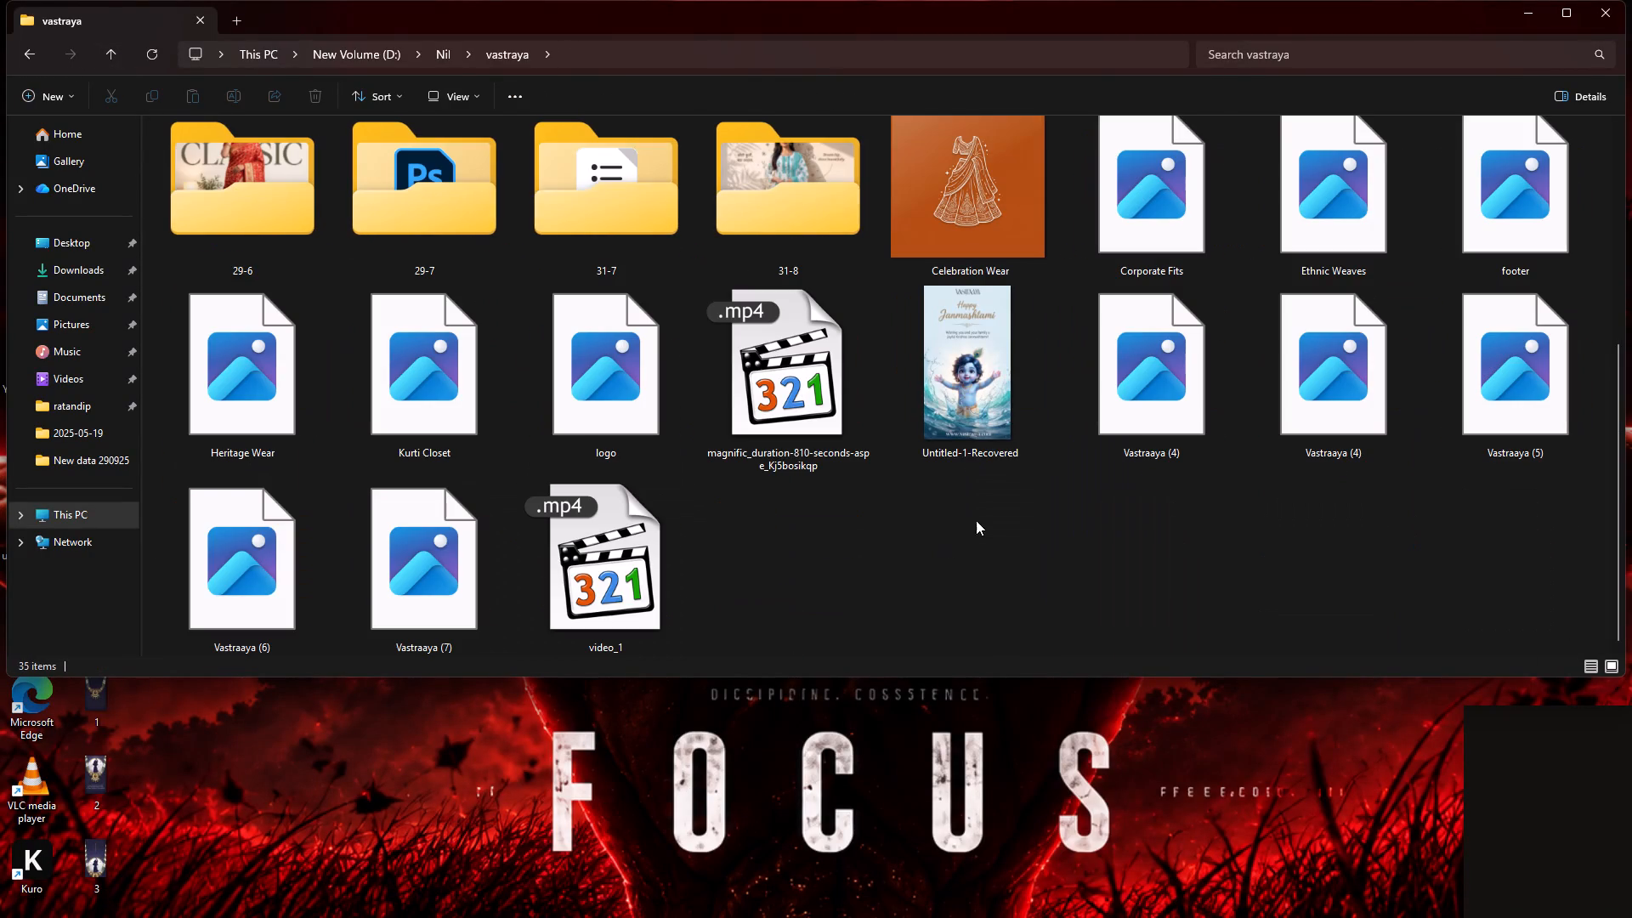
{"action": "left_click_drag", "start_coordinate": [586, 367], "coordinate": [1223, 917]}
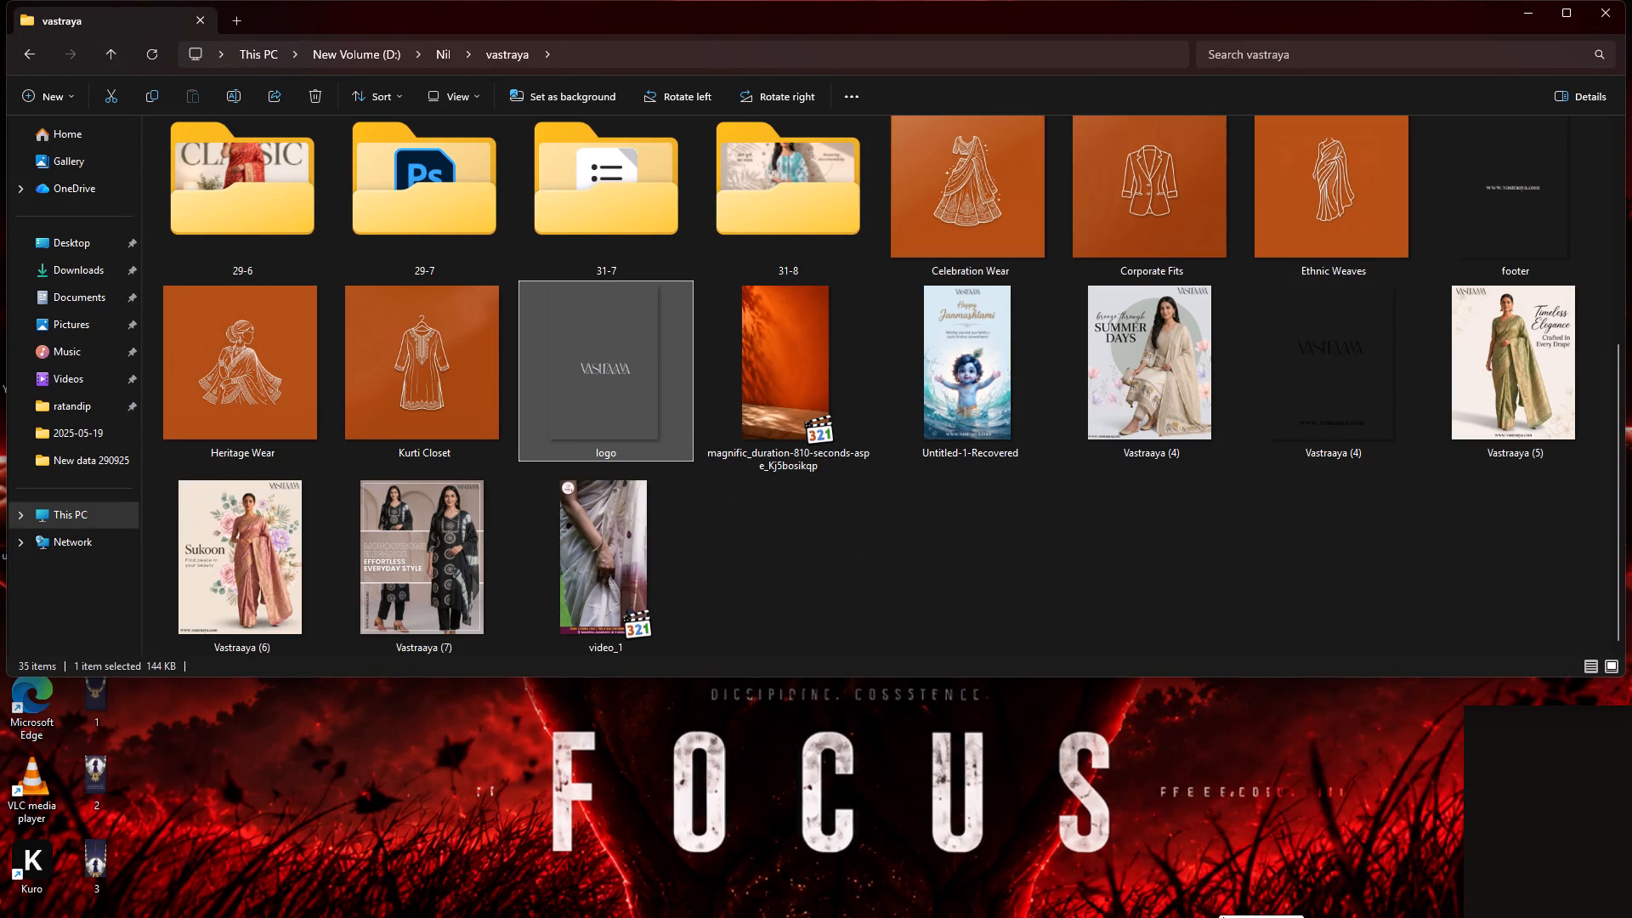
{"action": "left_click_drag", "start_coordinate": [1223, 917], "coordinate": [981, 445]}
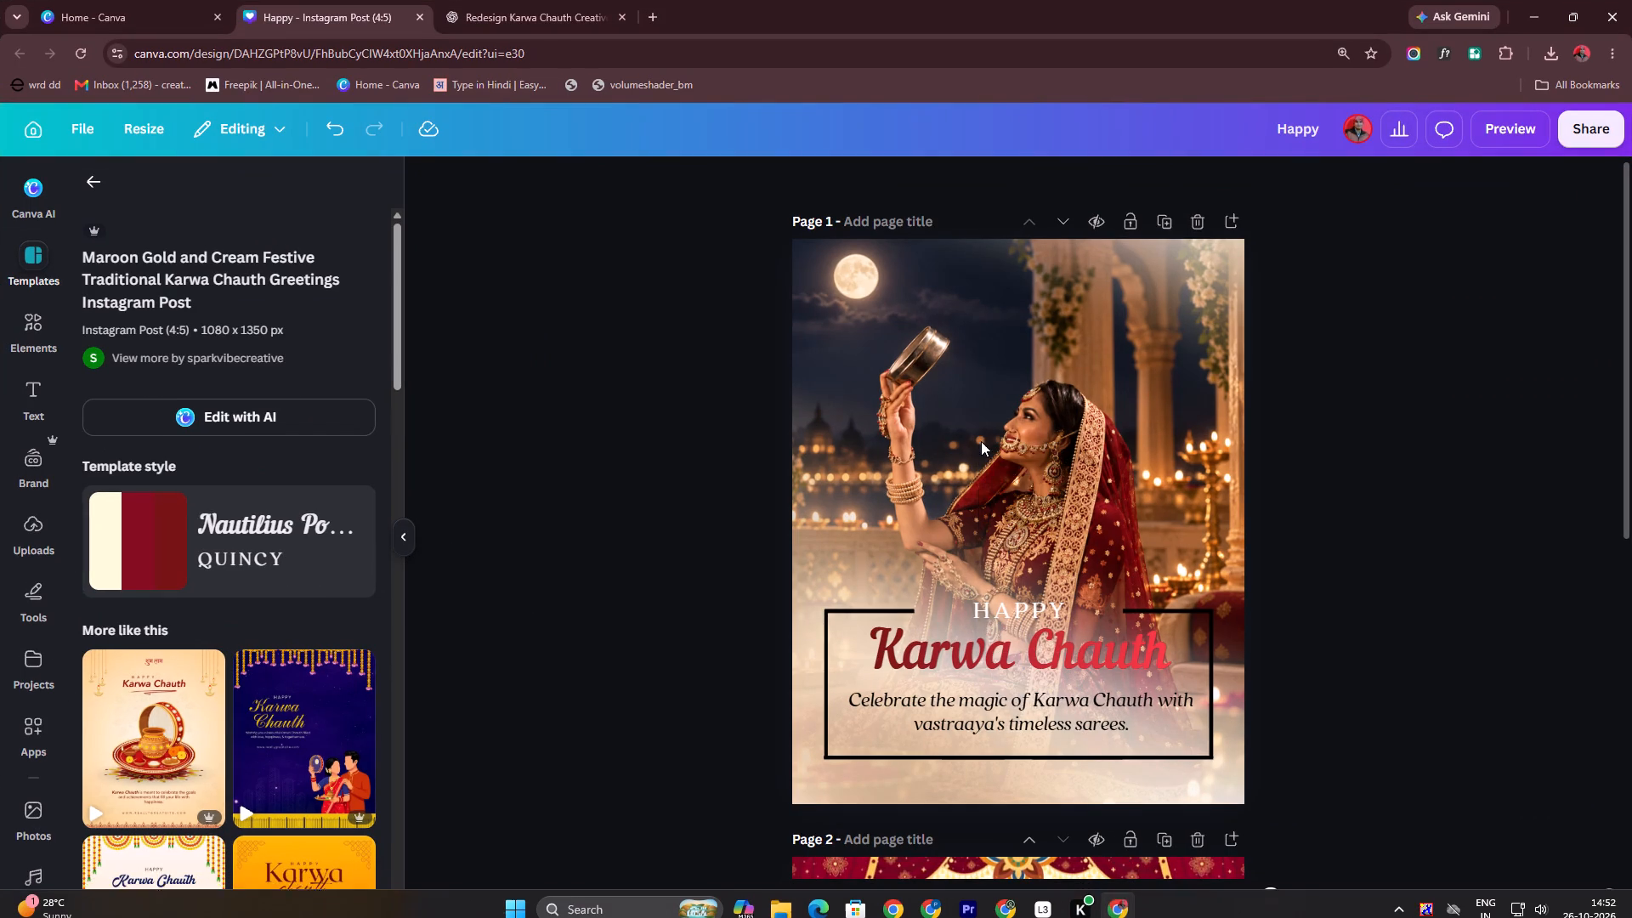
{"action": "left_click_drag", "start_coordinate": [1029, 486], "coordinate": [1032, 240]}
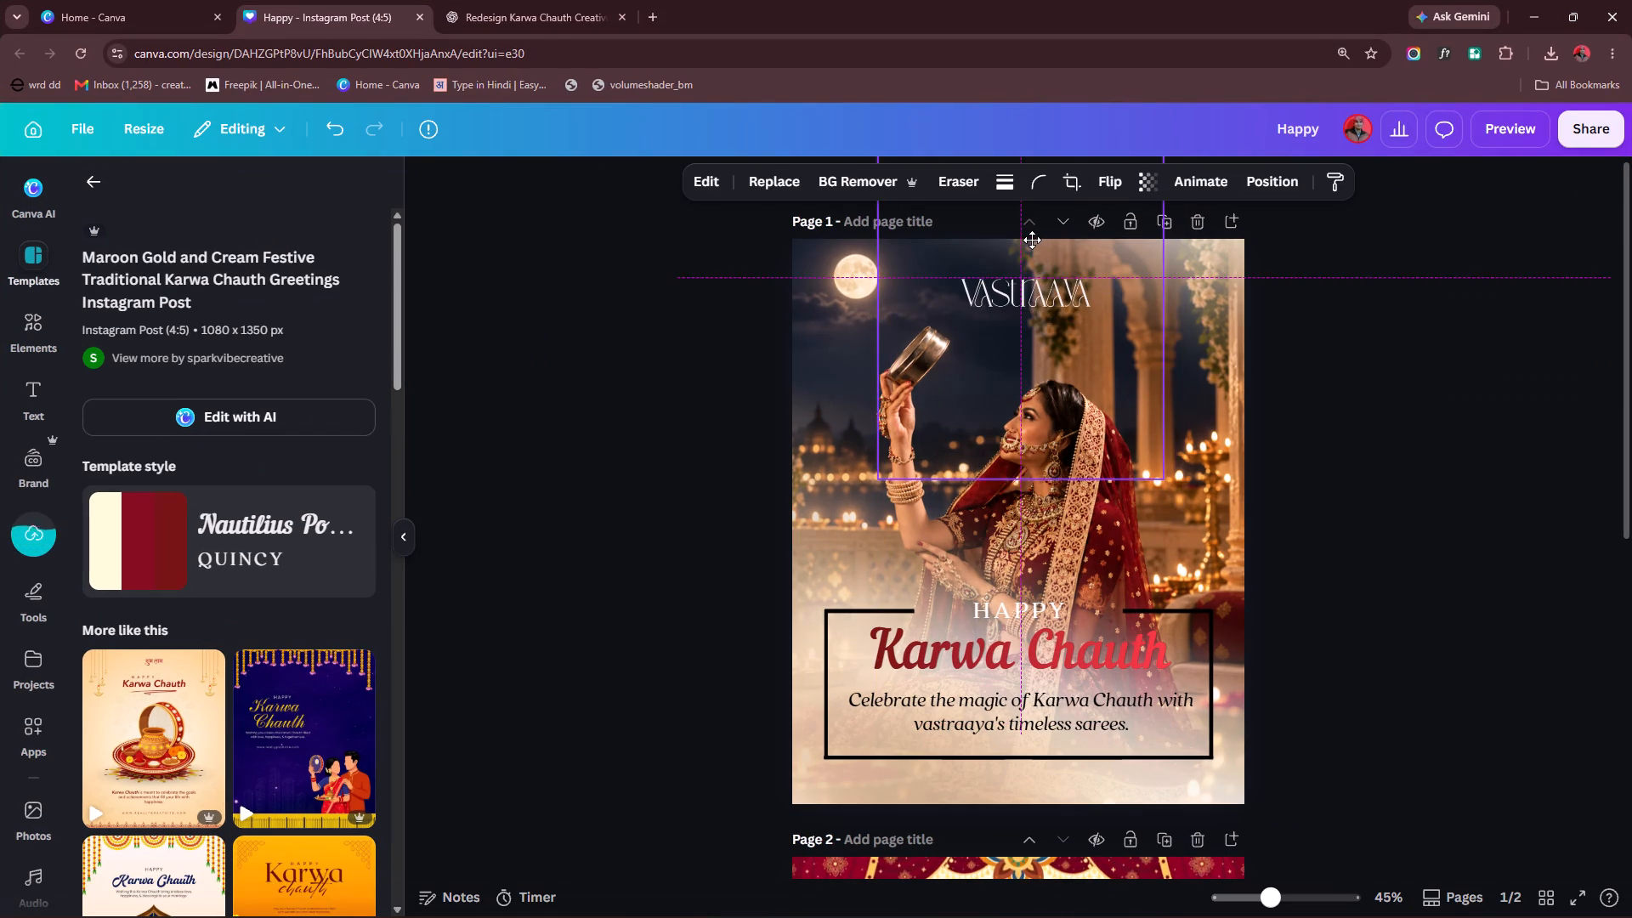
{"action": "left_click_drag", "start_coordinate": [1032, 240], "coordinate": [1032, 233]}
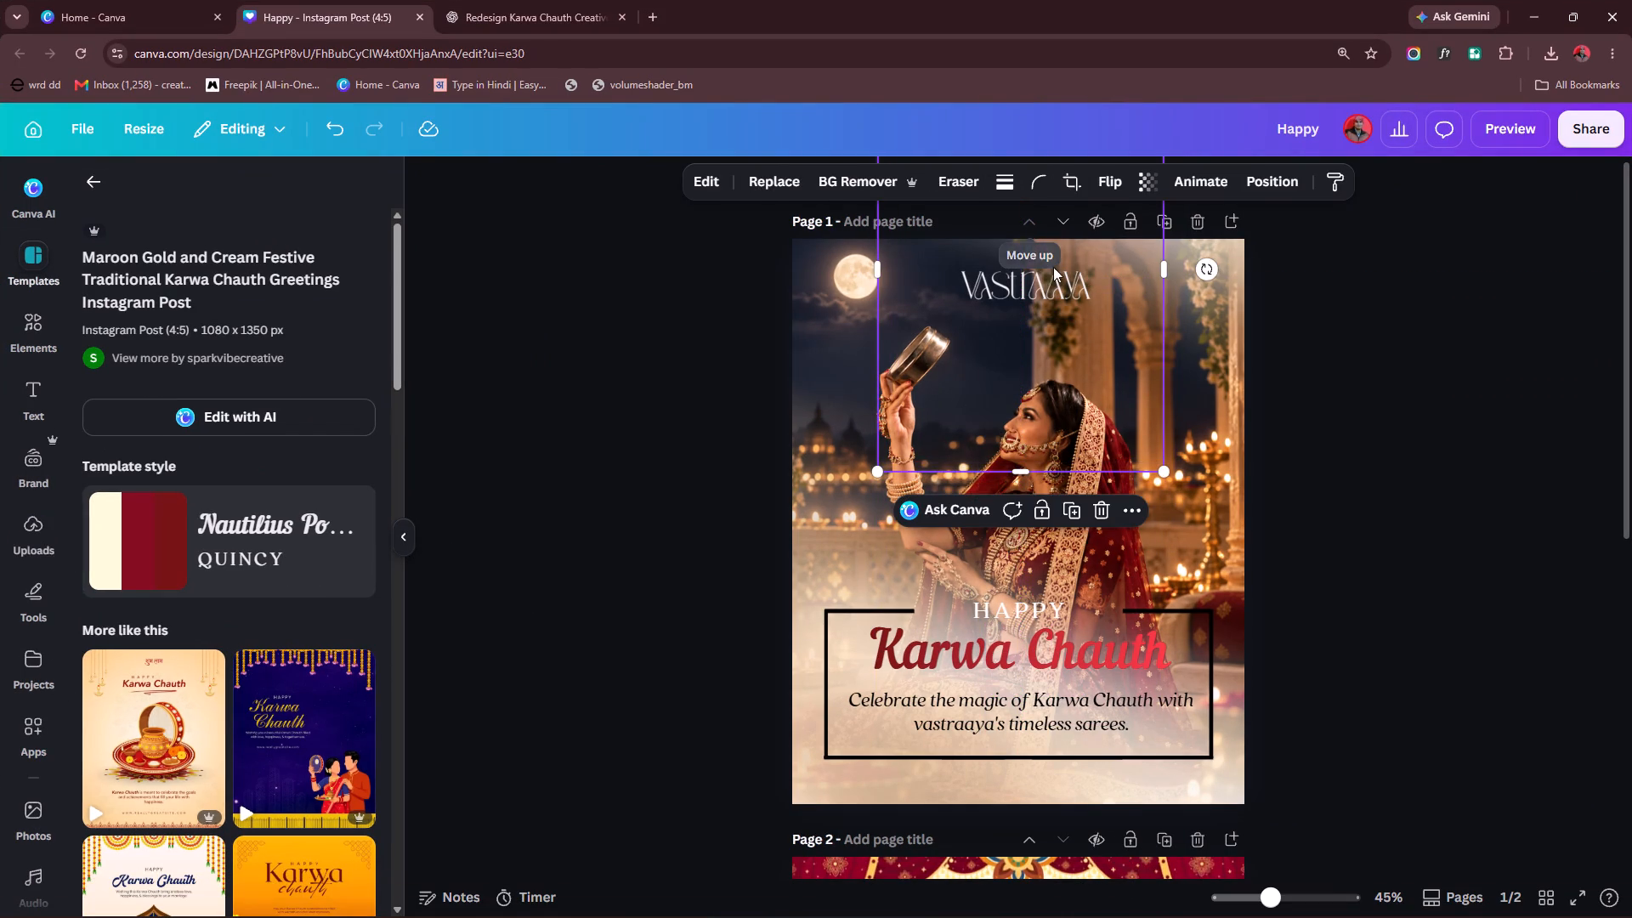
{"action": "left_click_drag", "start_coordinate": [1060, 288], "coordinate": [1061, 279]}
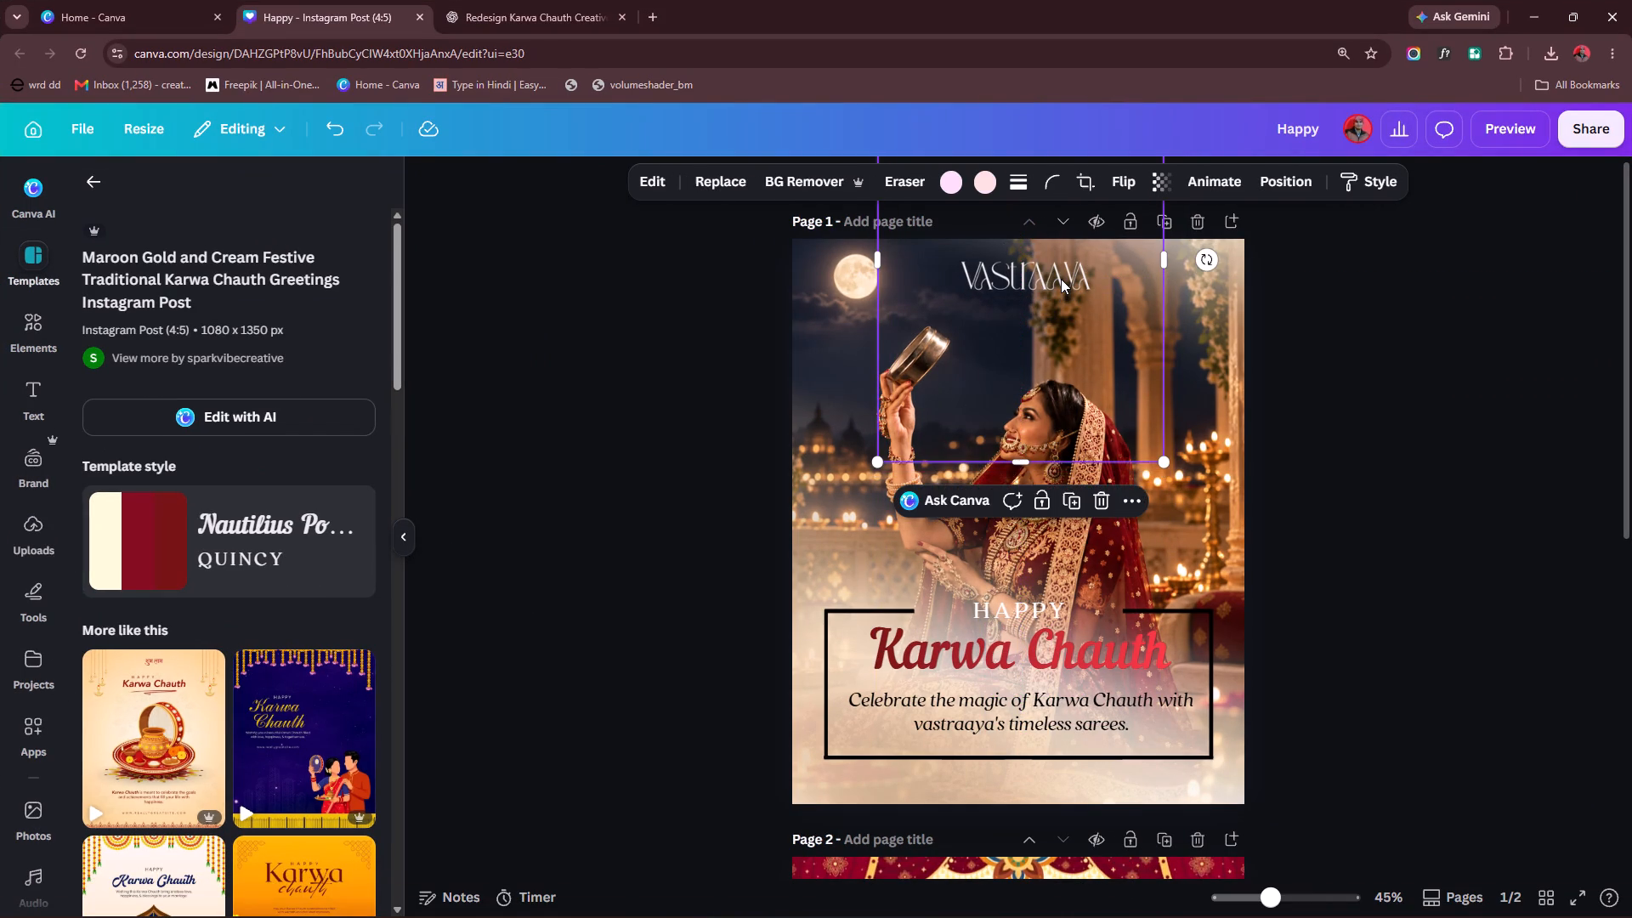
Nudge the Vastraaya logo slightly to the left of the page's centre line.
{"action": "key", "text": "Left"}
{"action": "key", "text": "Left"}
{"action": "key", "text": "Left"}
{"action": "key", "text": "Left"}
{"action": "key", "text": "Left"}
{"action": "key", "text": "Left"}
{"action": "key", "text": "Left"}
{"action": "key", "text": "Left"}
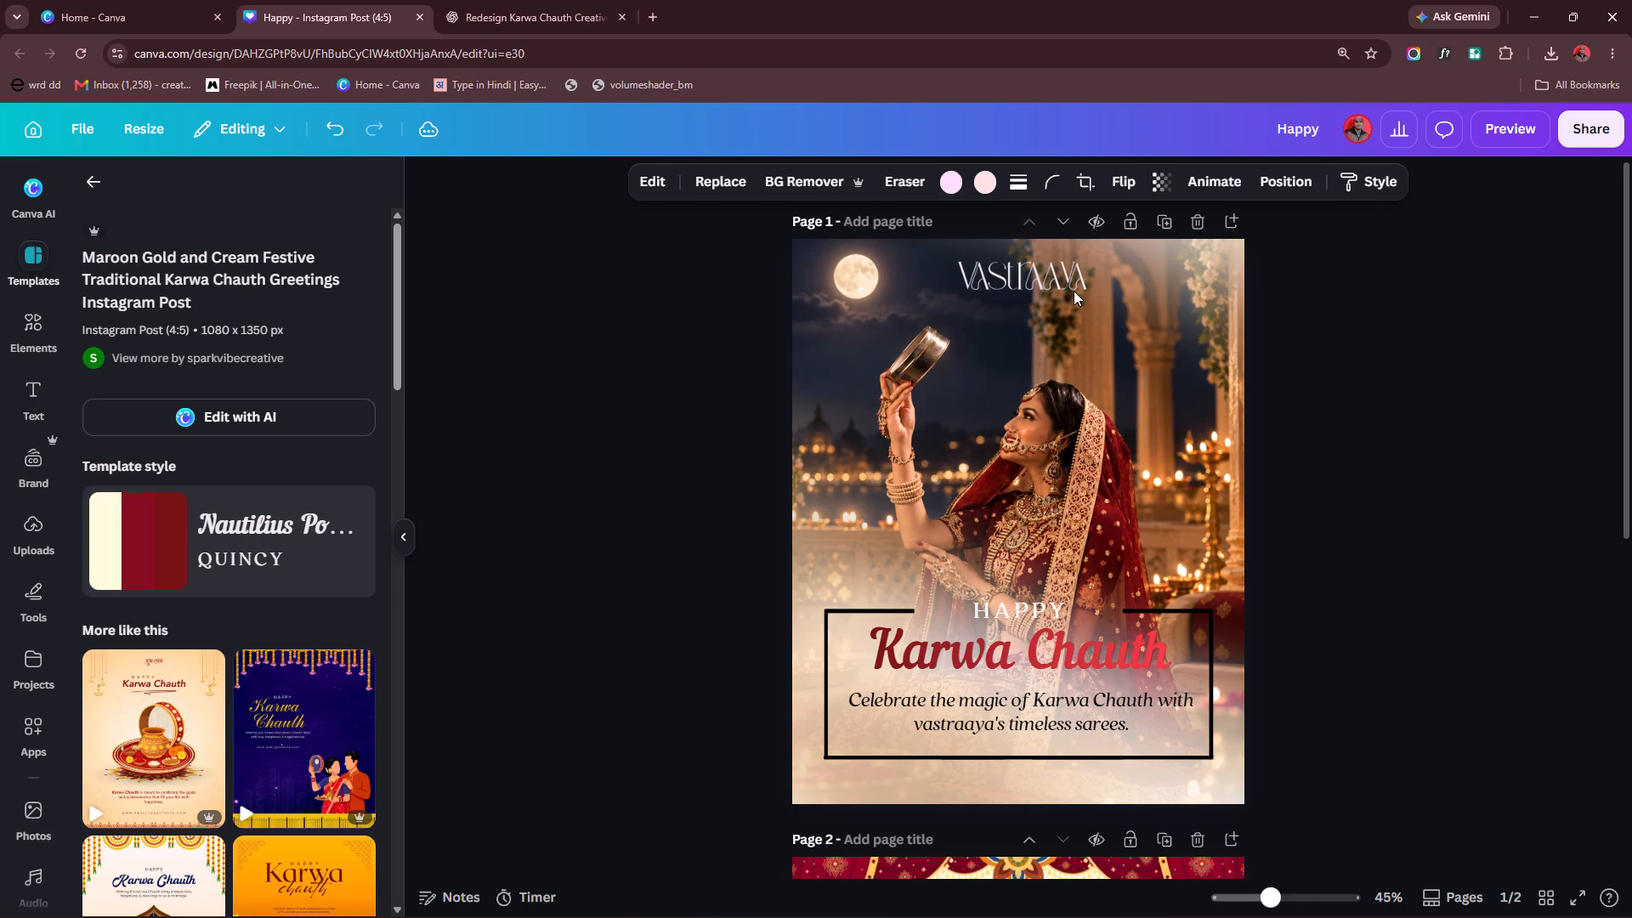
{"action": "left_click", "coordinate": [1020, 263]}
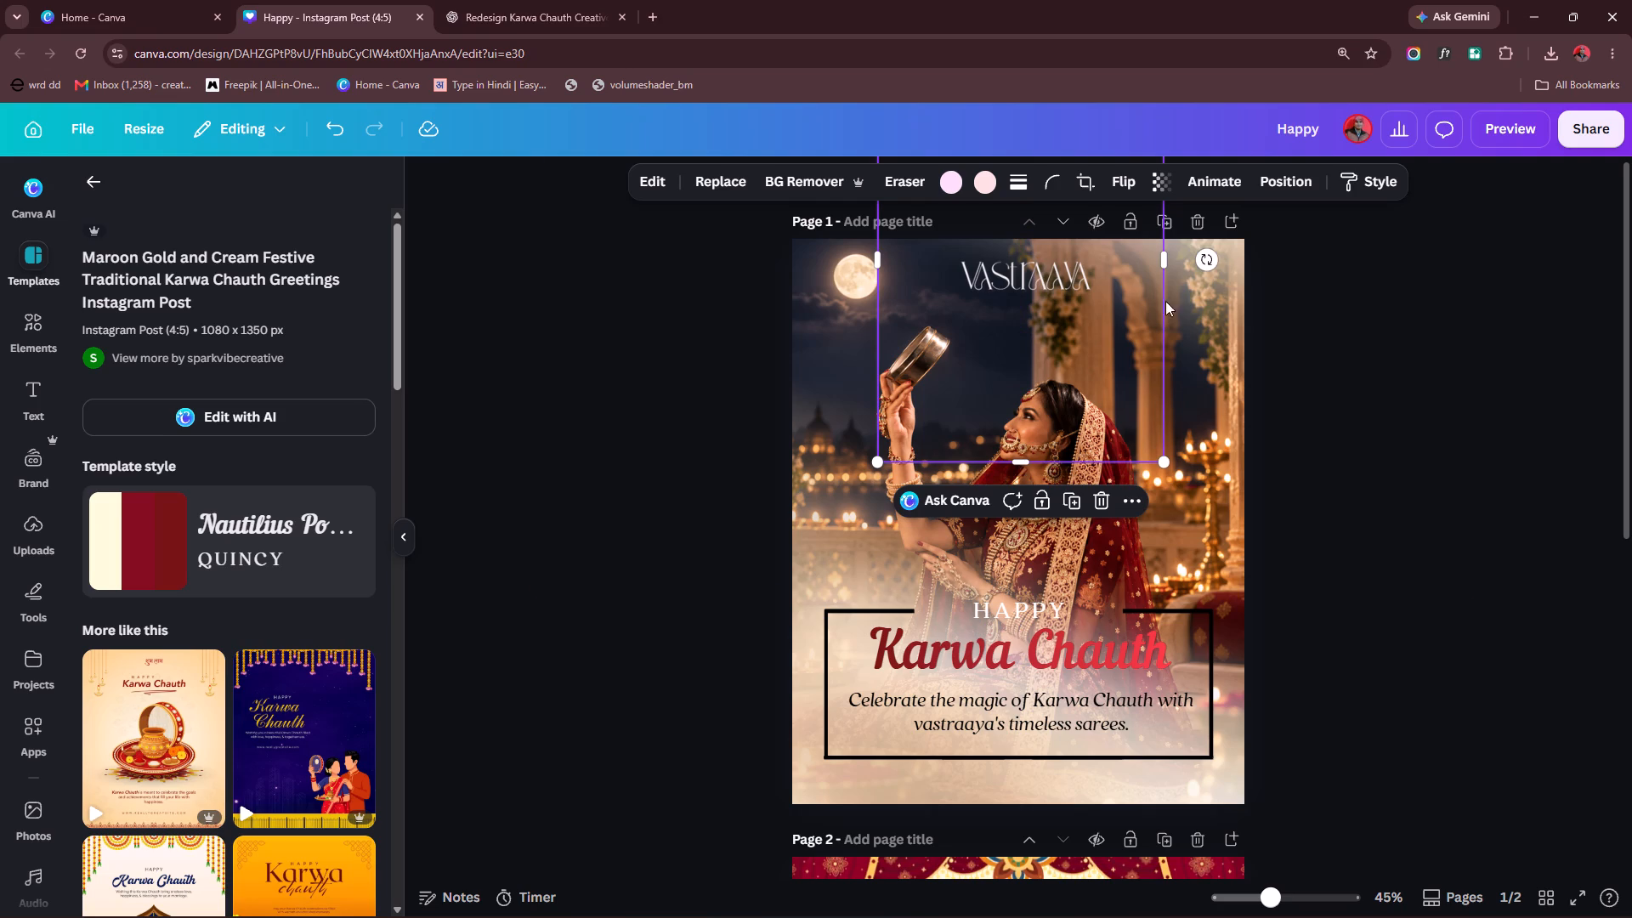
Shift the upper beige gradient slightly up and outward at page 1's top right corner.
{"action": "left_click", "coordinate": [1232, 291]}
{"action": "left_click_drag", "start_coordinate": [1225, 297], "coordinate": [1262, 271]}
{"action": "left_click", "coordinate": [1607, 663]}
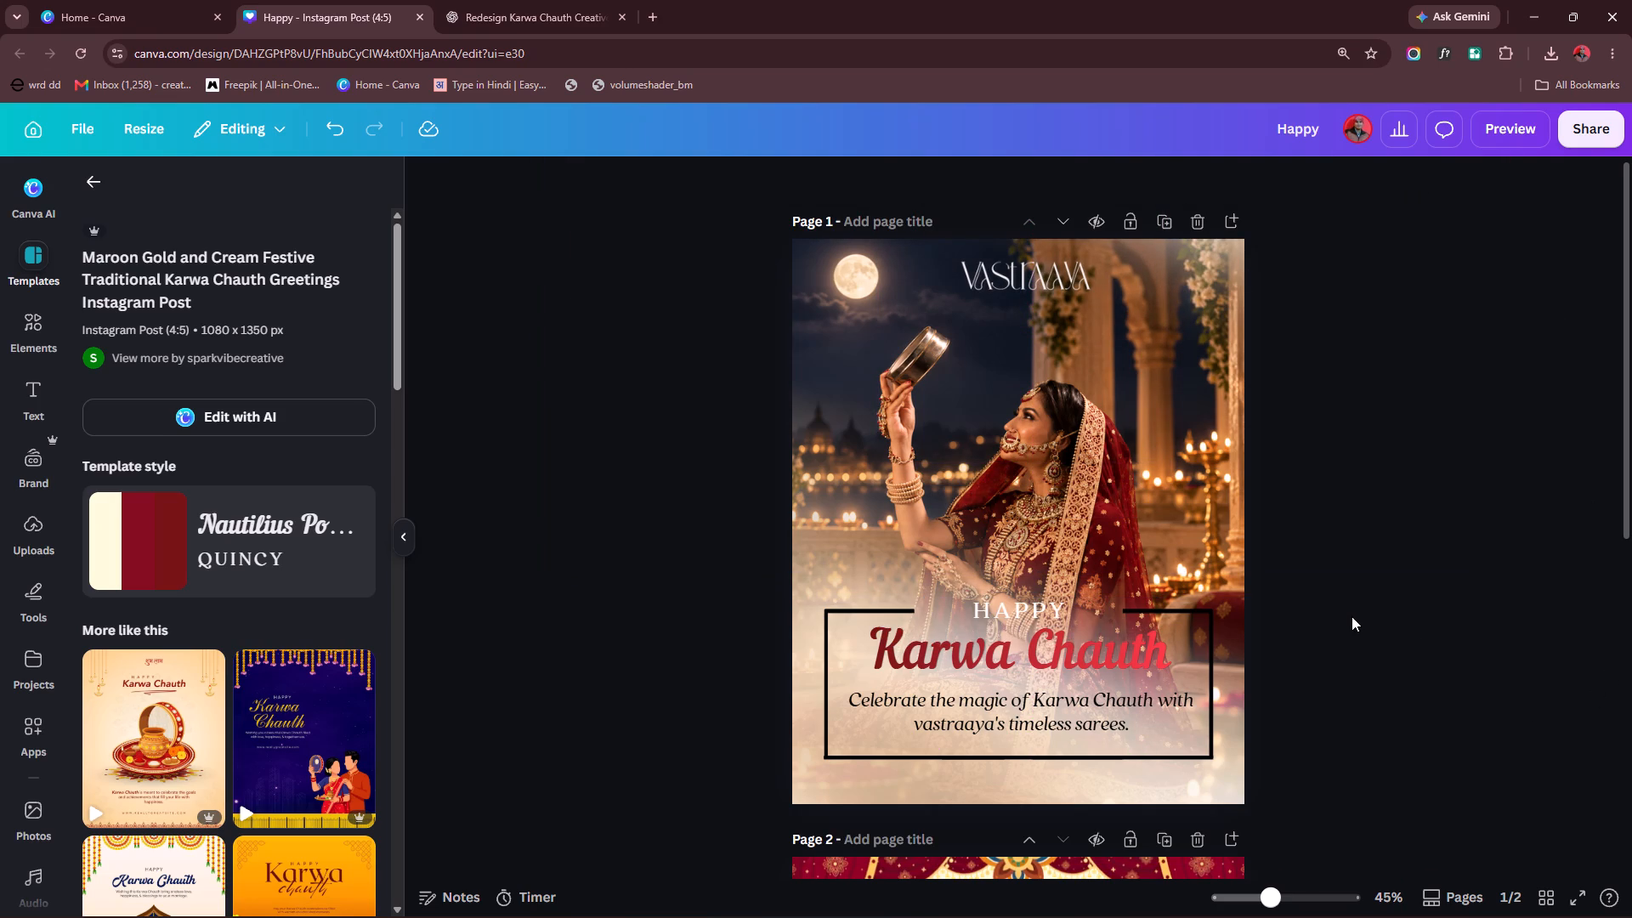
{"action": "scroll", "coordinate": [1351, 616], "scroll_direction": "down", "scroll_amount": 2}
{"action": "scroll", "coordinate": [1351, 616], "scroll_direction": "up", "scroll_amount": 2}
{"action": "left_click", "coordinate": [146, 11]}
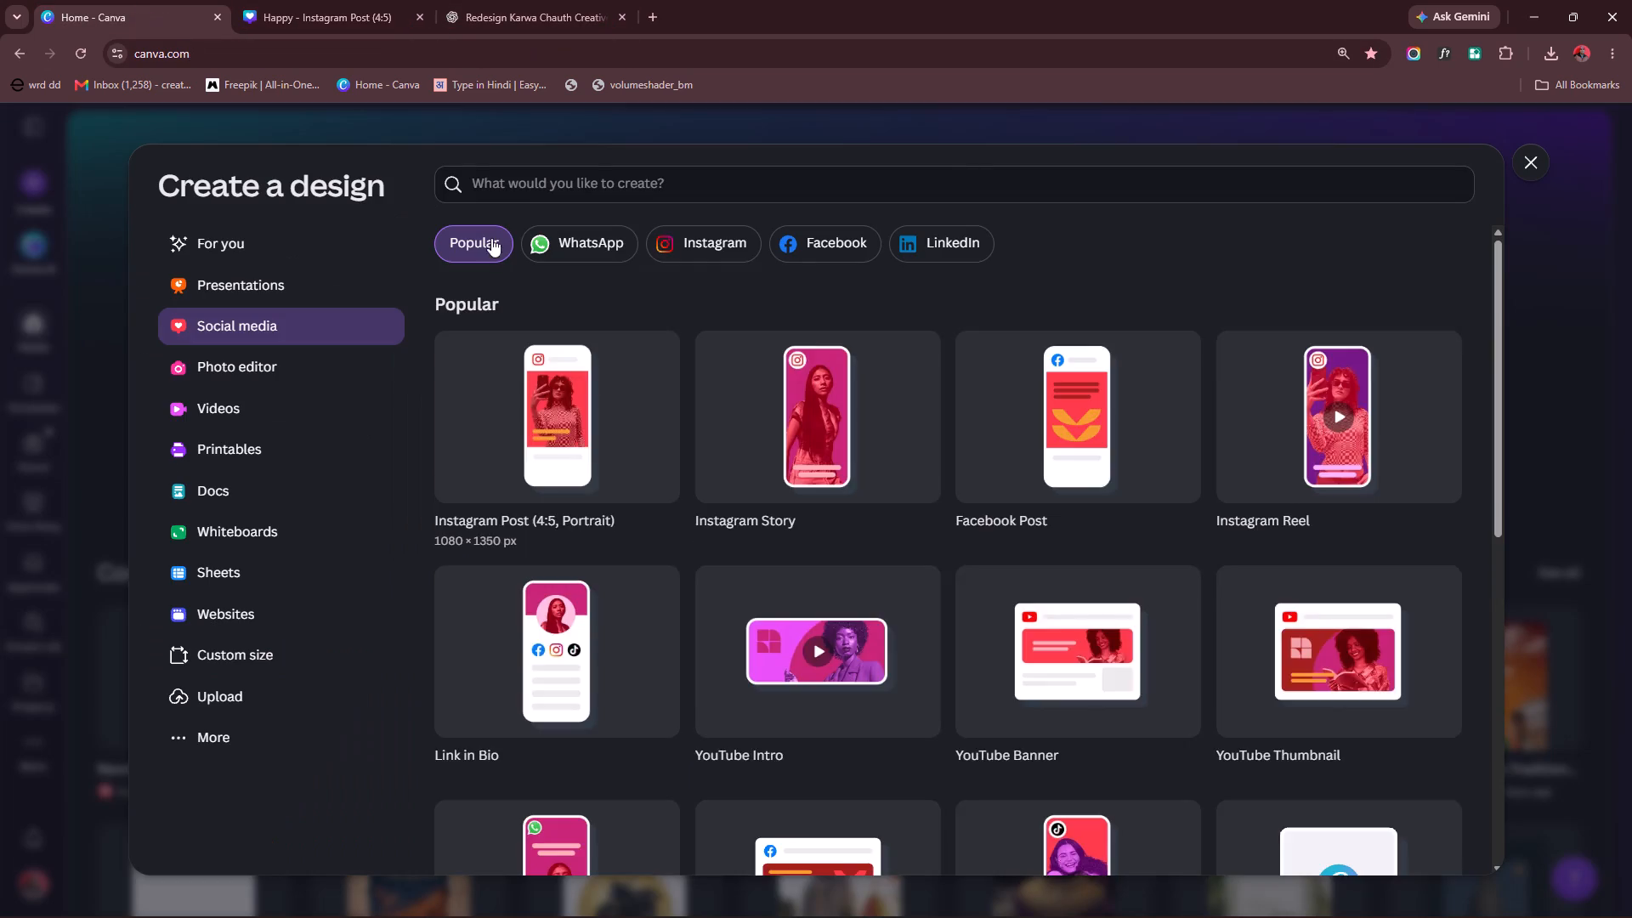
{"action": "left_click", "coordinate": [1543, 173]}
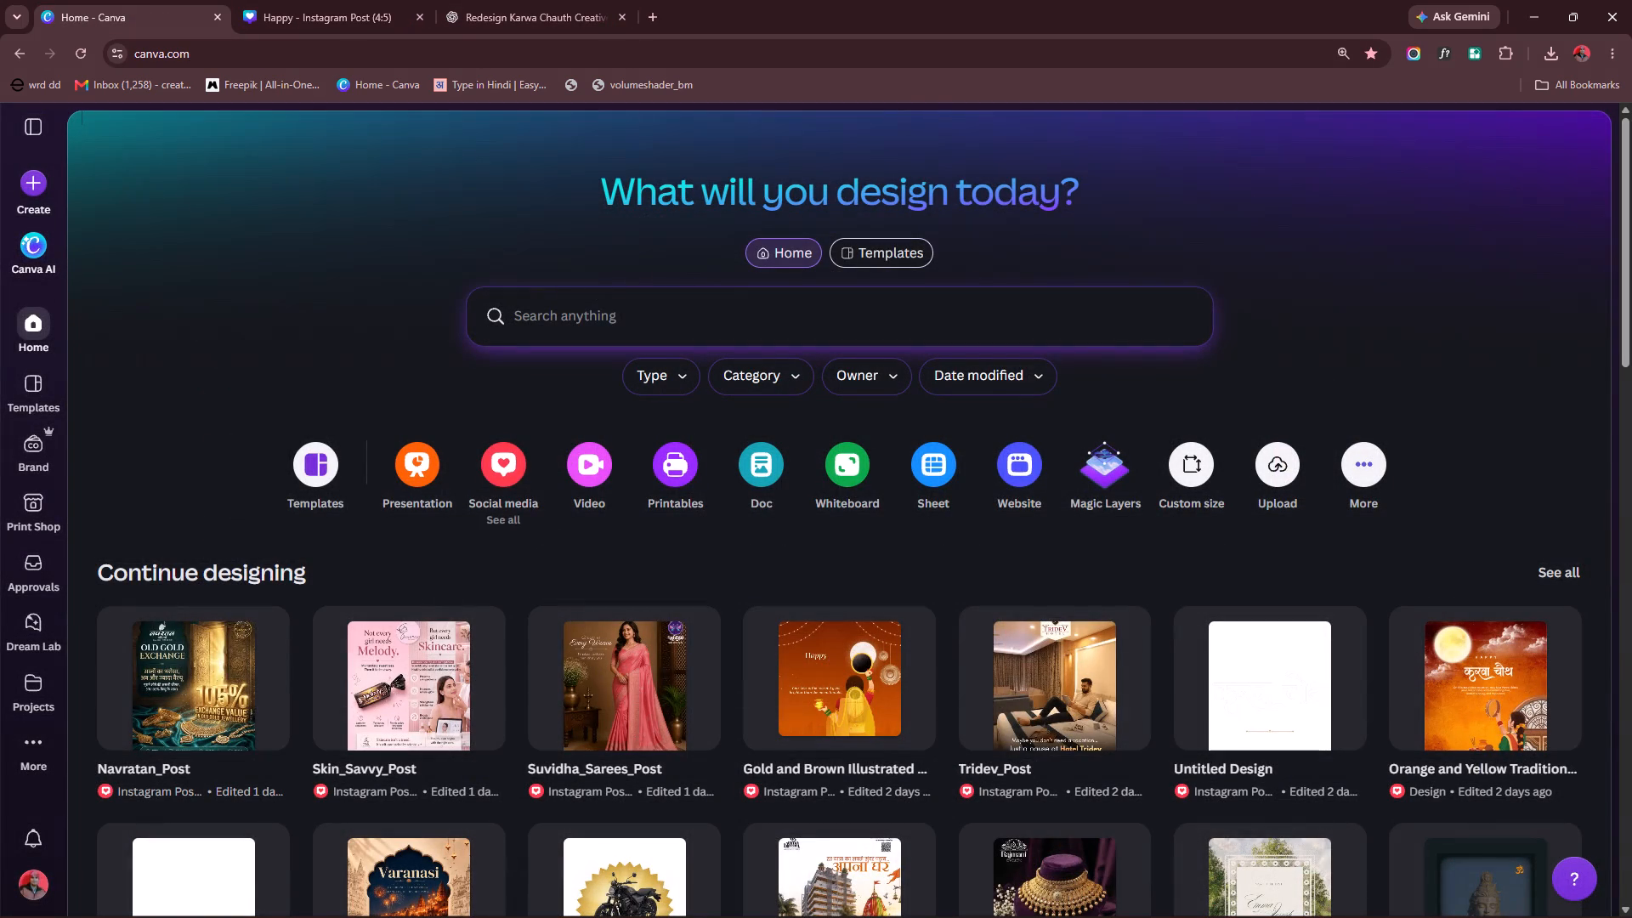
{"action": "left_click", "coordinate": [603, 302]}
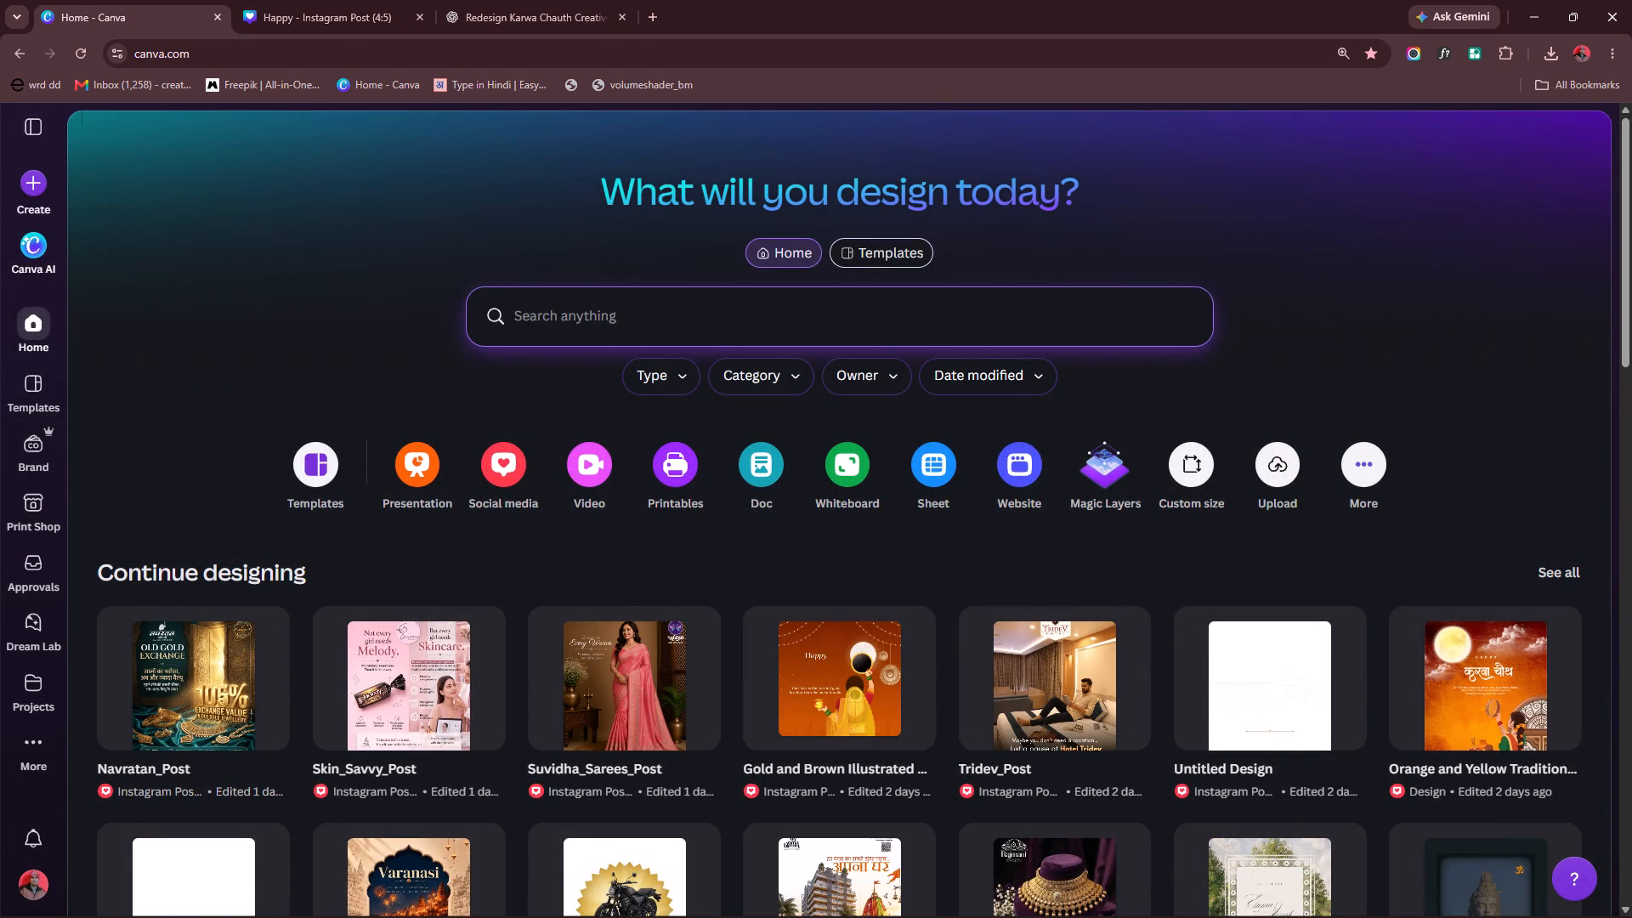
Search the Canva home page for vastraaya and open the Vastraaya design.
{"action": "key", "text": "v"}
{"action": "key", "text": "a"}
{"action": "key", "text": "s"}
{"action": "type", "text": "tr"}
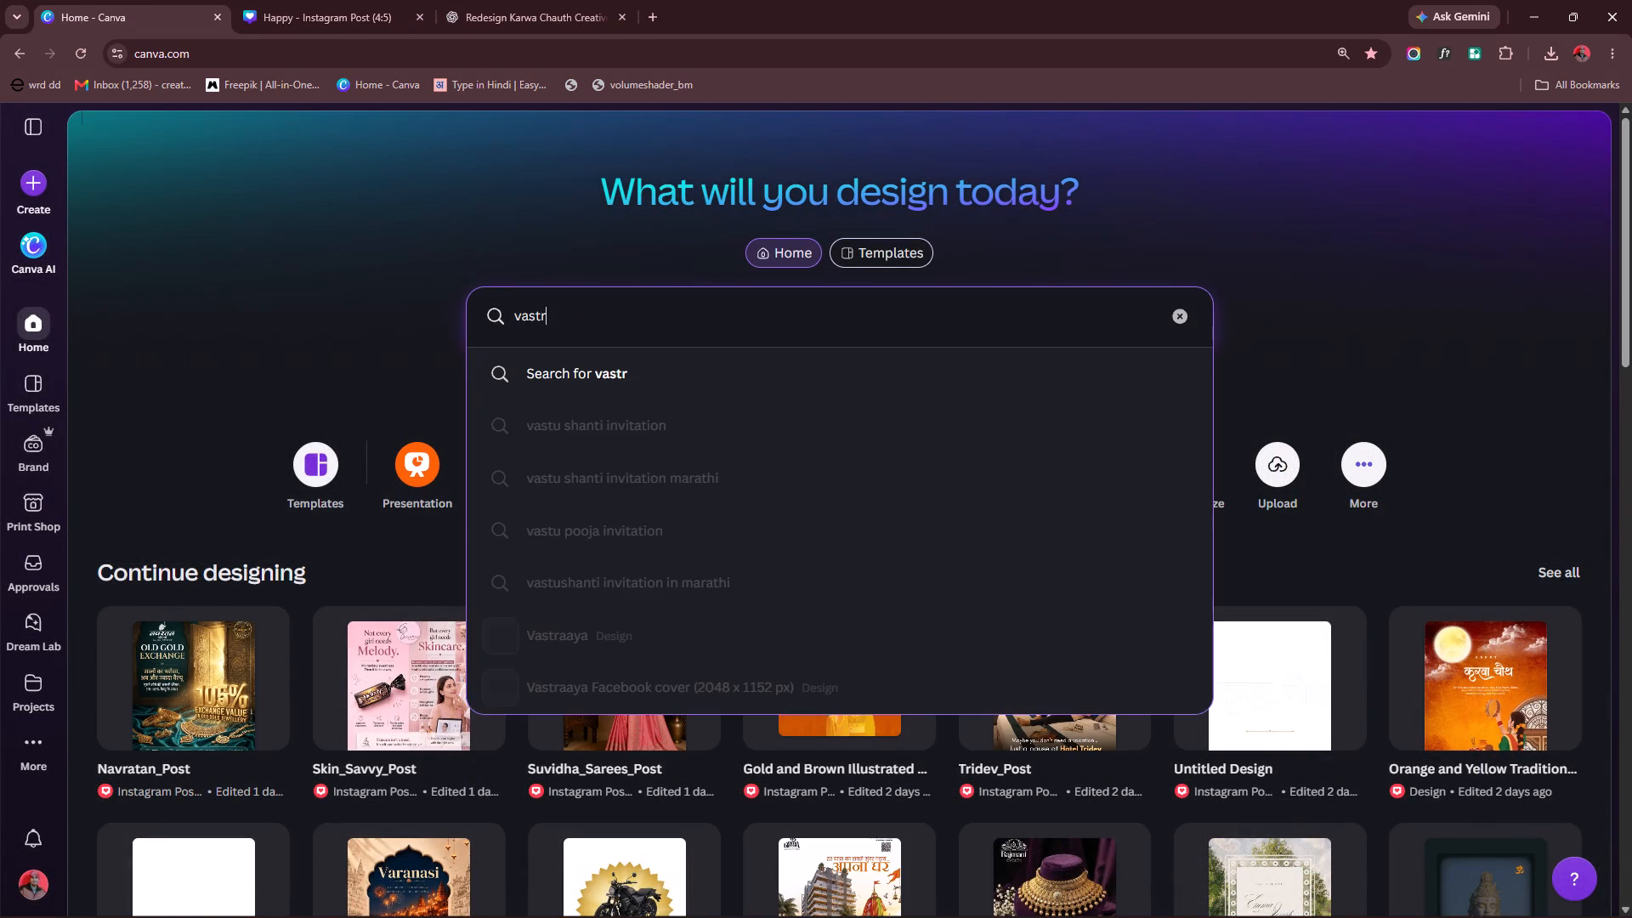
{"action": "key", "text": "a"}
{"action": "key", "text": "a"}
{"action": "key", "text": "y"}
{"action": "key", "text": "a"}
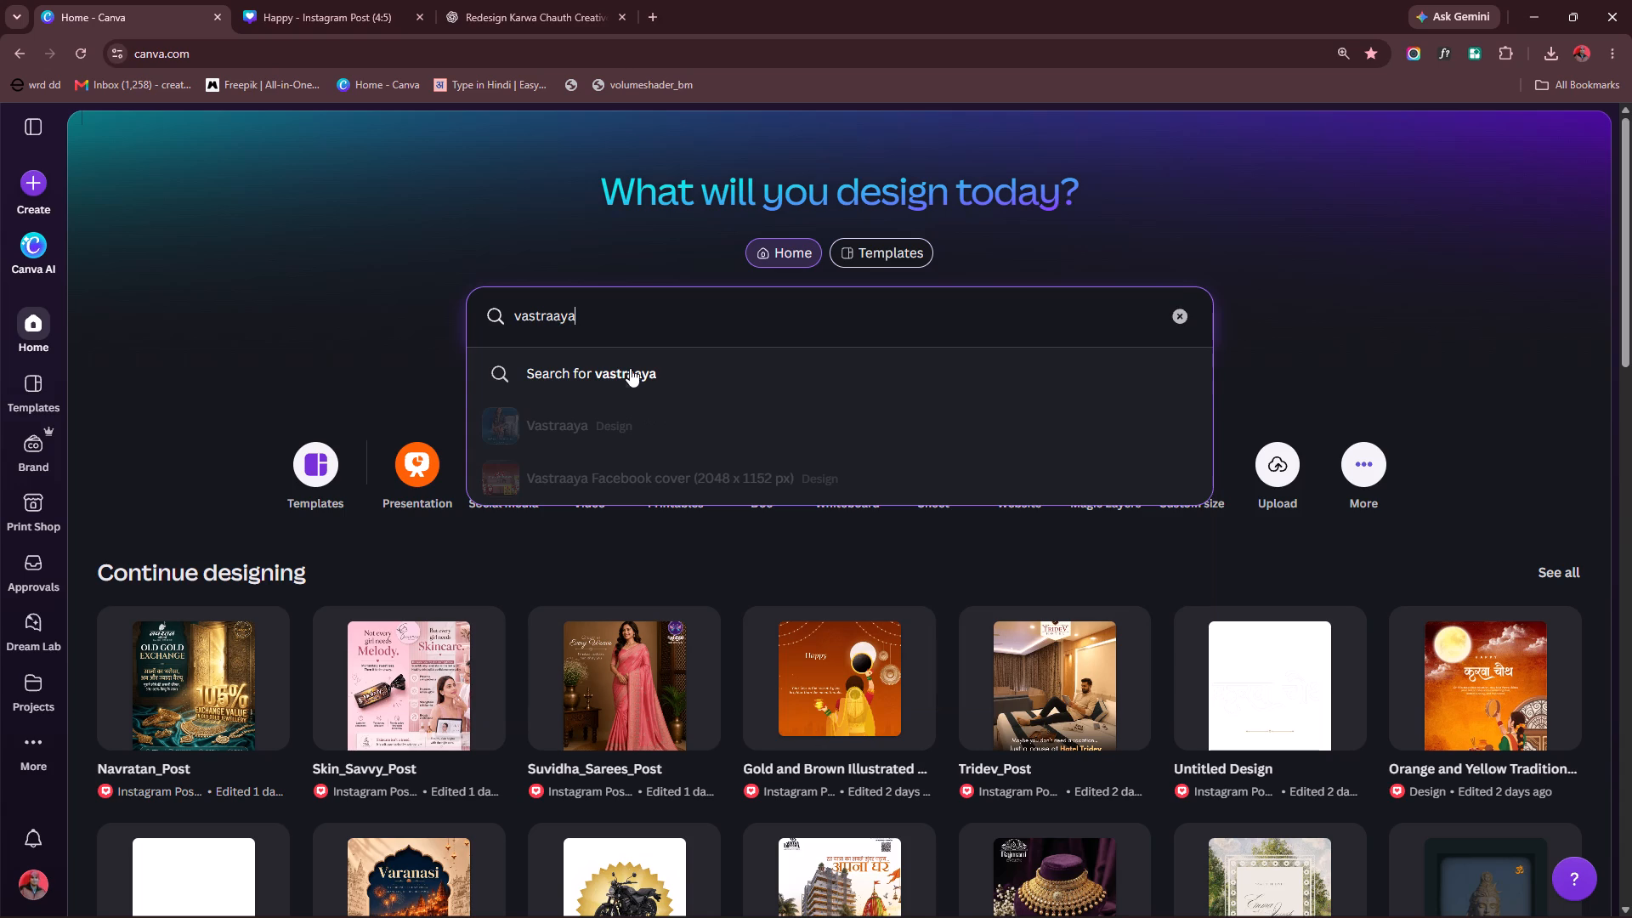
{"action": "left_click", "coordinate": [662, 439]}
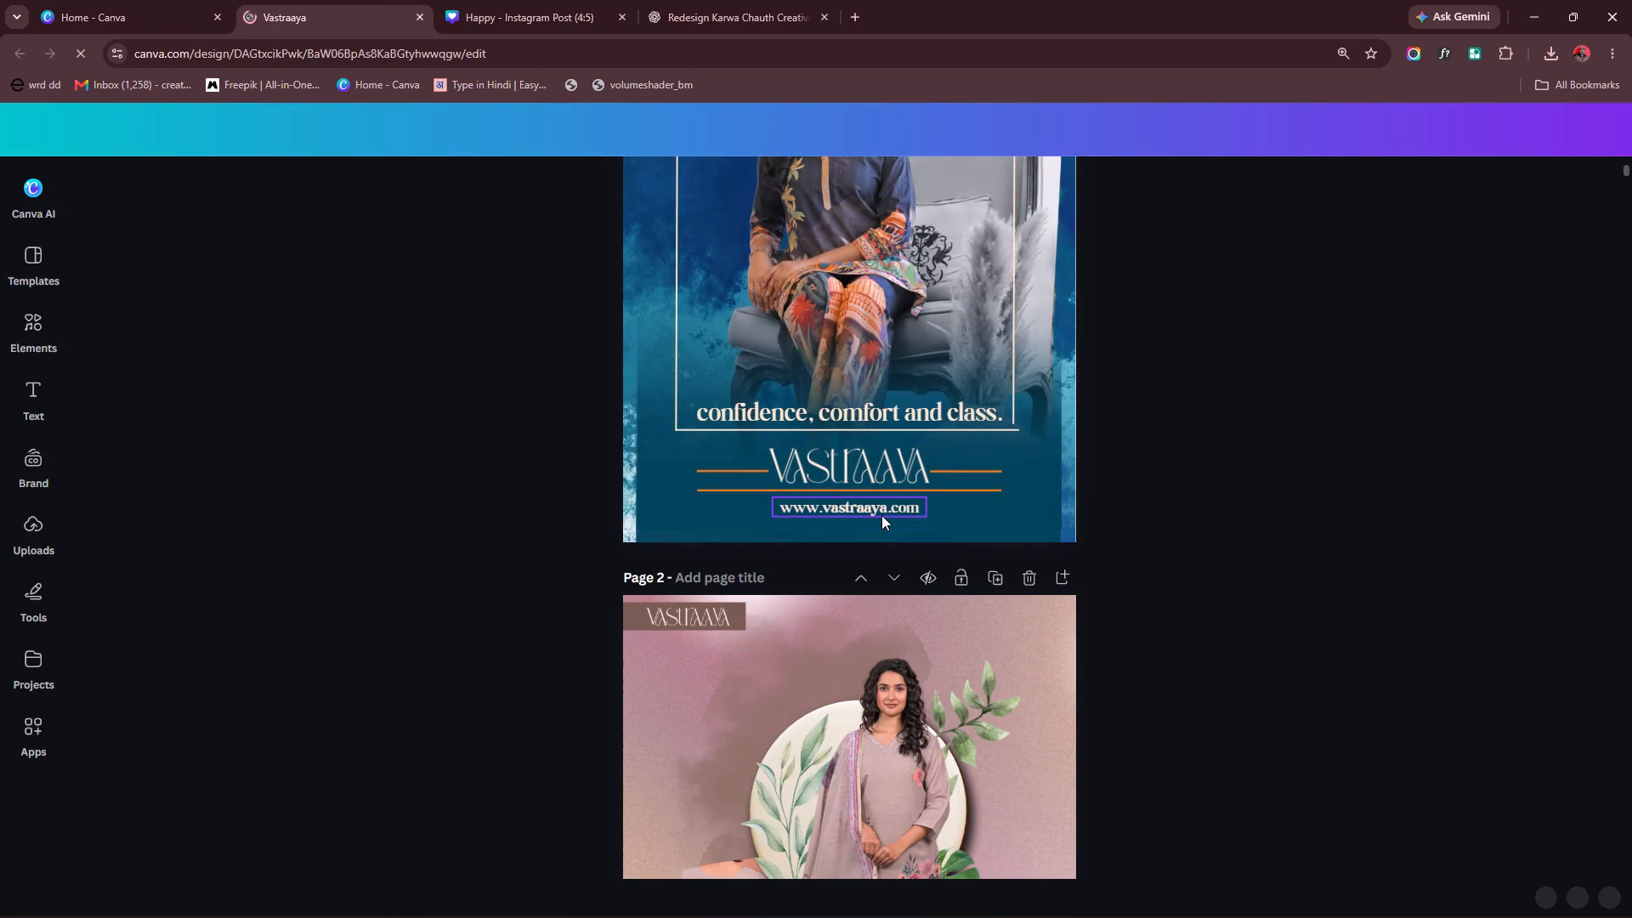
{"action": "left_click", "coordinate": [881, 515]}
{"action": "key", "text": "ctrl+c"}
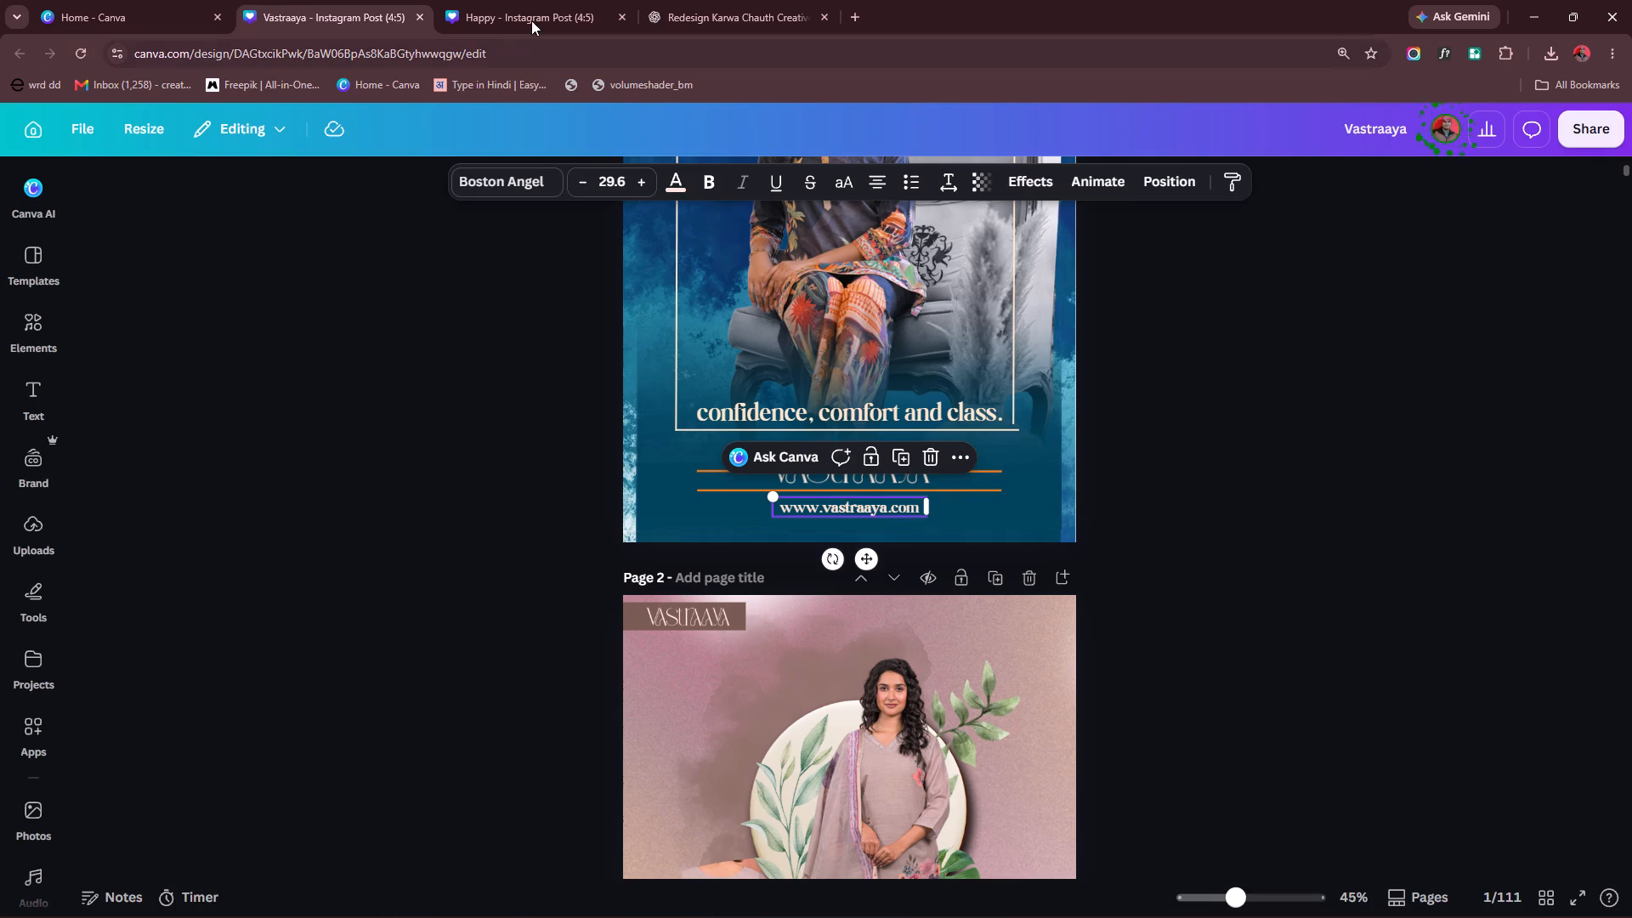
{"action": "left_click", "coordinate": [503, 11]}
{"action": "scroll", "coordinate": [1081, 718], "scroll_direction": "down", "scroll_amount": 2}
{"action": "scroll", "coordinate": [1036, 597], "scroll_direction": "up", "scroll_amount": 2}
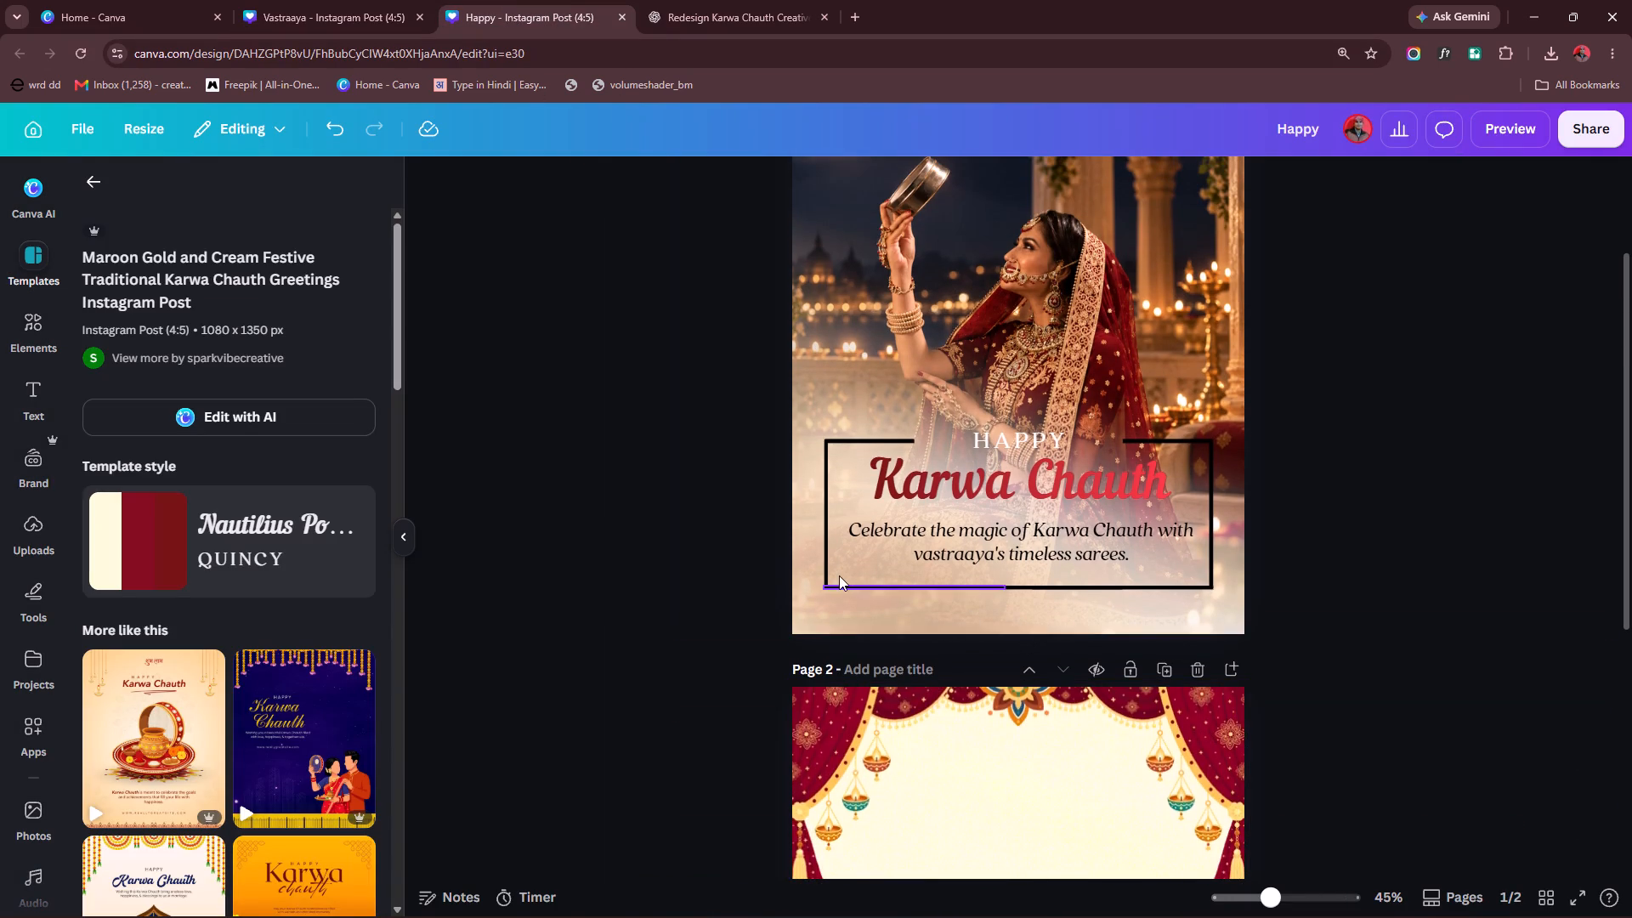
{"action": "left_click", "coordinate": [808, 626]}
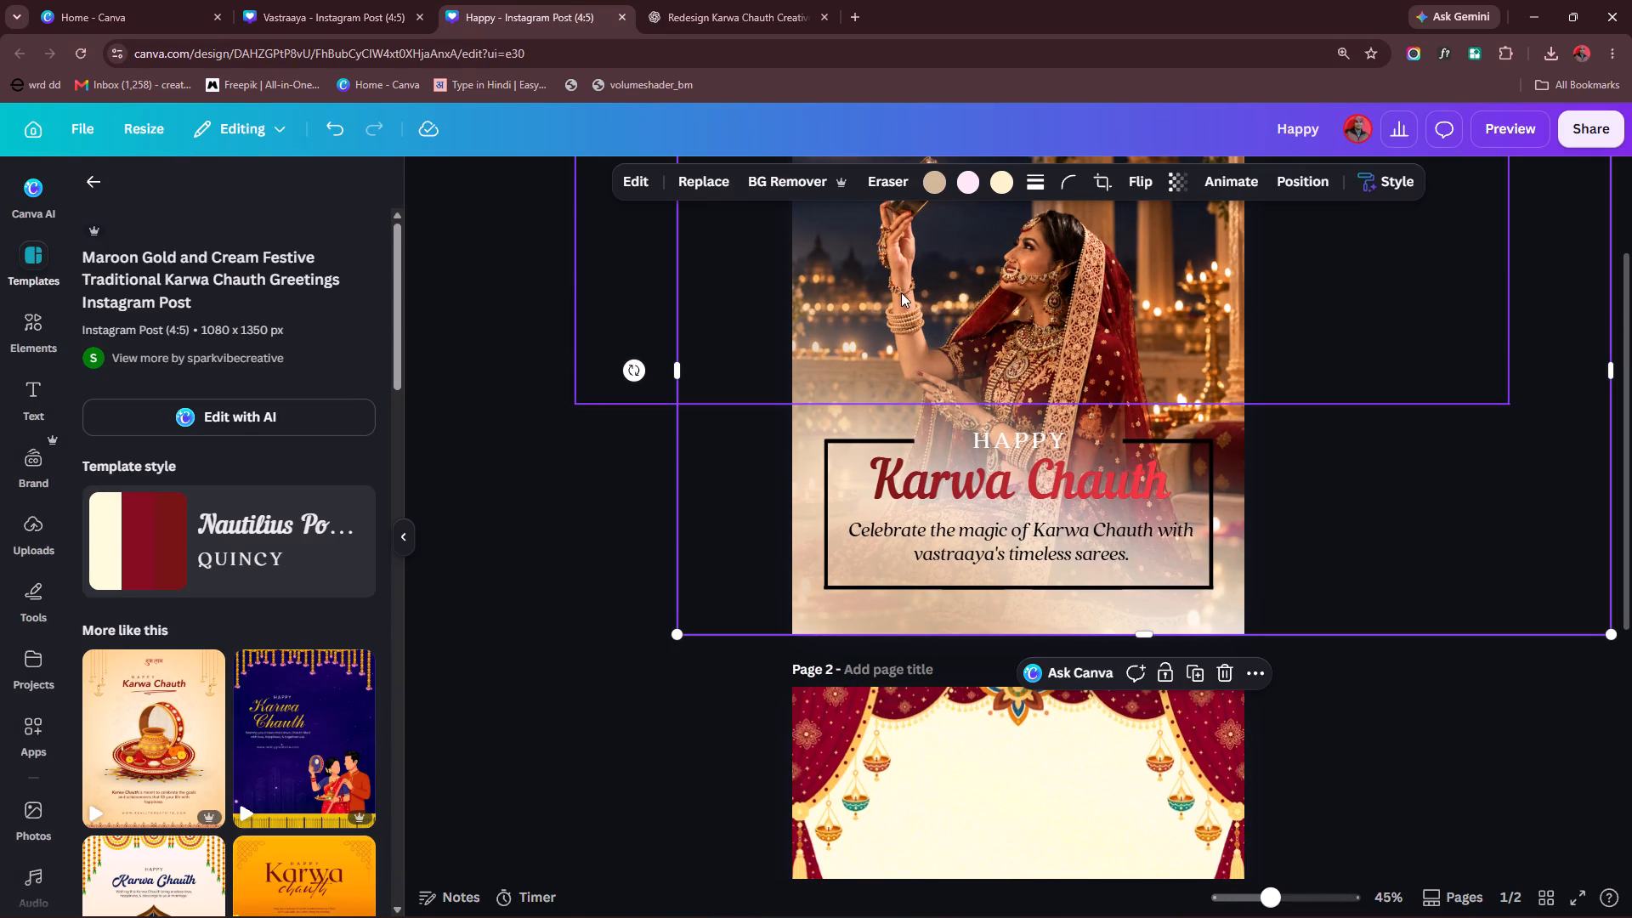
{"action": "left_click", "coordinate": [1248, 415]}
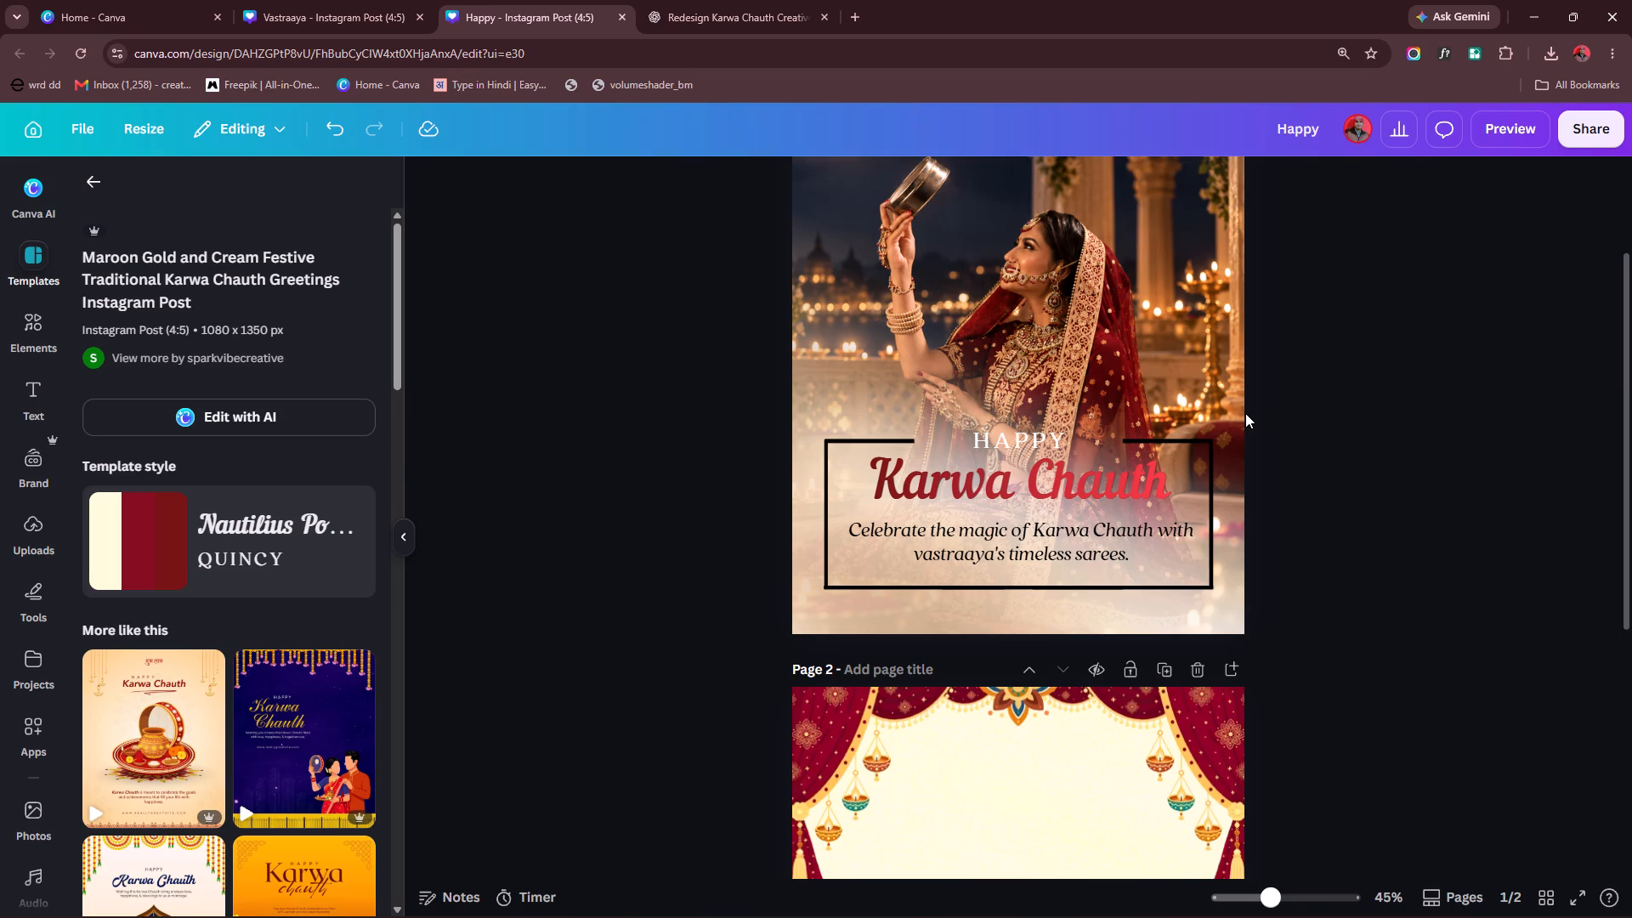
{"action": "key", "text": "ctrl+v"}
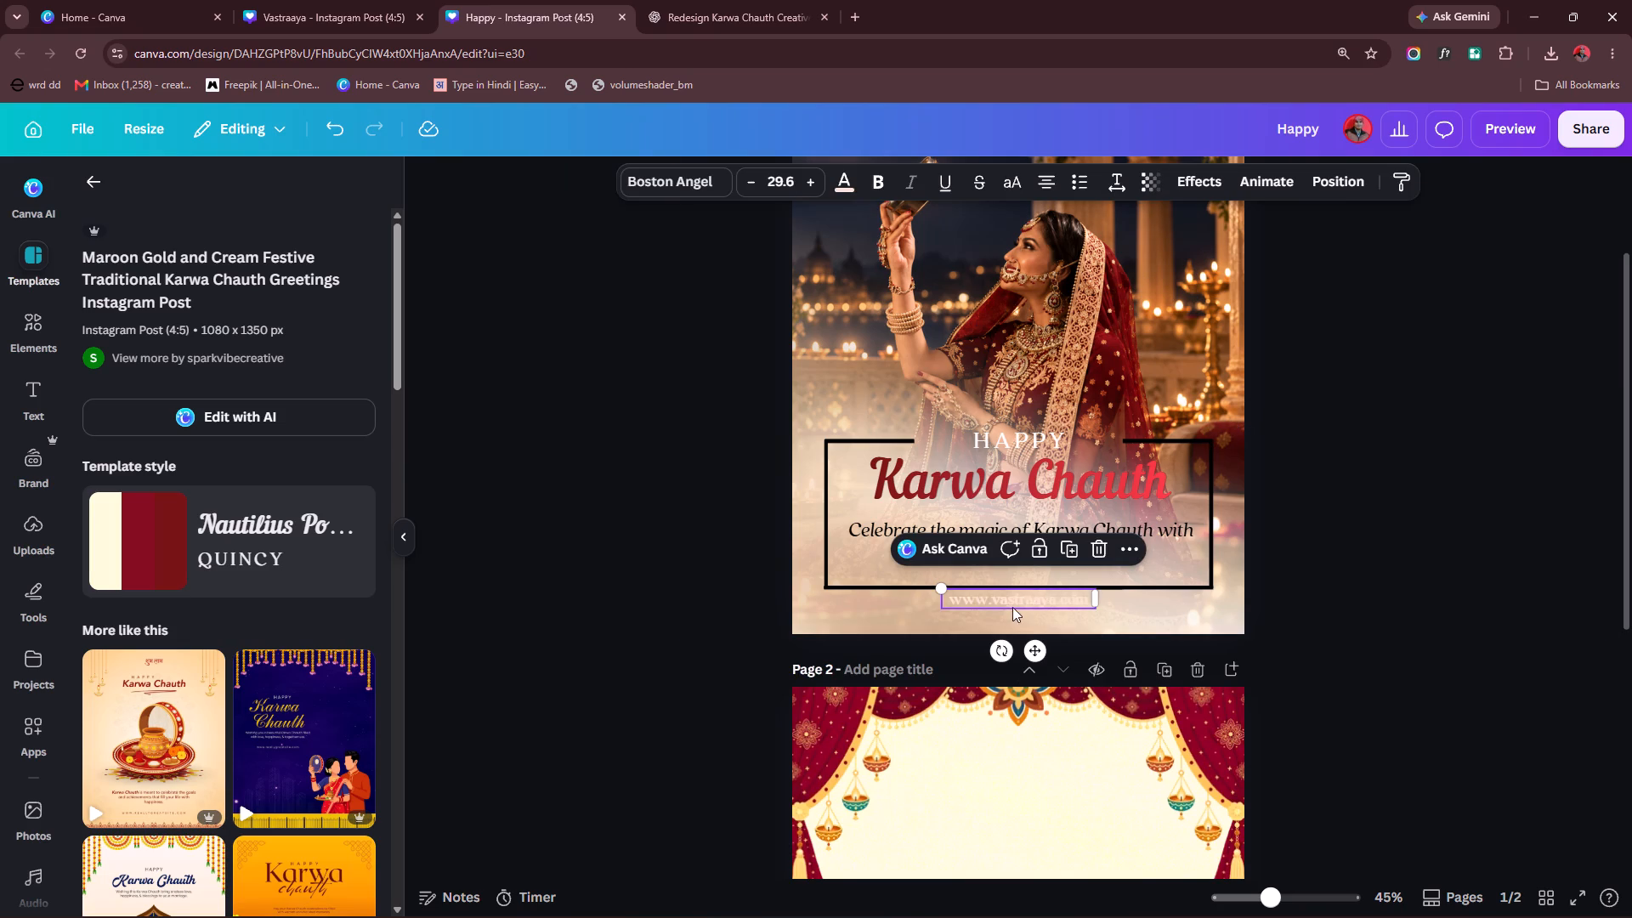
{"action": "left_click_drag", "start_coordinate": [1033, 658], "coordinate": [1034, 671]}
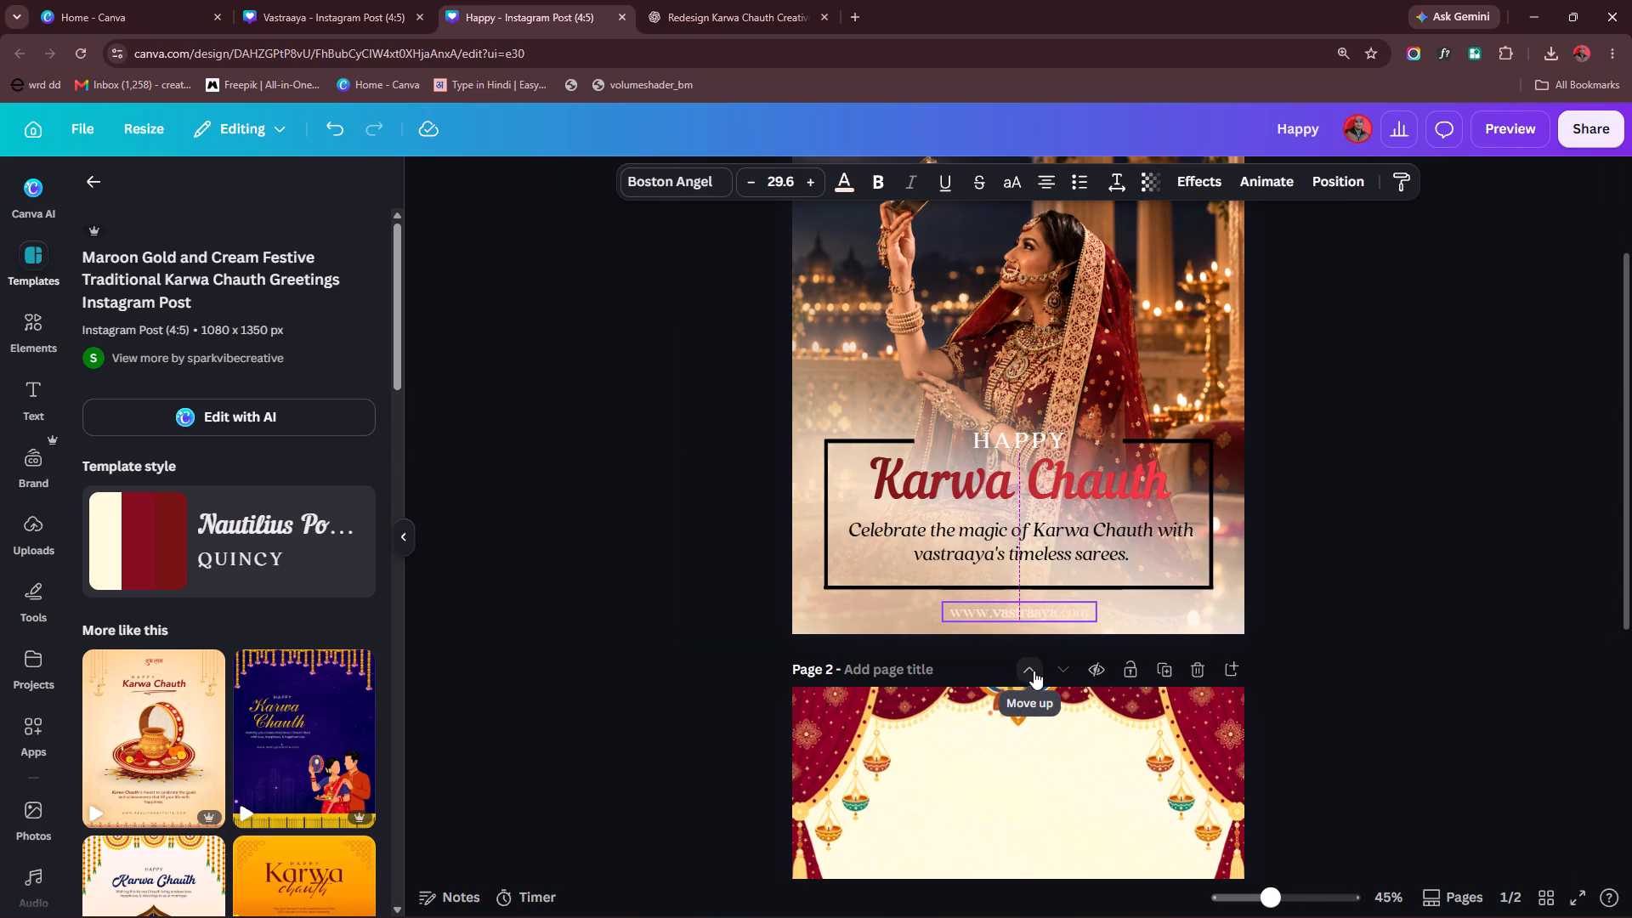
{"action": "left_click_drag", "start_coordinate": [1034, 671], "coordinate": [1035, 671]}
Change the website text's colour to black.
{"action": "left_click", "coordinate": [845, 189]}
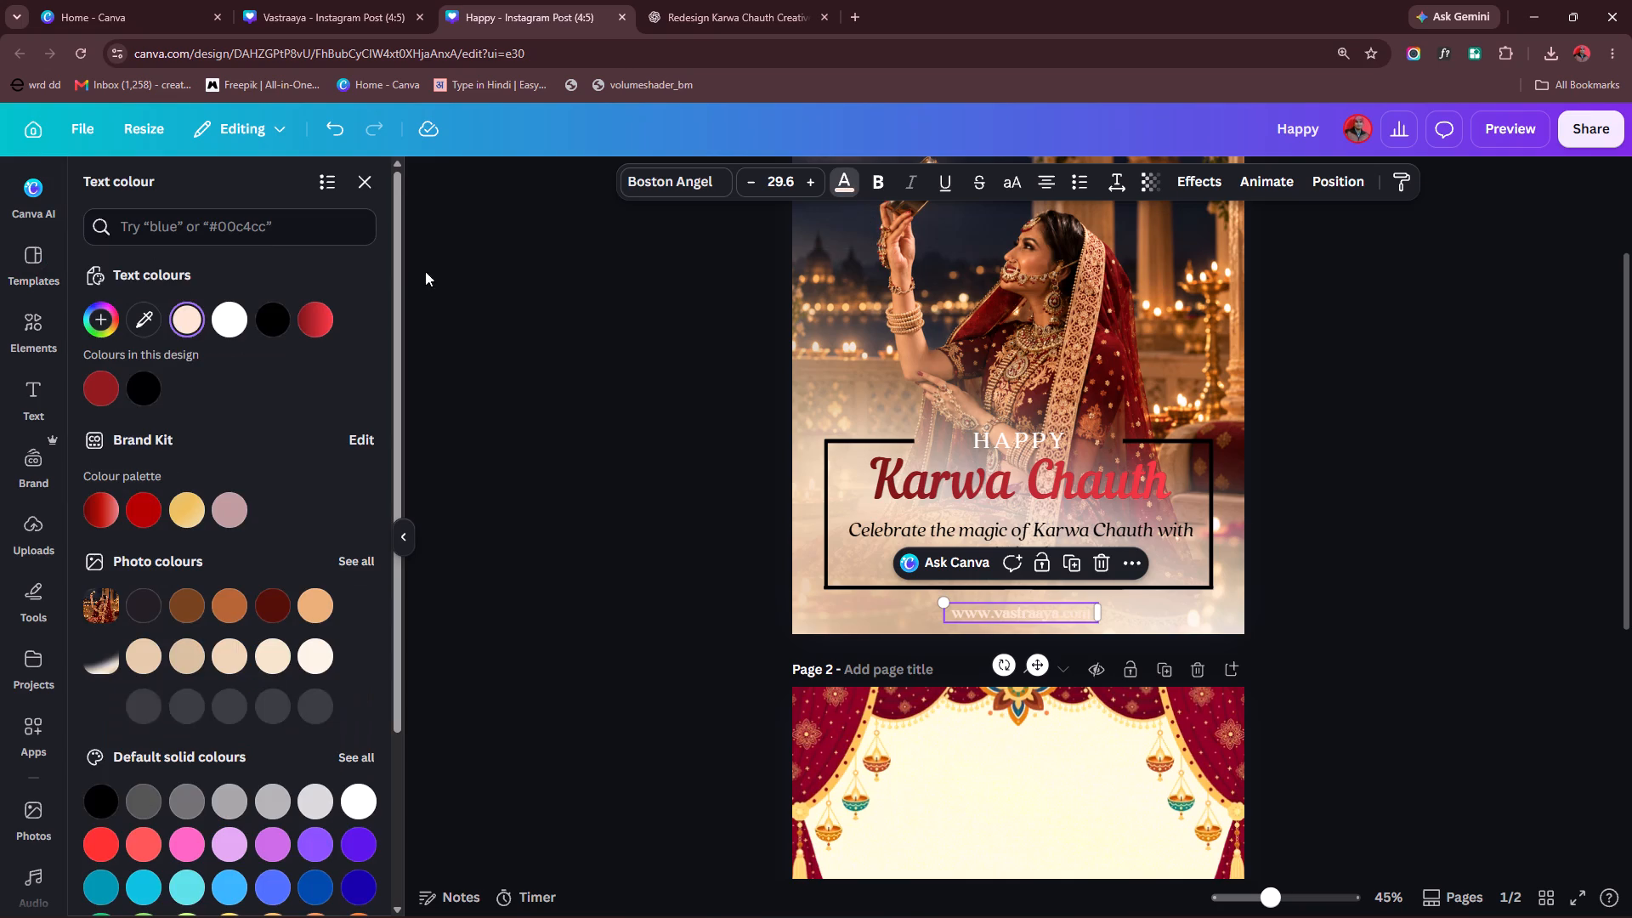
{"action": "left_click", "coordinate": [147, 391]}
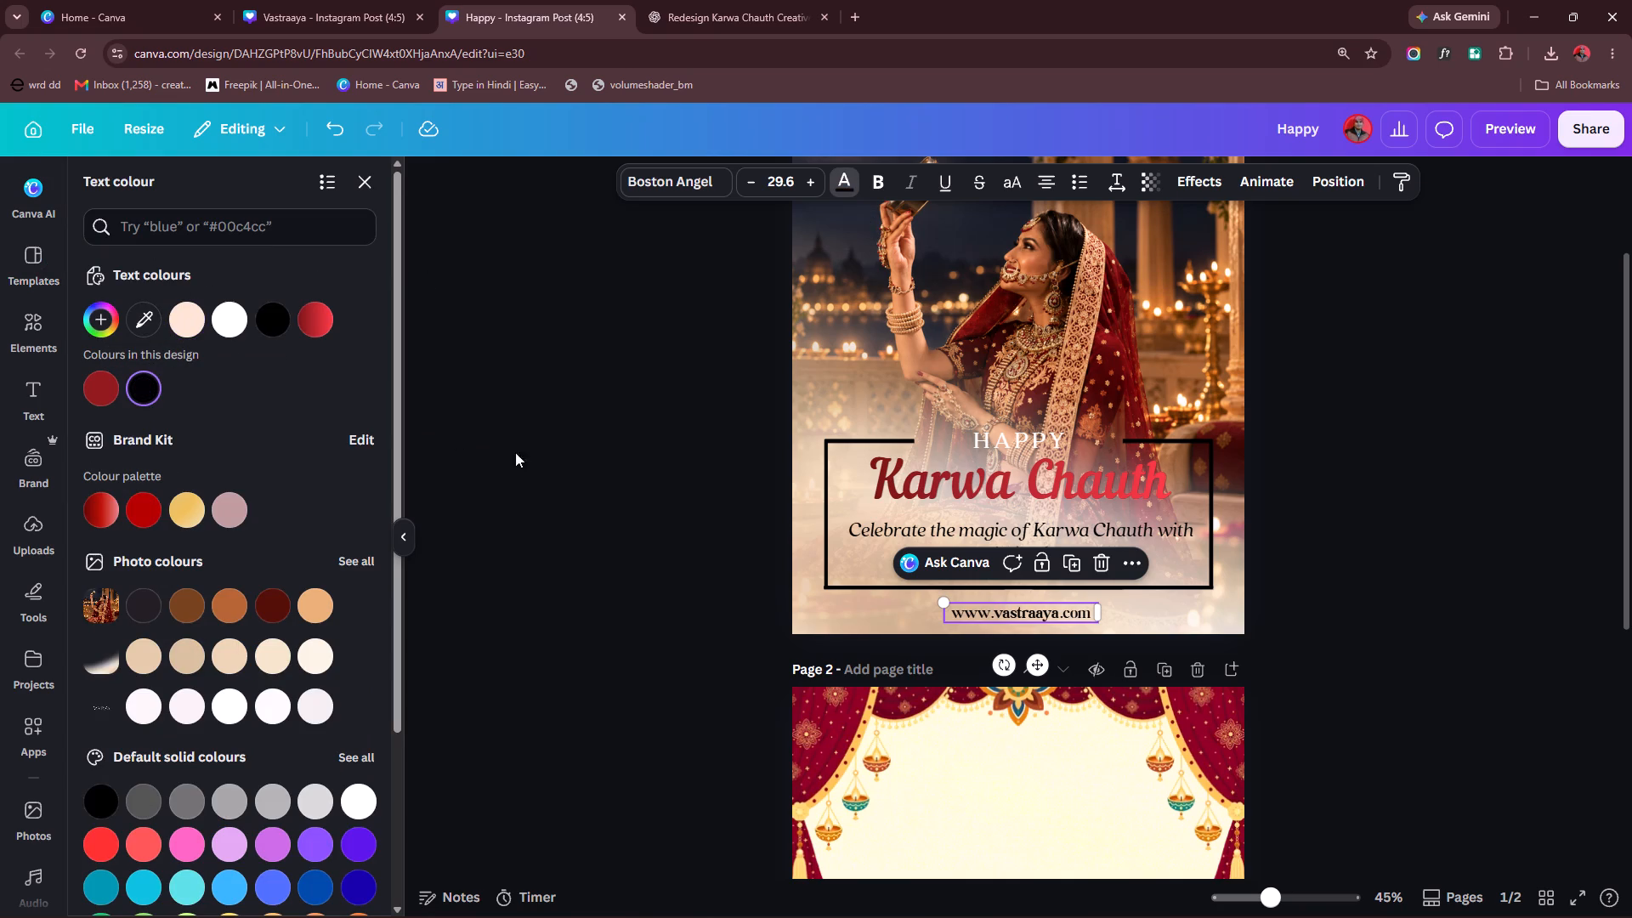
{"action": "left_click", "coordinate": [535, 468]}
{"action": "left_click", "coordinate": [1436, 730]}
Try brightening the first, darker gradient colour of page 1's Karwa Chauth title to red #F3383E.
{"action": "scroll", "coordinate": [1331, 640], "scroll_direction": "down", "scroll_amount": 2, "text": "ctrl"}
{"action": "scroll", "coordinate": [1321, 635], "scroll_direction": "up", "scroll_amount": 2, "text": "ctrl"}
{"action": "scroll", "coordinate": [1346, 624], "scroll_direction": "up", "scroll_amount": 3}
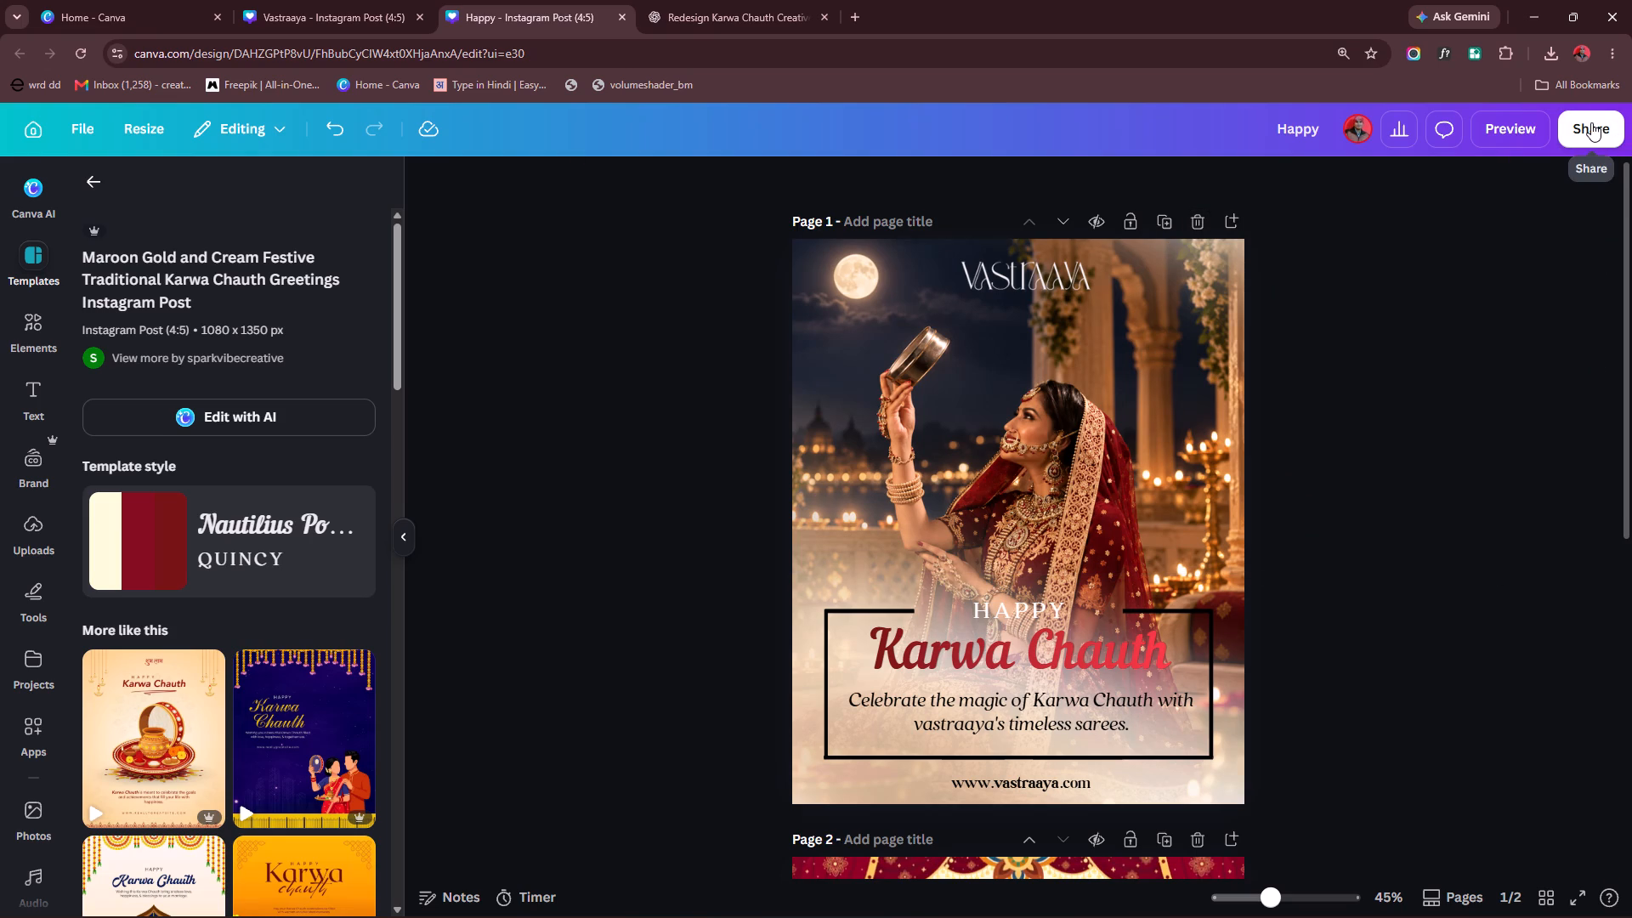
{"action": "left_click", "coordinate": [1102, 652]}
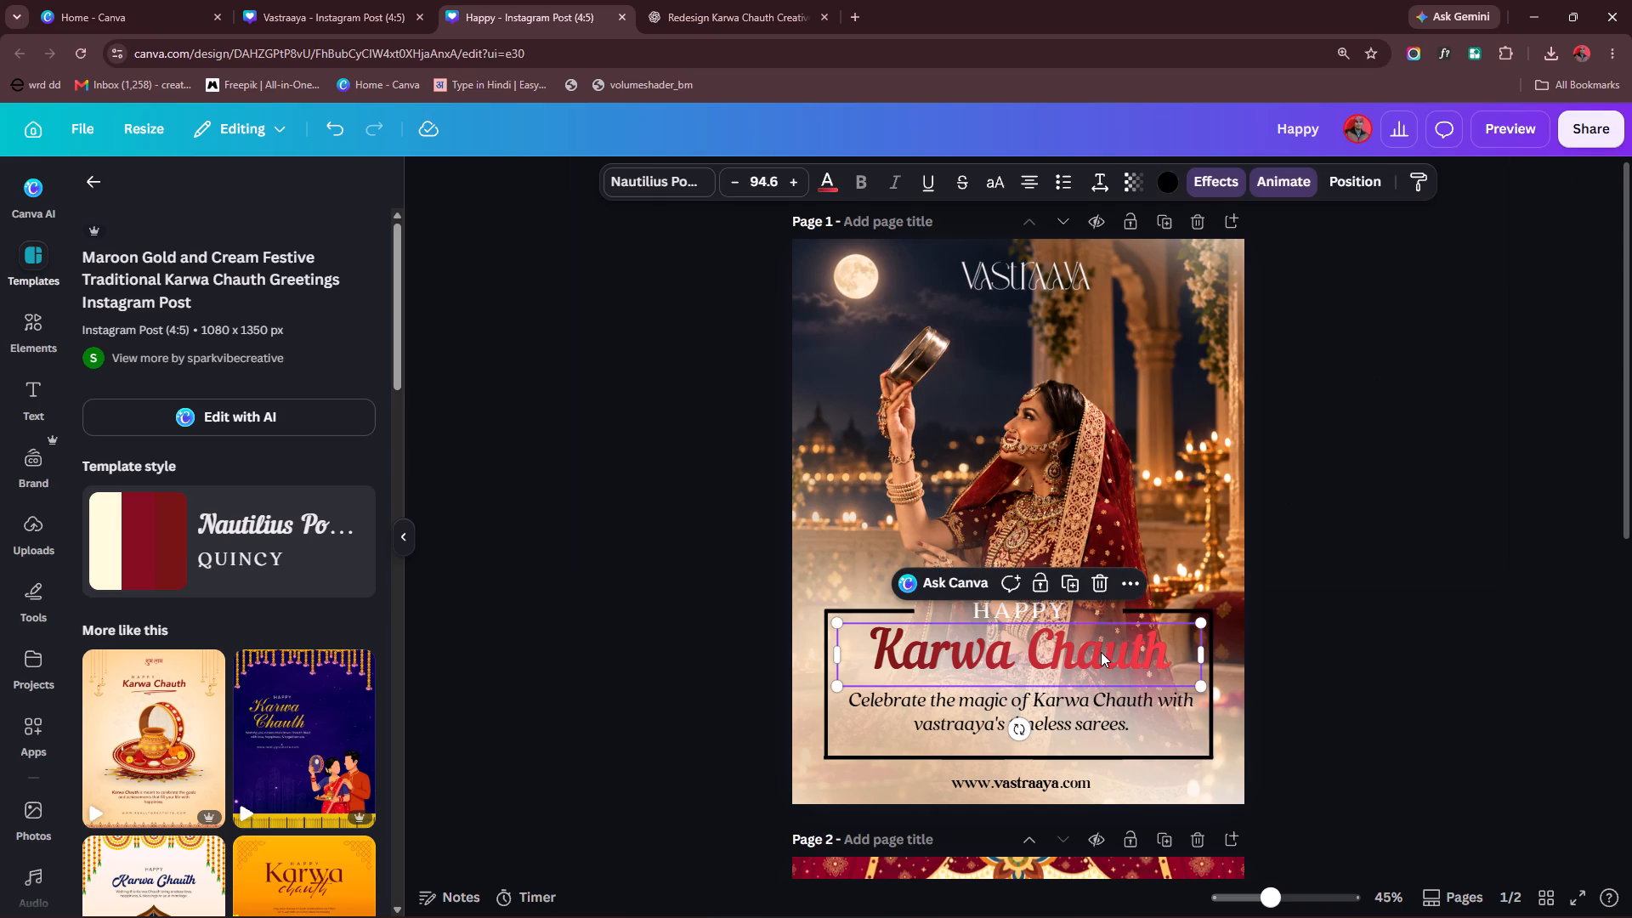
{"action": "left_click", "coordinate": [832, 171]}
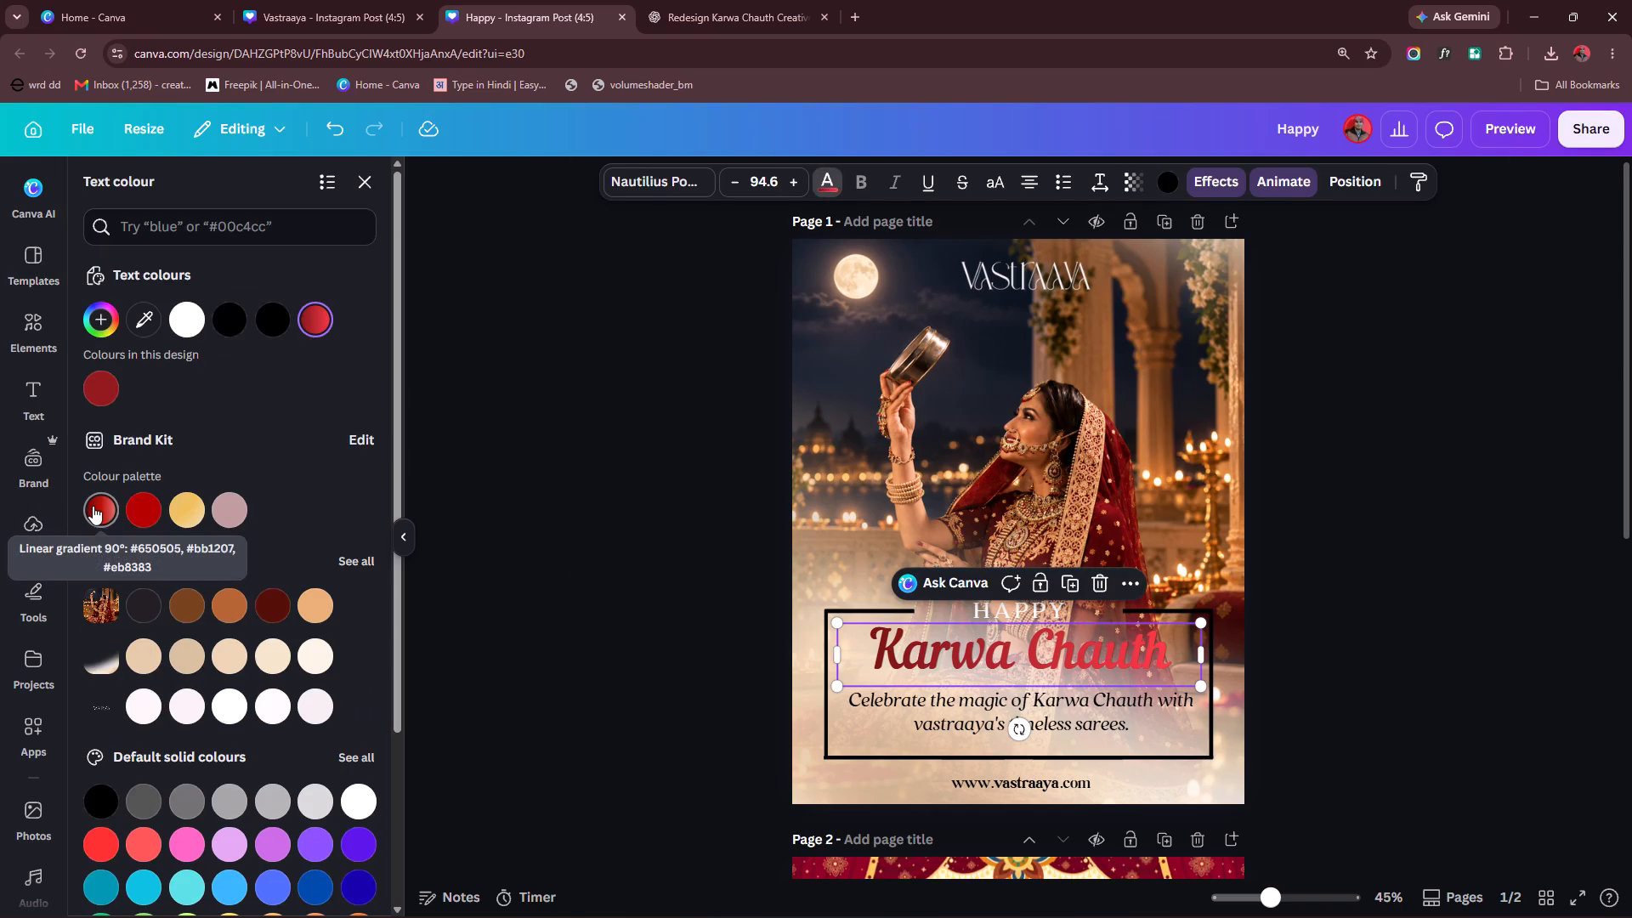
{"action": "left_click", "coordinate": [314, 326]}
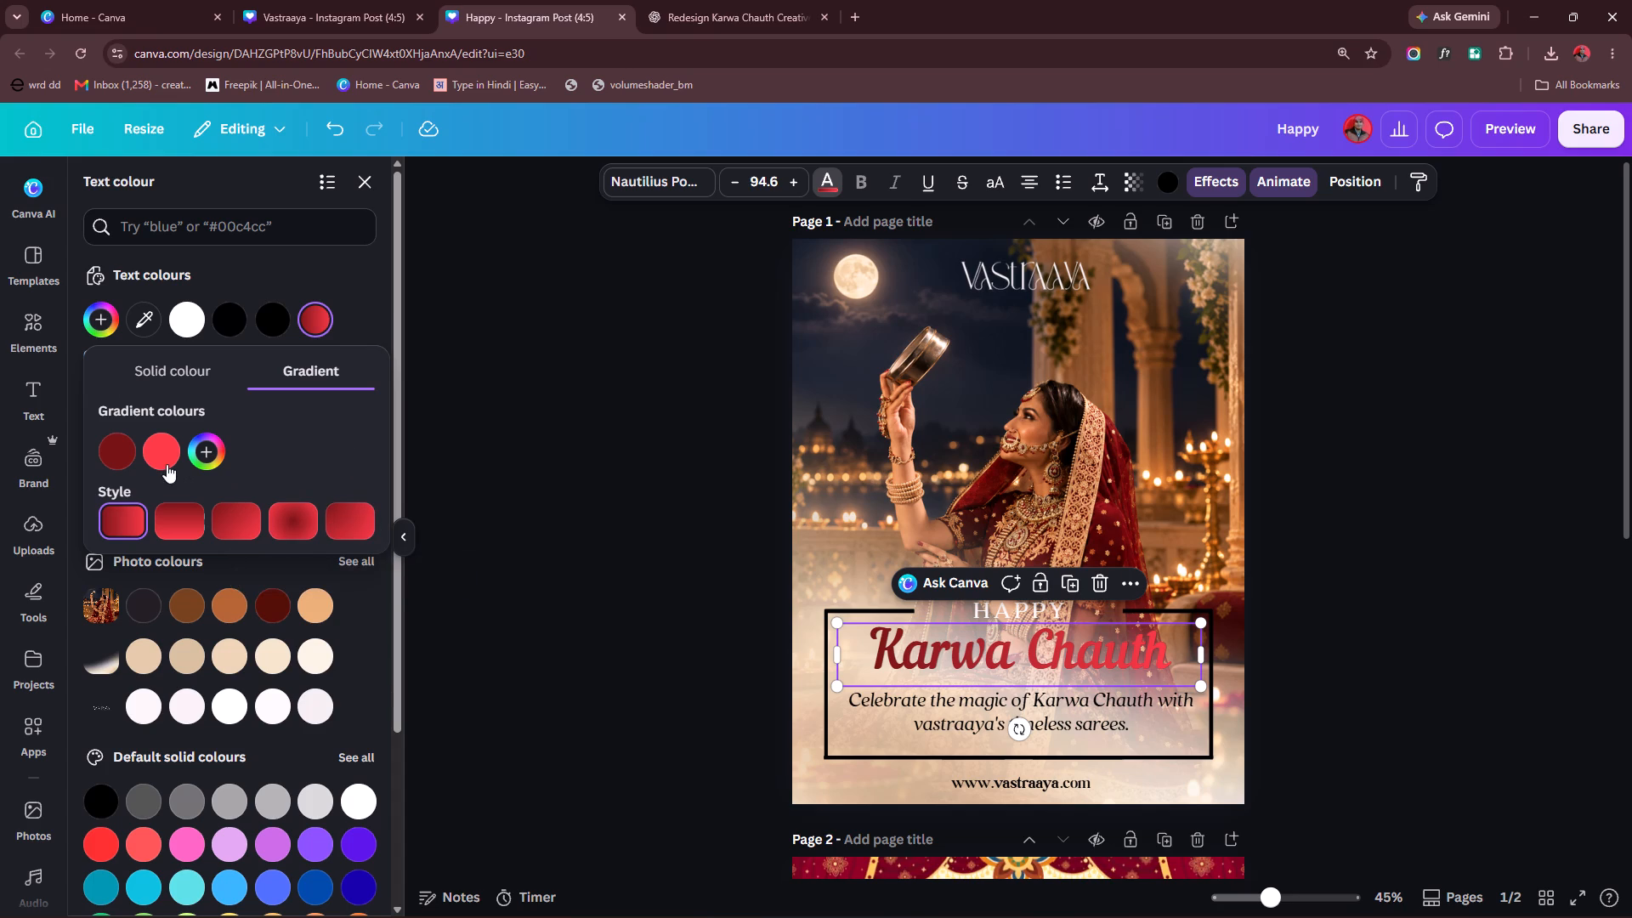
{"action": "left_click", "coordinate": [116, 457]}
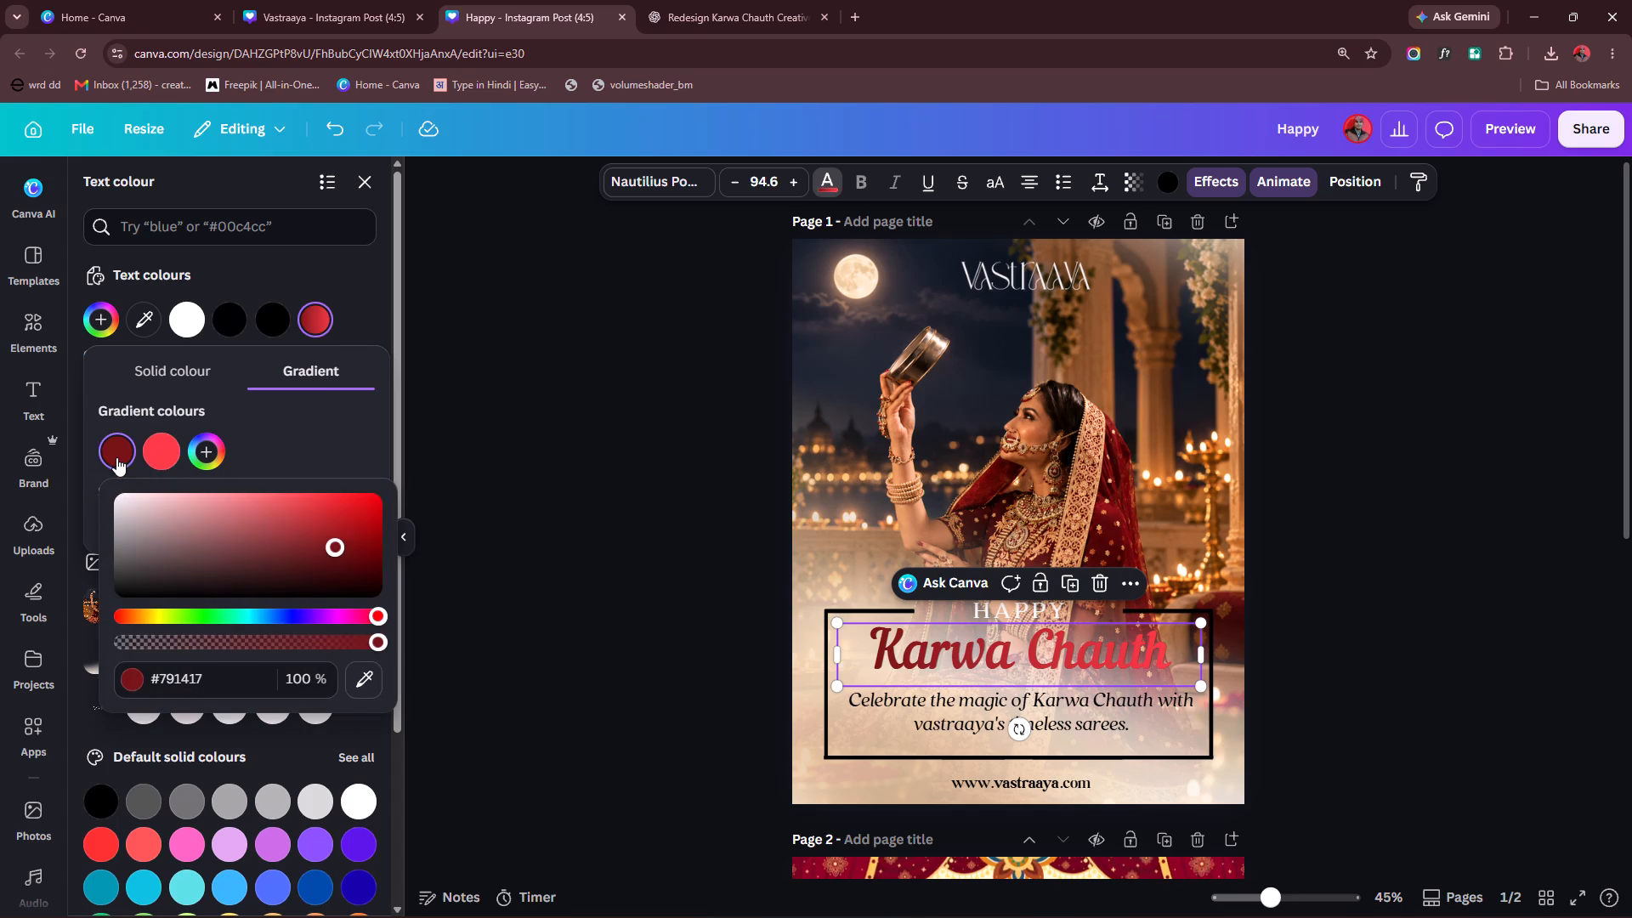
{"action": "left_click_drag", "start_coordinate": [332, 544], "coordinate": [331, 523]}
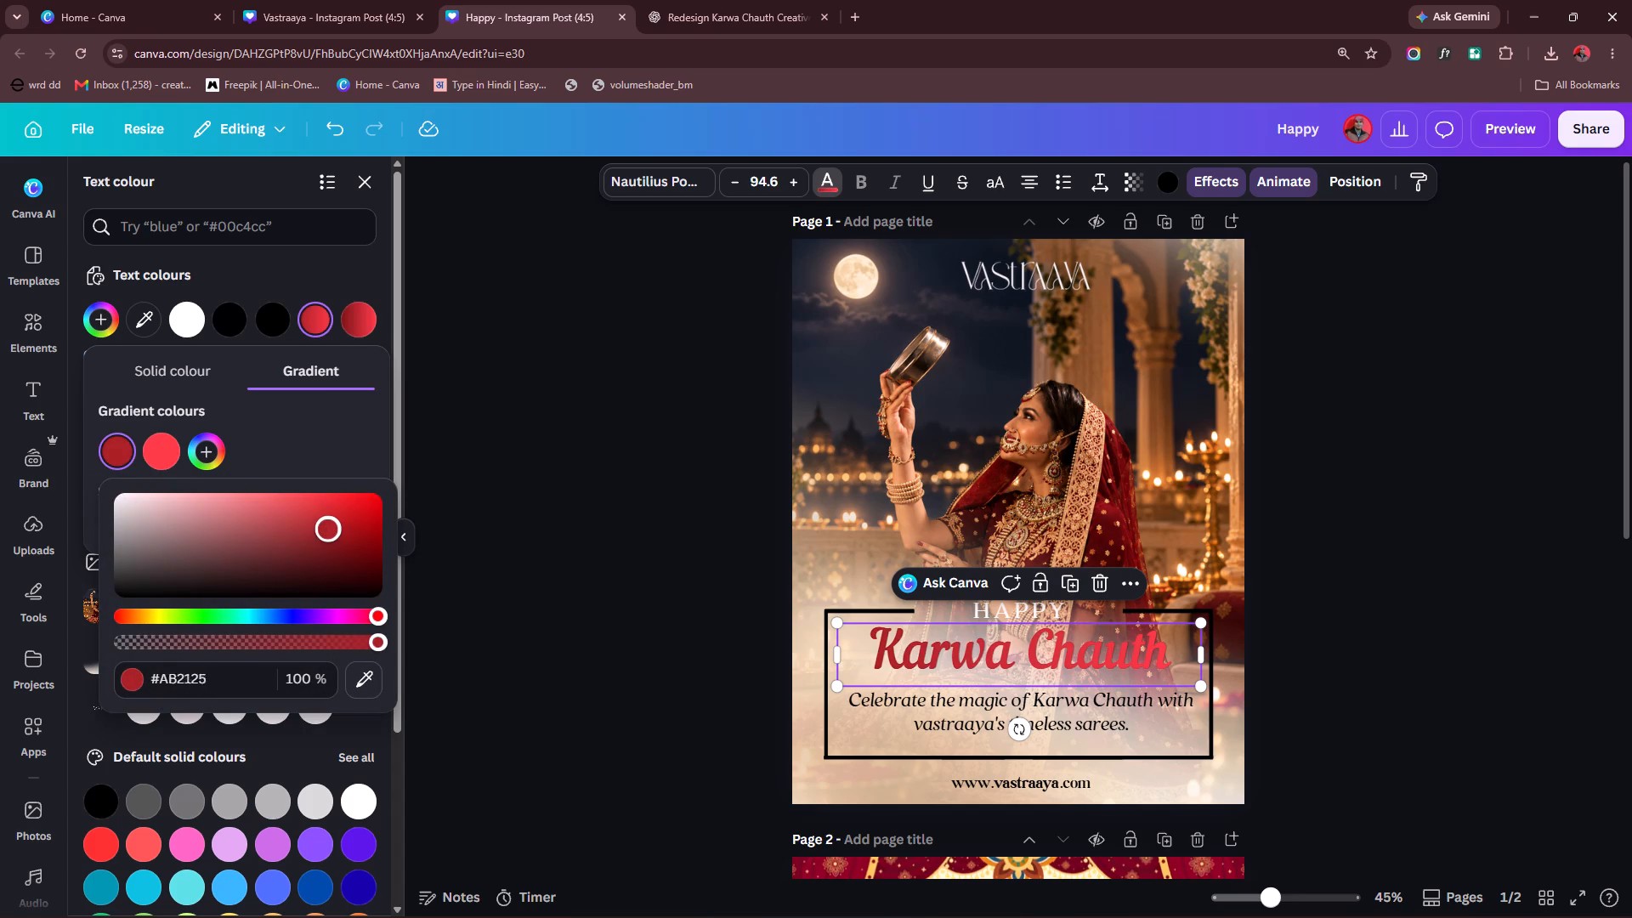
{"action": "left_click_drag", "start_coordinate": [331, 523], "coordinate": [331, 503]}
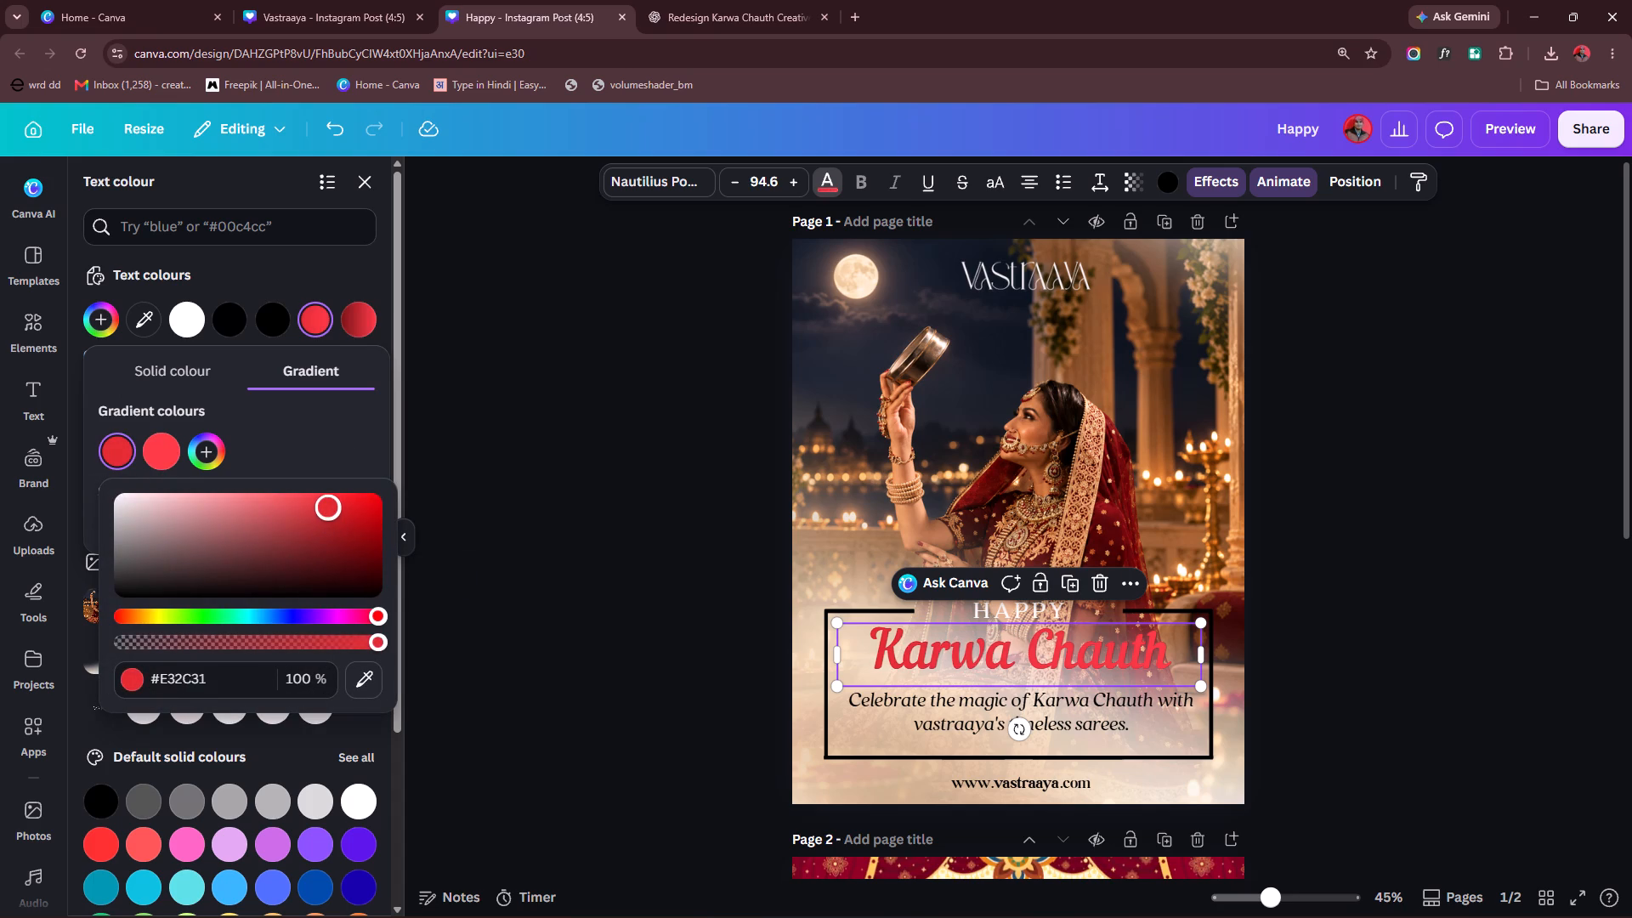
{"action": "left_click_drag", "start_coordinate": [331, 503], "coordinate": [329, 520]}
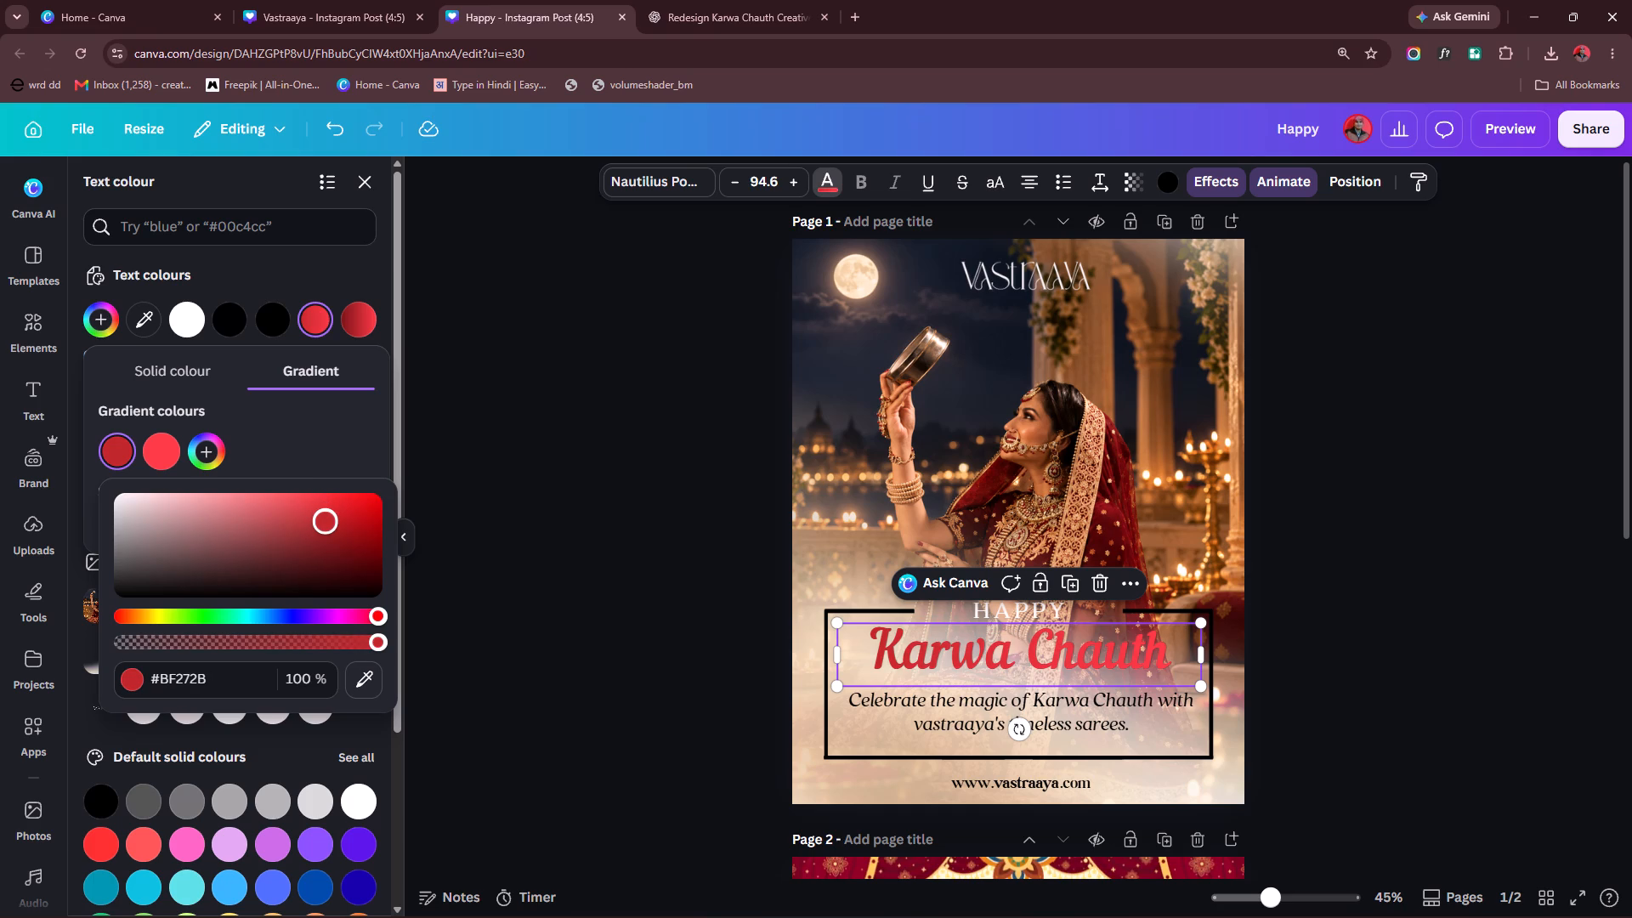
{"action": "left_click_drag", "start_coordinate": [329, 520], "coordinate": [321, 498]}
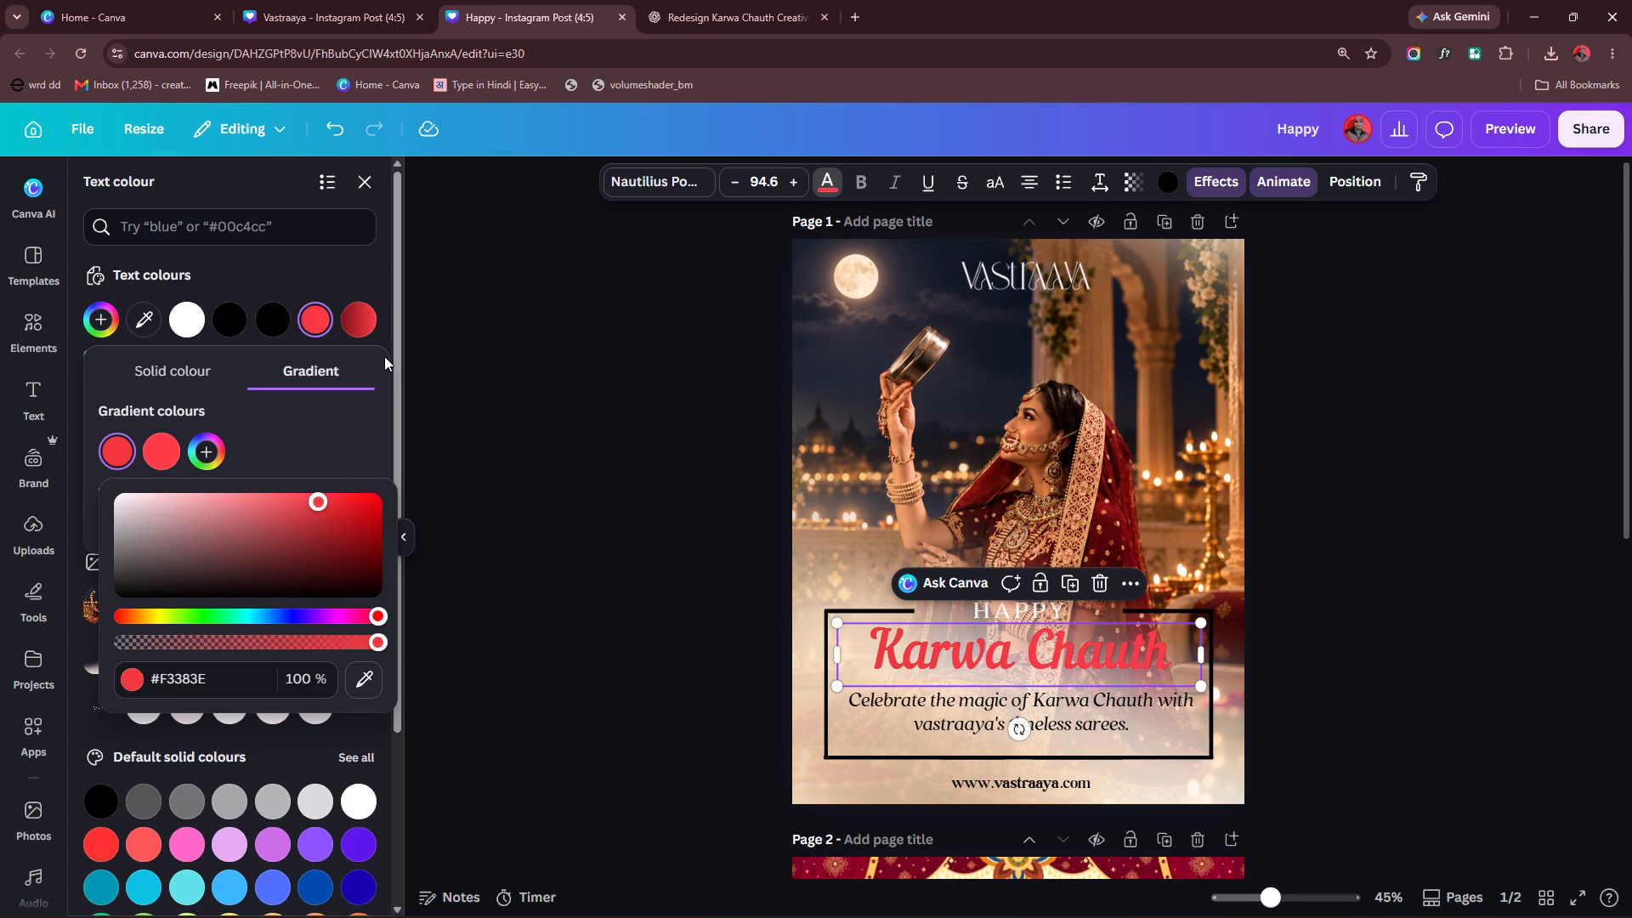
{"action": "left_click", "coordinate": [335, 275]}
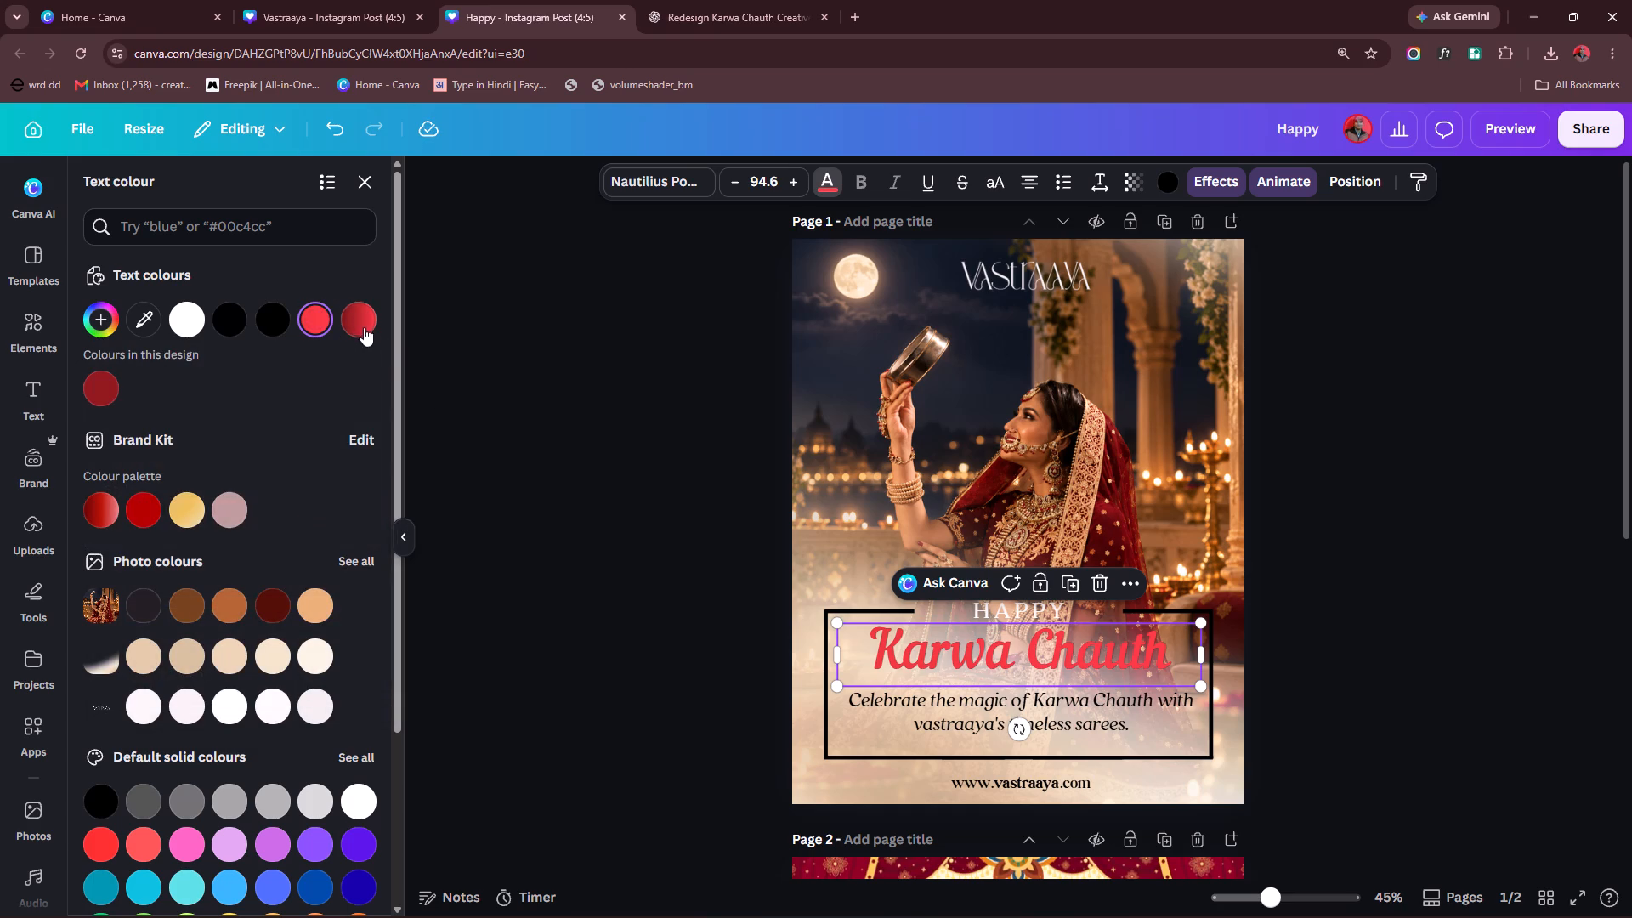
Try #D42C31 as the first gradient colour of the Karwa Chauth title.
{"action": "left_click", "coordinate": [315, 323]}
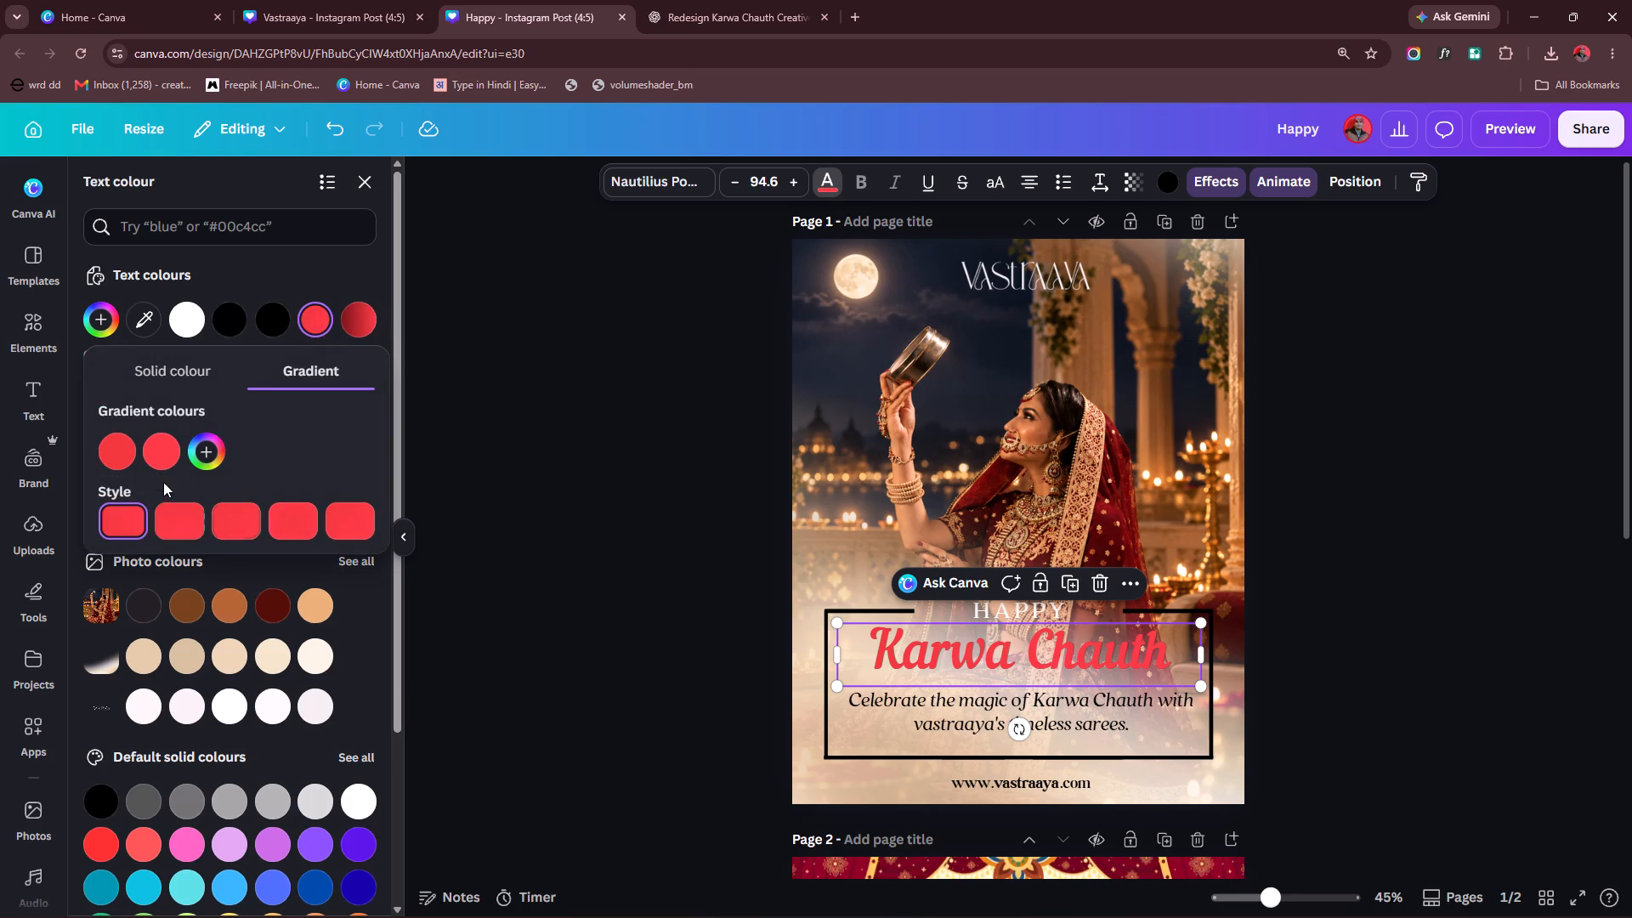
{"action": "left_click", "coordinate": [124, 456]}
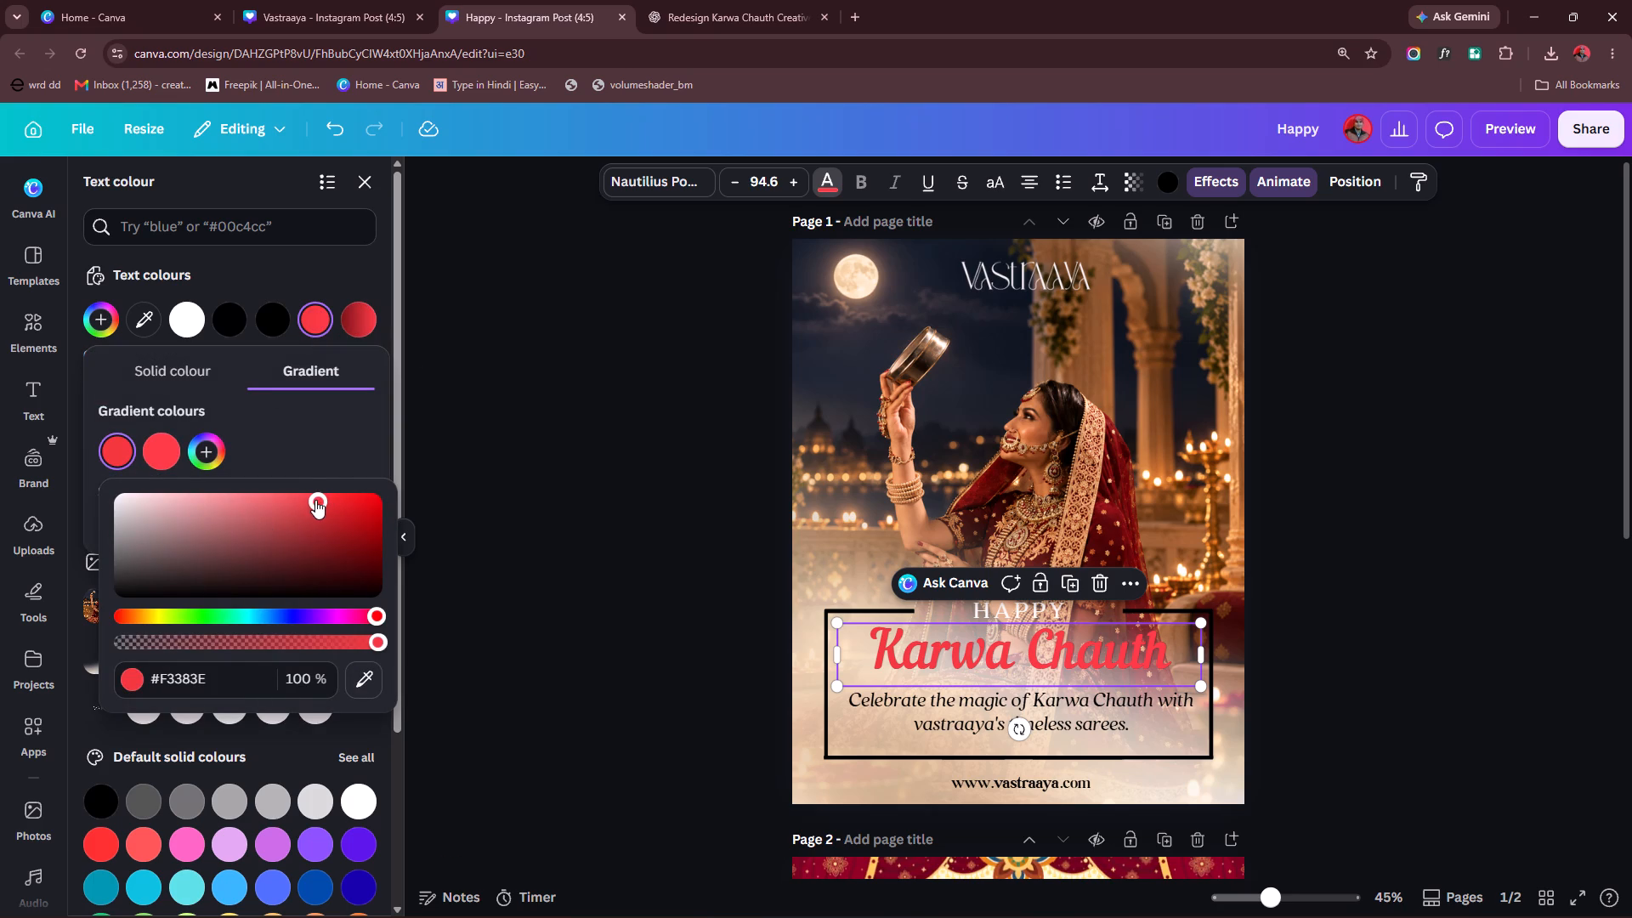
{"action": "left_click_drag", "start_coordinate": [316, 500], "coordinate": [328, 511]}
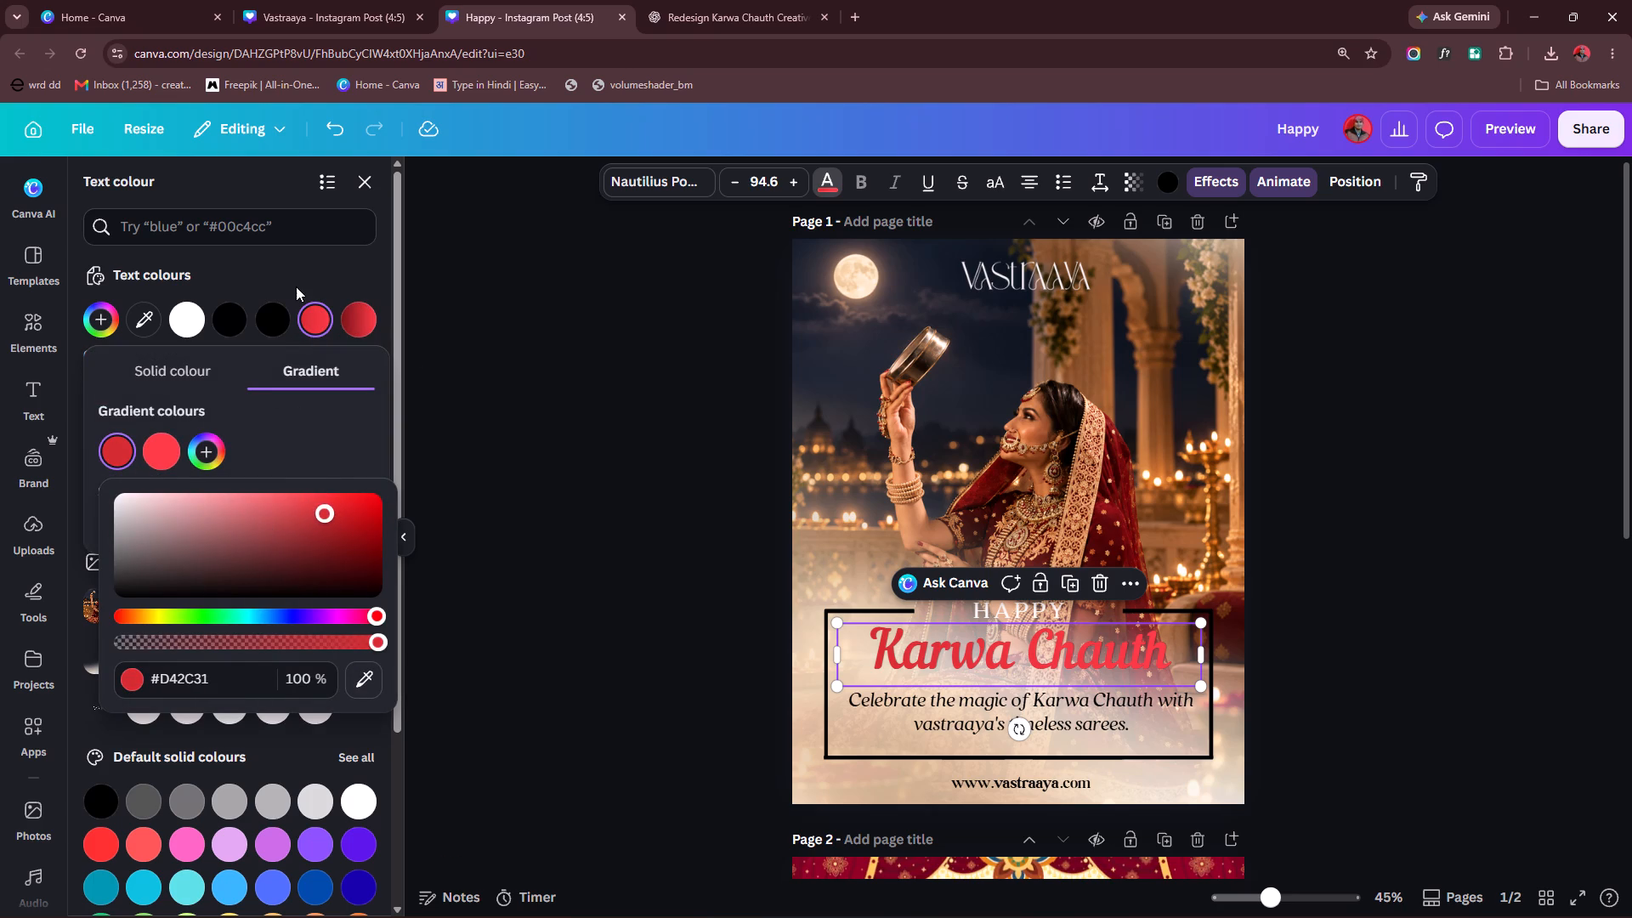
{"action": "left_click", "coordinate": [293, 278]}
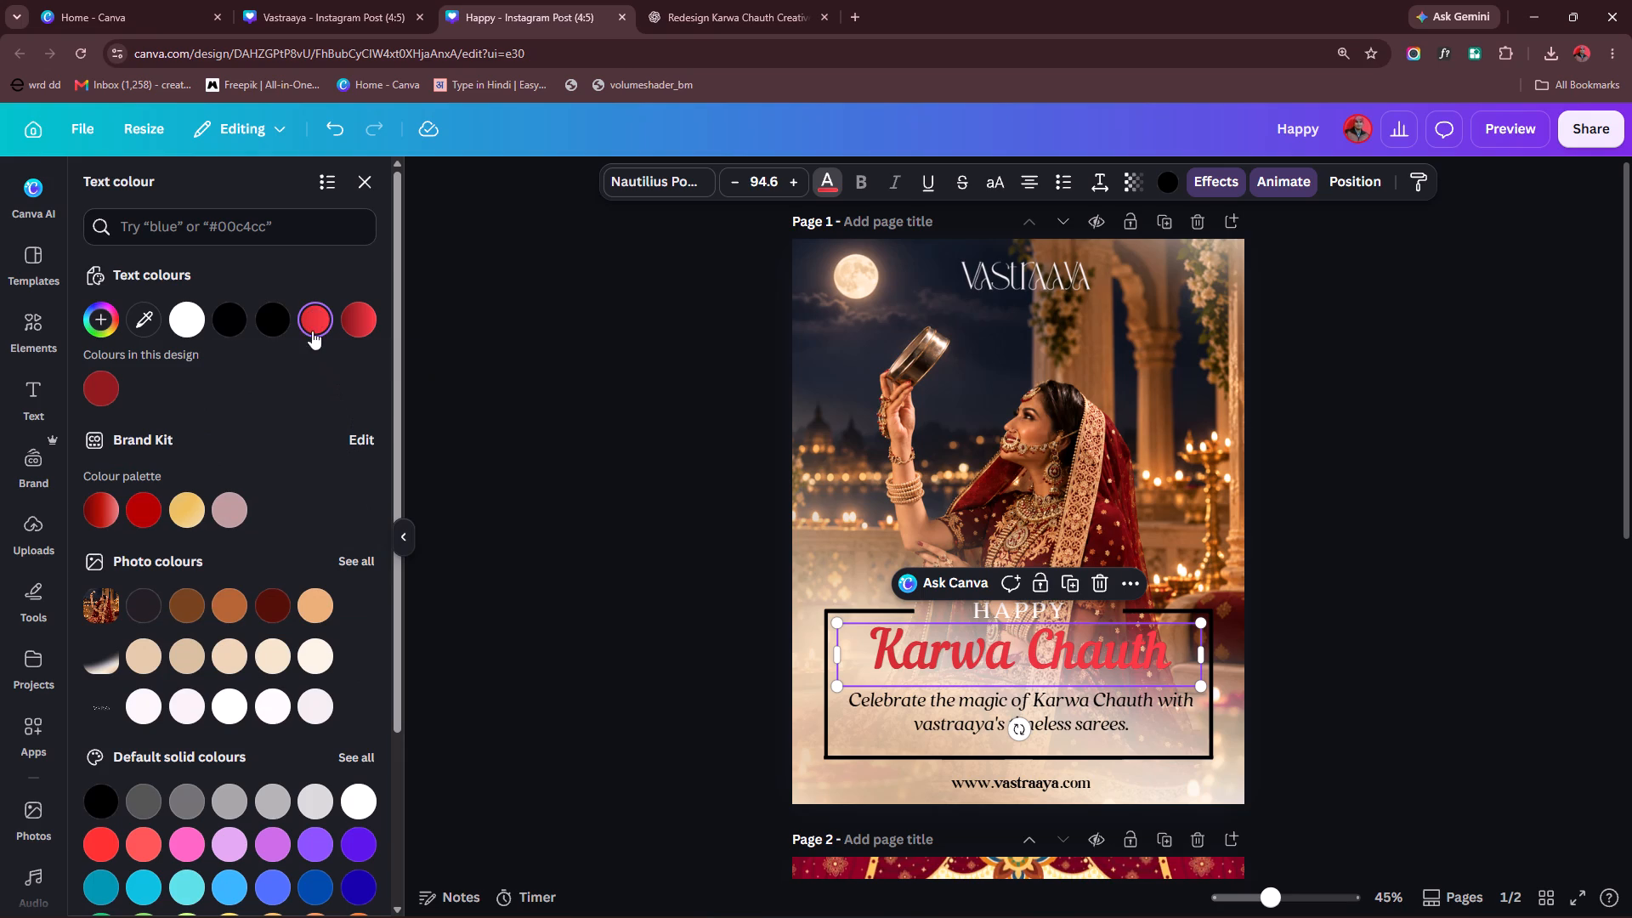
Set the first gradient colour of the Karwa Chauth title to deep red #BA2327 and deselect the title.
{"action": "left_click", "coordinate": [313, 324]}
{"action": "left_click", "coordinate": [125, 453]}
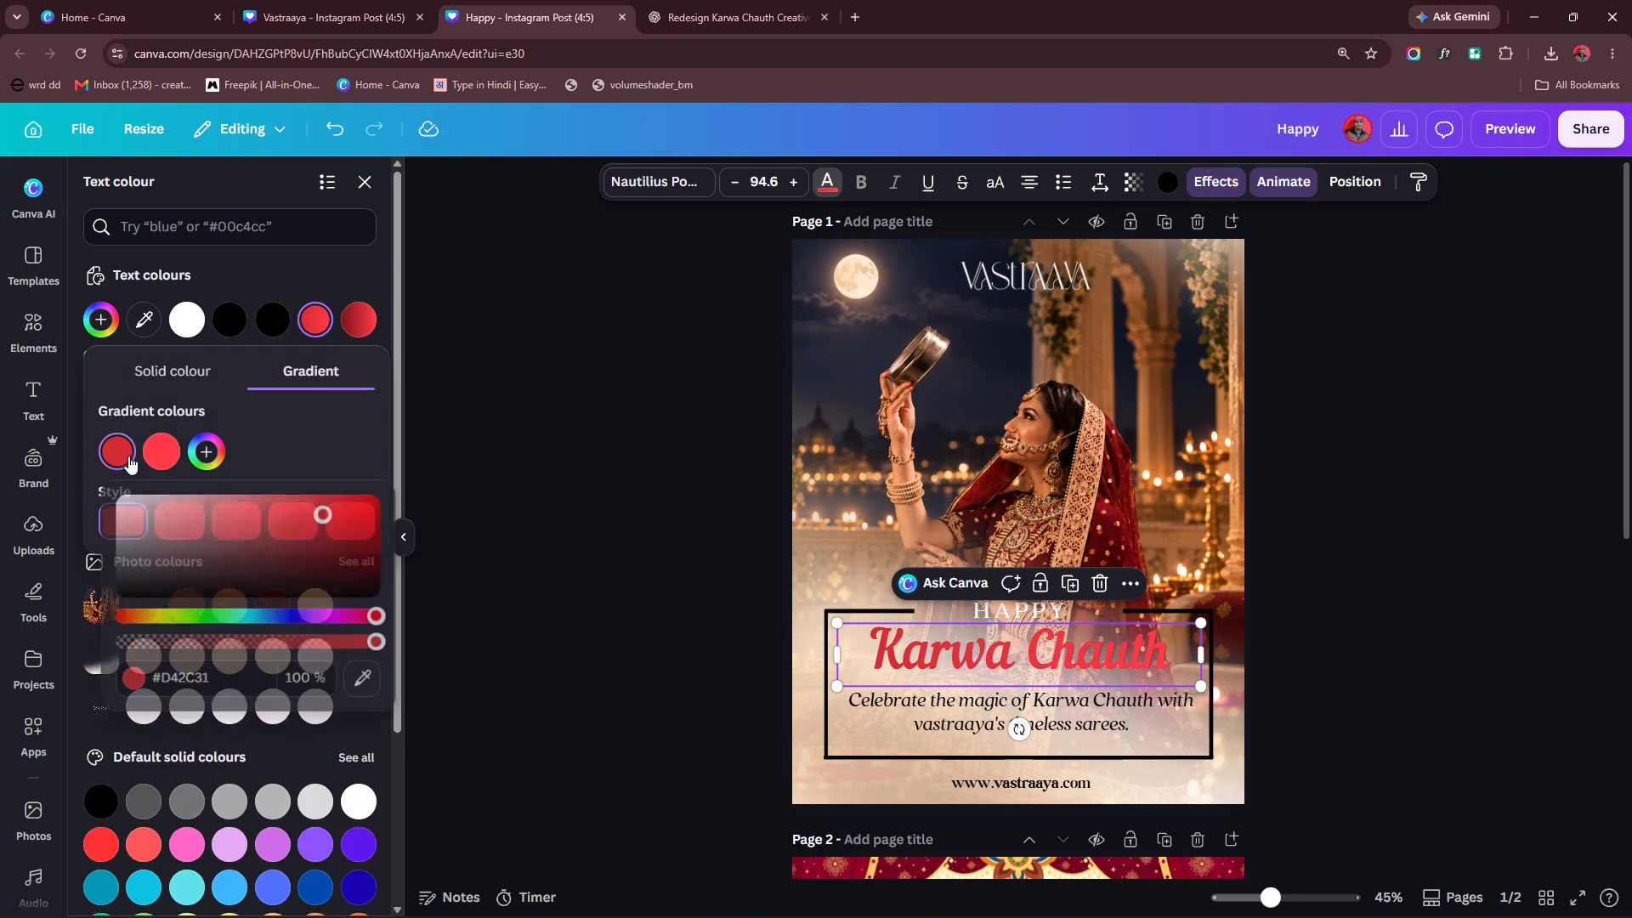
{"action": "left_click", "coordinate": [326, 518]}
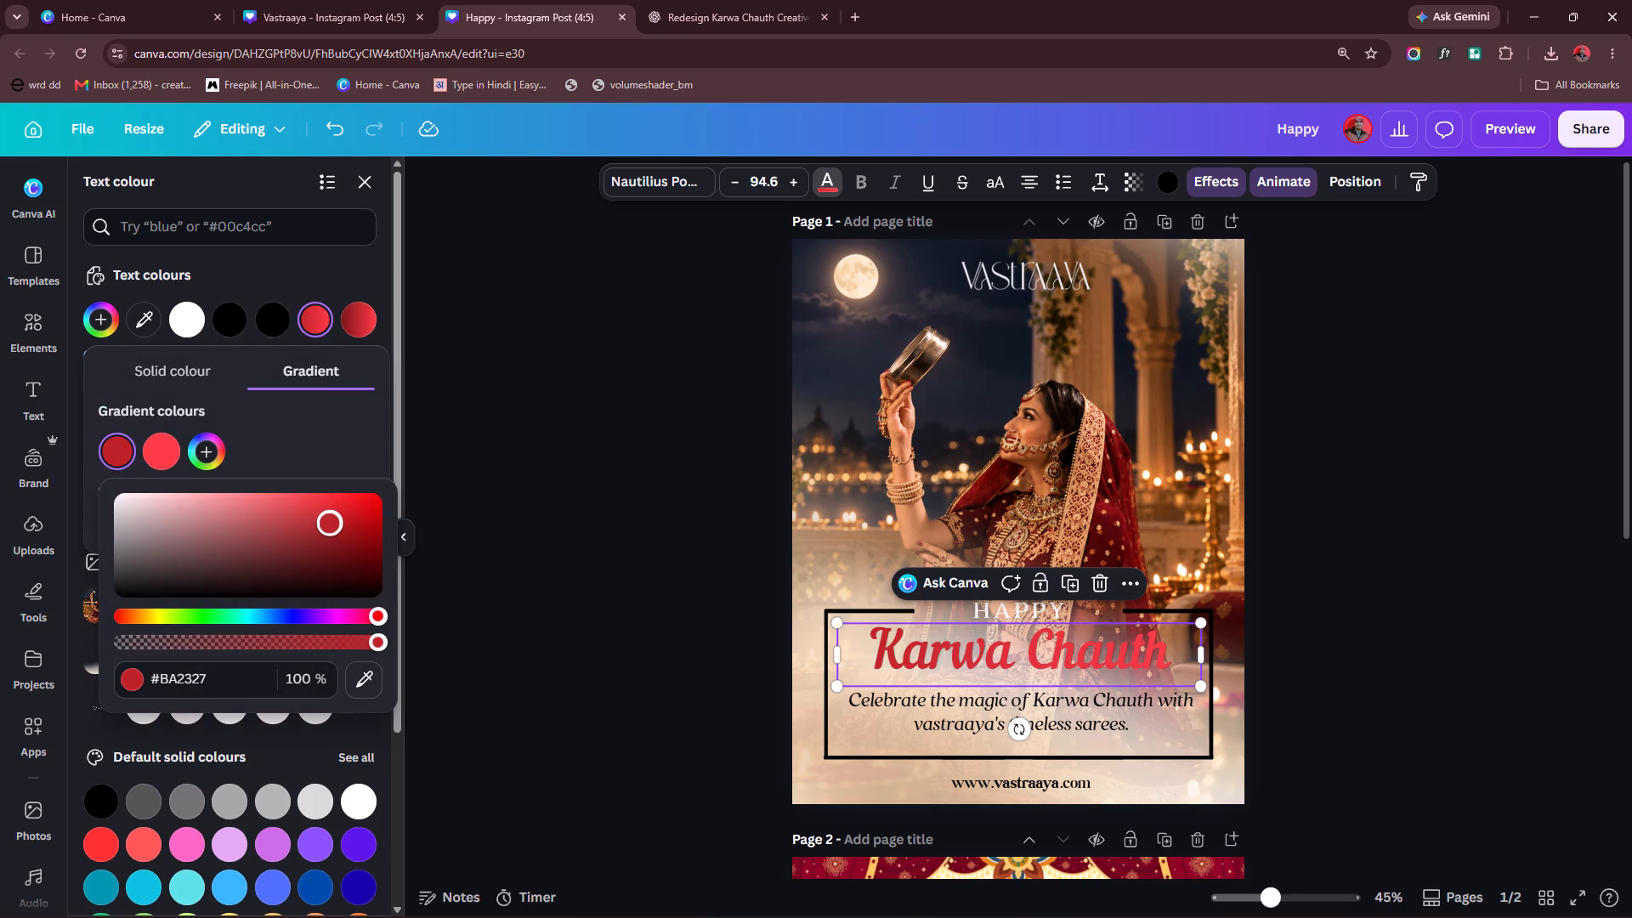
{"action": "left_click", "coordinate": [308, 270]}
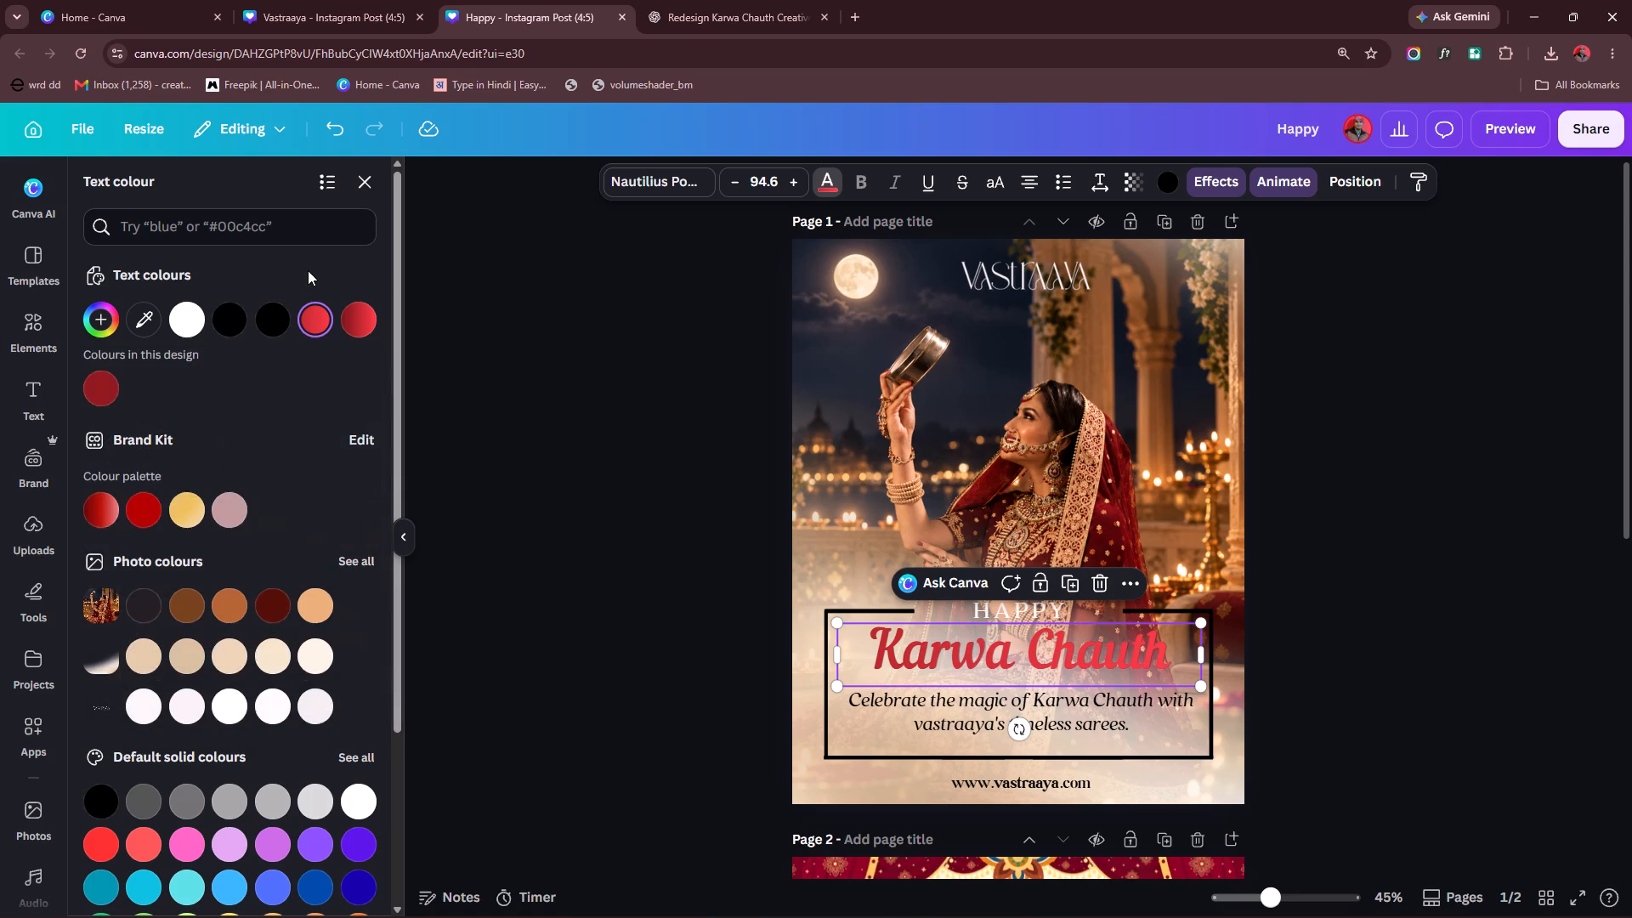
{"action": "left_click", "coordinate": [615, 585]}
{"action": "left_click", "coordinate": [1488, 666]}
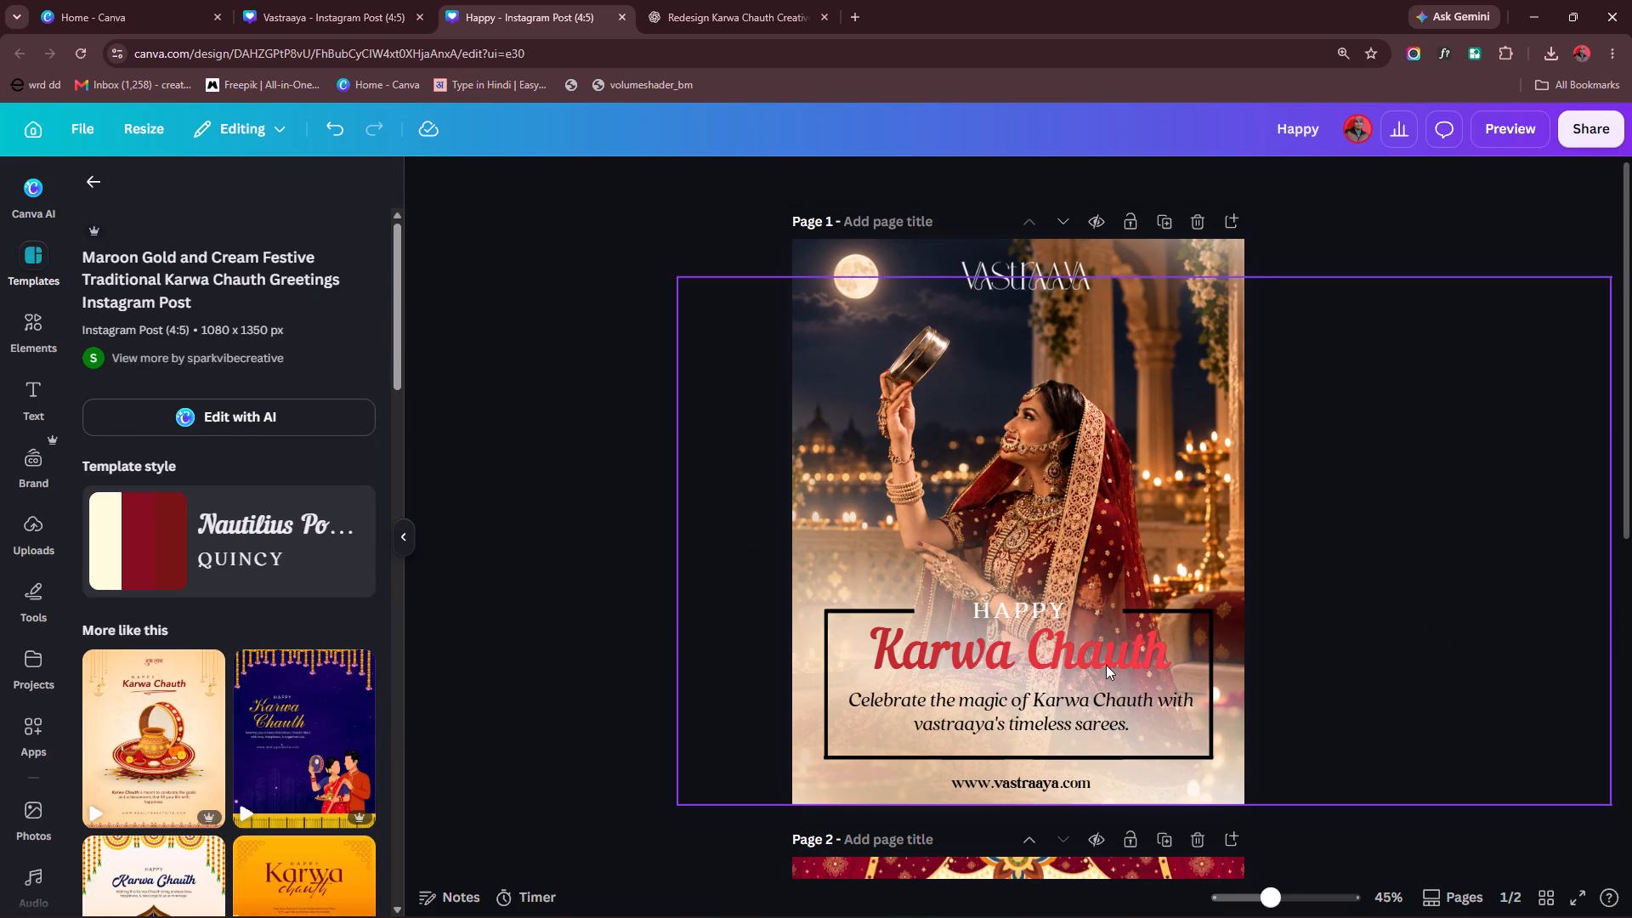
Change the start colour of the Karwa Chauth title's gradient to #CD3237.
{"action": "left_click", "coordinate": [1085, 654]}
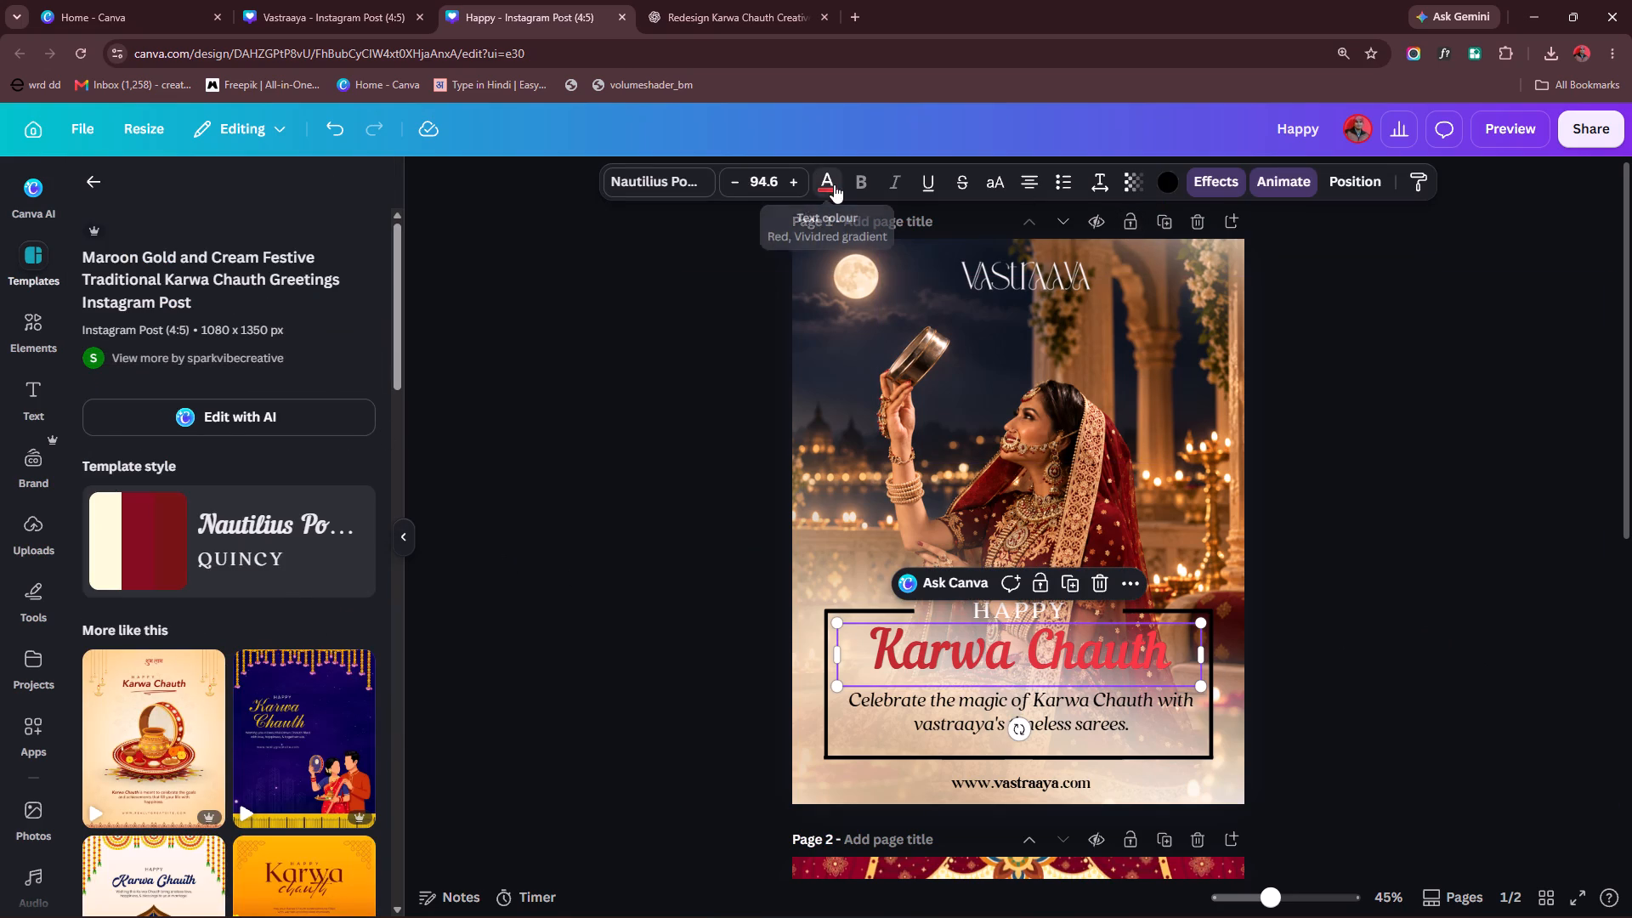
{"action": "left_click", "coordinate": [834, 184]}
{"action": "left_click", "coordinate": [319, 317]}
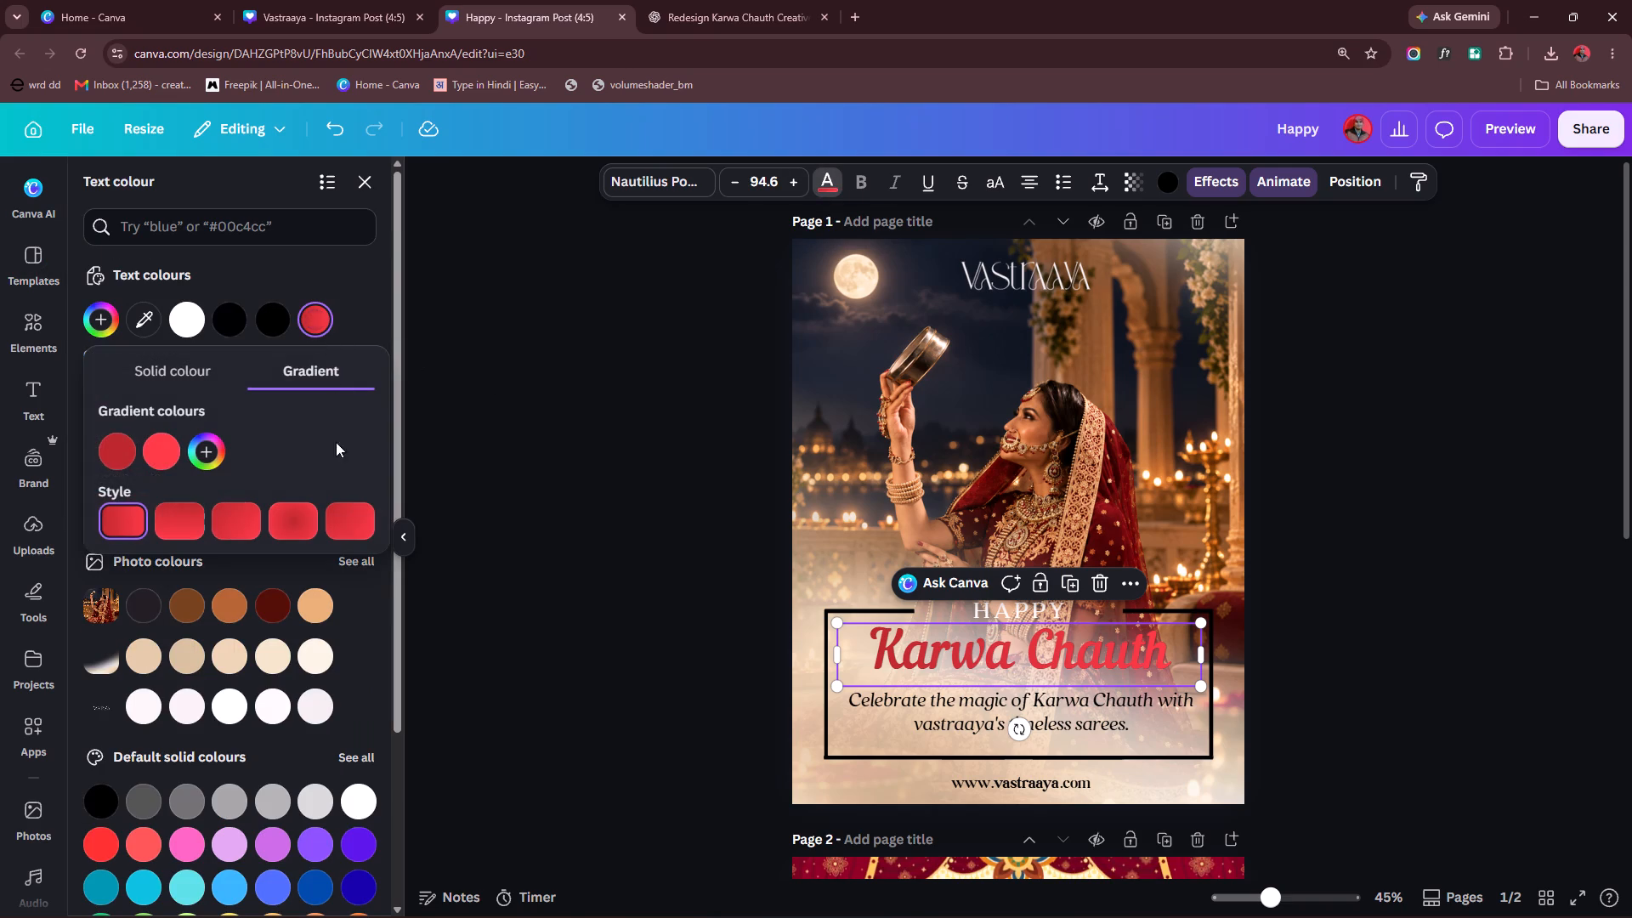
{"action": "left_click", "coordinate": [121, 456]}
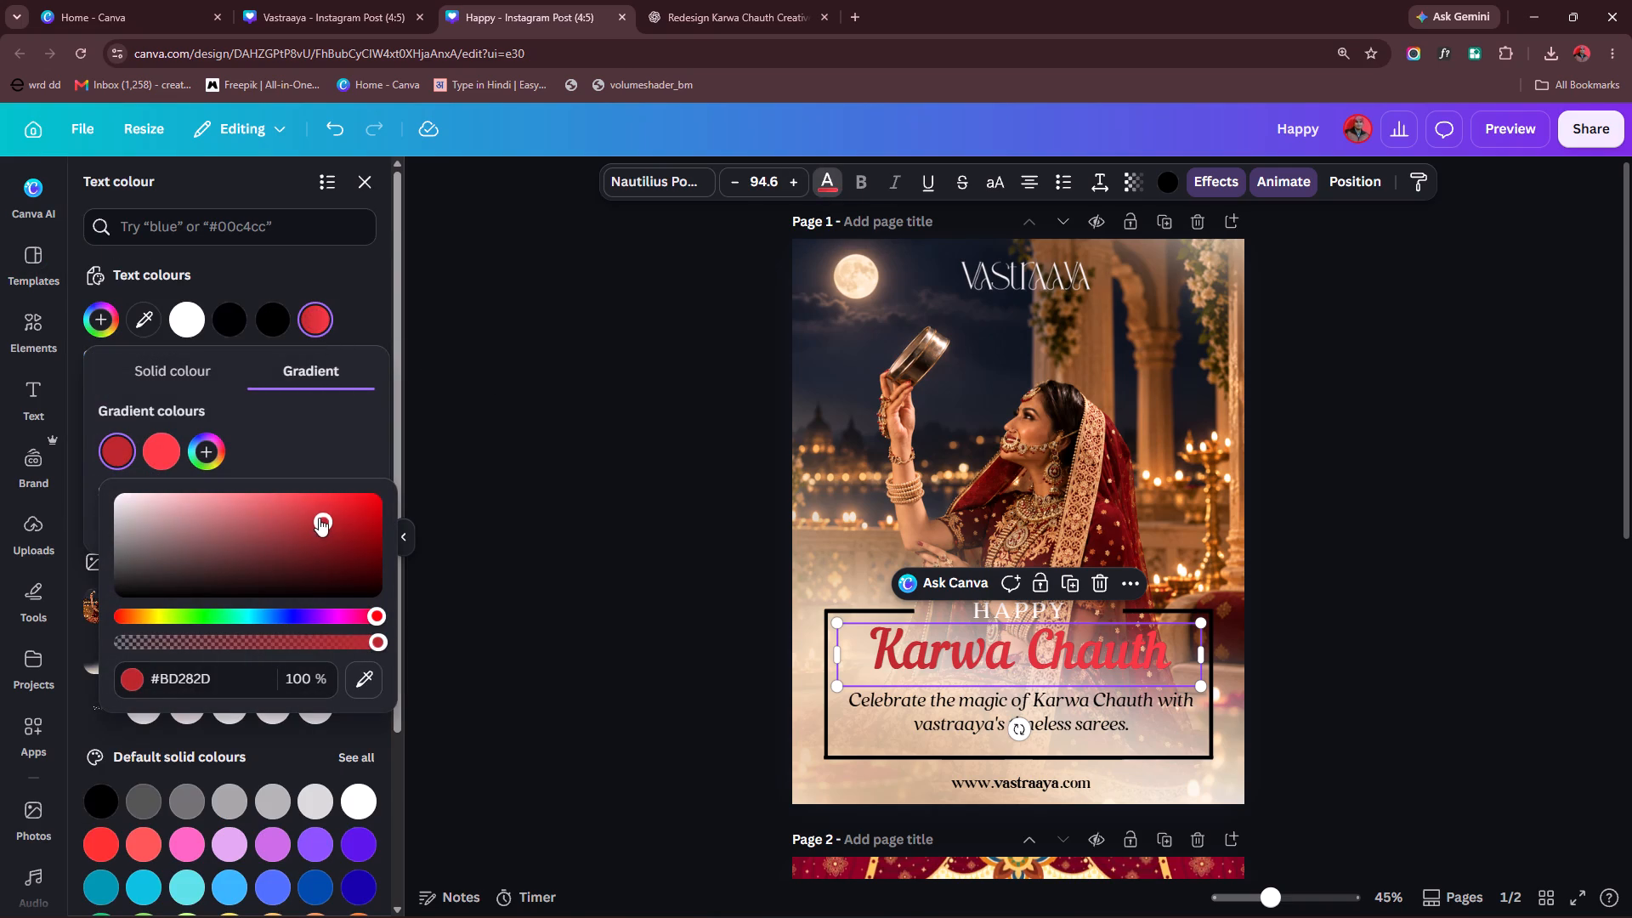
{"action": "left_click", "coordinate": [319, 518]}
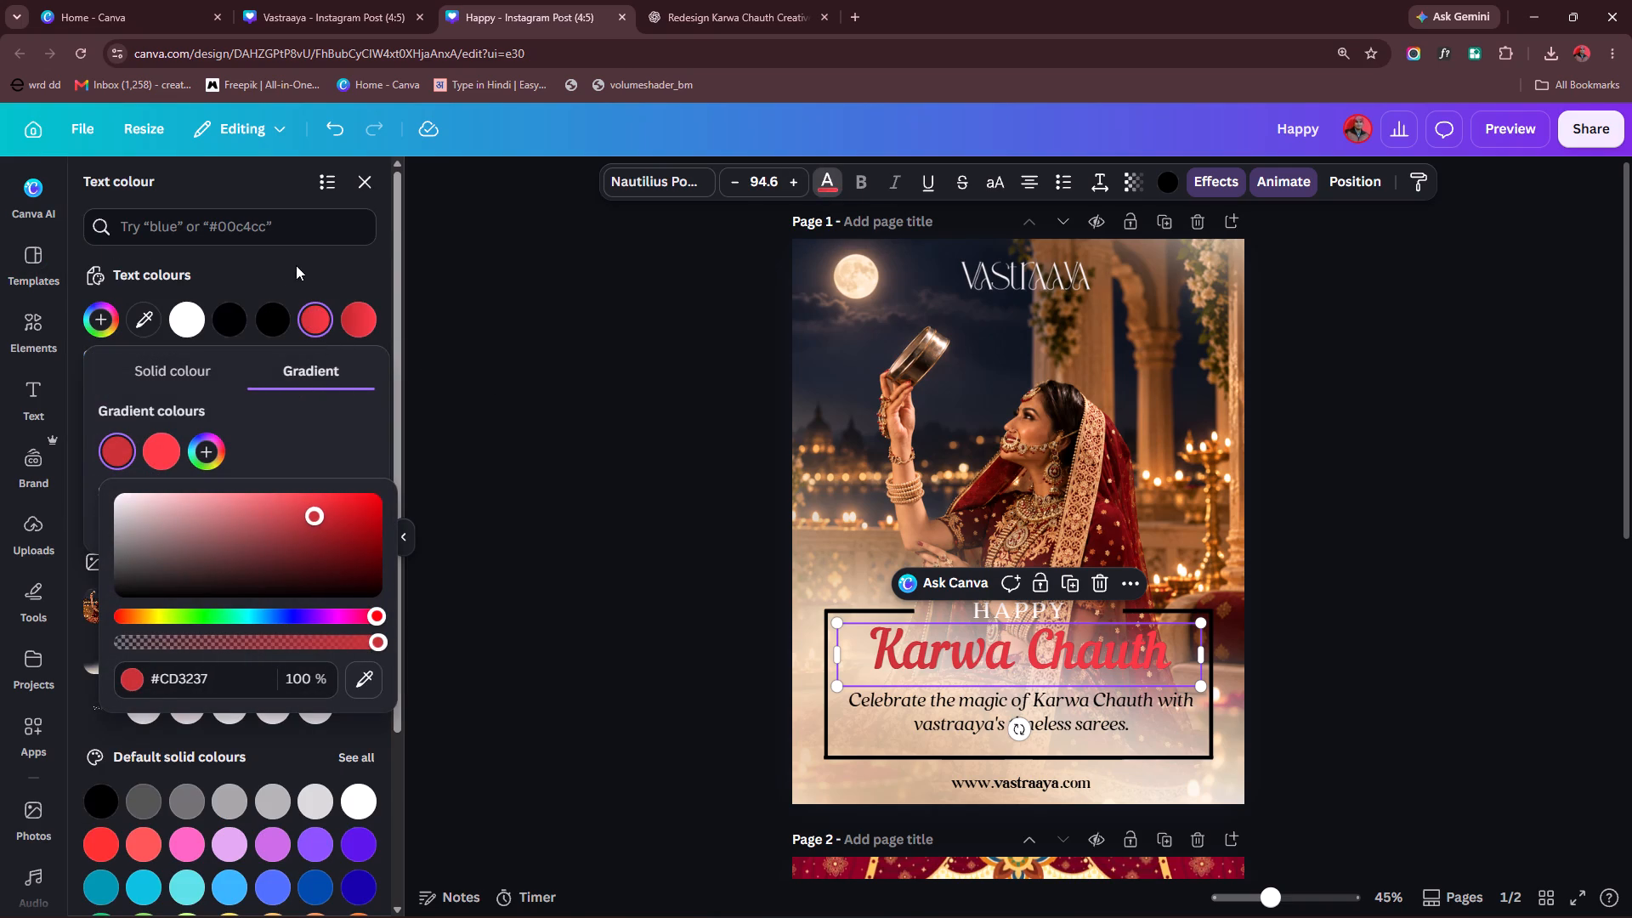
{"action": "left_click", "coordinate": [297, 263]}
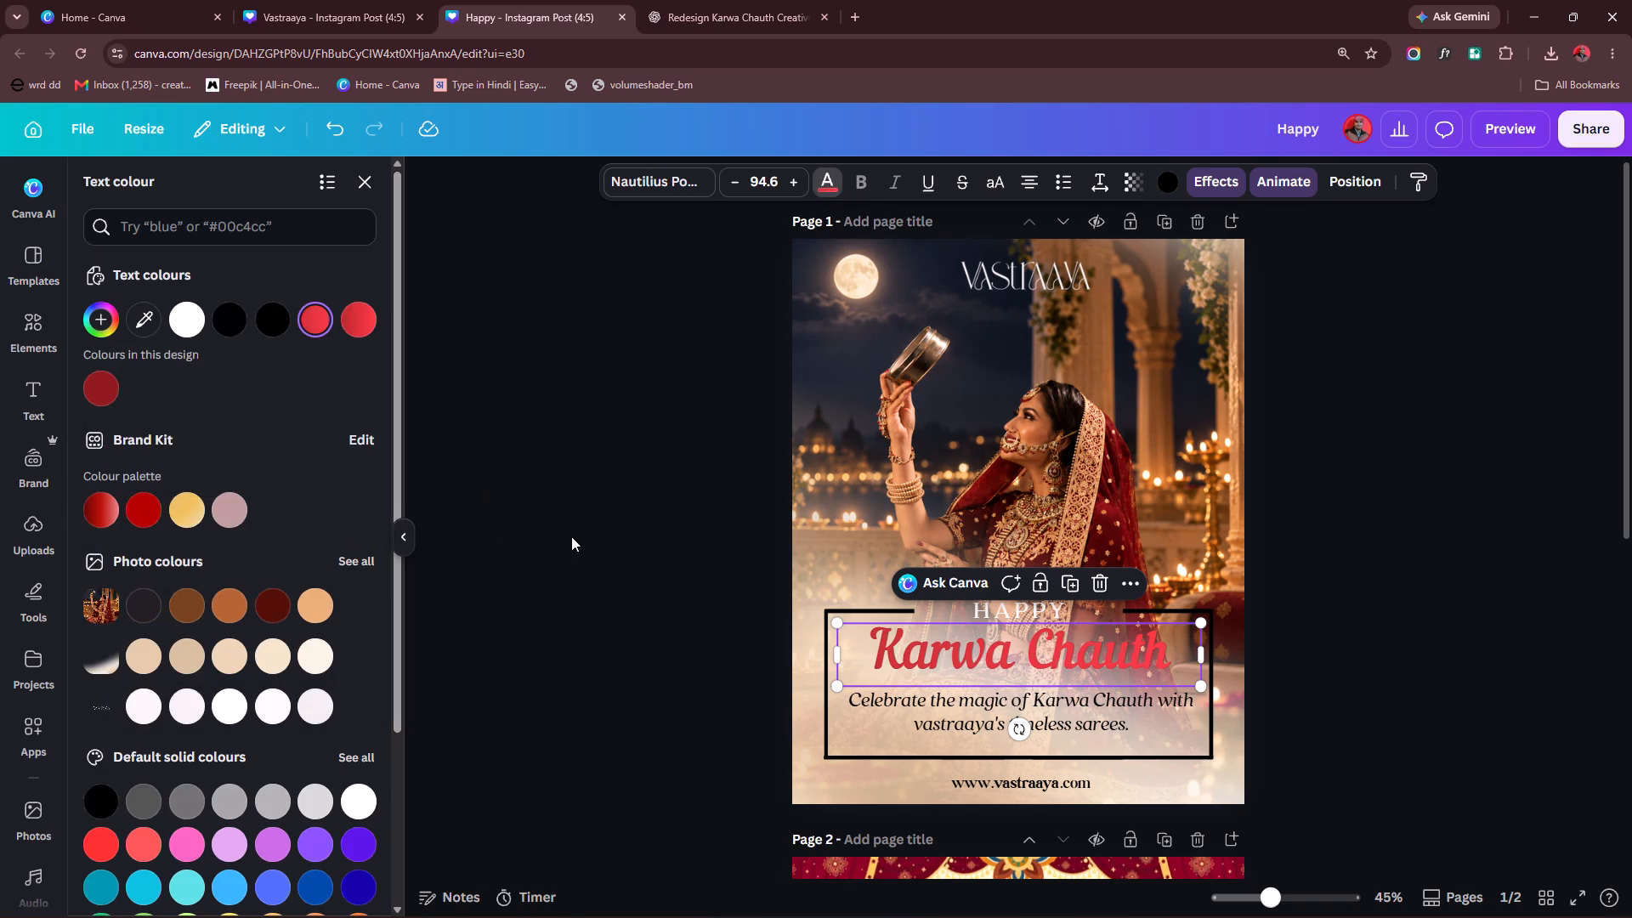
{"action": "left_click", "coordinate": [577, 578]}
{"action": "left_click", "coordinate": [1477, 734]}
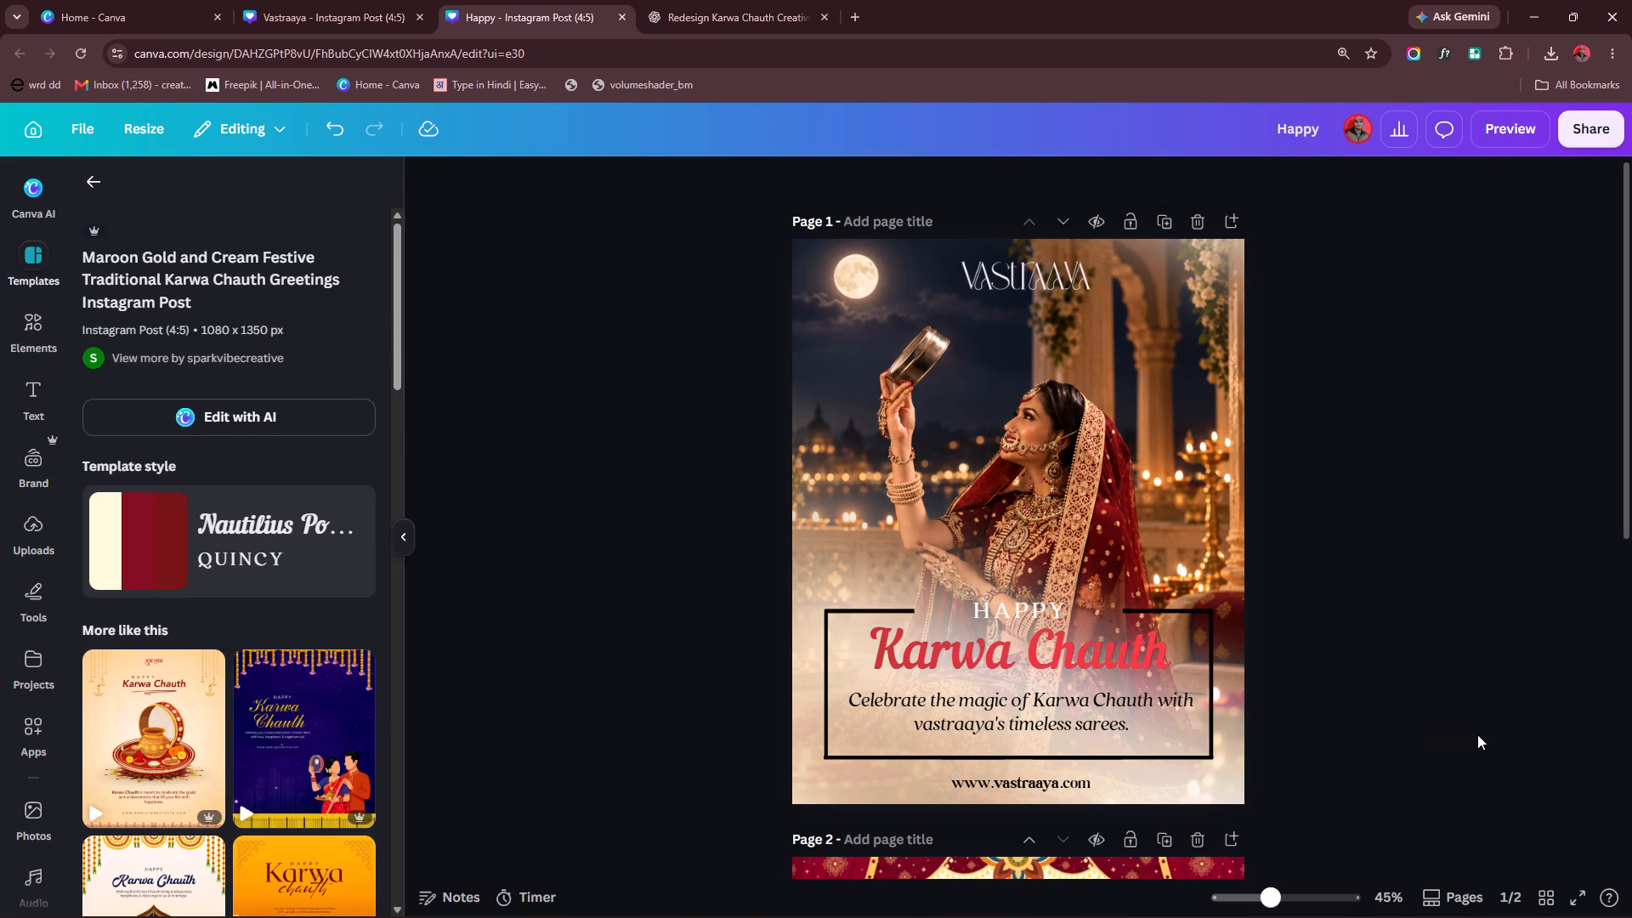
Nudge the HAPPY text slightly down, closer to the Karwa Chauth title on page 1.
{"action": "left_click", "coordinate": [1052, 606]}
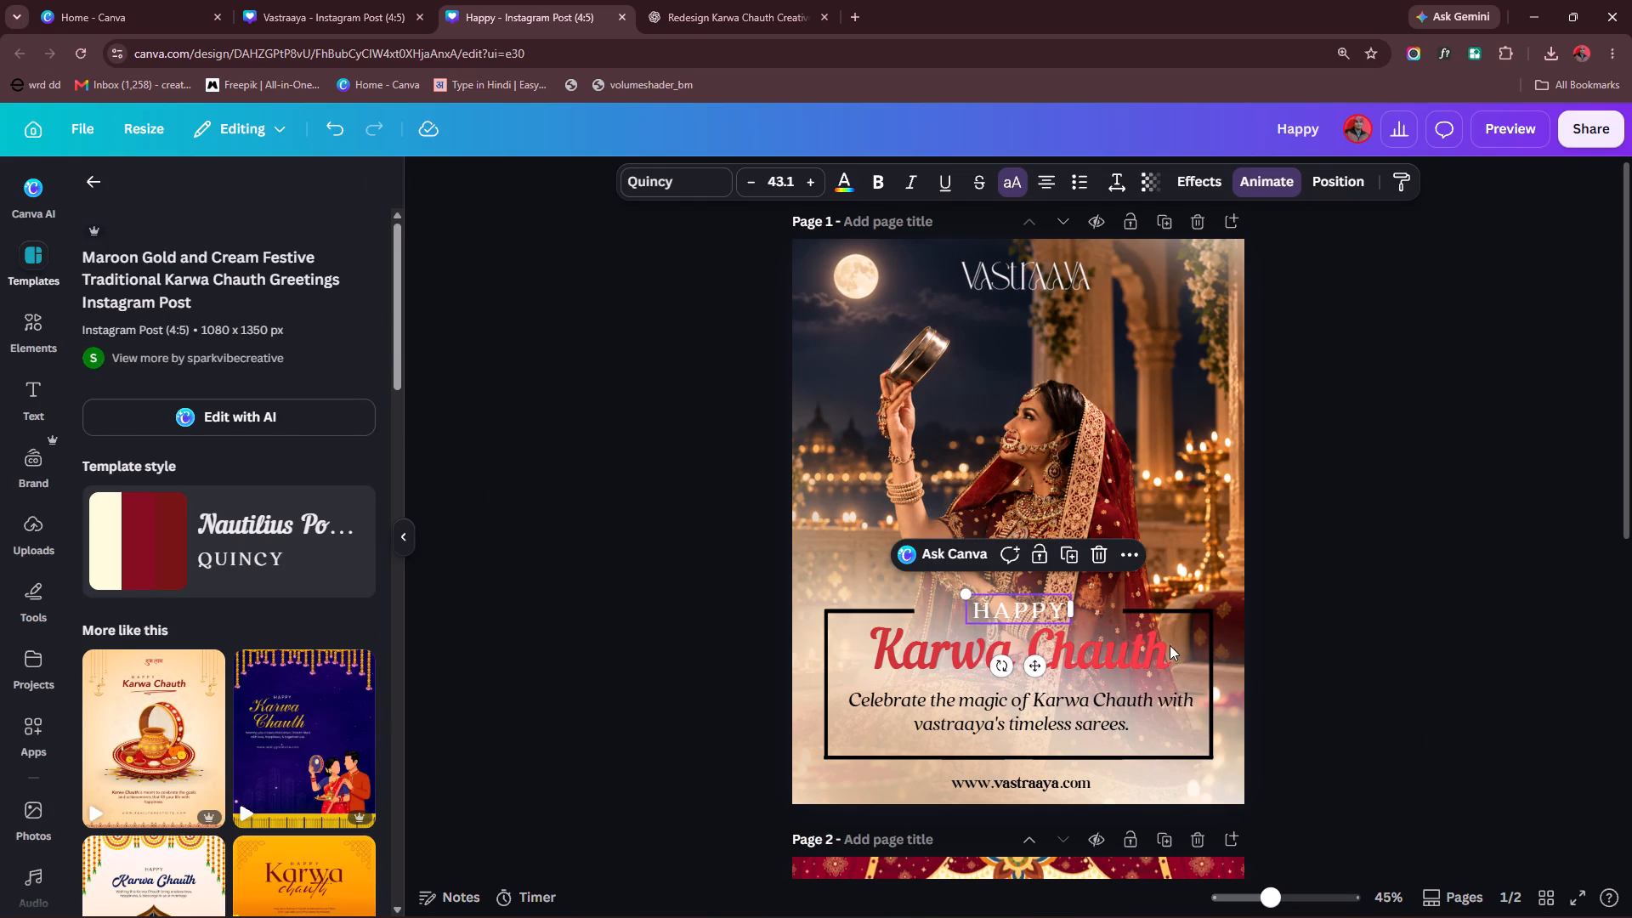
{"action": "key", "text": "Down"}
{"action": "key", "text": "Down"}
{"action": "key", "text": "Down"}
{"action": "key", "text": "Down"}
{"action": "key", "text": "Down"}
{"action": "key", "text": "Up"}
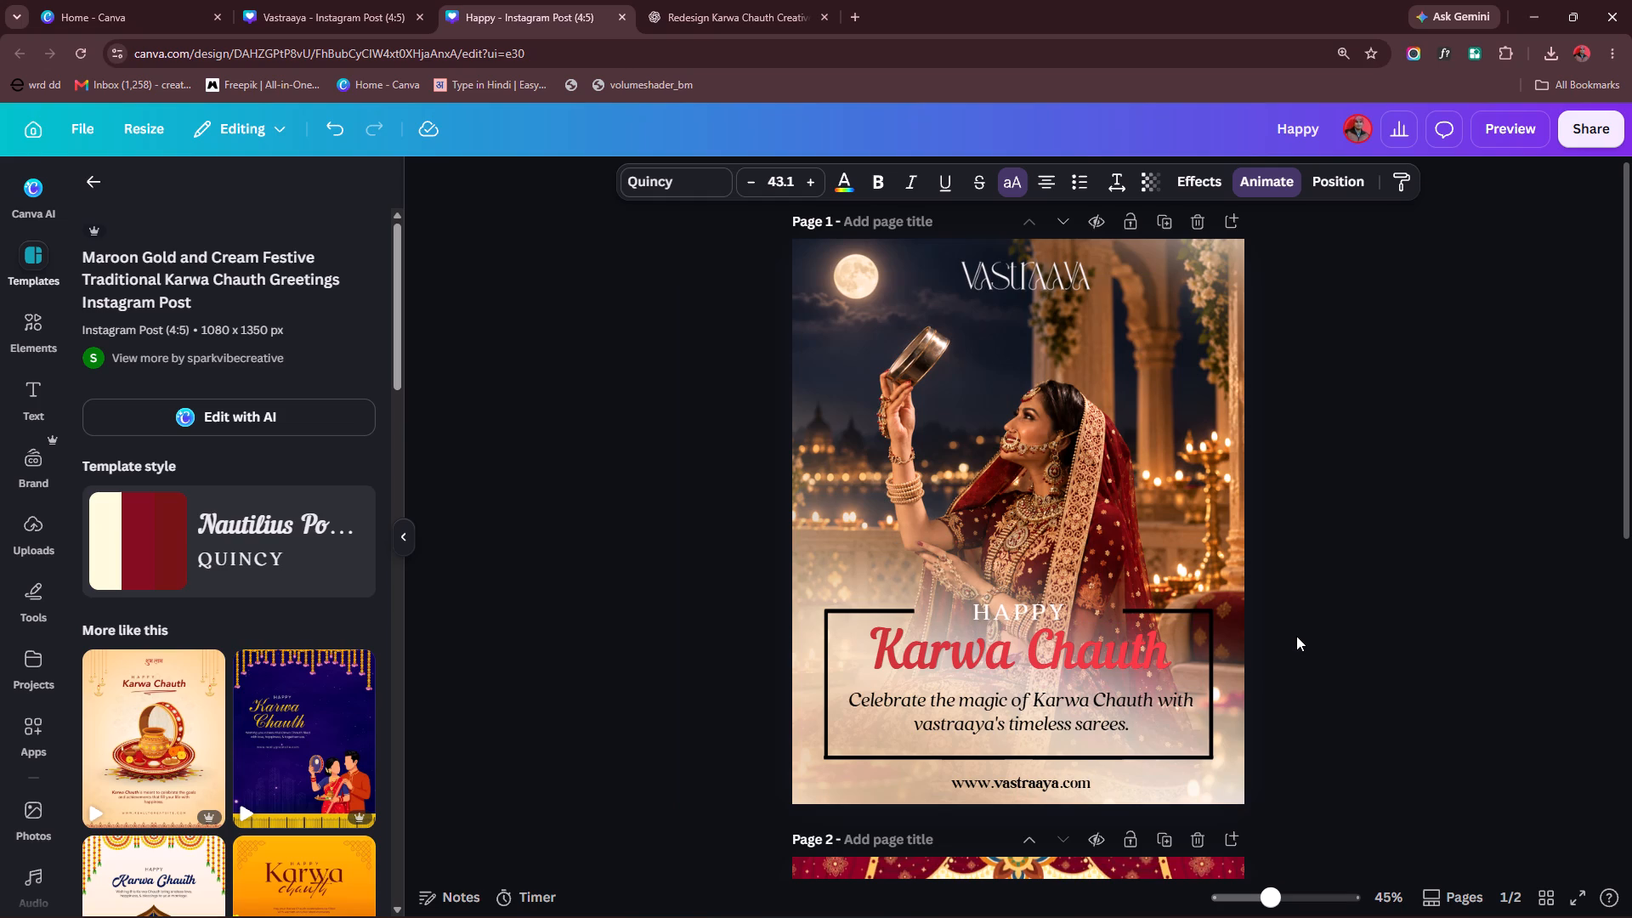
{"action": "left_click", "coordinate": [1385, 604]}
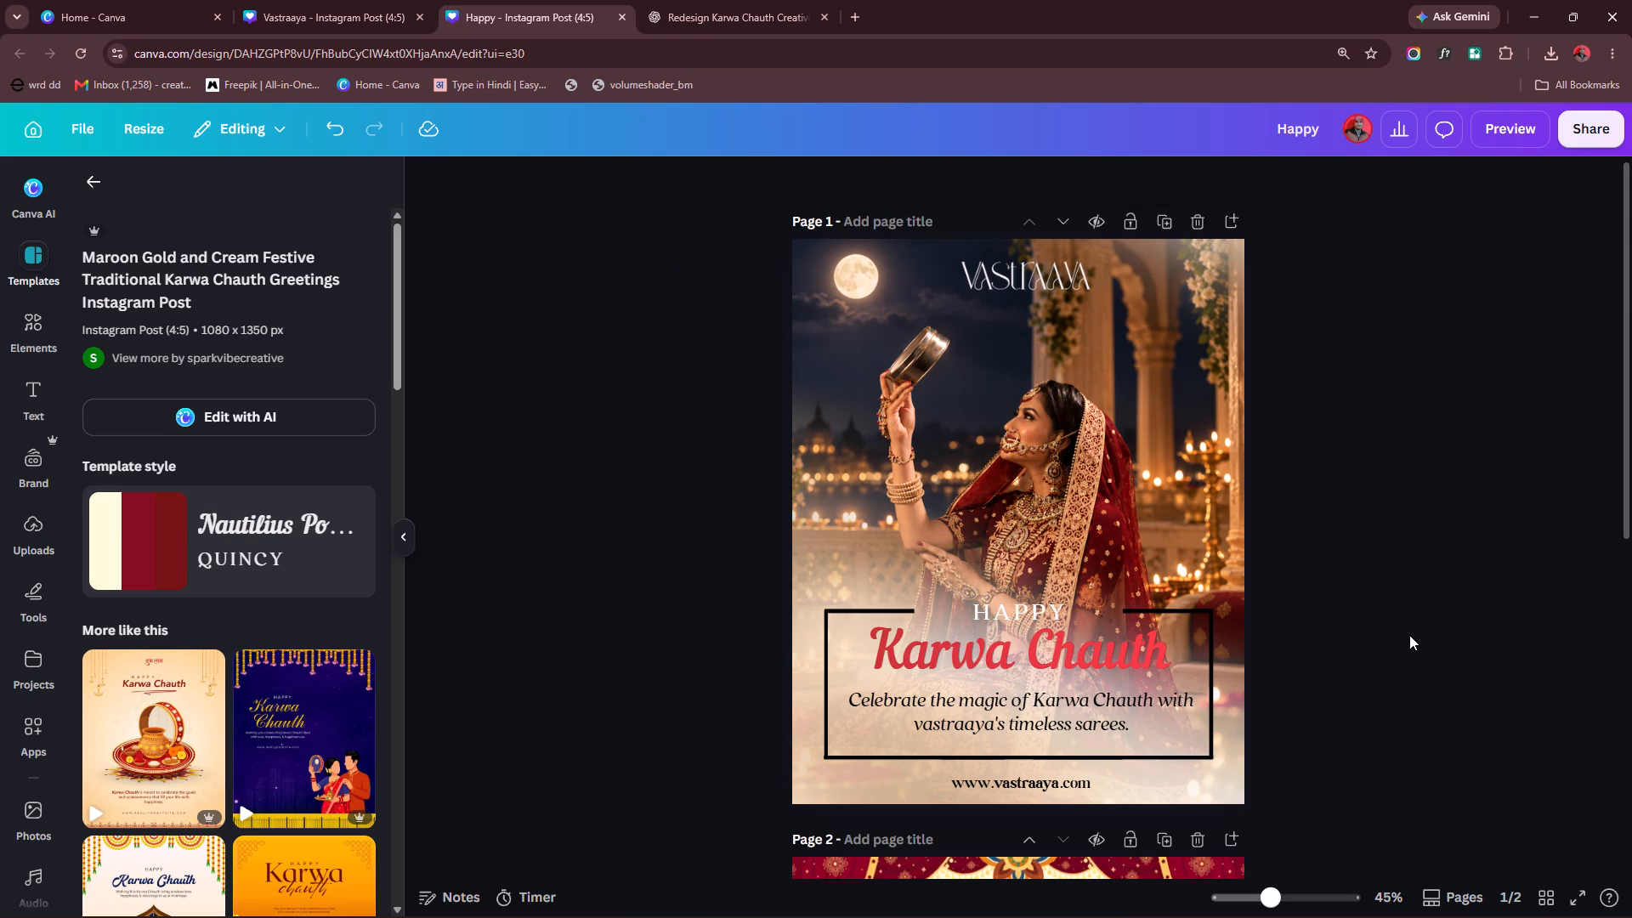
Download only page 1 of the design as a JPG at size 1 and medium quality.
{"action": "left_click", "coordinate": [1575, 142]}
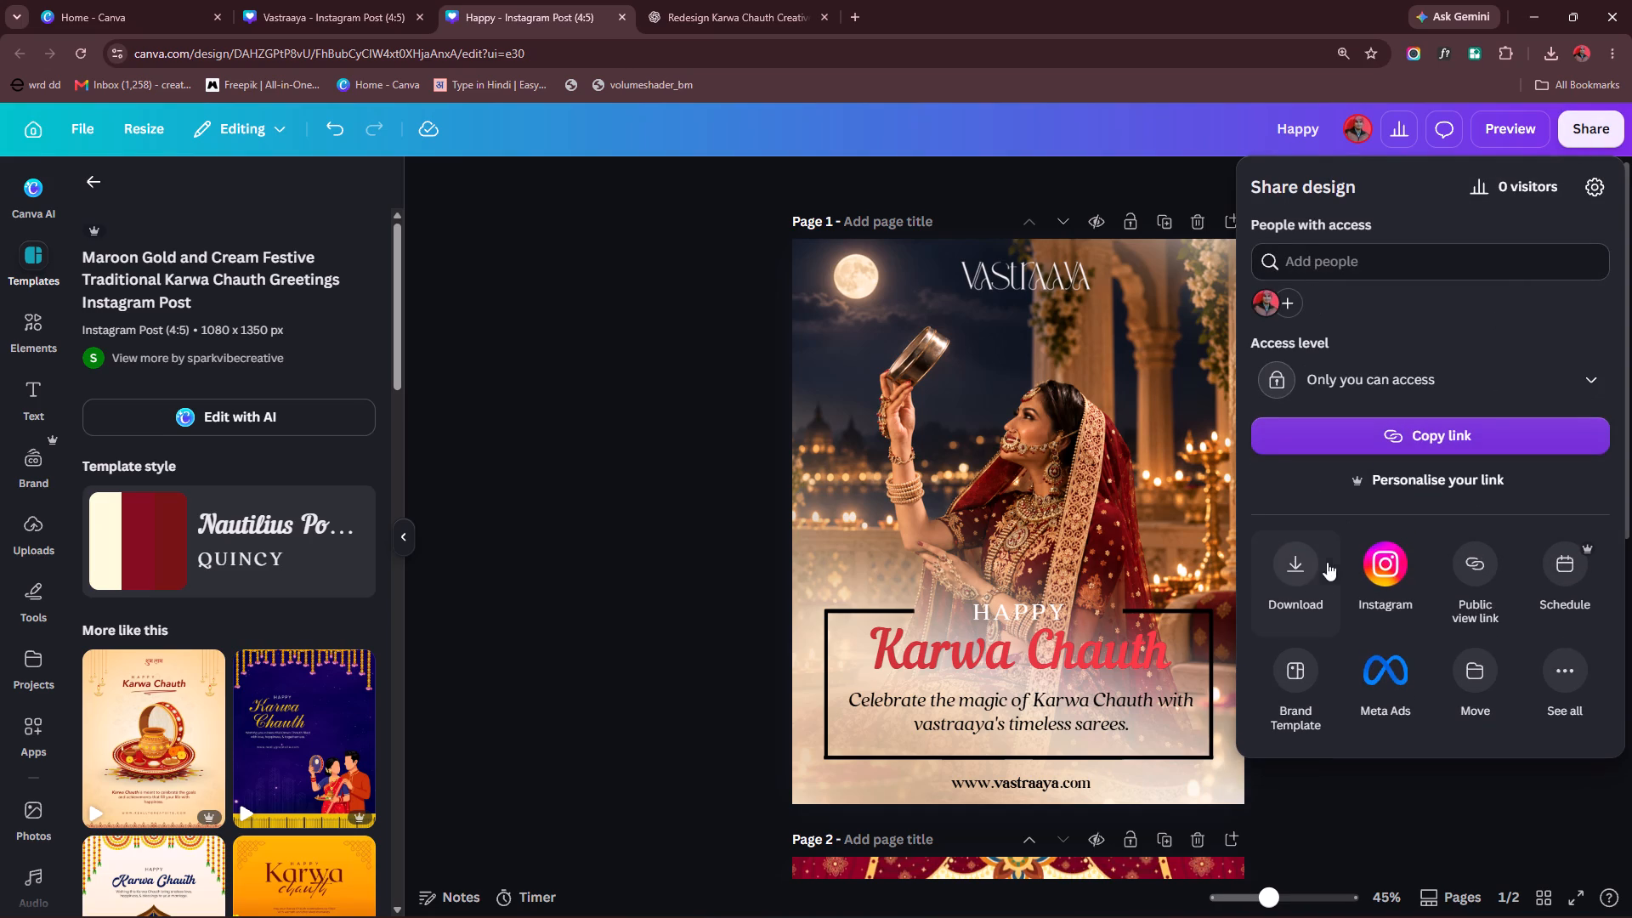
{"action": "left_click", "coordinate": [1308, 574]}
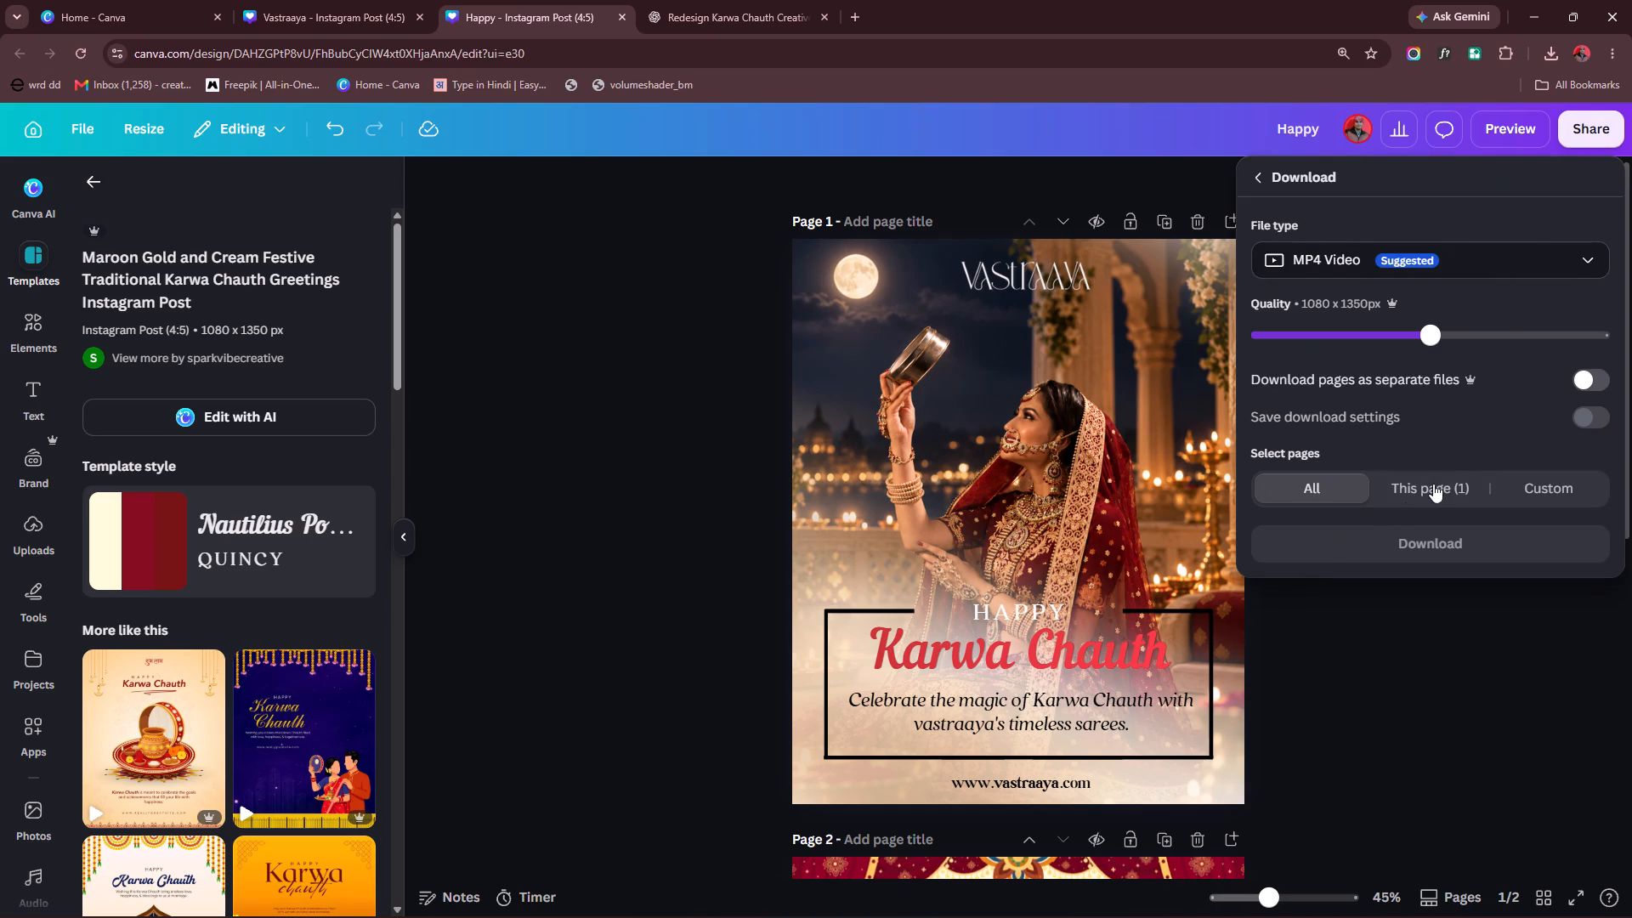
{"action": "left_click", "coordinate": [1491, 255]}
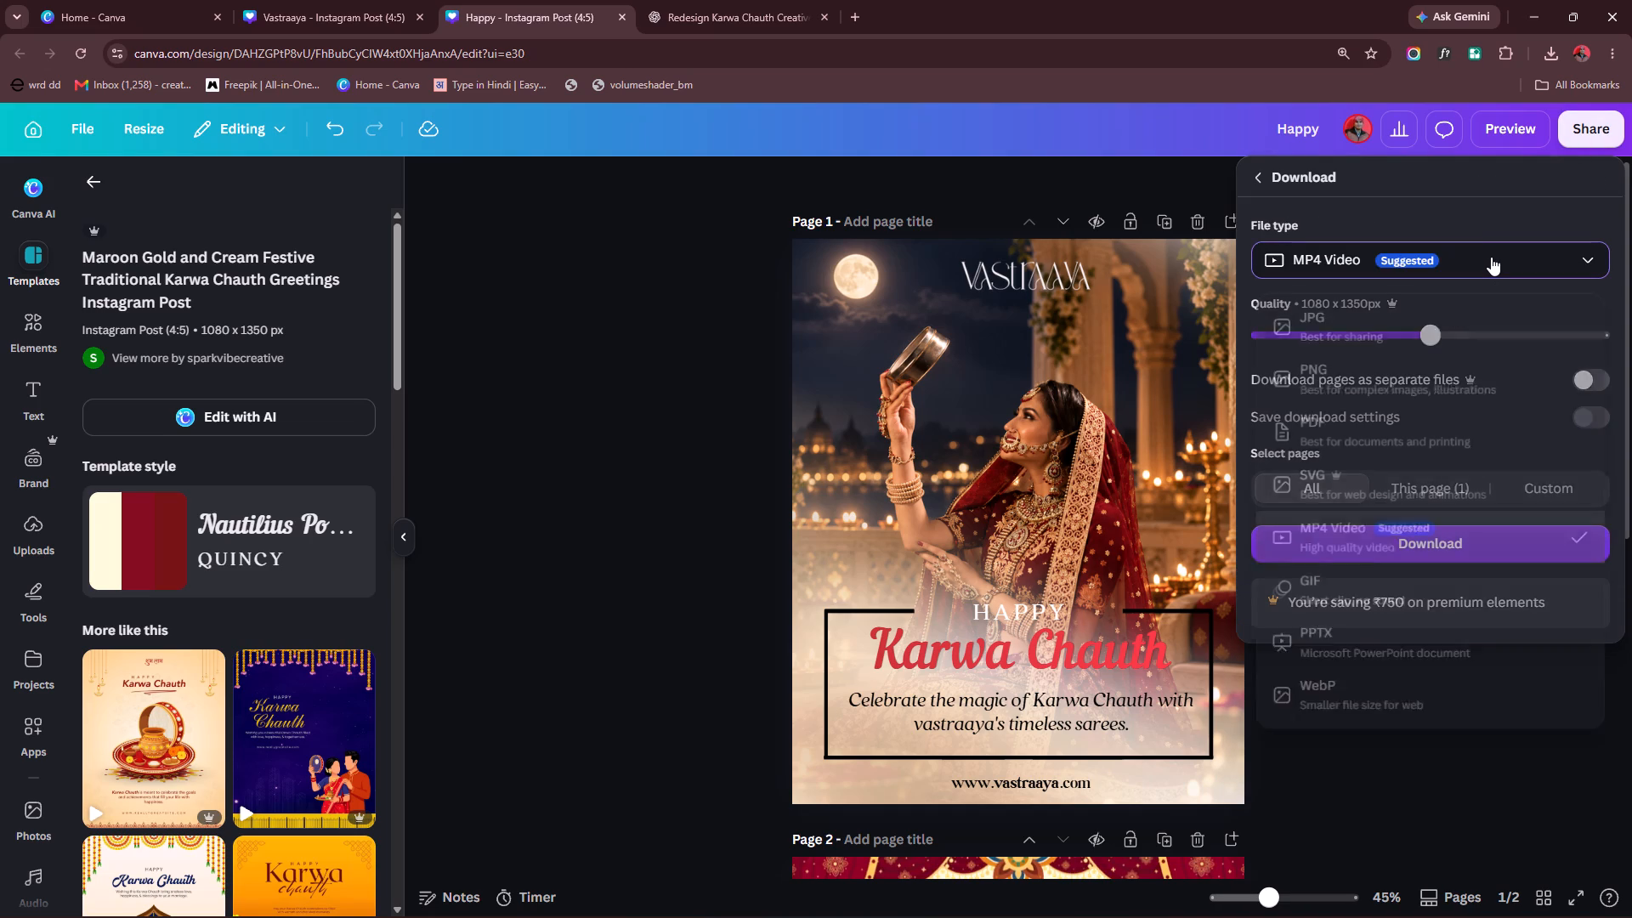
{"action": "left_click", "coordinate": [1468, 317]}
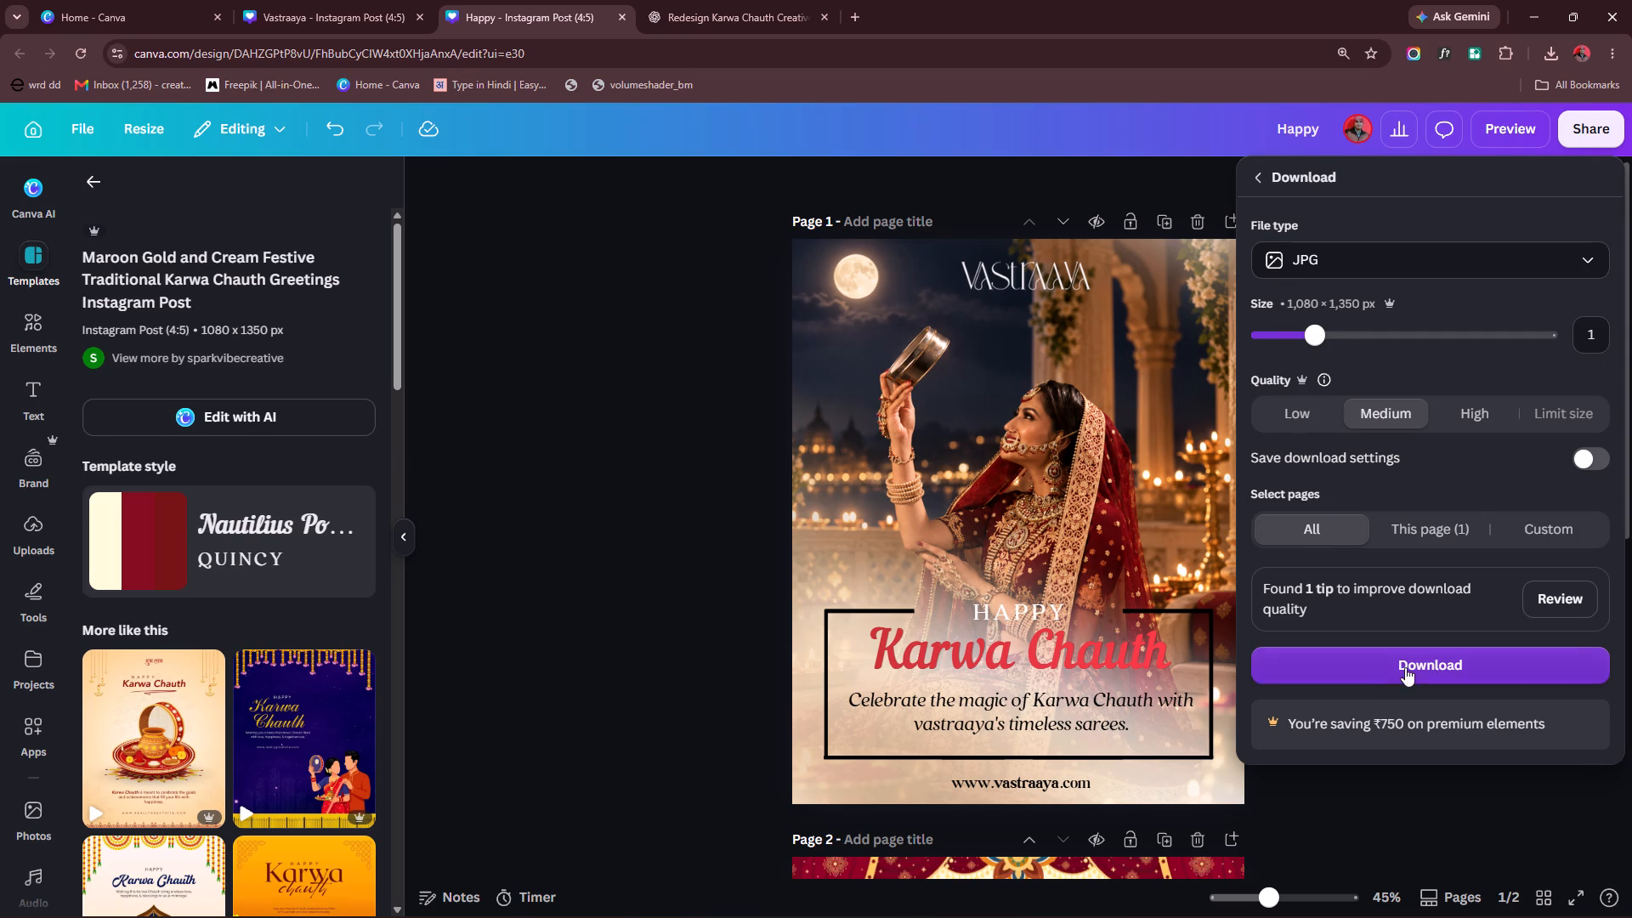
{"action": "left_click", "coordinate": [1448, 521]}
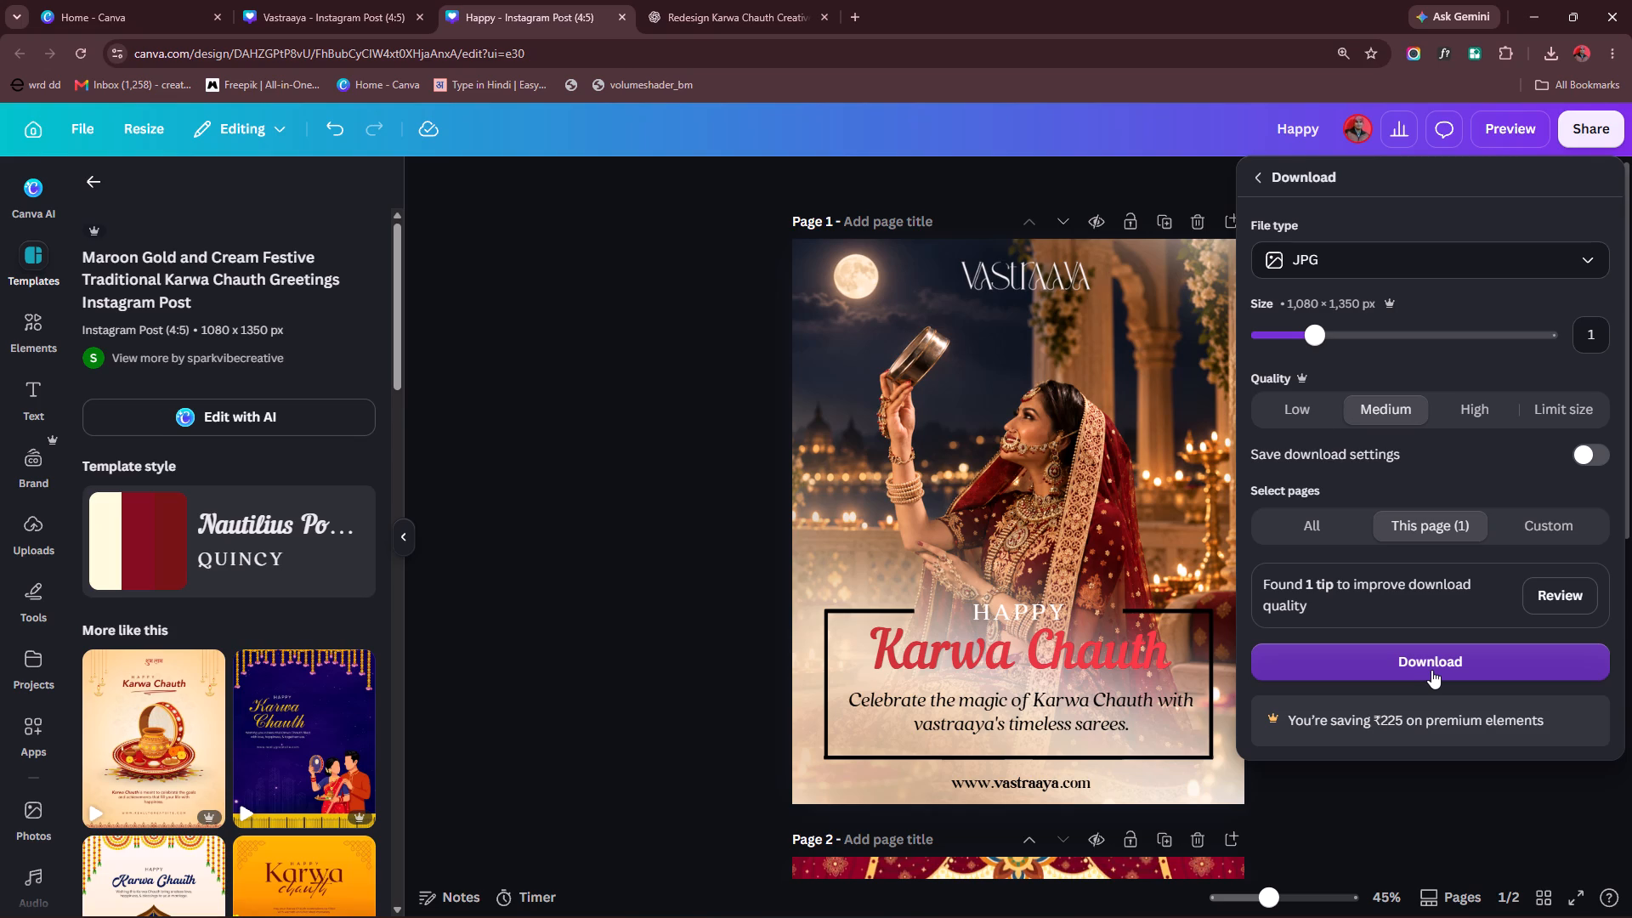
{"action": "left_click", "coordinate": [1431, 670]}
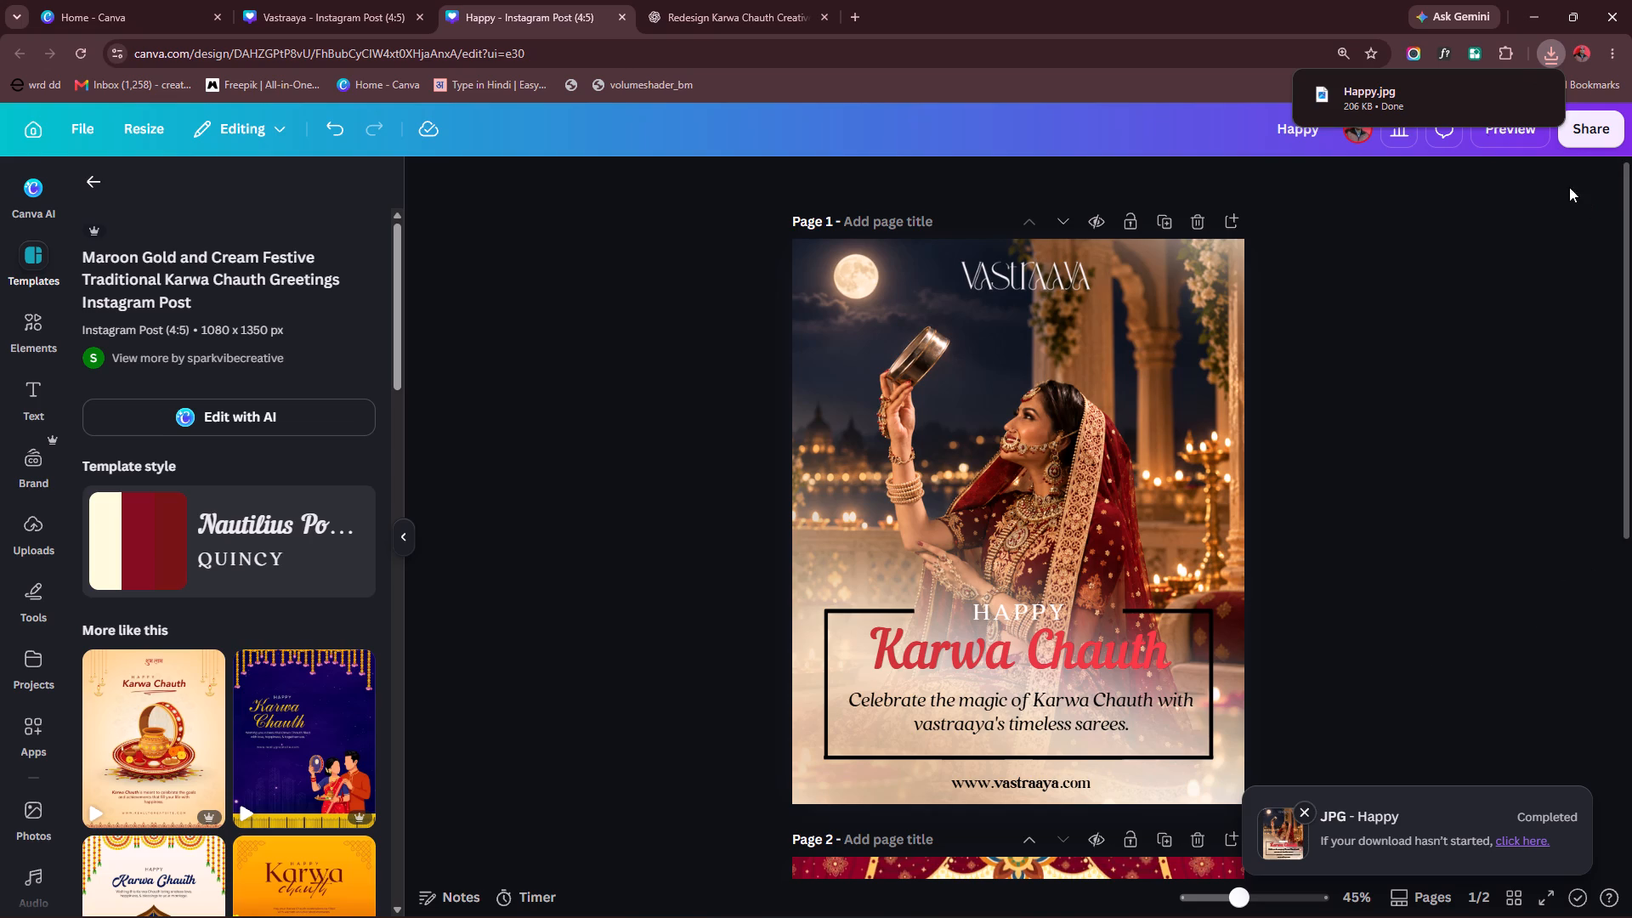
Open the downloaded Happy.jpg in Photos to check the exported post, and close it again.
{"action": "left_click", "coordinate": [1444, 97]}
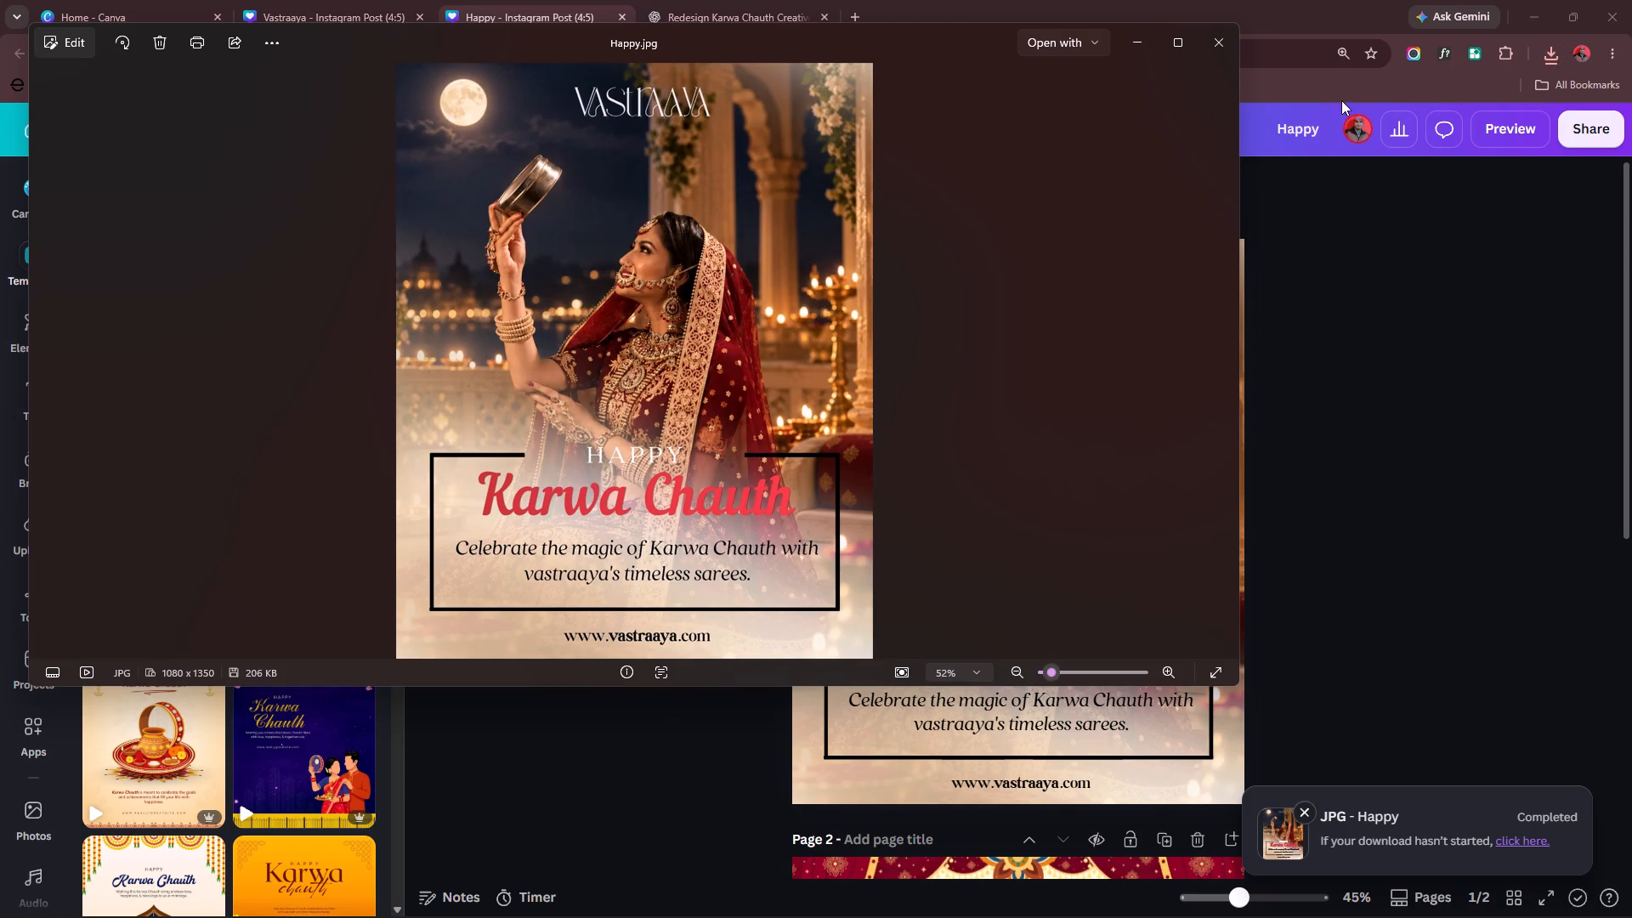
{"action": "left_click", "coordinate": [1219, 49]}
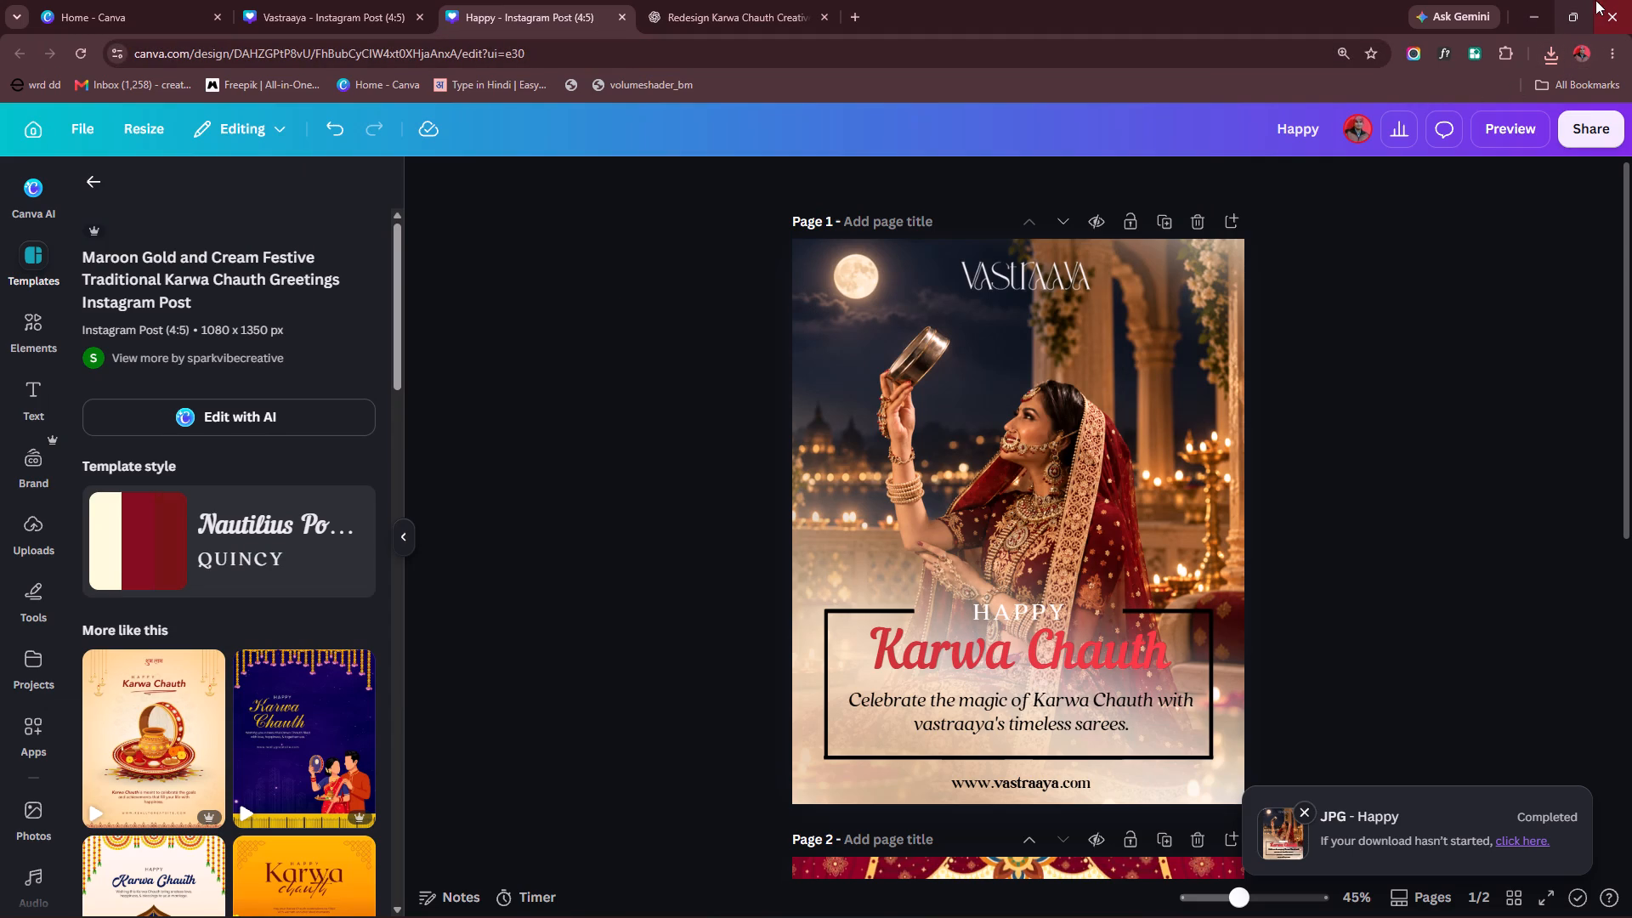
Locate the exported Happy image in Downloads, using a new File Explorer tab alongside the vastraya folder.
{"action": "left_click", "coordinate": [1523, 0]}
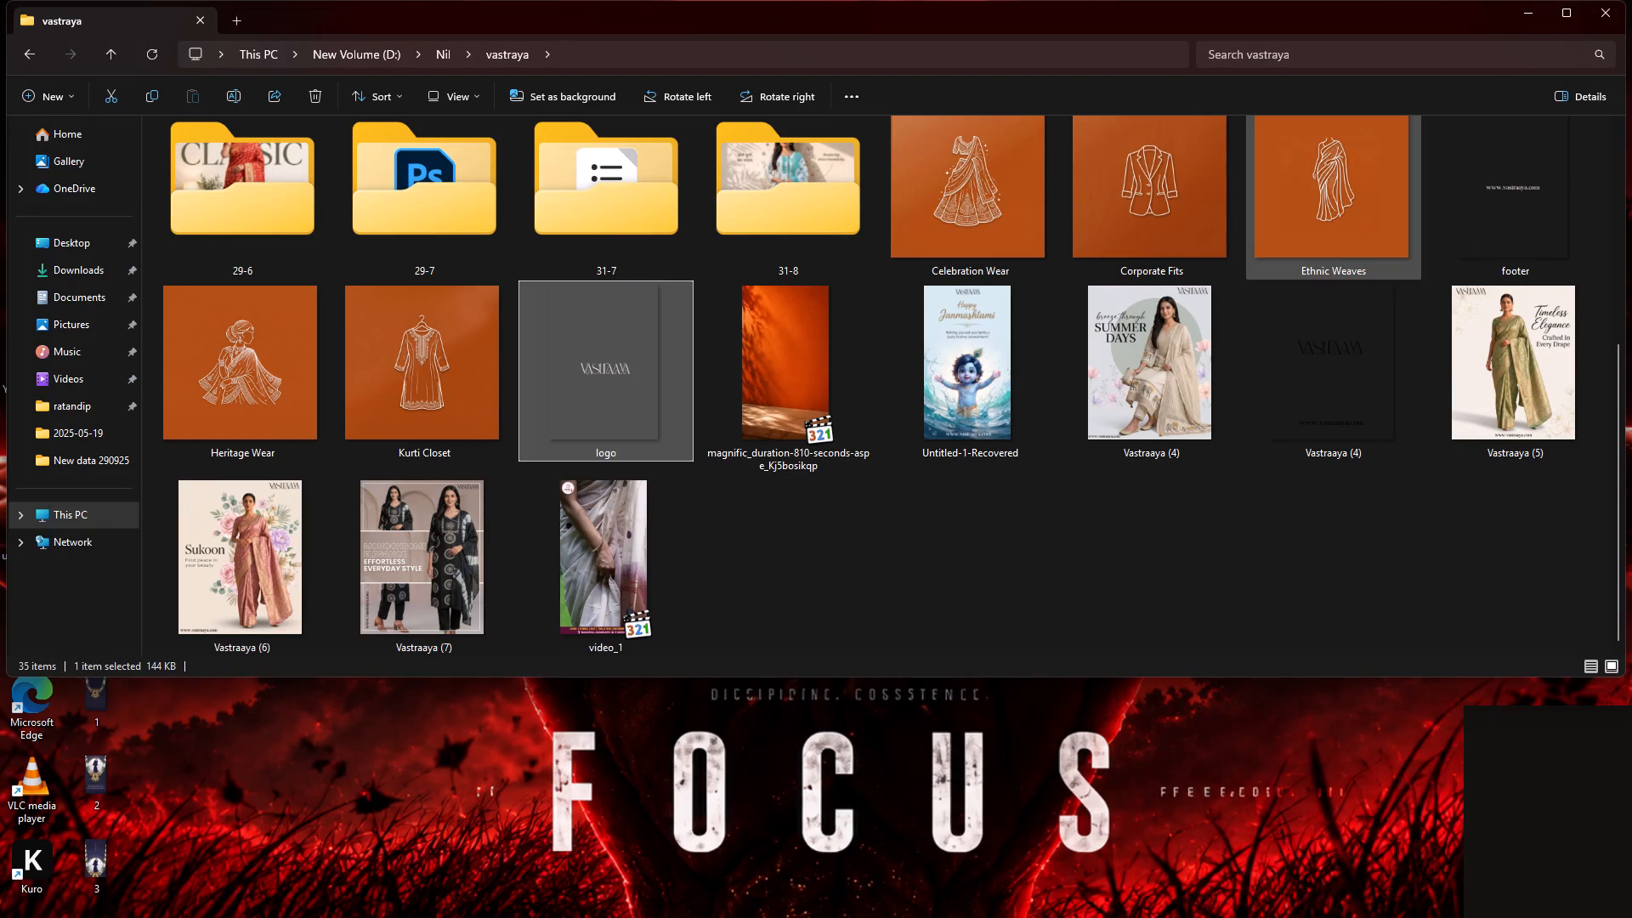
{"action": "left_click", "coordinate": [235, 11]}
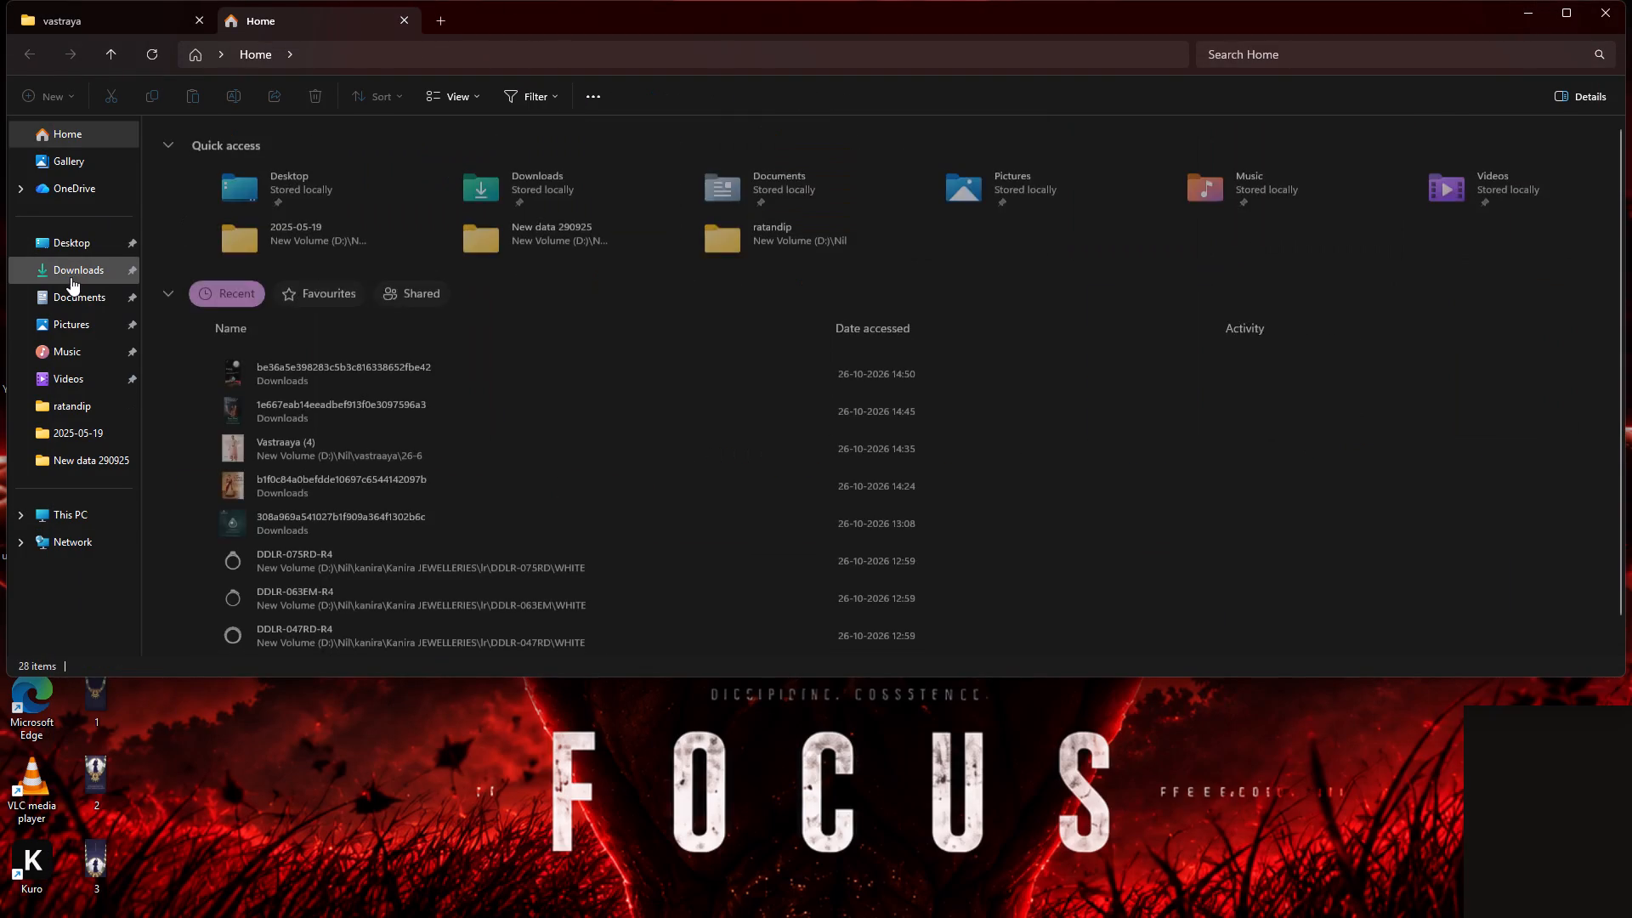
{"action": "left_click", "coordinate": [72, 272]}
{"action": "scroll", "coordinate": [274, 231], "scroll_direction": "up", "scroll_amount": 2}
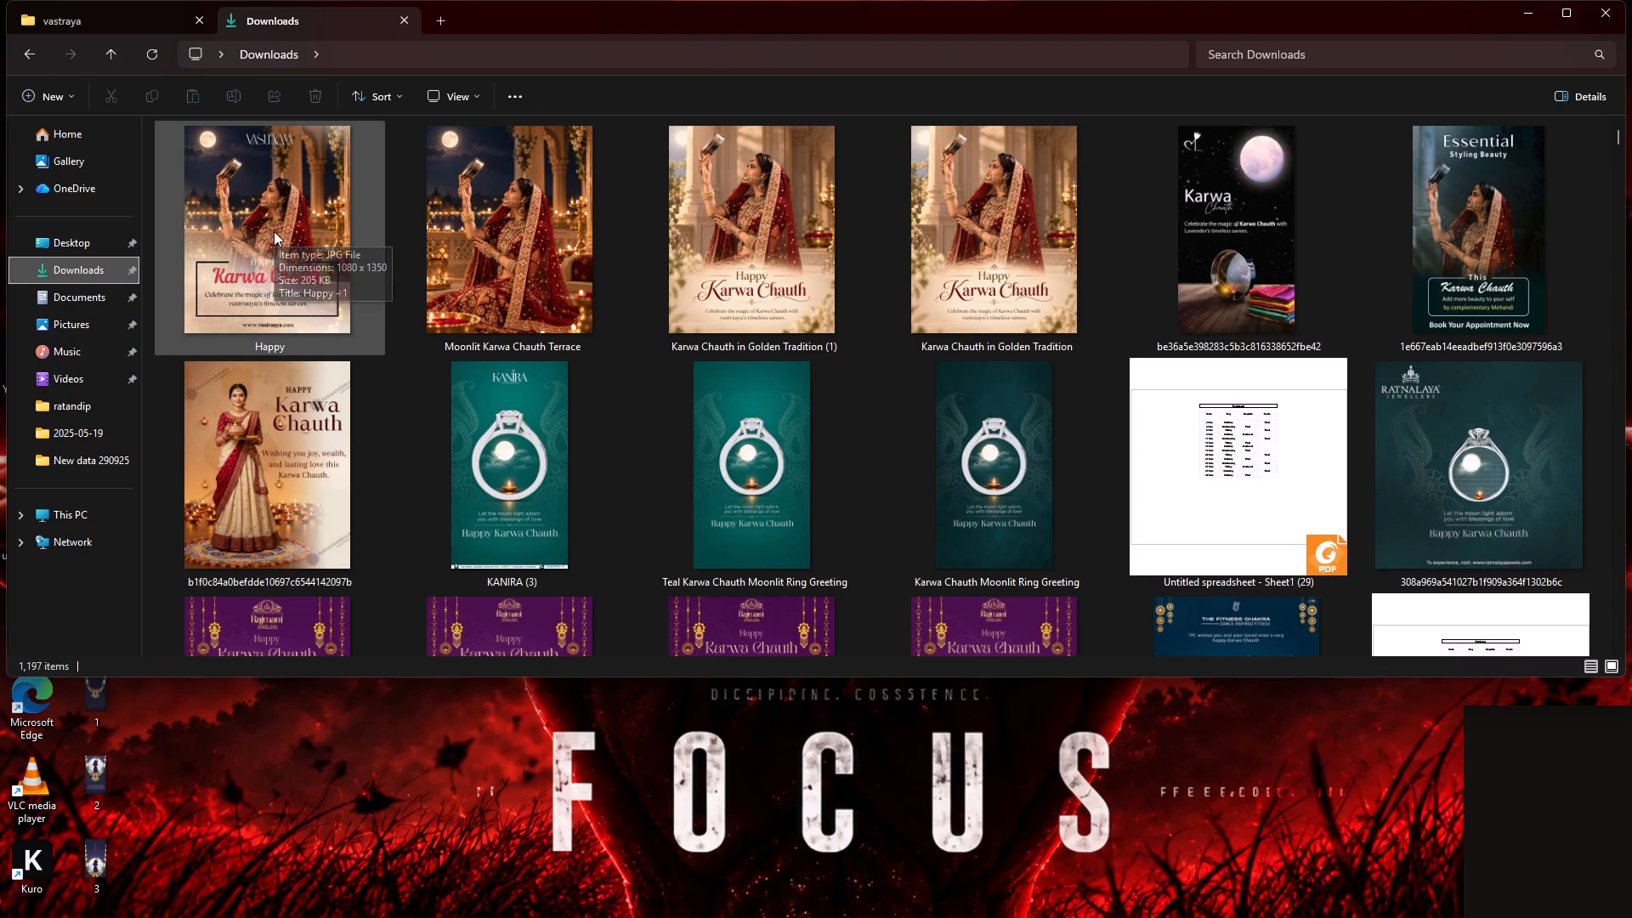